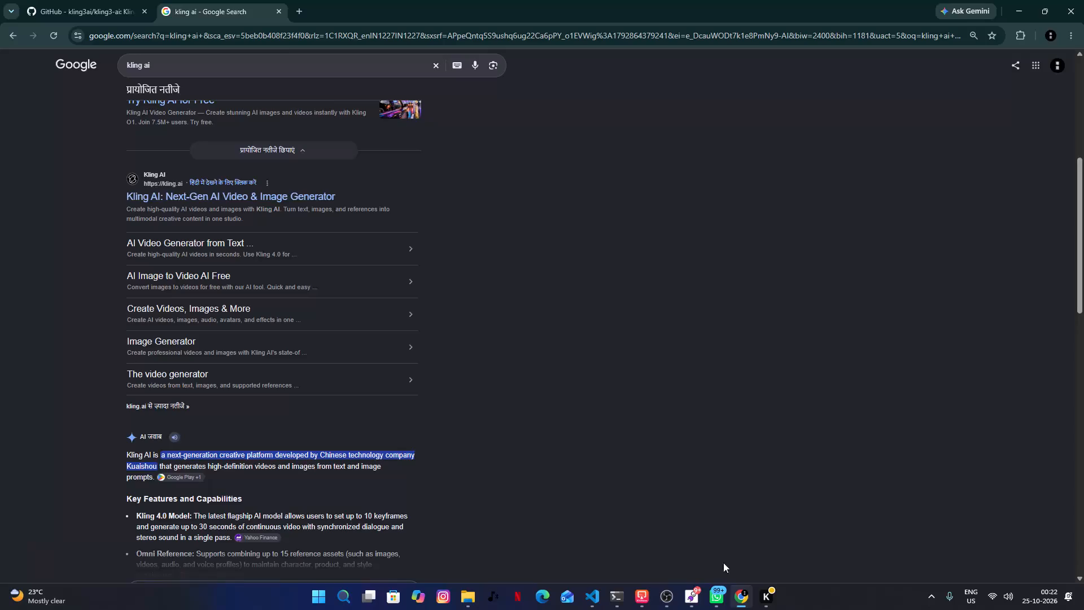
Bring the kling3-ai GitHub tab forward and minimise the browser to switch to the Legcord voice call.
{"action": "left_click", "coordinate": [91, 0]}
{"action": "left_click", "coordinate": [1010, 0]}
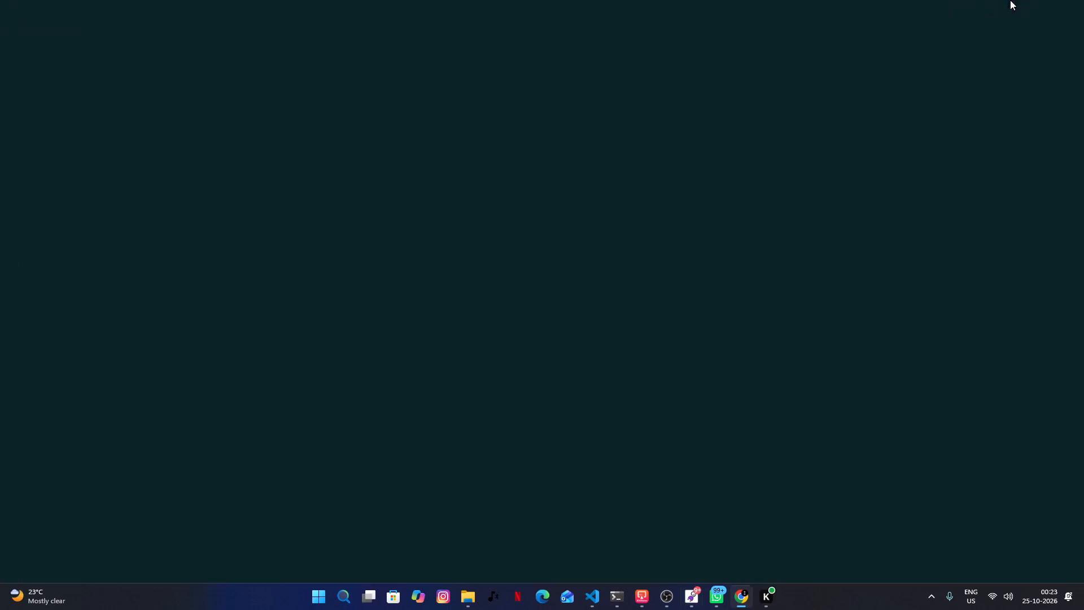
{"action": "left_click", "coordinate": [435, 148]}
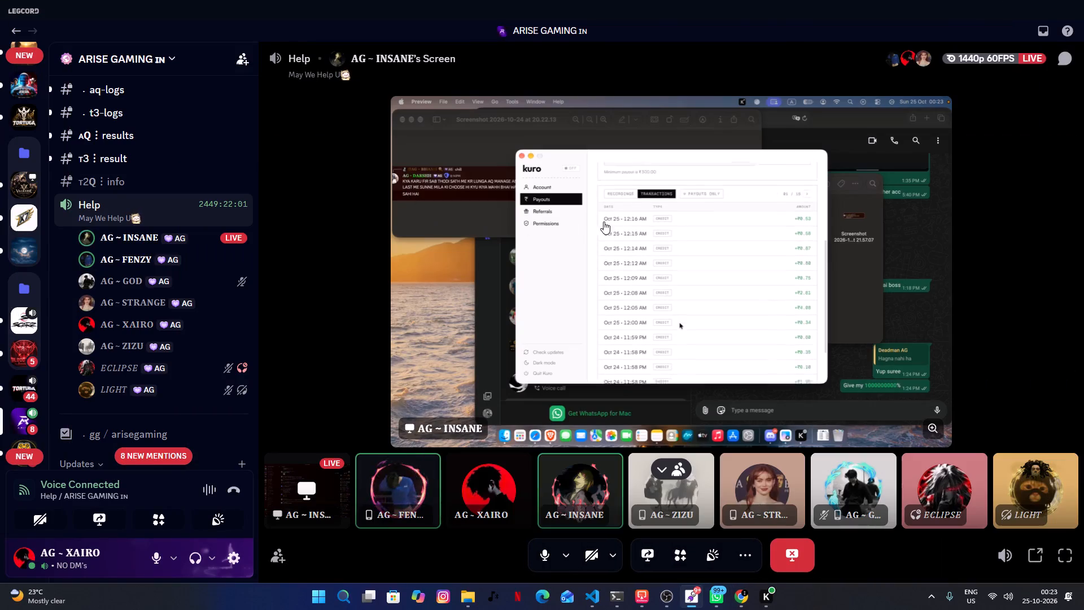
{"action": "scroll", "coordinate": [622, 223], "scroll_direction": "up", "scroll_amount": 3}
{"action": "scroll", "coordinate": [637, 239], "scroll_direction": "down", "scroll_amount": 3}
{"action": "left_click_drag", "start_coordinate": [679, 260], "coordinate": [668, 260]}
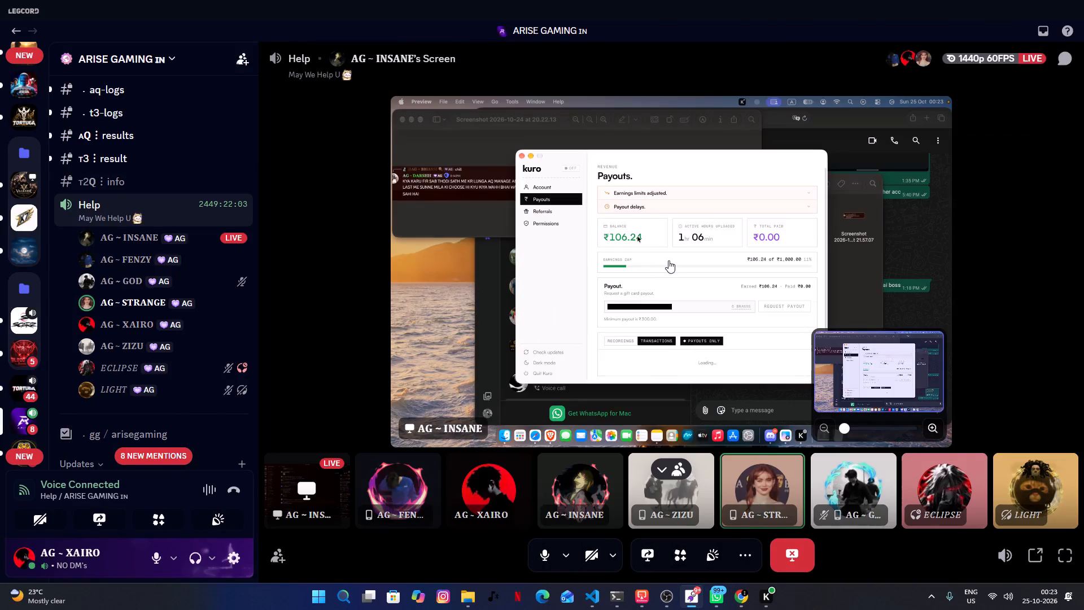
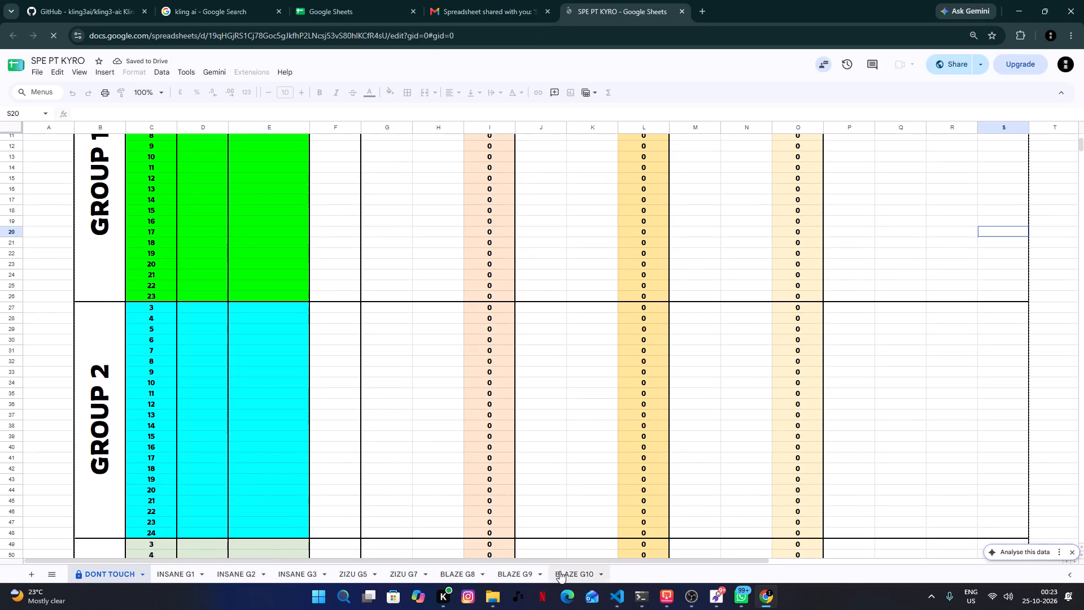
Open a new browser tab alongside the SPE PT KYRO spreadsheet.
{"action": "left_click", "coordinate": [710, 0]}
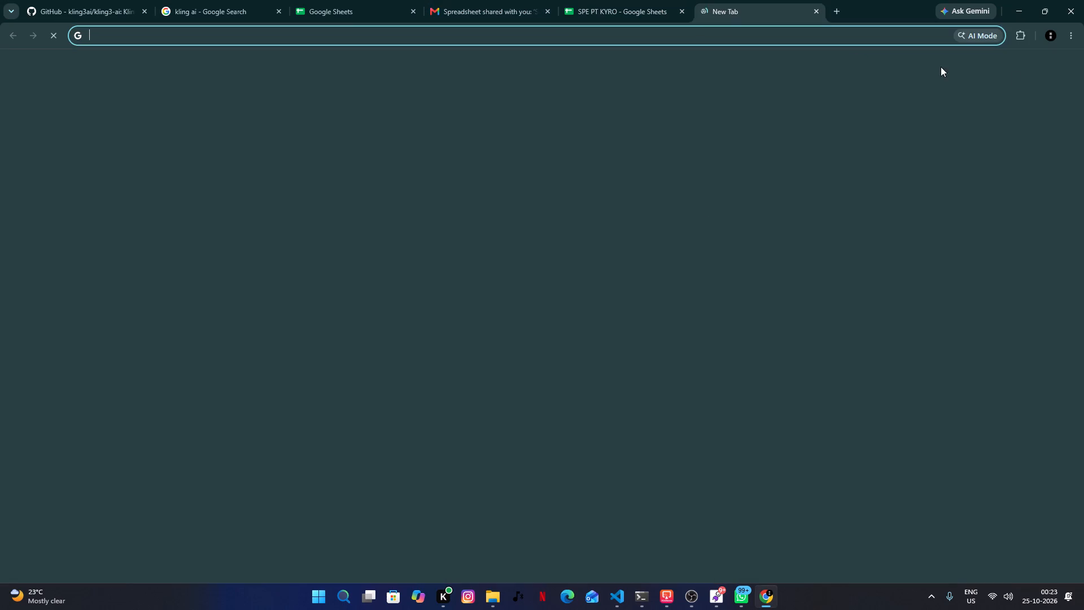
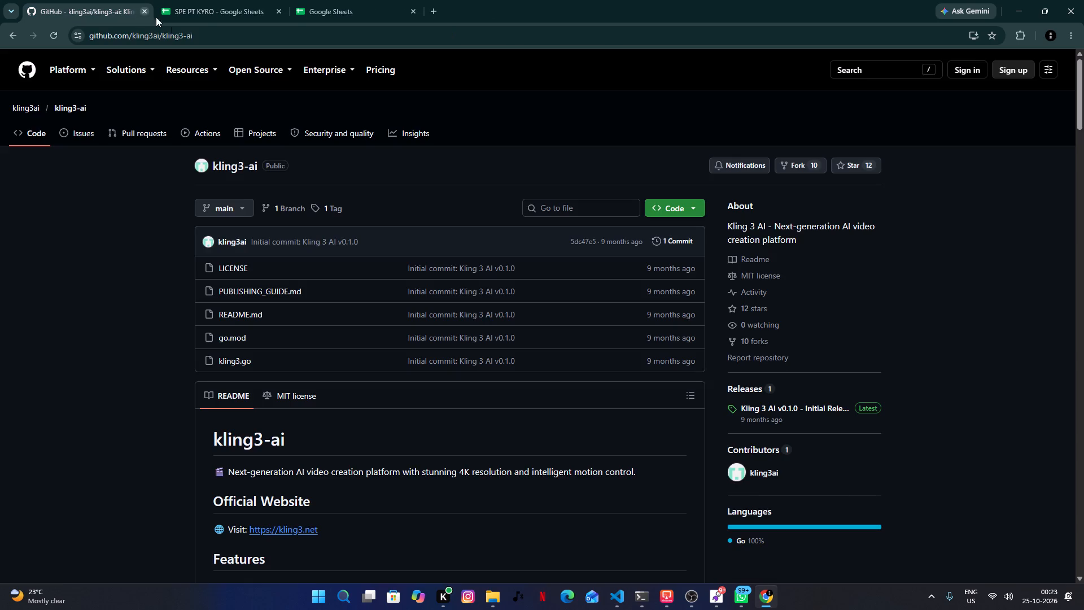
Open the ARISE INVITATIONAL PT spreadsheet from the Google Sheets file list.
{"action": "left_click", "coordinate": [326, 3]}
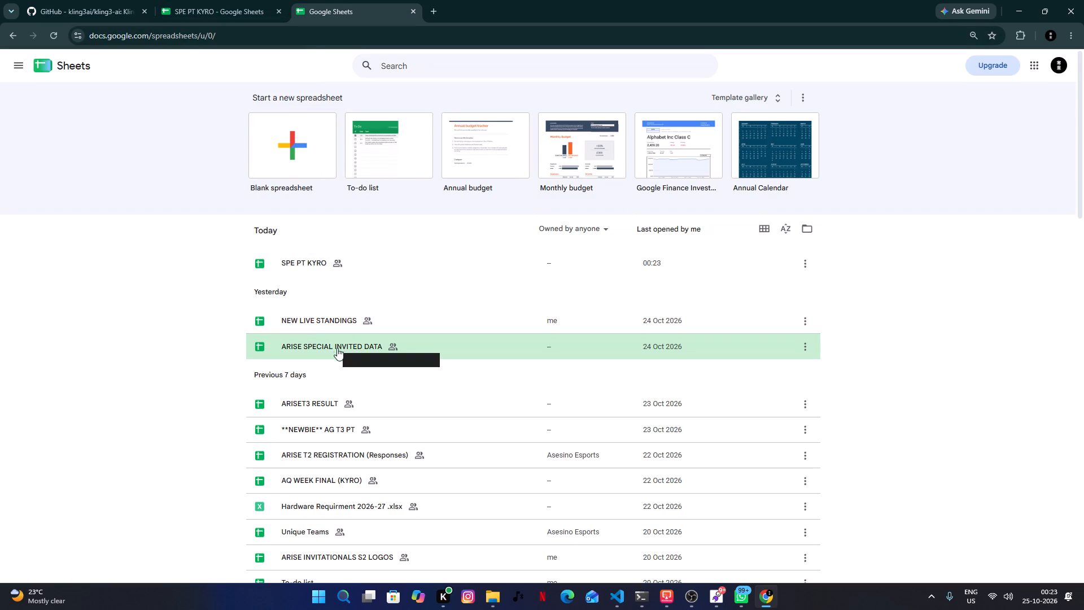
{"action": "scroll", "coordinate": [311, 400], "scroll_direction": "down", "scroll_amount": 2}
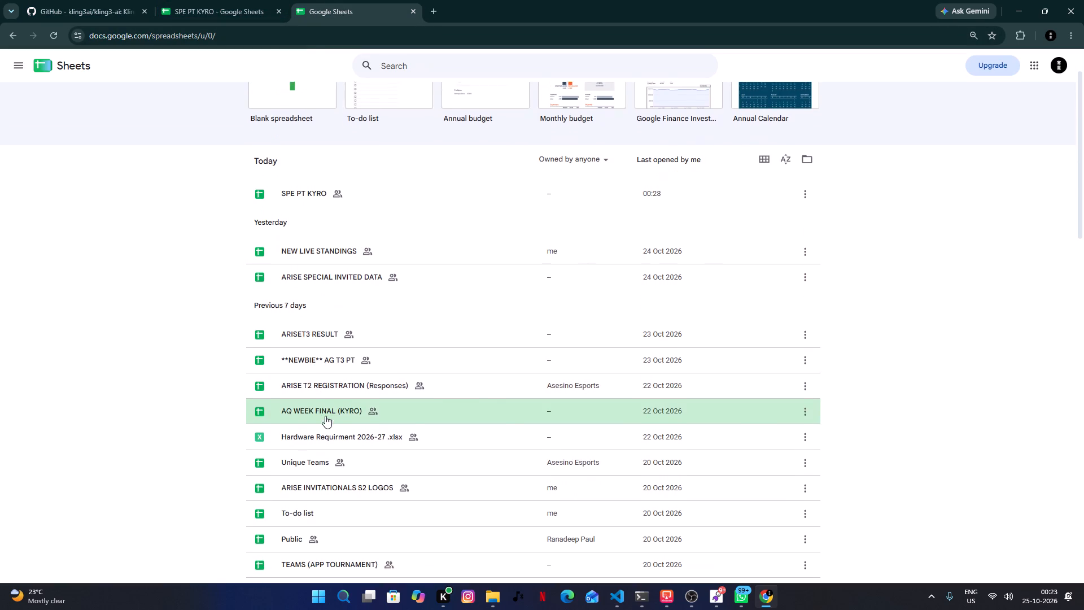
{"action": "scroll", "coordinate": [316, 392], "scroll_direction": "down", "scroll_amount": 3}
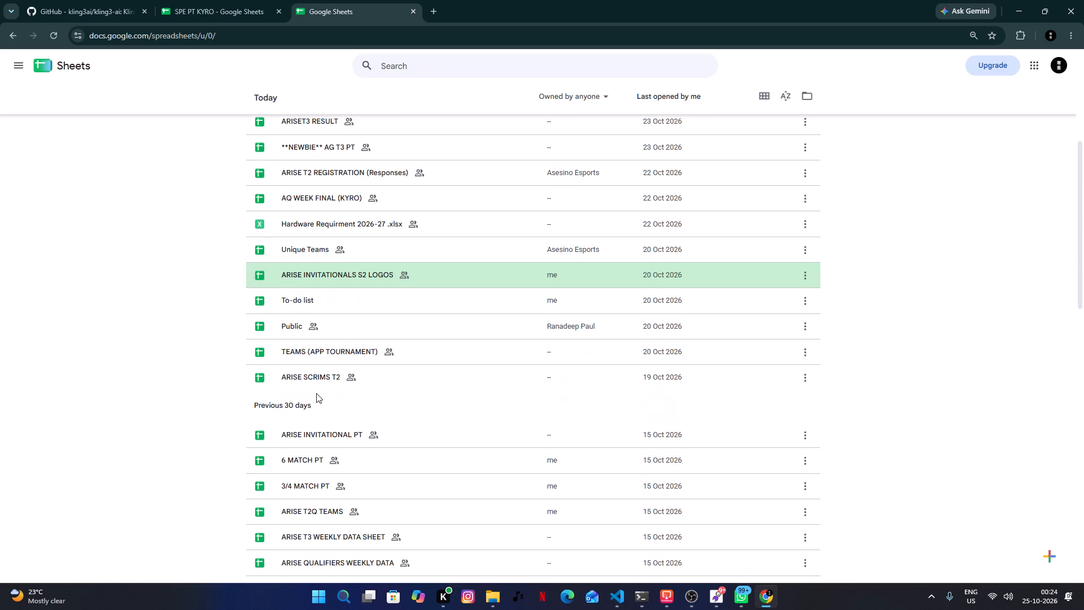
{"action": "scroll", "coordinate": [316, 393], "scroll_direction": "down", "scroll_amount": 2}
{"action": "left_click", "coordinate": [327, 316]}
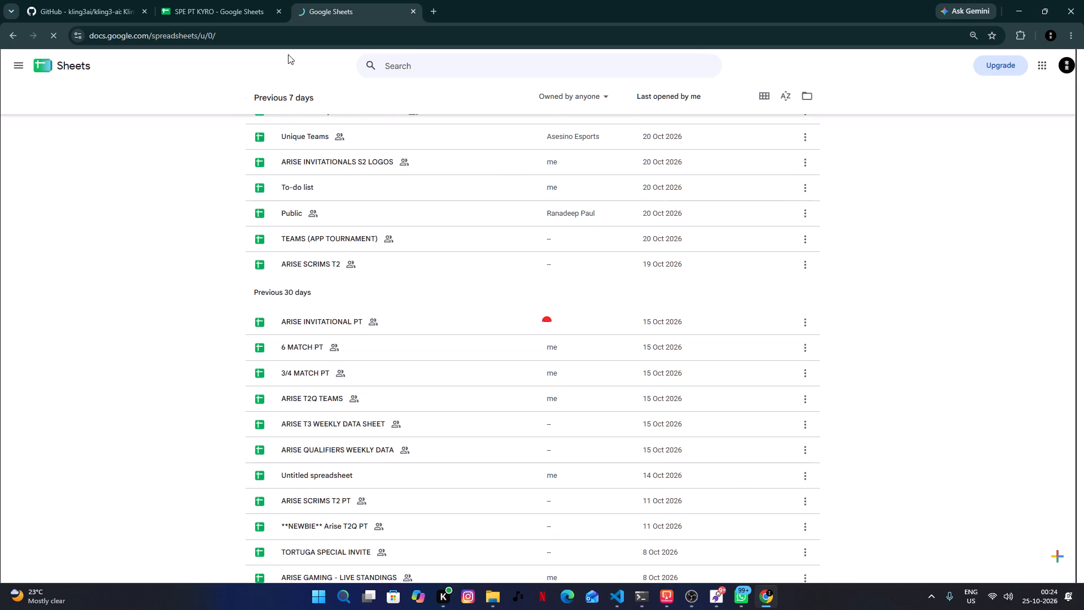
Open the ARISE INVITATIONAL PT spreadsheet and look through its finals, playoffs and group sheets.
{"action": "left_click", "coordinate": [276, 0]}
{"action": "left_click", "coordinate": [346, 1]}
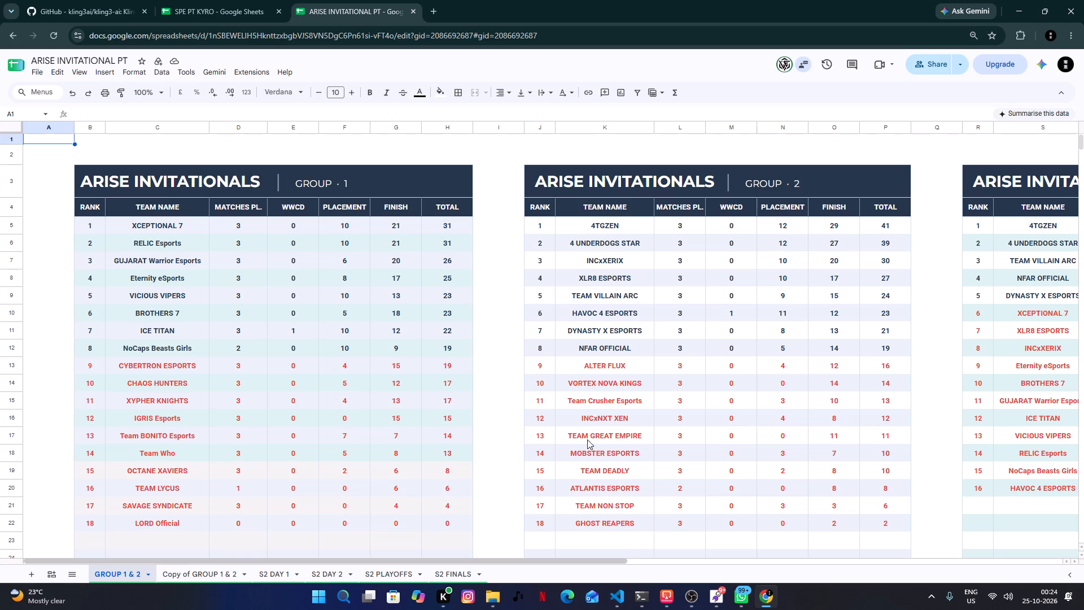
{"action": "left_click", "coordinate": [710, 594]}
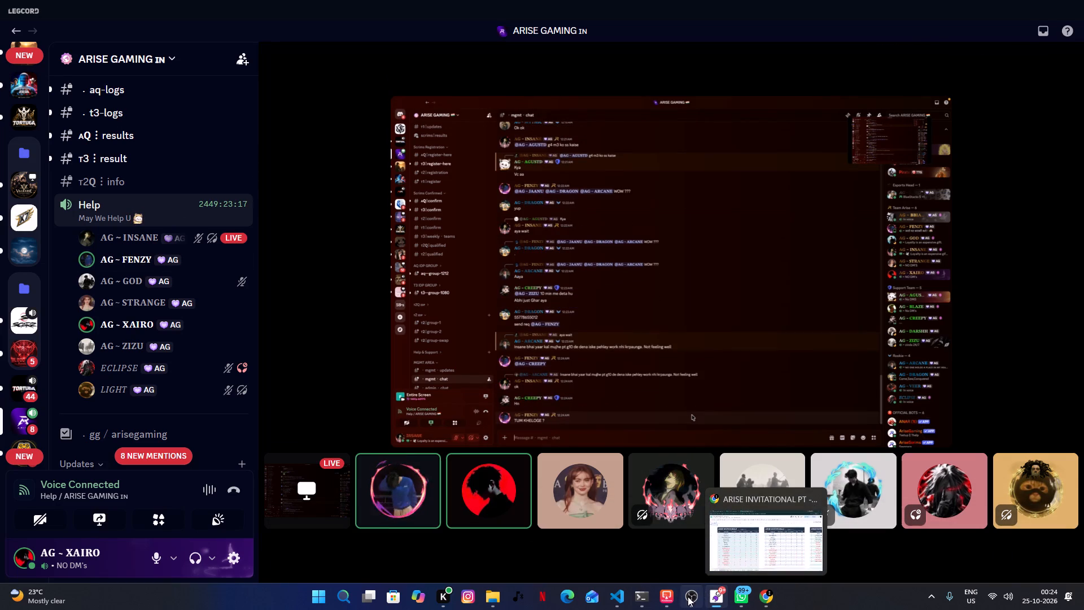
{"action": "left_click", "coordinate": [761, 597]}
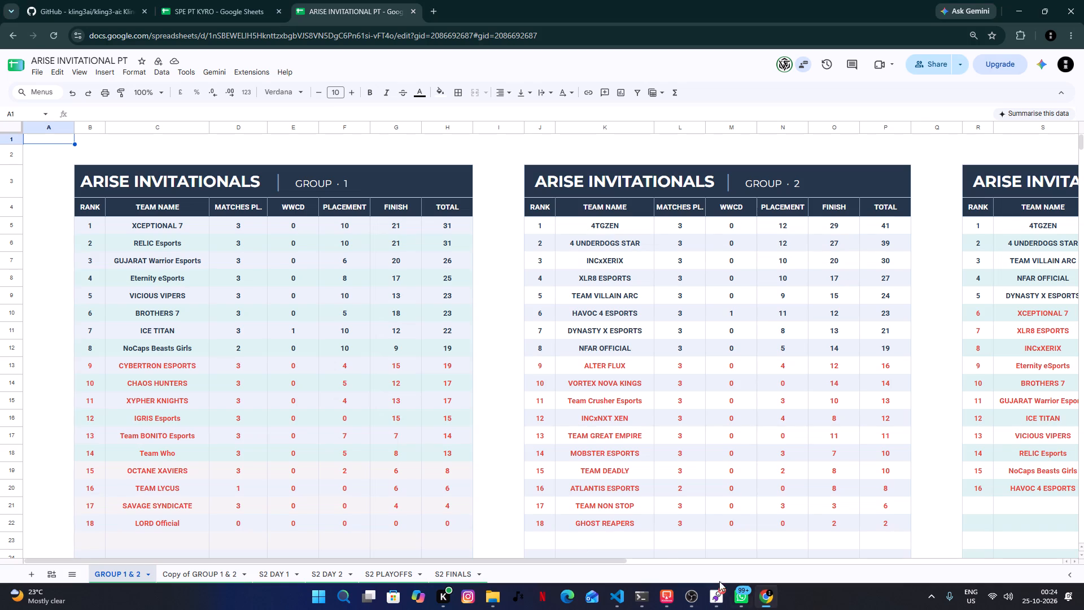
{"action": "left_click", "coordinate": [457, 568]}
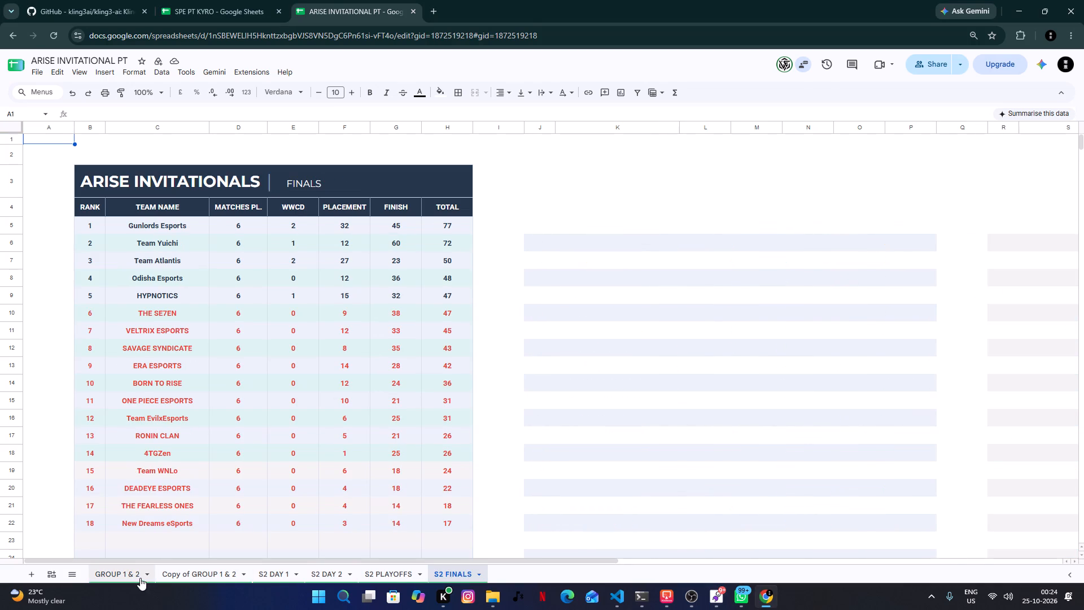
{"action": "left_click", "coordinate": [378, 579]}
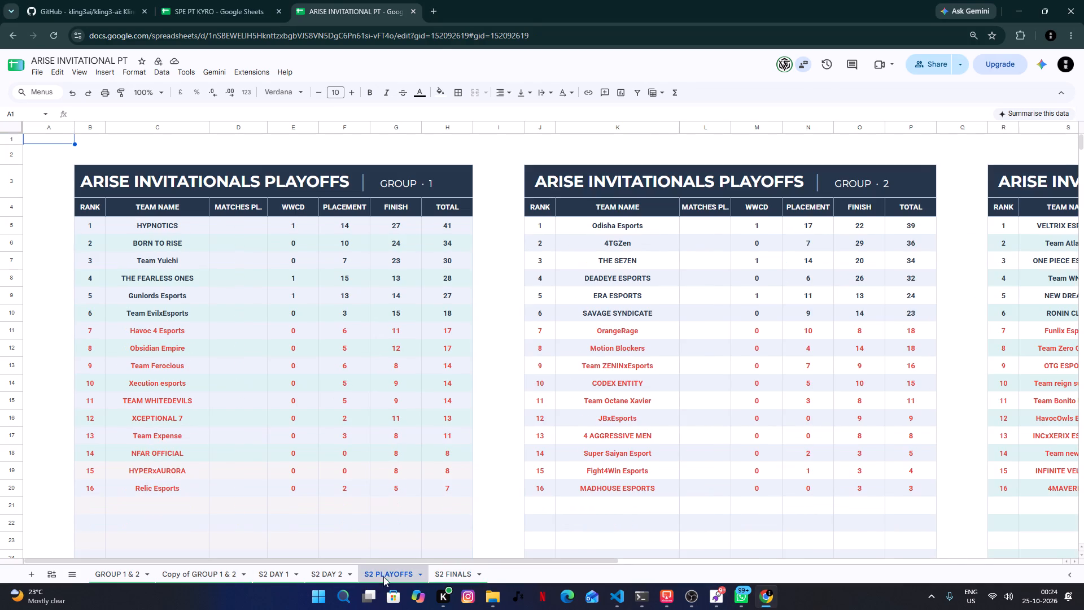
{"action": "left_click", "coordinate": [301, 571]}
{"action": "left_click", "coordinate": [187, 577]}
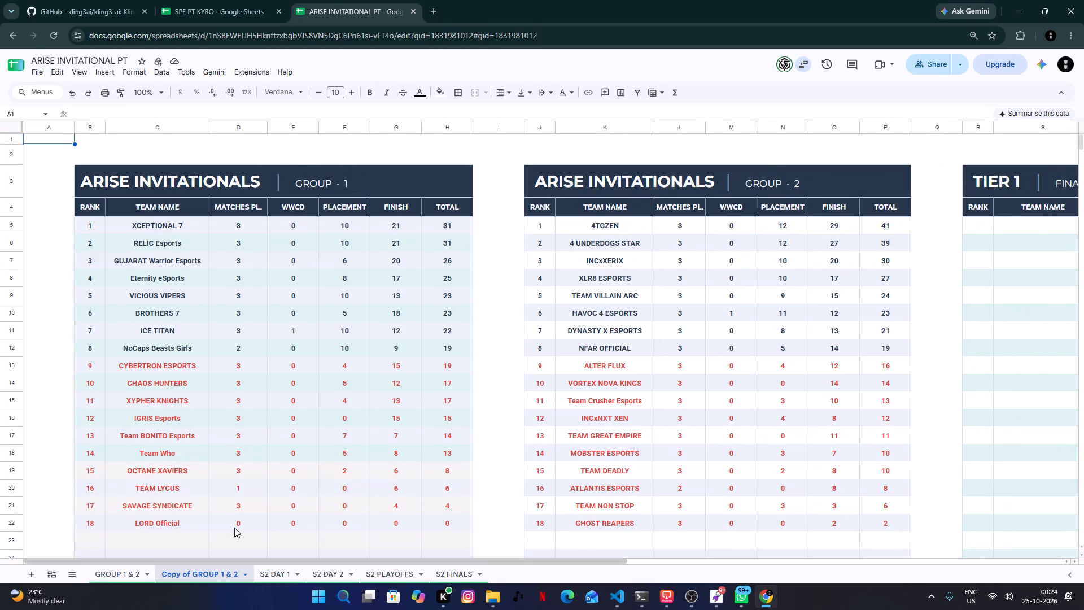
Examine the SPE PT KYRO spreadsheet, including the Copy of DONT TOUCH sheet and the INSANE G1 points and standings tables.
{"action": "left_click", "coordinate": [154, 0]}
{"action": "left_click", "coordinate": [259, 0]}
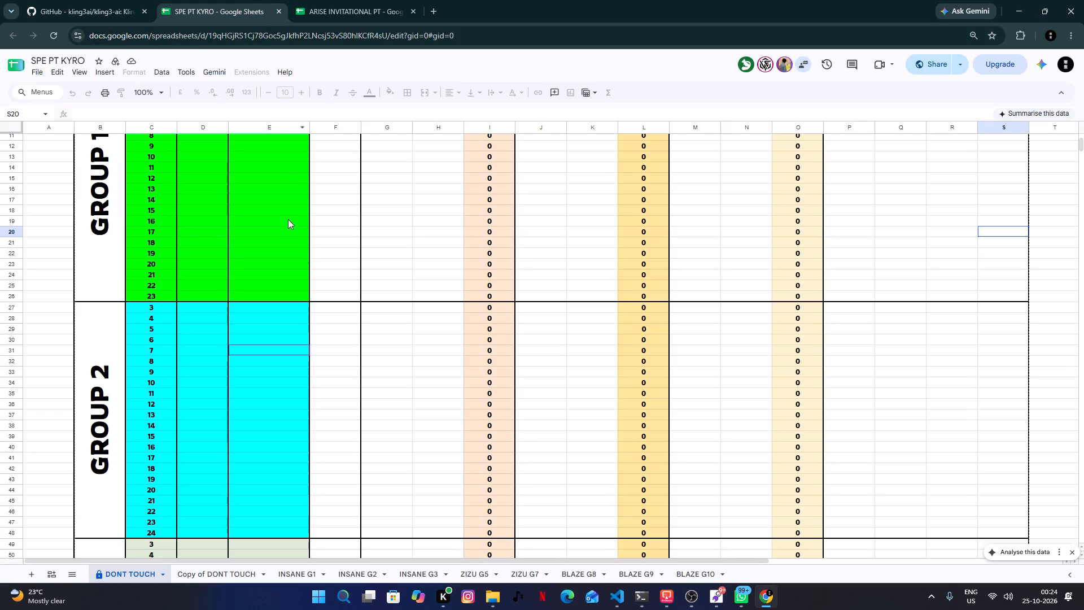
{"action": "left_click", "coordinate": [71, 0]}
{"action": "left_click", "coordinate": [225, 0]}
{"action": "scroll", "coordinate": [173, 303], "scroll_direction": "up", "scroll_amount": 8}
{"action": "left_click", "coordinate": [217, 575]}
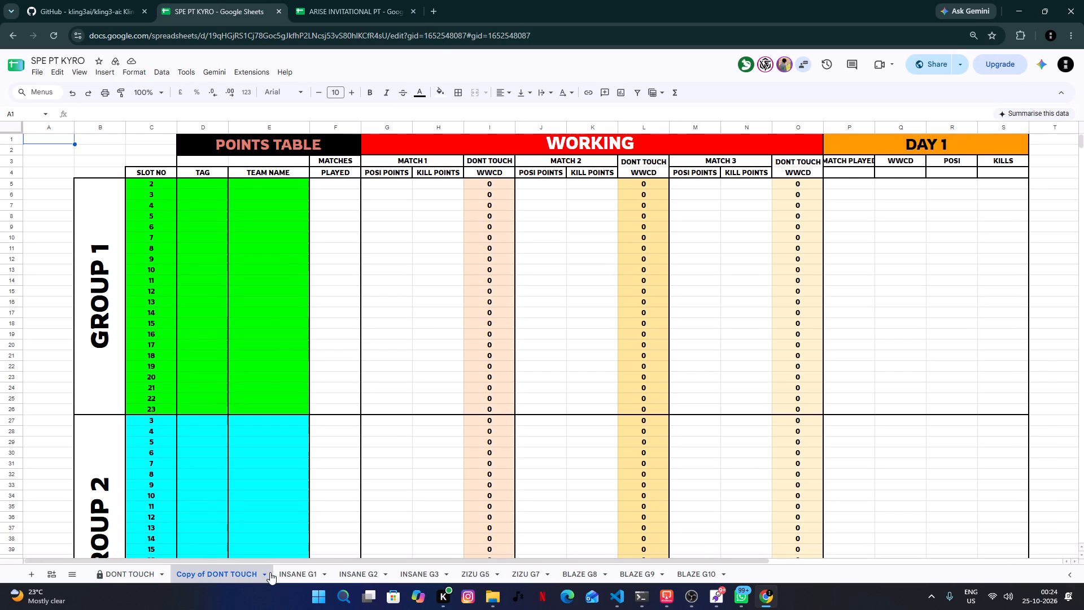
{"action": "left_click", "coordinate": [333, 570]}
{"action": "left_click", "coordinate": [301, 581]}
{"action": "scroll", "coordinate": [376, 415], "scroll_direction": "up", "scroll_amount": 4}
{"action": "scroll", "coordinate": [316, 422], "scroll_direction": "down", "scroll_amount": 2}
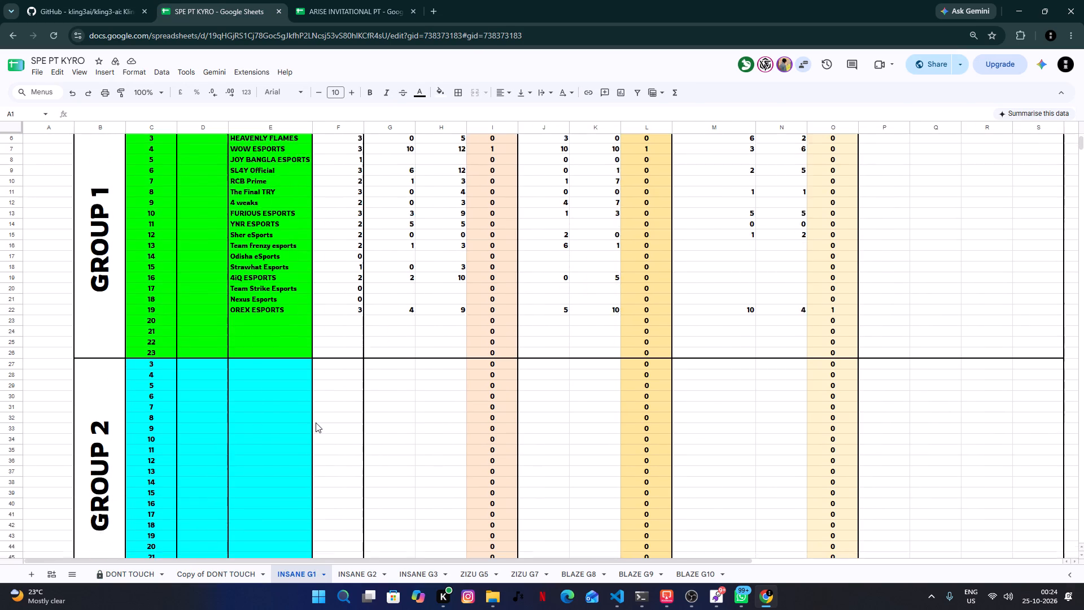
{"action": "scroll", "coordinate": [316, 422], "scroll_direction": "down", "scroll_amount": 20}
{"action": "scroll", "coordinate": [326, 422], "scroll_direction": "down", "scroll_amount": 2}
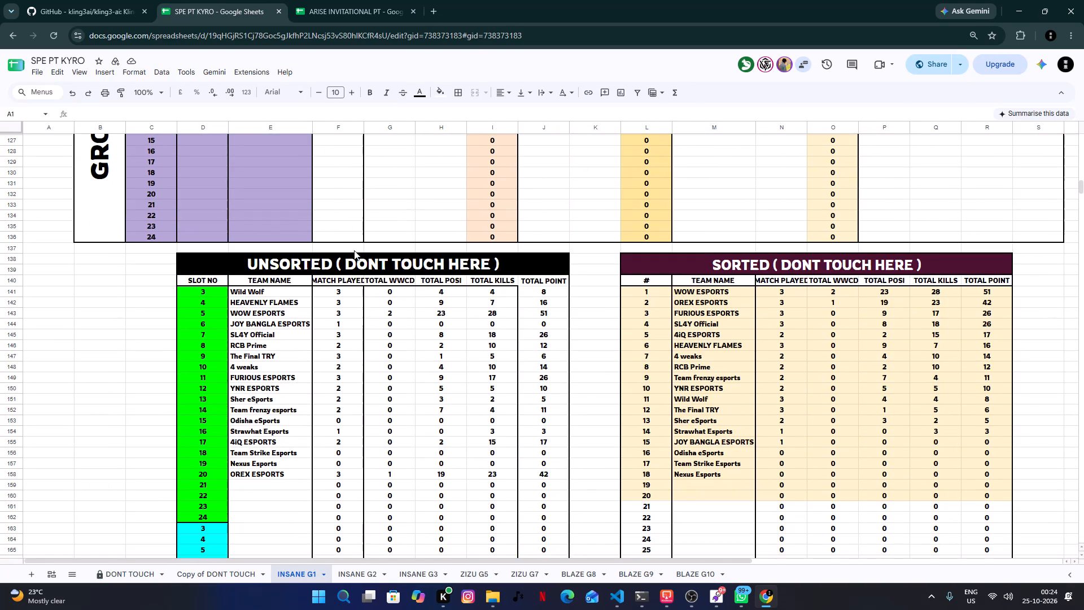
{"action": "scroll", "coordinate": [354, 250], "scroll_direction": "up", "scroll_amount": 17}
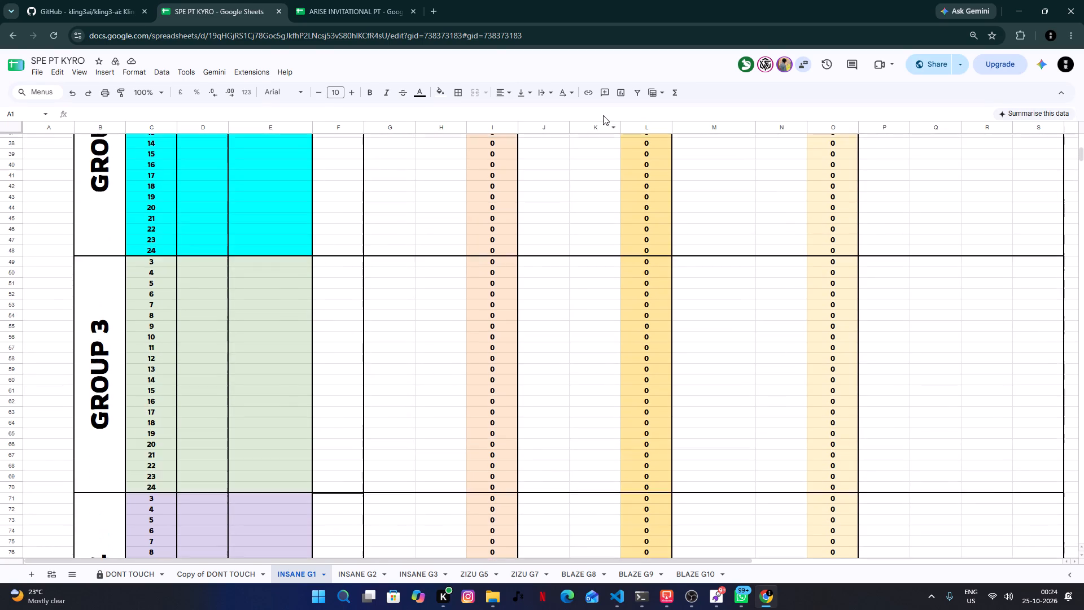
Review the group and day sheets in ARISE INVITATIONAL PT for a suitable standings layout.
{"action": "left_click", "coordinate": [386, 0]}
{"action": "scroll", "coordinate": [369, 353], "scroll_direction": "down", "scroll_amount": 2}
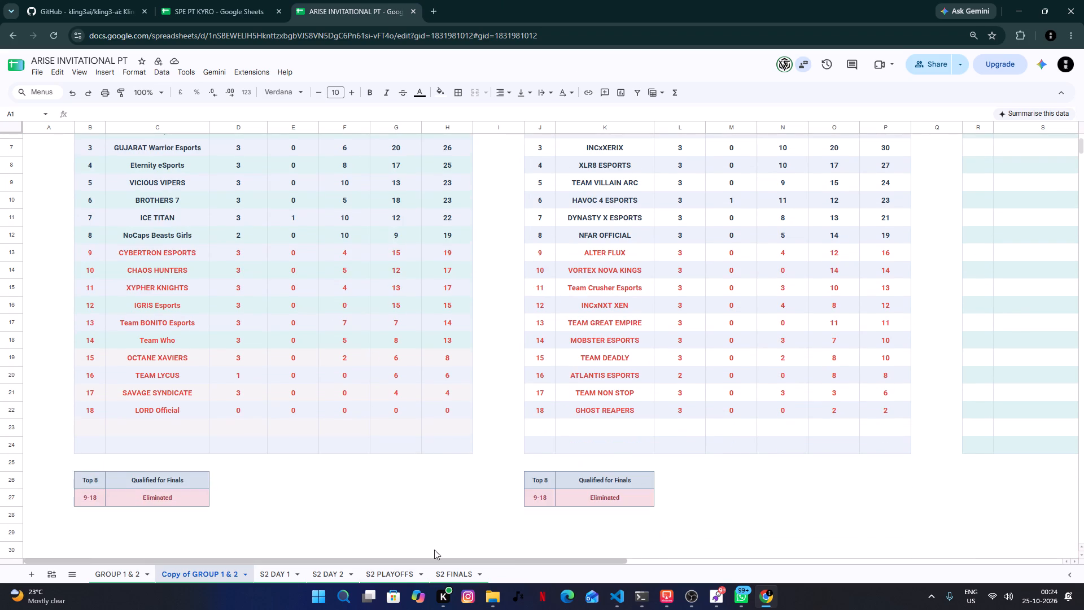
{"action": "scroll", "coordinate": [444, 441], "scroll_direction": "up", "scroll_amount": 5}
{"action": "left_click", "coordinate": [254, 575]}
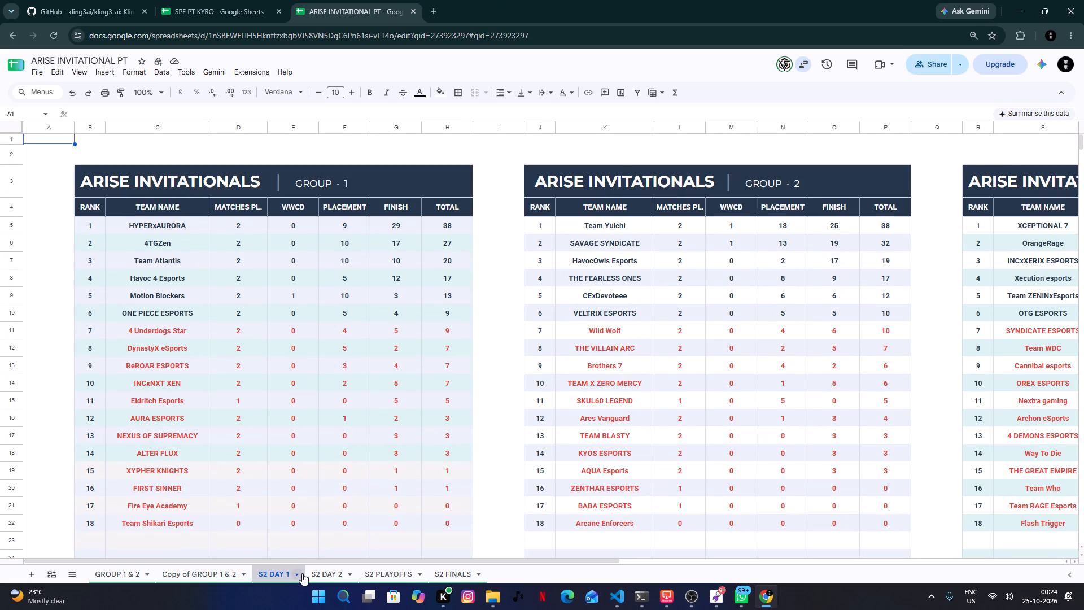
{"action": "left_click", "coordinate": [193, 567]}
{"action": "left_click", "coordinate": [118, 570]}
{"action": "left_click", "coordinate": [196, 573]}
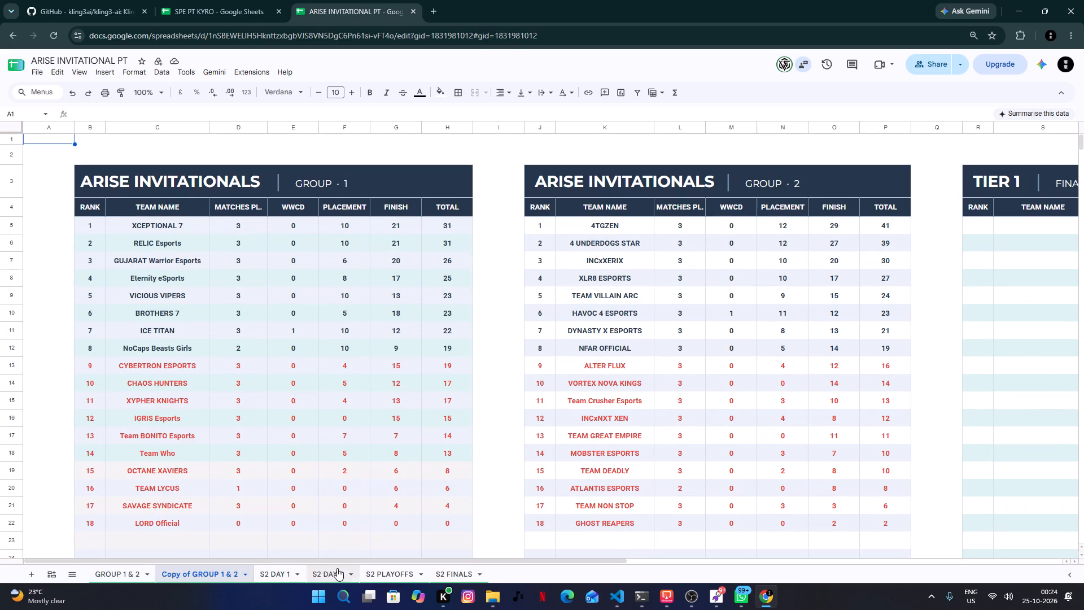
{"action": "left_click", "coordinate": [340, 568]}
Duplicate the S2 FINALS sheet in ARISE INVITATIONAL PT.
{"action": "left_click", "coordinate": [431, 567]}
{"action": "right_click", "coordinate": [454, 567]}
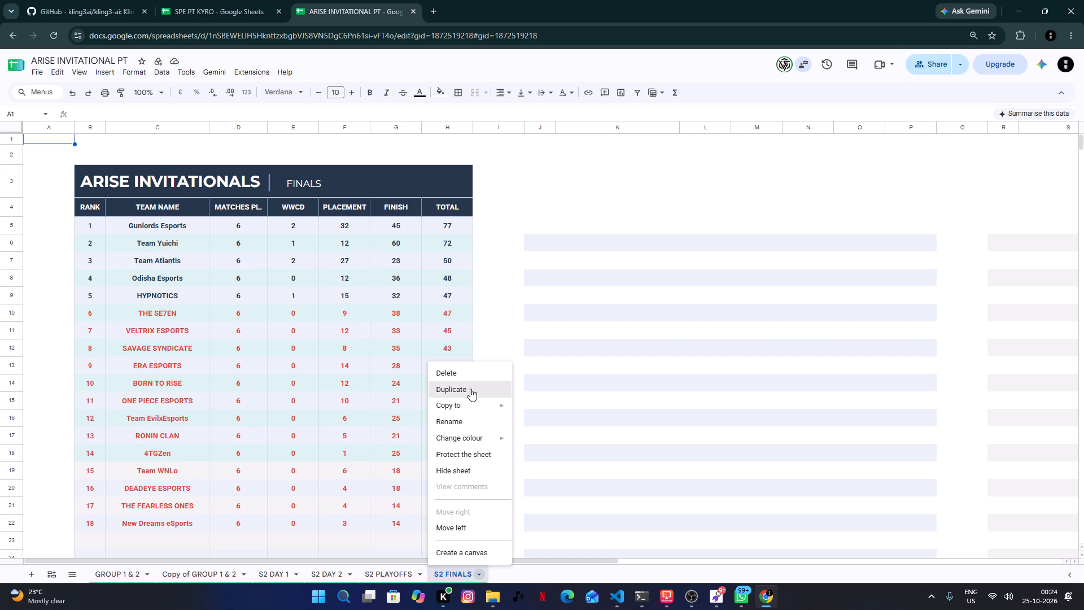
{"action": "left_click", "coordinate": [470, 389]}
Rename the duplicated finals sheet as SPE GROUPS DAY 1.
{"action": "double_click", "coordinate": [531, 567]}
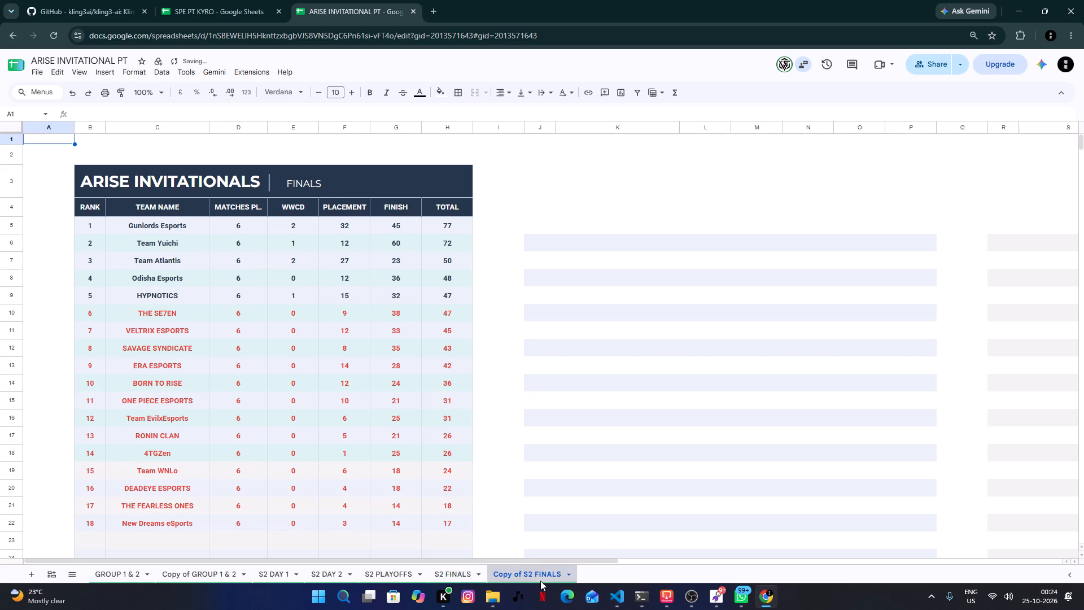
{"action": "left_click", "coordinate": [540, 581]}
{"action": "double_click", "coordinate": [540, 571]}
{"action": "type", "text": "SPE GROUPS DAT 1"}
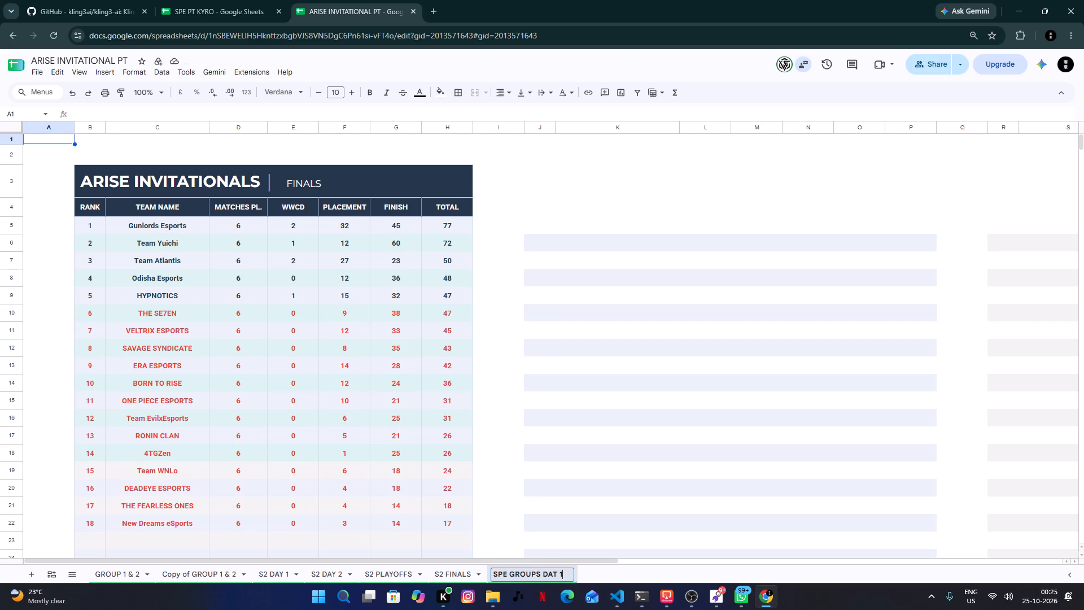
{"action": "key", "text": "BackSpace"}
{"action": "key", "text": "BackSpace"}
{"action": "key", "text": "BackSpace"}
{"action": "type", "text": "Y 1"}
{"action": "key", "text": "Return"}
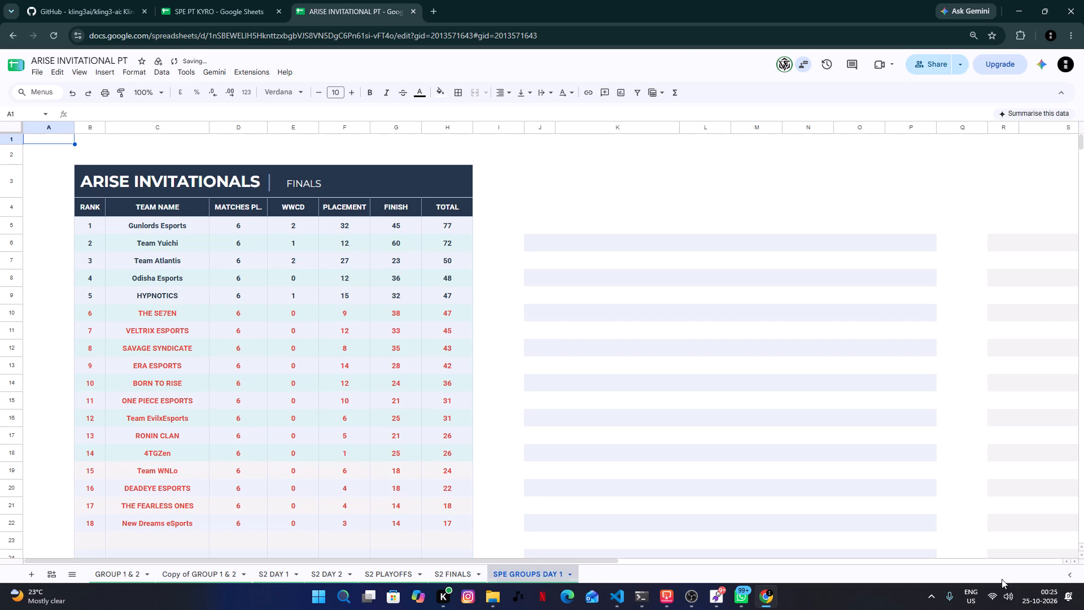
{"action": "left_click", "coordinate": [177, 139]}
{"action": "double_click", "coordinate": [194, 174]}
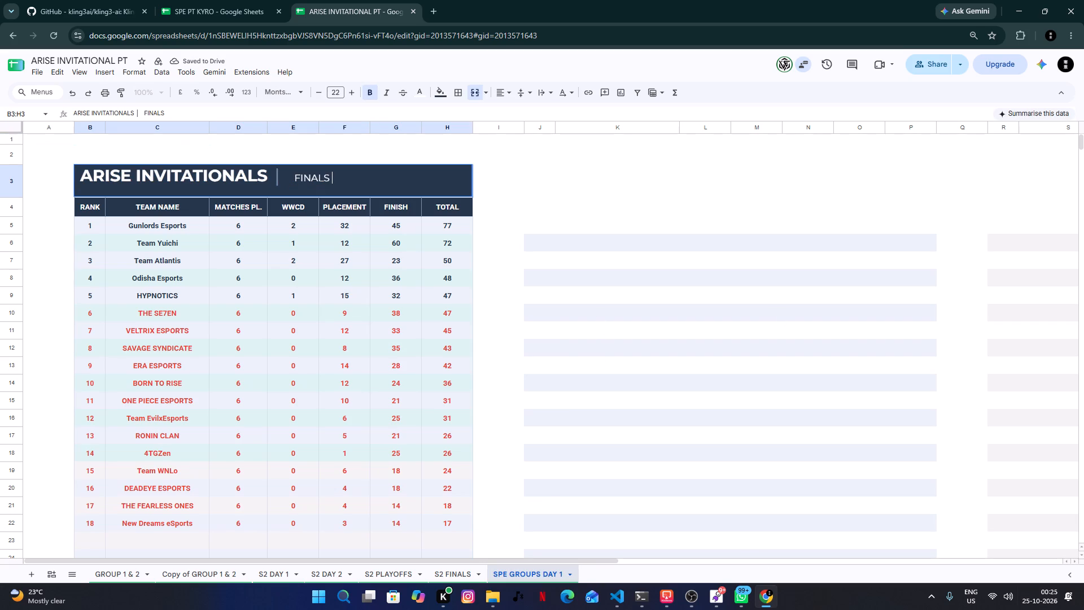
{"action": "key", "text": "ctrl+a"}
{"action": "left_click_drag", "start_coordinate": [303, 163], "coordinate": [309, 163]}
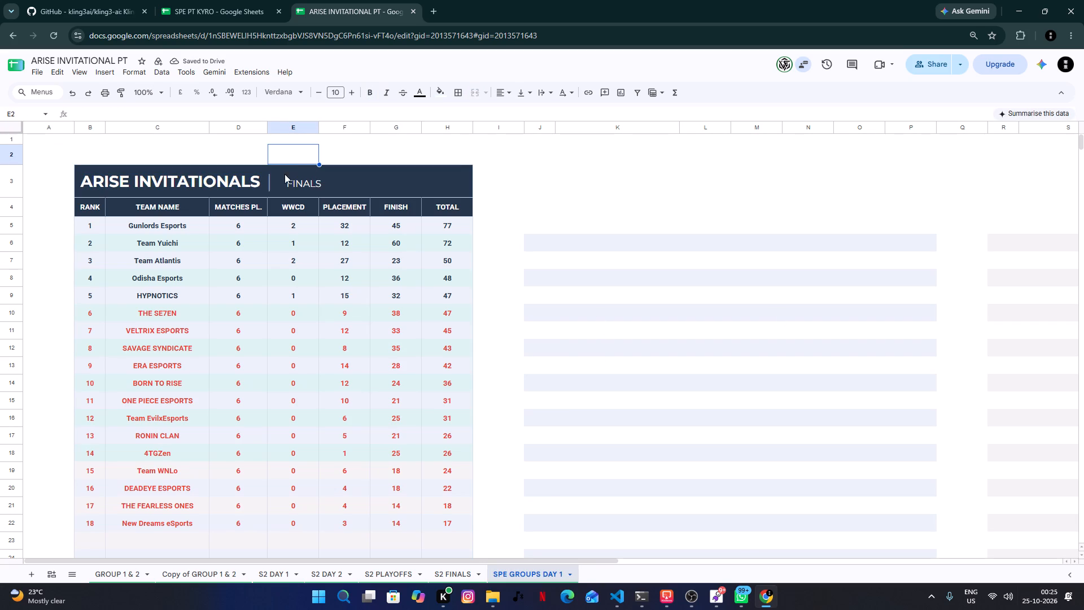
Replace ARISE INVITATIONALS in the standings table's title with R1 SPECIAL, keeping the divider and the text after it.
{"action": "double_click", "coordinate": [248, 181]}
{"action": "double_click", "coordinate": [248, 181]}
{"action": "key", "text": "ctrl+a"}
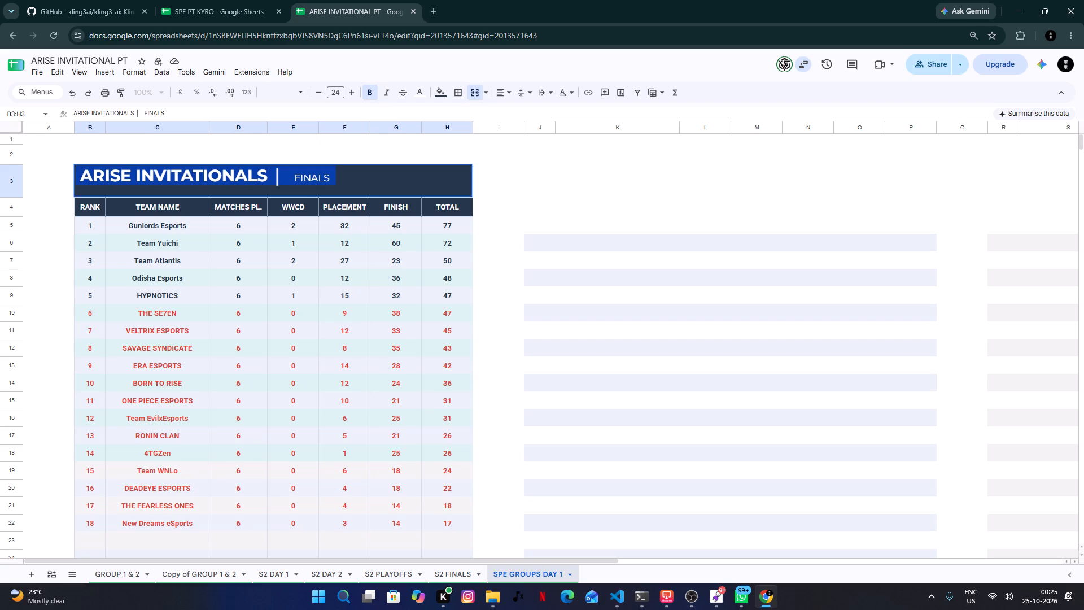
{"action": "key", "text": "shift+Left"}
{"action": "key", "text": "shift+Left"}
{"action": "key", "text": "shift+Left"}
{"action": "key", "text": "shift+Left"}
{"action": "key", "text": "shift+Left"}
{"action": "key", "text": "shift+Left"}
{"action": "key", "text": "shift+Left"}
{"action": "key", "text": "shift+Left"}
{"action": "key", "text": "shift+Left"}
{"action": "key", "text": "shift+Left"}
{"action": "key", "text": "shift+Left"}
{"action": "key", "text": "shift+Left"}
{"action": "key", "text": "shift+Left"}
{"action": "key", "text": "shift+Right"}
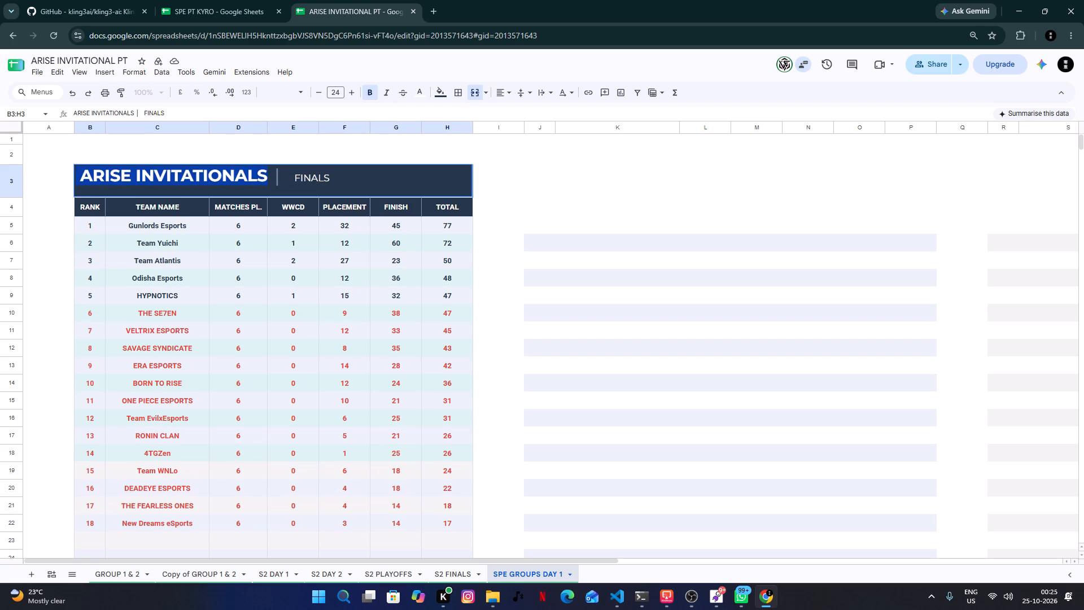
{"action": "type", "text": "R1 DS"}
{"action": "key", "text": "BackSpace"}
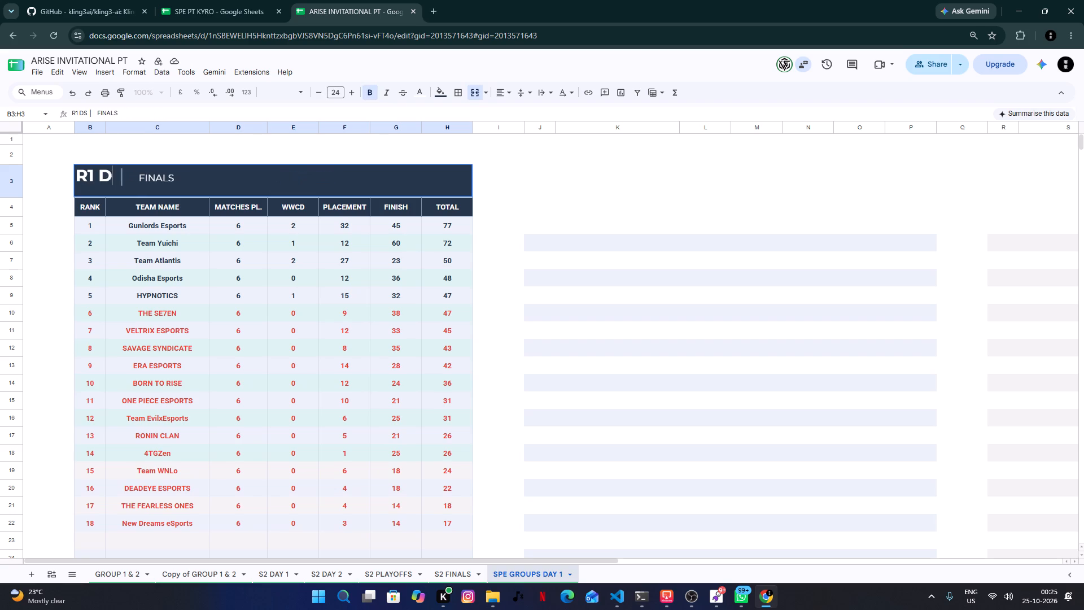
{"action": "key", "text": "BackSpace"}
{"action": "type", "text": "SPECIAL"}
{"action": "key", "text": "Tab"}
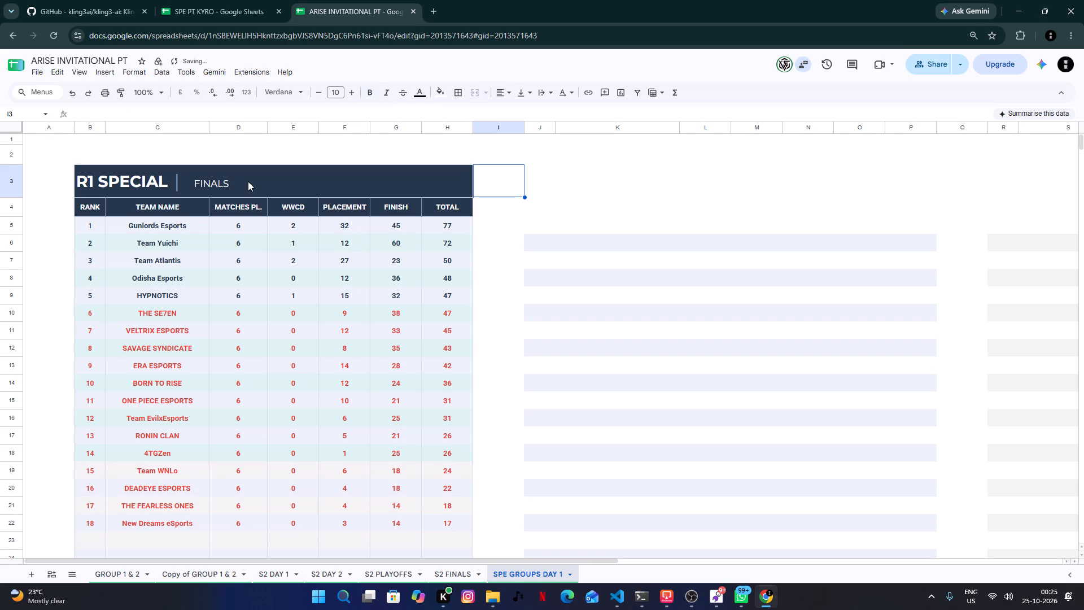
Replace FINALS after the divider in the table's title with GROUP - 1.
{"action": "left_click", "coordinate": [192, 188]}
{"action": "double_click", "coordinate": [217, 180]}
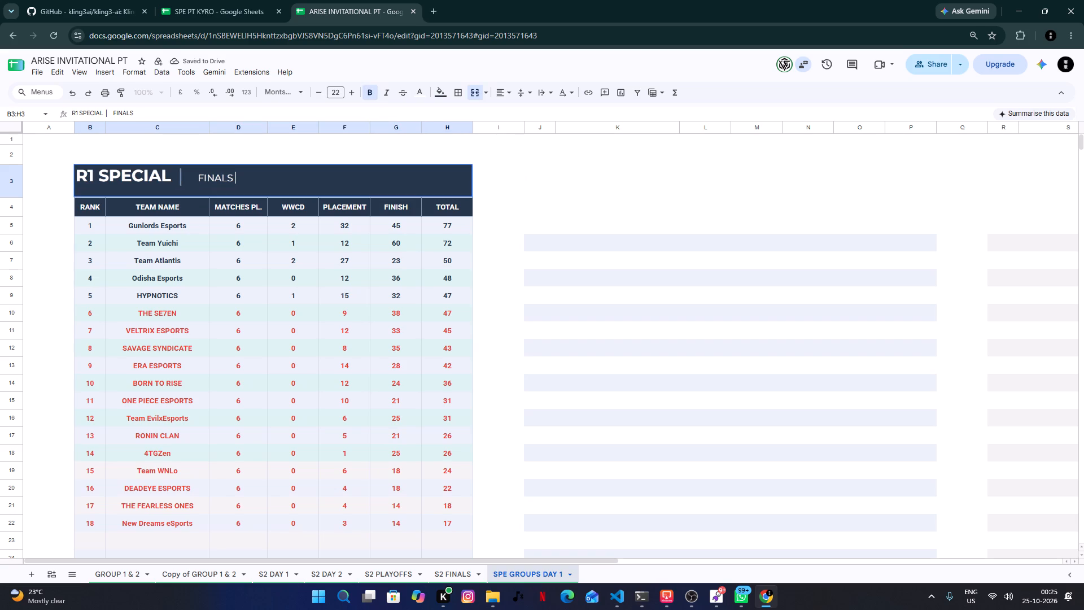
{"action": "left_click", "coordinate": [217, 180]}
{"action": "double_click", "coordinate": [217, 180]}
{"action": "left_click", "coordinate": [238, 181]}
{"action": "left_click", "coordinate": [256, 182]}
{"action": "key", "text": "Left"}
{"action": "key", "text": "Left"}
{"action": "key", "text": "Left"}
{"action": "key", "text": "Left"}
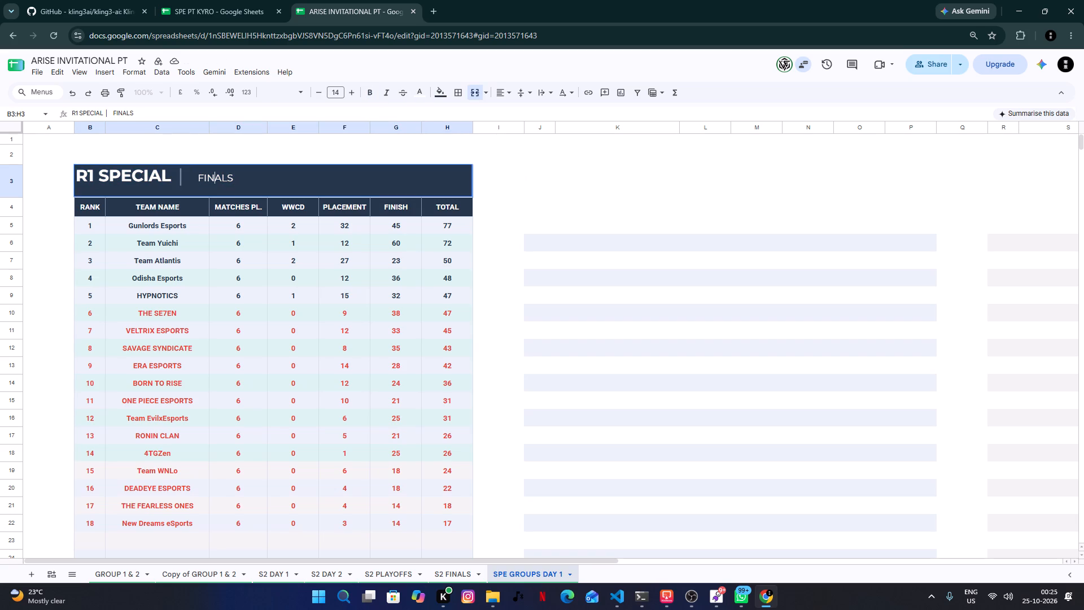
{"action": "type", "text": "GROI"}
{"action": "key", "text": "BackSpace"}
{"action": "type", "text": "UP"}
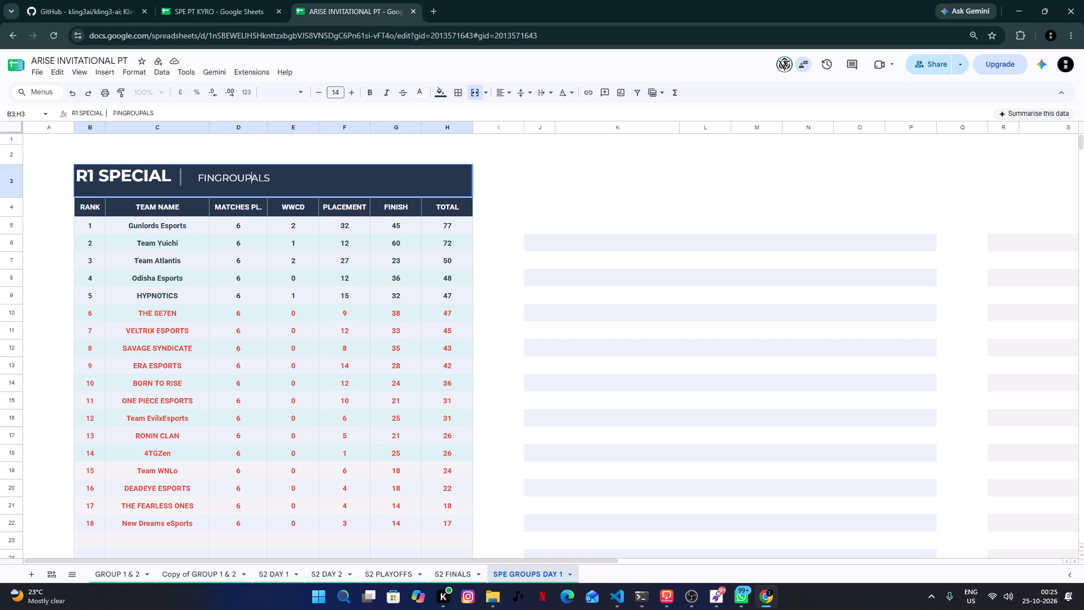
{"action": "key", "text": "Right"}
{"action": "key", "text": "Right"}
{"action": "key", "text": "Right"}
{"action": "key", "text": "BackSpace"}
{"action": "key", "text": "BackSpace"}
{"action": "key", "text": "BackSpace"}
{"action": "key", "text": "Left"}
{"action": "key", "text": "Left"}
{"action": "key", "text": "Left"}
{"action": "key", "text": "Left"}
{"action": "key", "text": "Left"}
{"action": "key", "text": "BackSpace"}
{"action": "key", "text": "BackSpace"}
{"action": "key", "text": "BackSpace"}
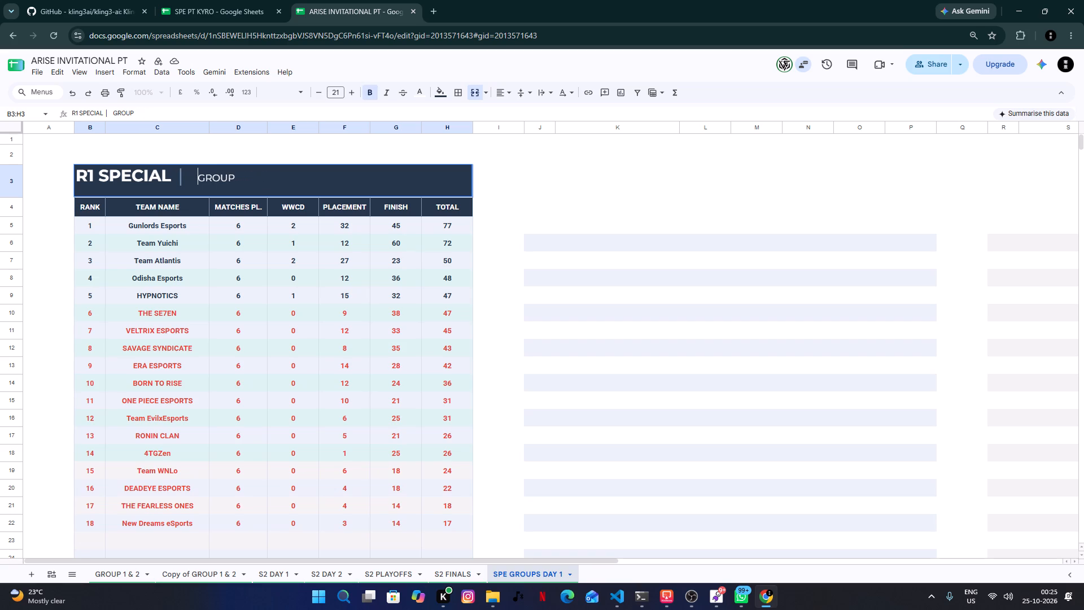
{"action": "key", "text": "End"}
{"action": "type", "text": "-1"}
{"action": "key", "text": "space"}
{"action": "key", "text": "Left"}
{"action": "key", "text": "Left"}
{"action": "key", "text": "space"}
{"action": "left_click", "coordinate": [461, 277]}
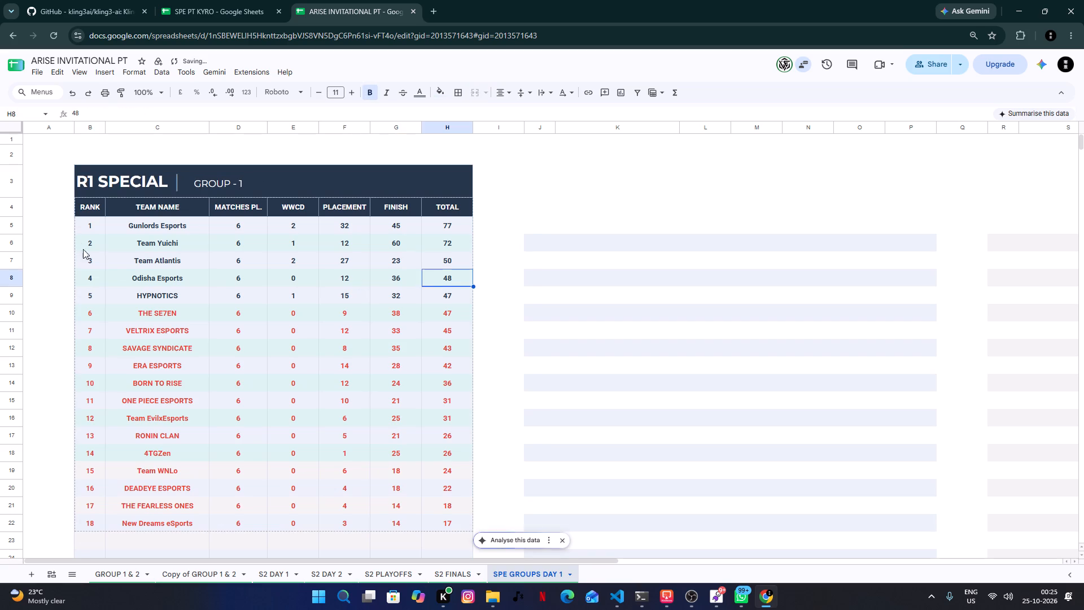
Clear all team results for ranks 1 to 18 in the R1 SPECIAL table, keeping its title and column headers.
{"action": "left_click", "coordinate": [89, 220]}
{"action": "left_click", "coordinate": [464, 522], "text": "shift"}
{"action": "key", "text": "ctrl+c"}
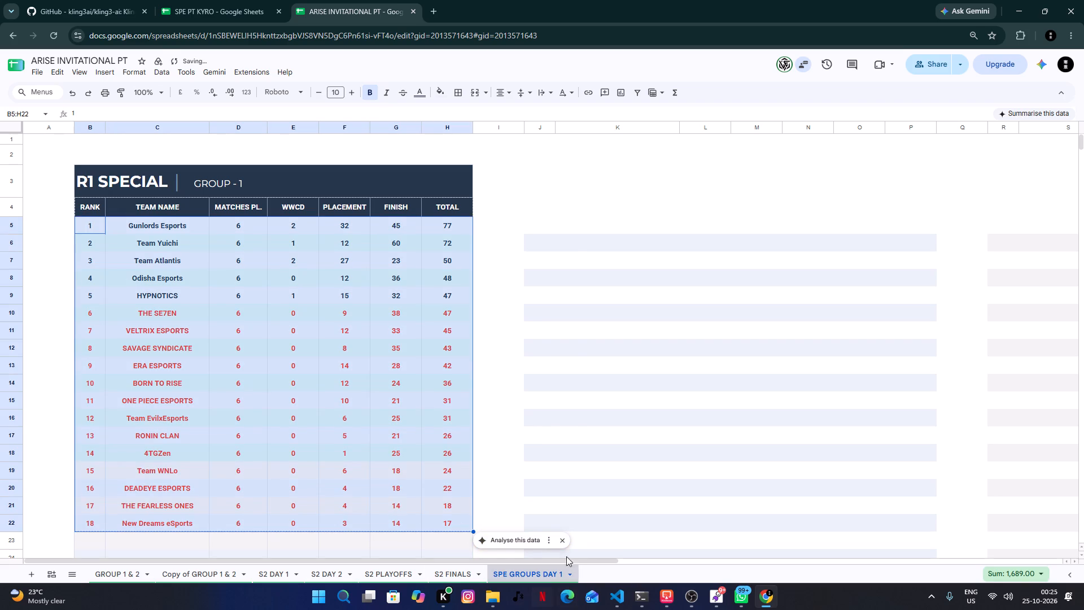
{"action": "left_click", "coordinate": [645, 342]}
{"action": "left_click", "coordinate": [72, 221]}
{"action": "left_click", "coordinate": [98, 224]}
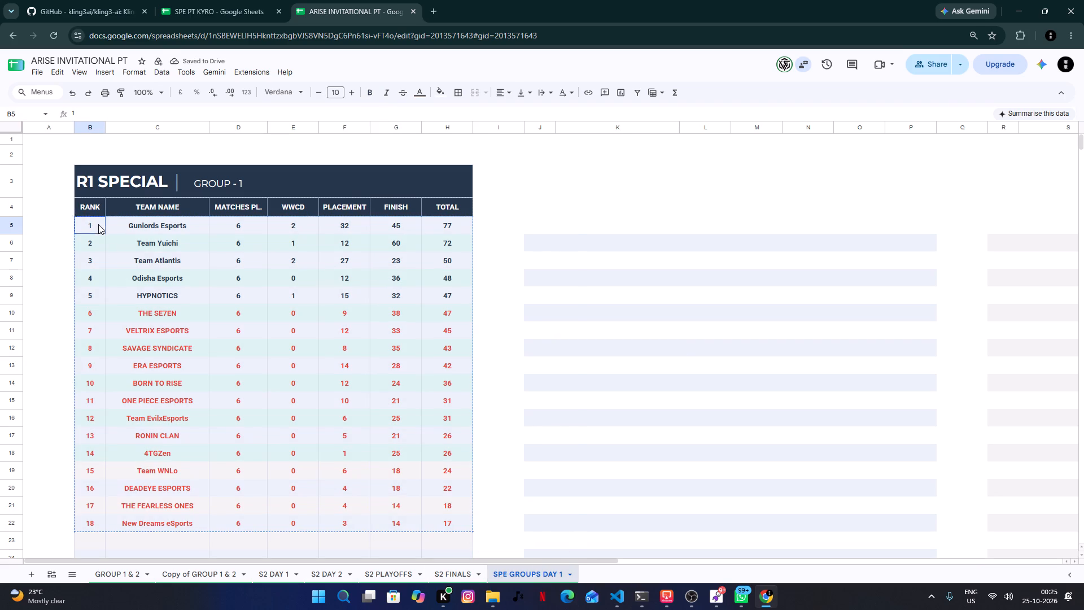
{"action": "left_click", "coordinate": [439, 528], "text": "shift"}
{"action": "key", "text": "BackSpace"}
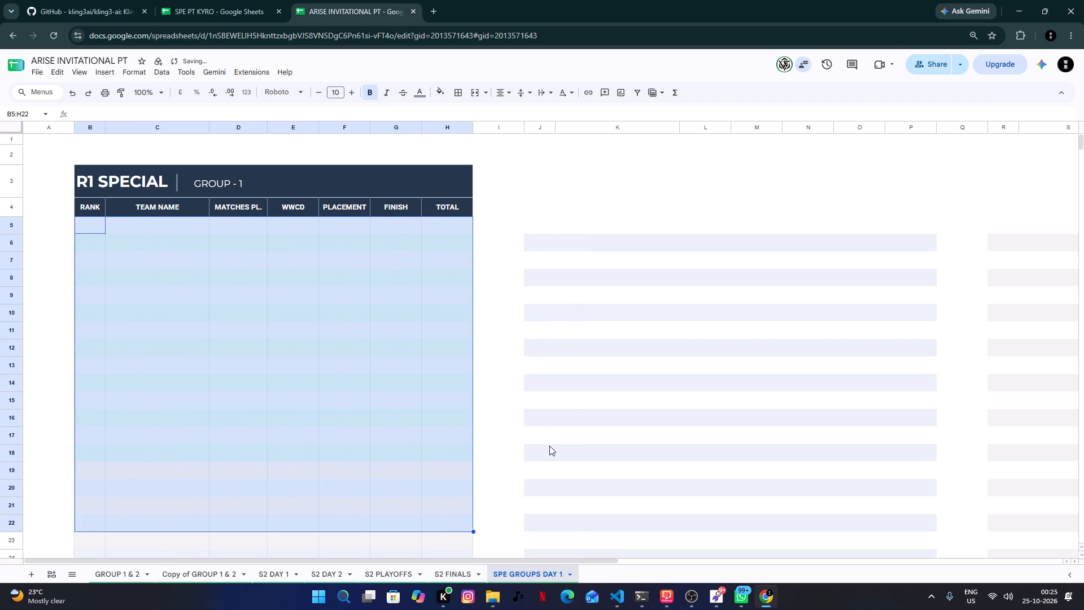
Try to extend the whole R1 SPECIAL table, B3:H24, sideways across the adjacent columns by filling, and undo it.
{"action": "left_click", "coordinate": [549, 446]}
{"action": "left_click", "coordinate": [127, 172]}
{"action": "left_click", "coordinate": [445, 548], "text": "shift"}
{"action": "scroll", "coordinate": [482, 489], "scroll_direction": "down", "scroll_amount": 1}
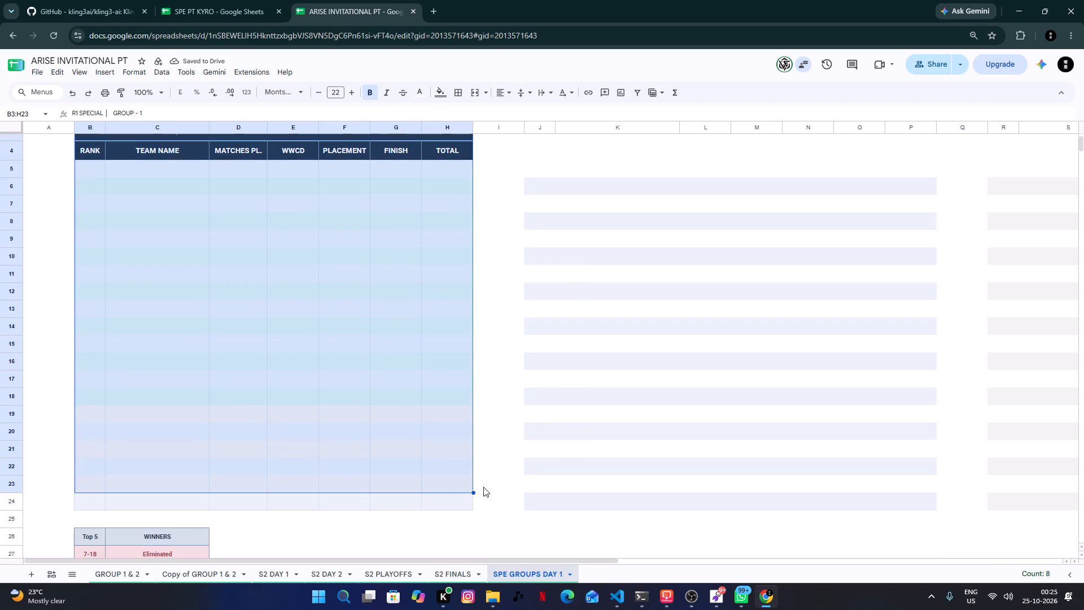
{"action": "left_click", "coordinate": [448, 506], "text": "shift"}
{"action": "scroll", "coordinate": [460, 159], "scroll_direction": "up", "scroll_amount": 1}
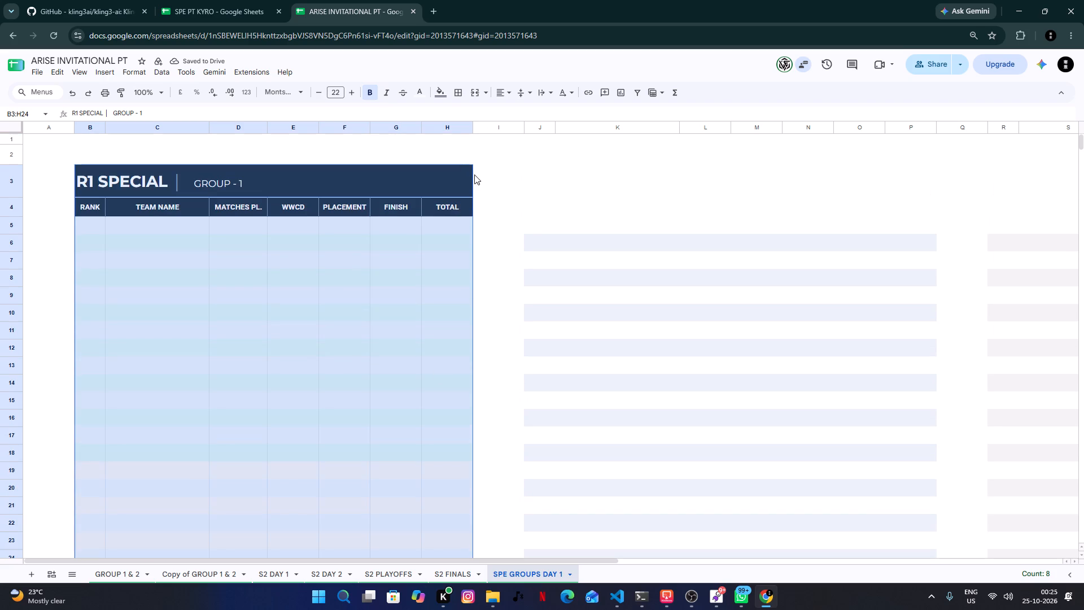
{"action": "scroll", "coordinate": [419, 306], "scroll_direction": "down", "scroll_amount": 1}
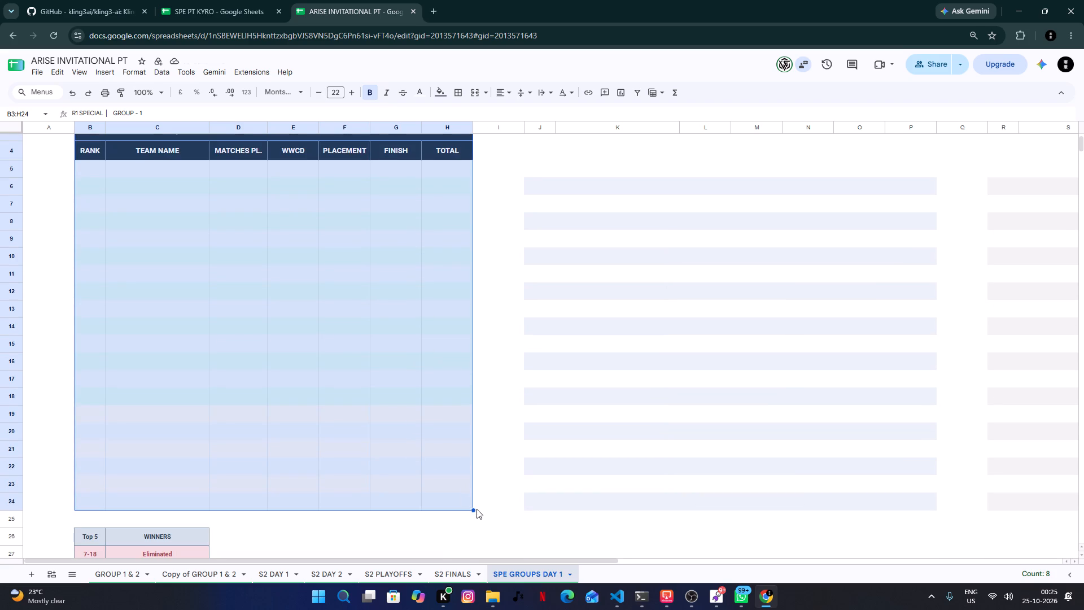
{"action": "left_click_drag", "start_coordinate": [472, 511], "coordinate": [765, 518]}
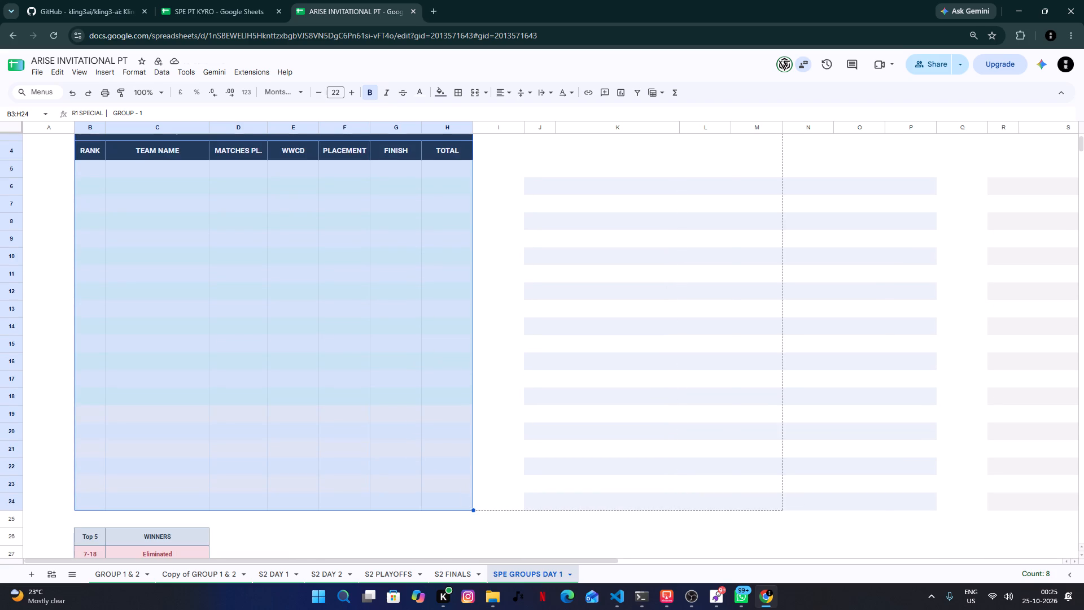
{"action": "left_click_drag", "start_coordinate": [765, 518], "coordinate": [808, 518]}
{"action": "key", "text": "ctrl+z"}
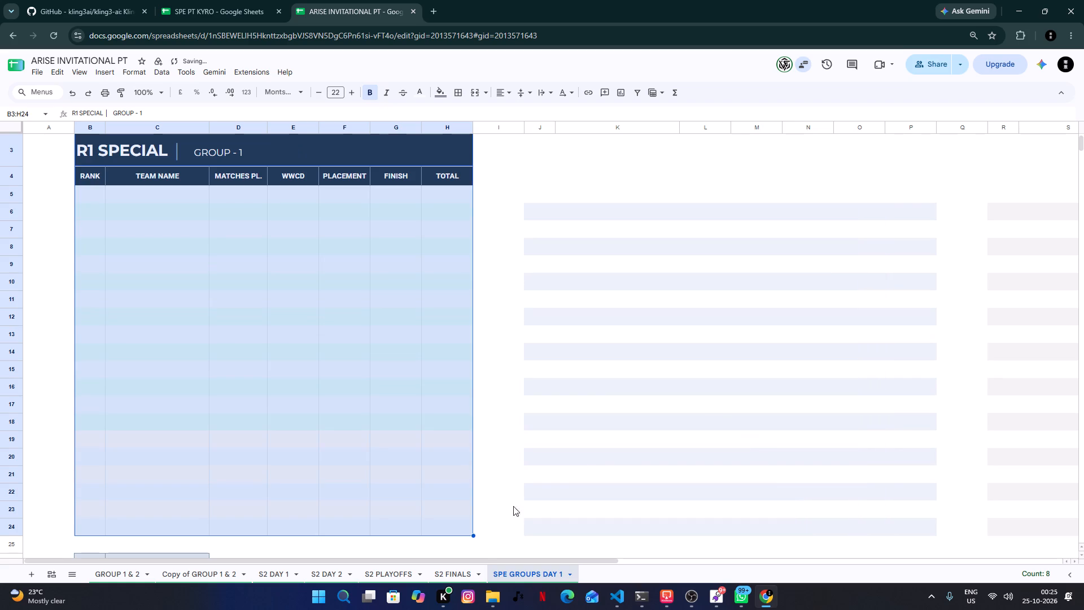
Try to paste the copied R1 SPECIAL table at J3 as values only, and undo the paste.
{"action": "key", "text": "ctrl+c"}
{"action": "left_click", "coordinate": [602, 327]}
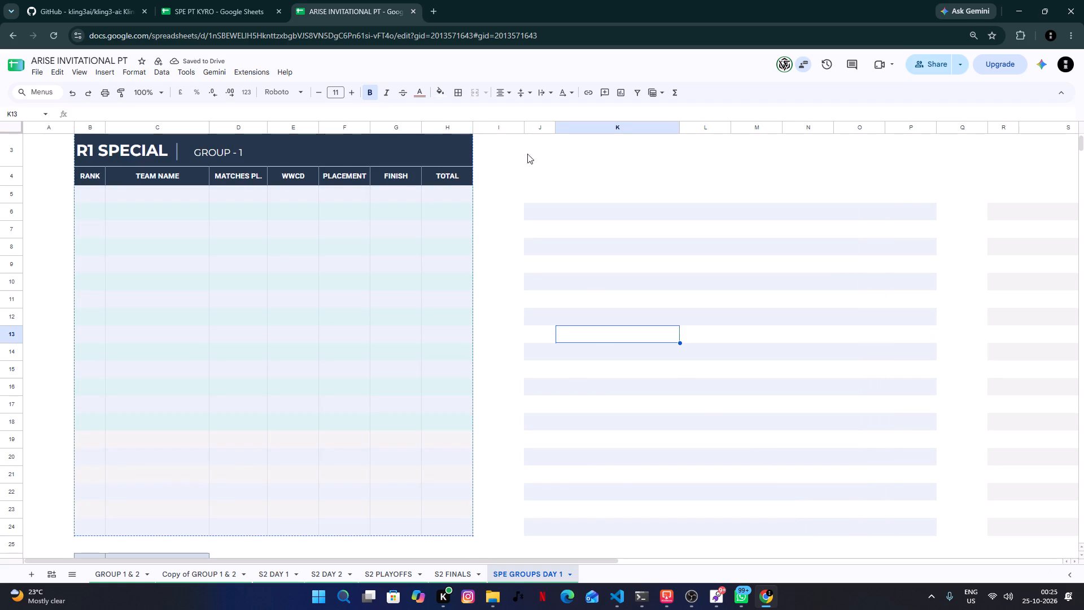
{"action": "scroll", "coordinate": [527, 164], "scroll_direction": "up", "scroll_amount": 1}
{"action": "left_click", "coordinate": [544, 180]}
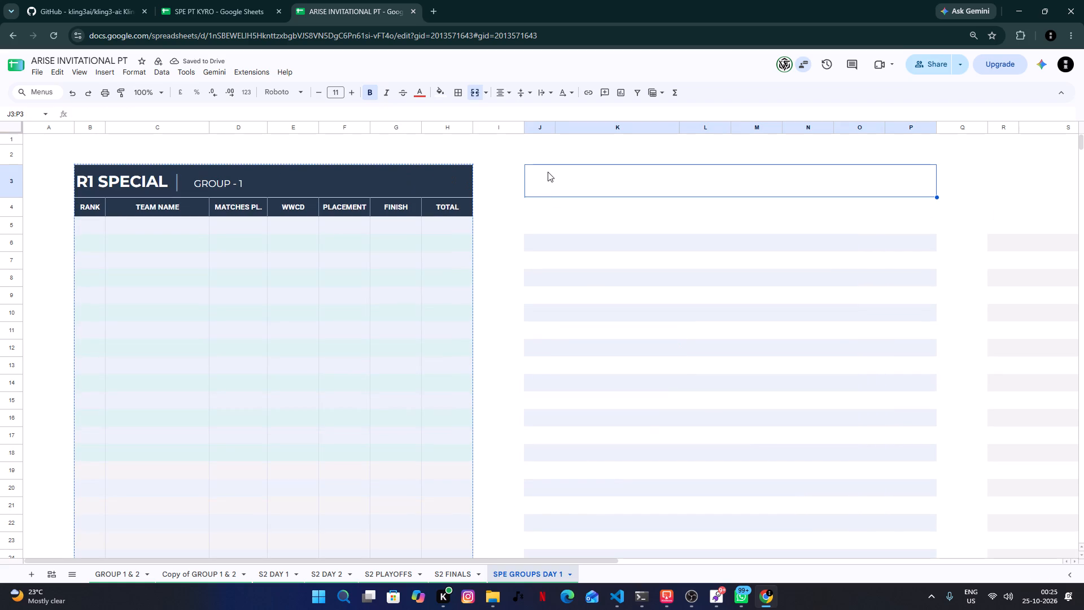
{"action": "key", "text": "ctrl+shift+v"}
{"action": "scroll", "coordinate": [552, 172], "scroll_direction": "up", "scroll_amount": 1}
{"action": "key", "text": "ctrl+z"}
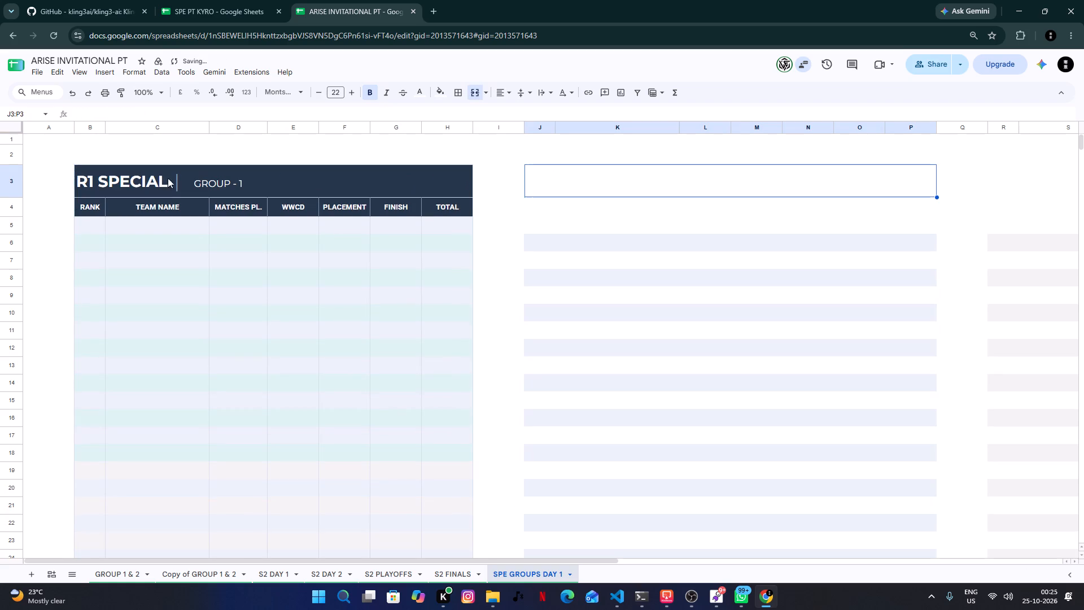
Copy the blank R1 SPECIAL table, B3:H24, with its formatting and paste it at J3 and R3.
{"action": "left_click", "coordinate": [116, 178]}
{"action": "scroll", "coordinate": [226, 296], "scroll_direction": "down", "scroll_amount": 4}
{"action": "left_click", "coordinate": [445, 329], "text": "shift"}
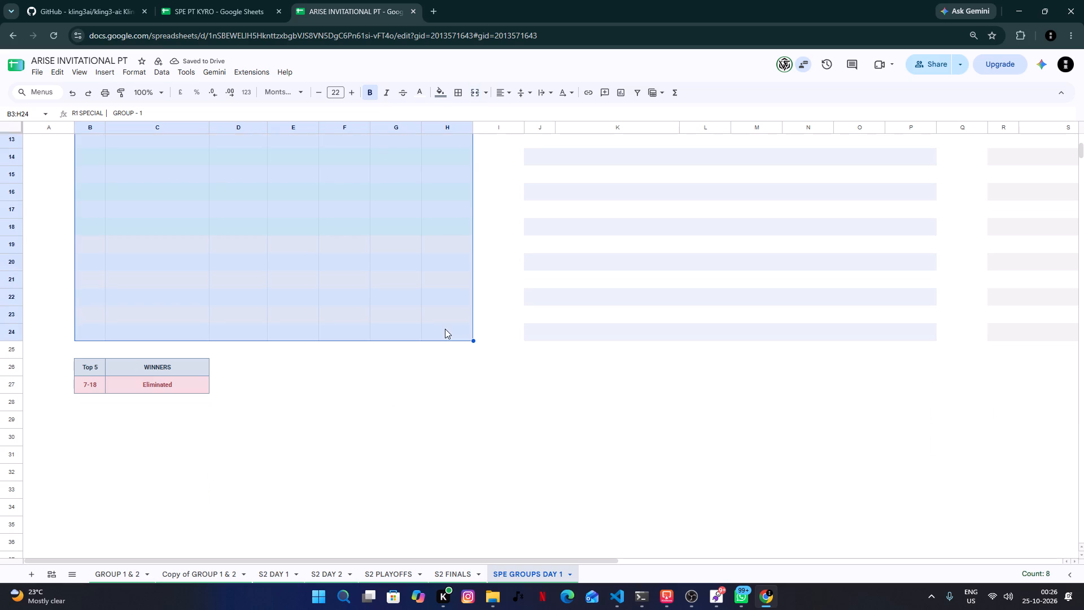
{"action": "key", "text": "ctrl+c"}
{"action": "scroll", "coordinate": [602, 314], "scroll_direction": "up", "scroll_amount": 5}
{"action": "left_click", "coordinate": [532, 161]}
{"action": "left_click", "coordinate": [533, 177]}
{"action": "key", "text": "ctrl+v"}
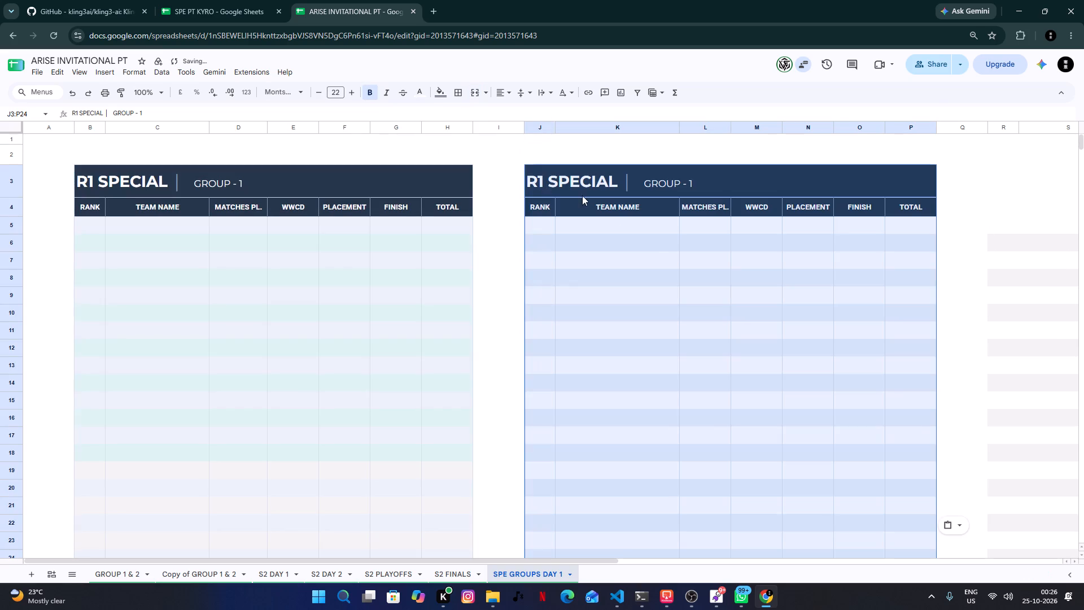
{"action": "left_click_drag", "start_coordinate": [567, 563], "coordinate": [720, 542]}
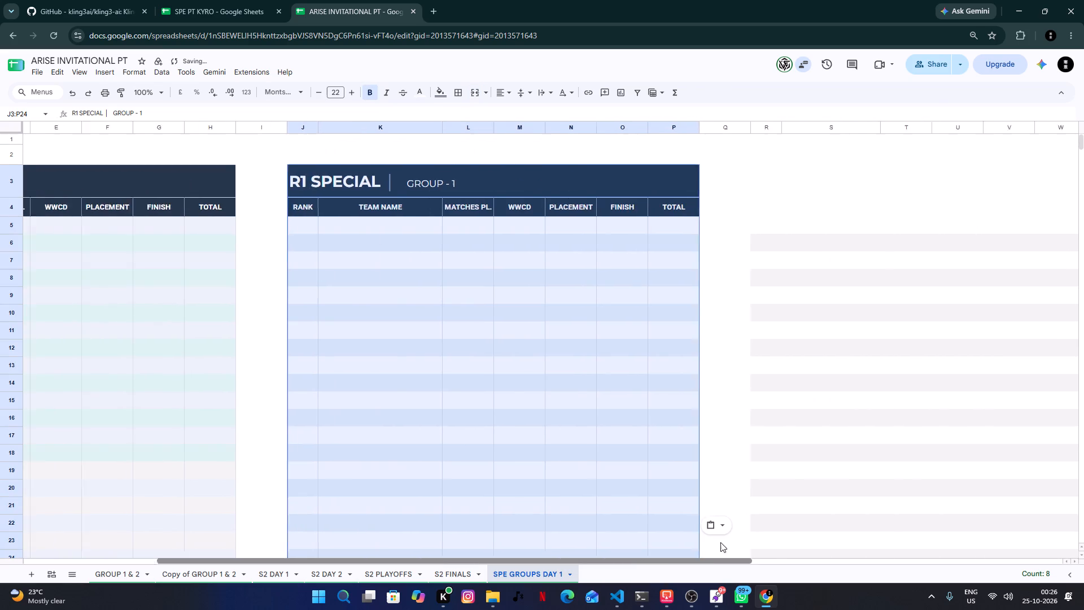
{"action": "left_click_drag", "start_coordinate": [720, 542], "coordinate": [728, 607]}
{"action": "left_click", "coordinate": [727, 180]}
{"action": "key", "text": "ctrl+v"}
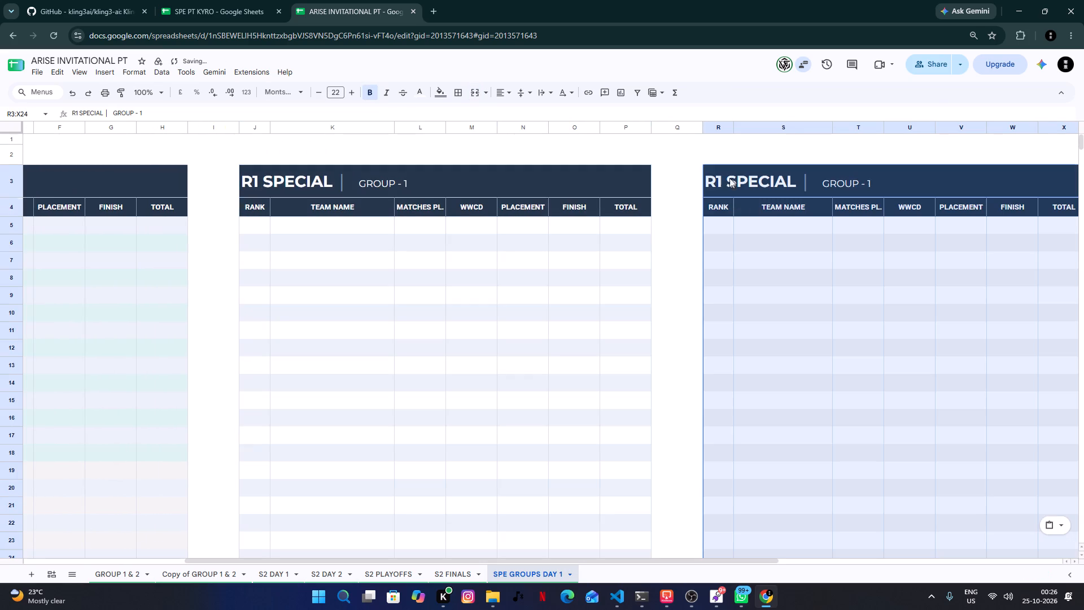
Clear the text and reset the fill colour of the Top 5 and 7-18 legend cells, B26:C27, below the first table.
{"action": "scroll", "coordinate": [756, 394], "scroll_direction": "down", "scroll_amount": 7}
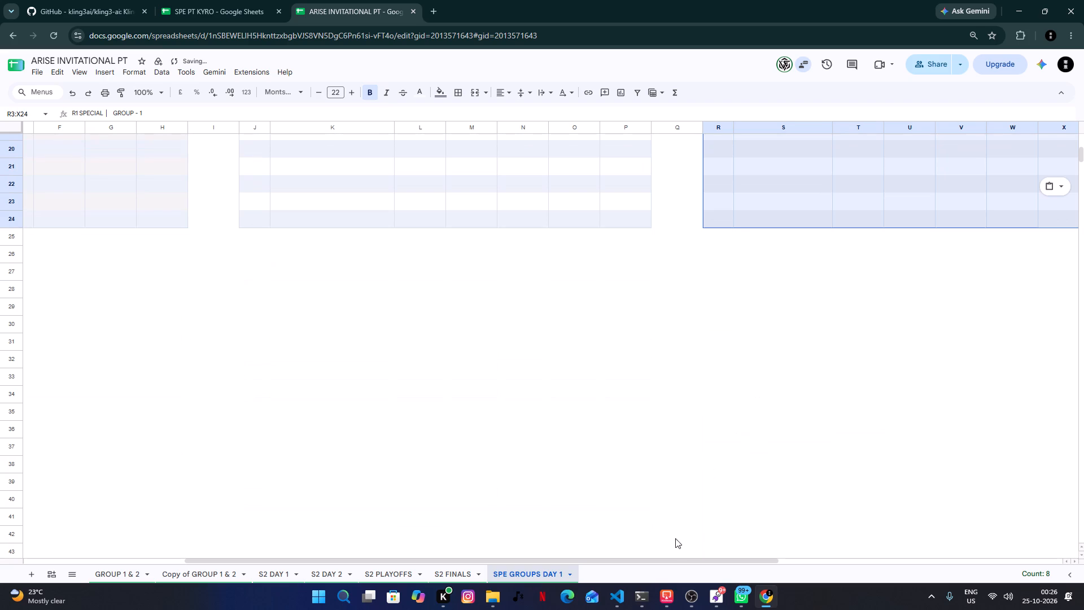
{"action": "left_click_drag", "start_coordinate": [699, 560], "coordinate": [359, 543]}
{"action": "scroll", "coordinate": [348, 419], "scroll_direction": "up", "scroll_amount": 3}
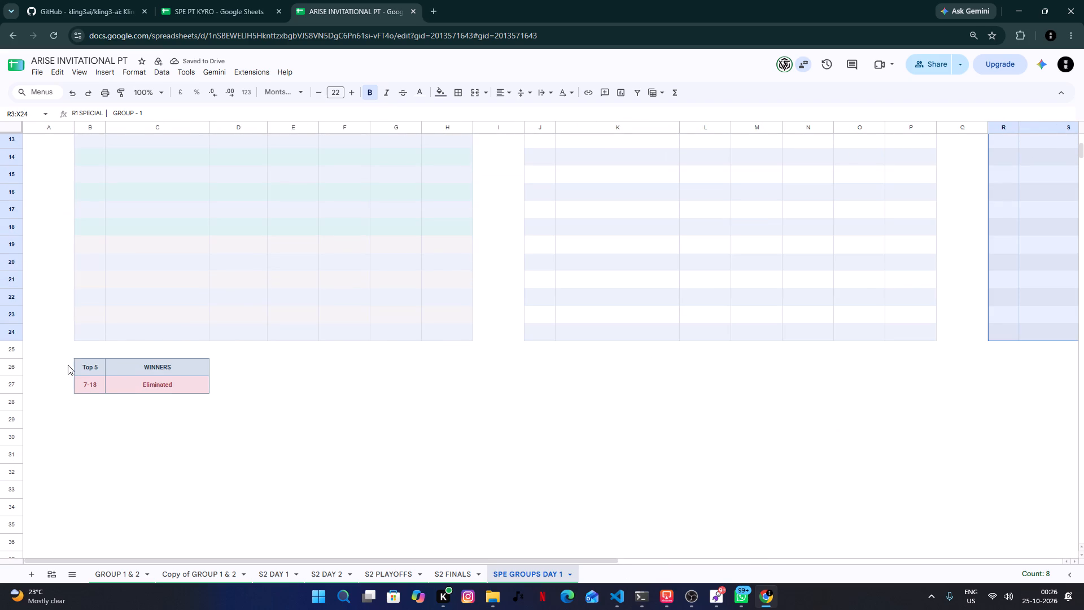
{"action": "left_click", "coordinate": [84, 372]}
{"action": "left_click", "coordinate": [184, 399], "text": "shift"}
{"action": "left_click", "coordinate": [185, 390], "text": "shift"}
{"action": "key", "text": "BackSpace"}
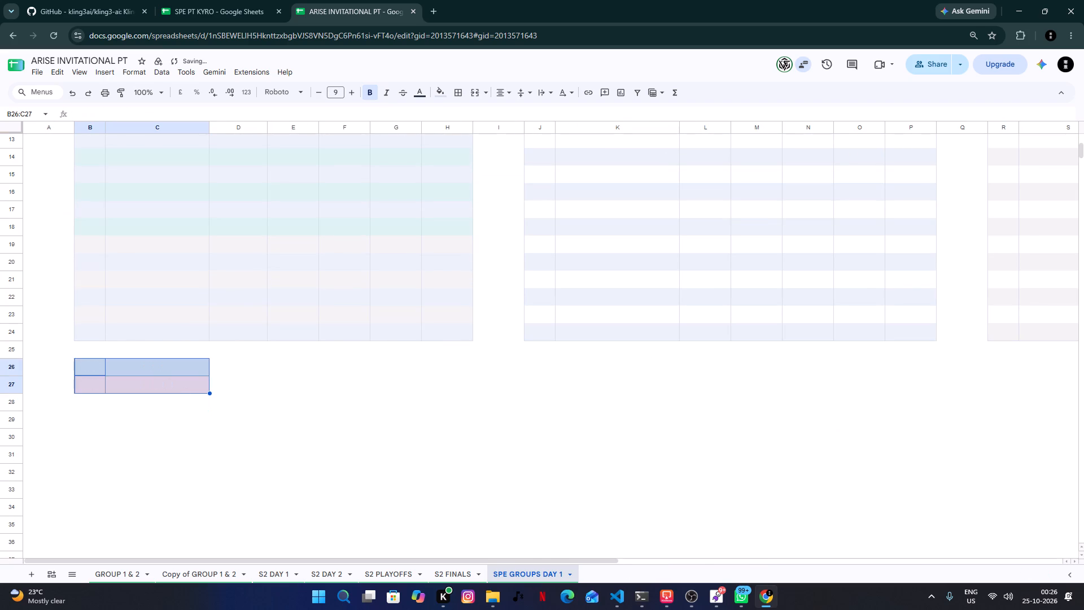
{"action": "left_click", "coordinate": [442, 94]}
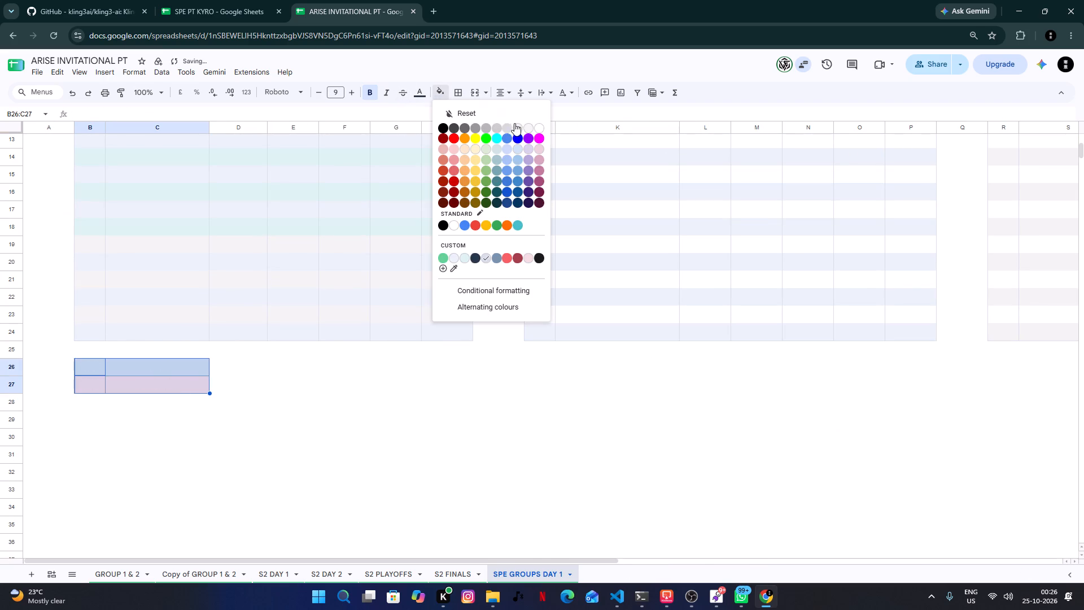
{"action": "left_click", "coordinate": [463, 111]}
{"action": "left_click", "coordinate": [300, 326]}
Remove all borders from the emptied legend cells B26:C27.
{"action": "left_click", "coordinate": [123, 395]}
{"action": "left_click", "coordinate": [92, 365]}
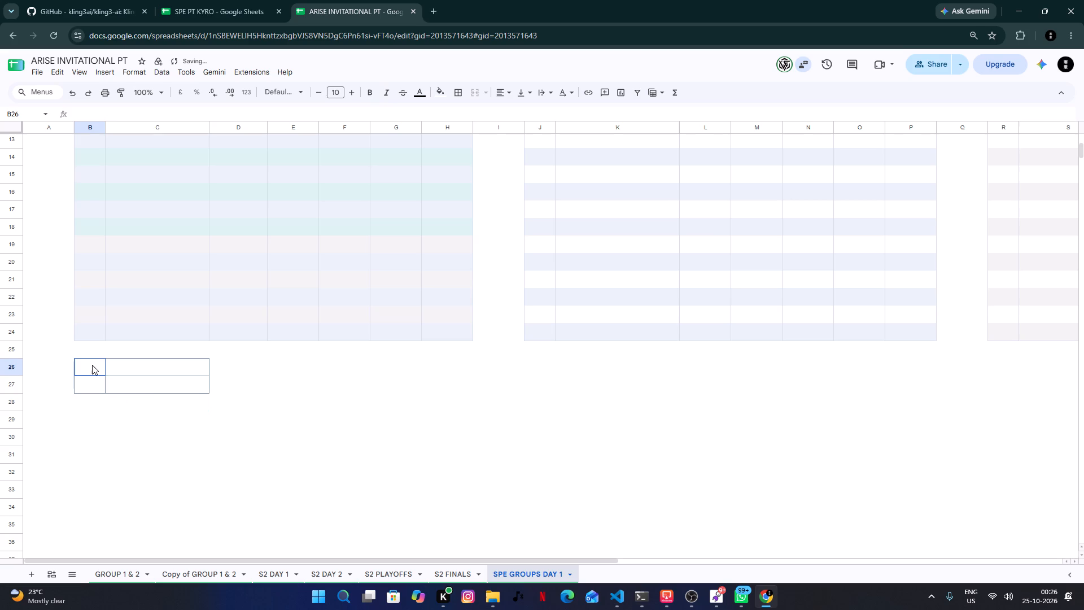
{"action": "left_click", "coordinate": [194, 390], "text": "shift"}
{"action": "left_click", "coordinate": [457, 90]}
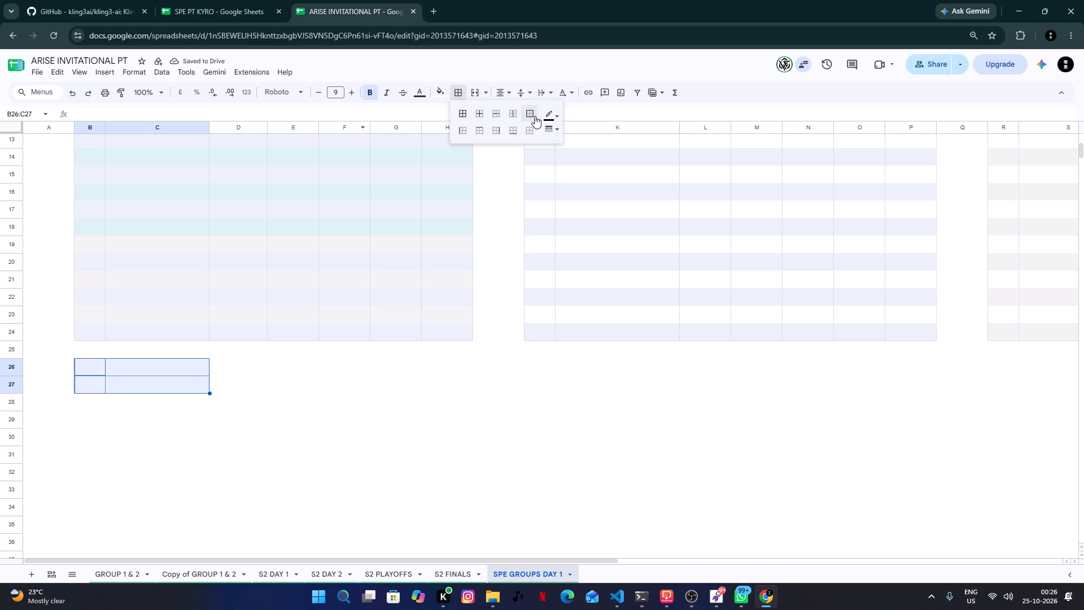
{"action": "left_click", "coordinate": [535, 116]}
{"action": "left_click", "coordinate": [529, 129]}
{"action": "left_click", "coordinate": [333, 399]}
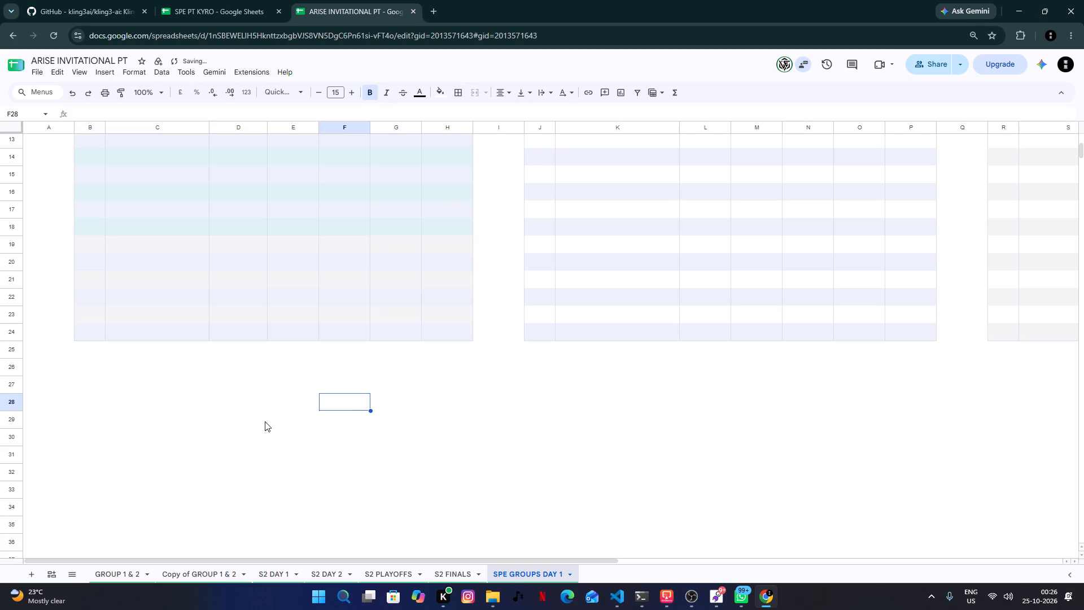
Paste the blank R1 SPECIAL table below the first one, starting at B28.
{"action": "left_click", "coordinate": [265, 421]}
{"action": "scroll", "coordinate": [119, 380], "scroll_direction": "up", "scroll_amount": 2}
{"action": "scroll", "coordinate": [98, 507], "scroll_direction": "down", "scroll_amount": 1}
{"action": "left_click", "coordinate": [111, 447]}
{"action": "left_click", "coordinate": [86, 454]}
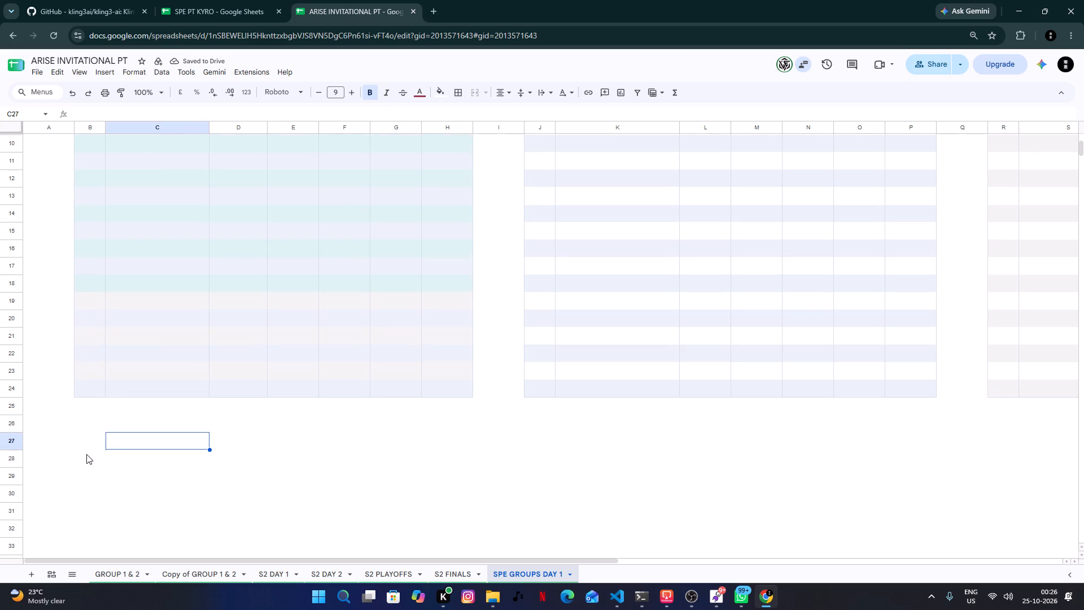
{"action": "left_click", "coordinate": [99, 450]}
{"action": "key", "text": "ctrl+v"}
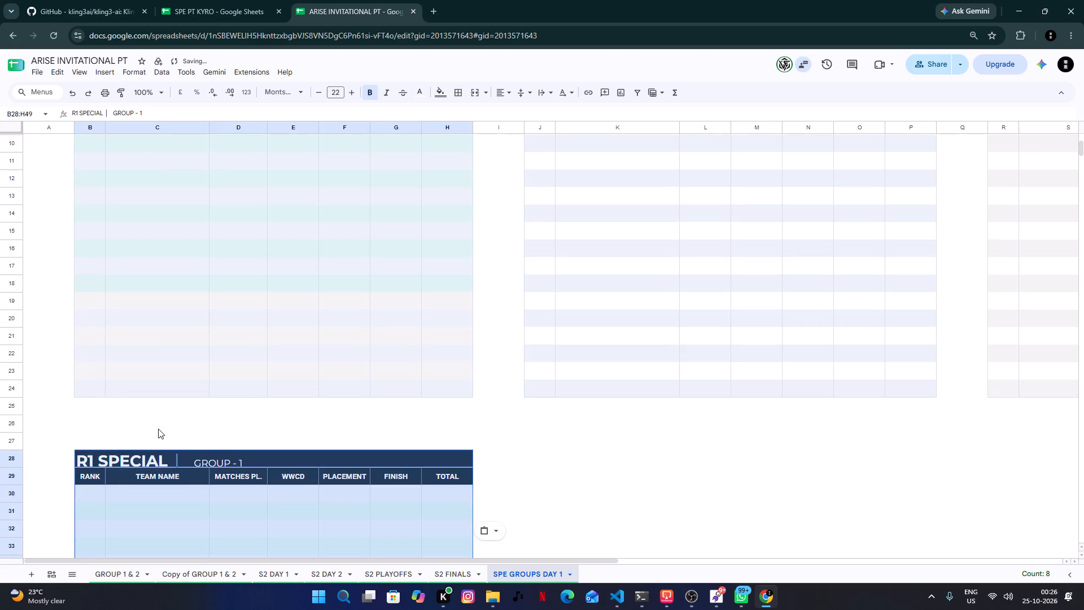
Continue the lower row of tables by pasting the blank R1 SPECIAL table at J28 and R28.
{"action": "scroll", "coordinate": [158, 429], "scroll_direction": "down", "scroll_amount": 3}
{"action": "left_click", "coordinate": [549, 339]}
{"action": "left_click", "coordinate": [554, 290]}
{"action": "key", "text": "ctrl+v"}
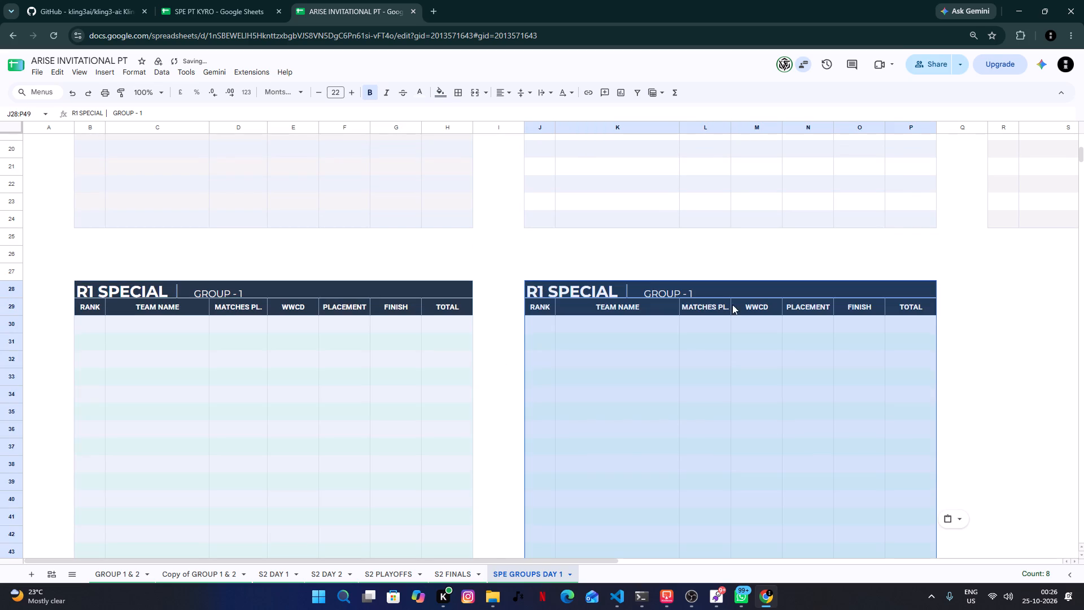
{"action": "left_click_drag", "start_coordinate": [547, 559], "coordinate": [764, 552]}
{"action": "left_click", "coordinate": [622, 284]}
{"action": "key", "text": "ctrl+v"}
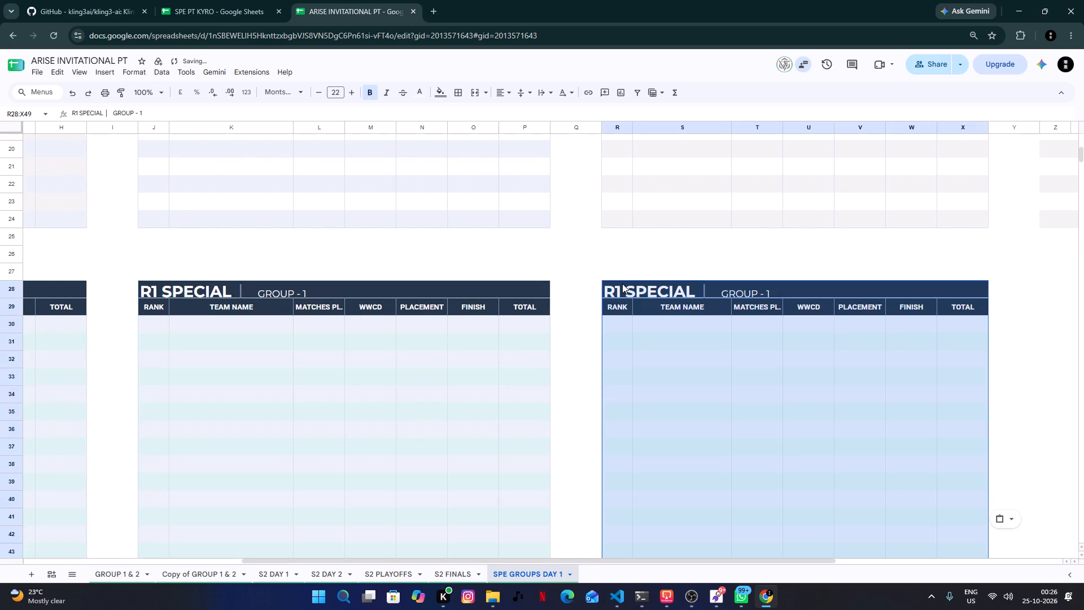
Add a fourth column of tables by pasting the blank R1 SPECIAL table at Z3 and Z28.
{"action": "scroll", "coordinate": [622, 284], "scroll_direction": "down", "scroll_amount": 7}
{"action": "left_click_drag", "start_coordinate": [651, 559], "coordinate": [492, 561]}
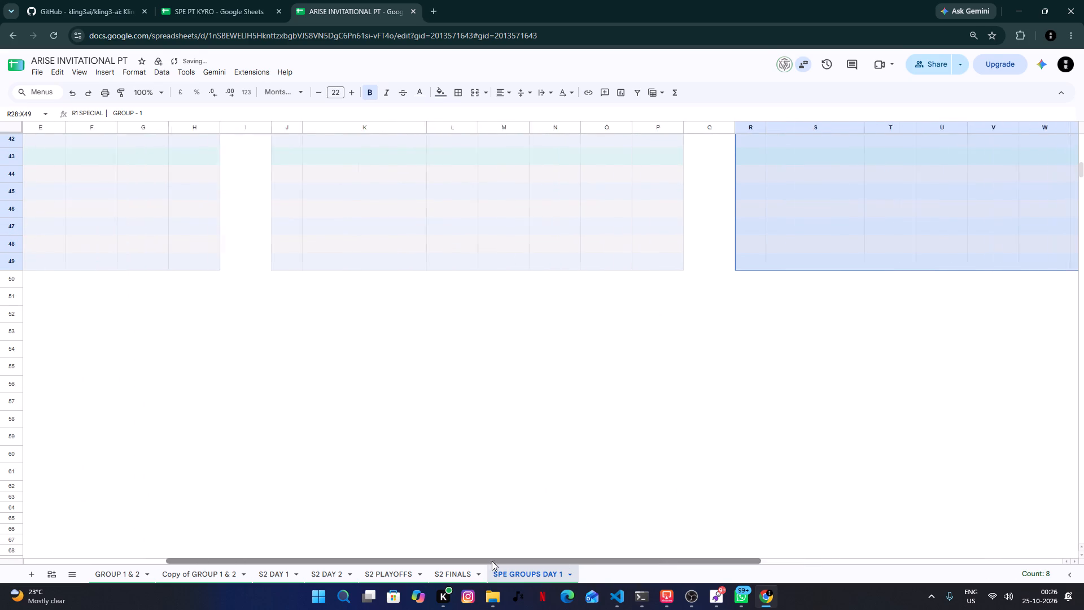
{"action": "left_click_drag", "start_coordinate": [492, 561], "coordinate": [272, 544]}
{"action": "scroll", "coordinate": [284, 364], "scroll_direction": "up", "scroll_amount": 15}
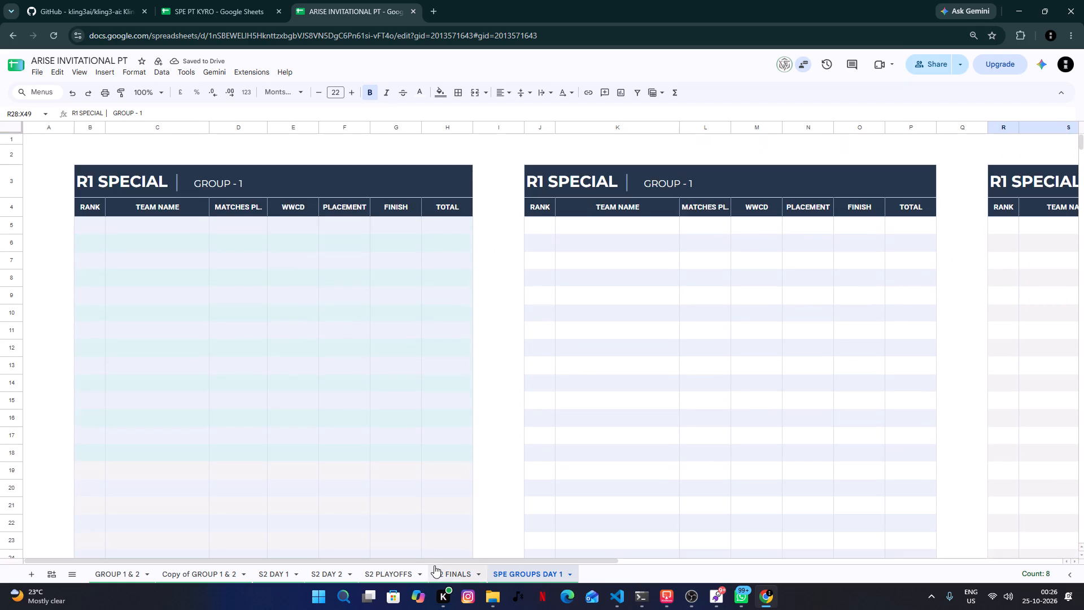
{"action": "left_click_drag", "start_coordinate": [440, 563], "coordinate": [900, 538]}
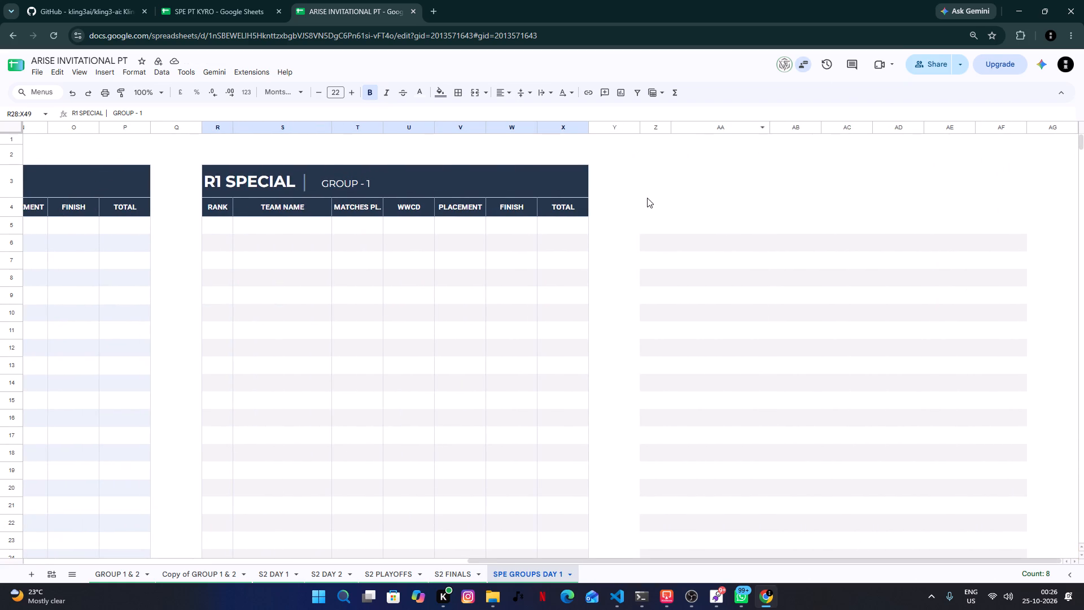
{"action": "left_click", "coordinate": [648, 175]}
{"action": "key", "text": "ctrl+v"}
{"action": "scroll", "coordinate": [742, 332], "scroll_direction": "down", "scroll_amount": 5}
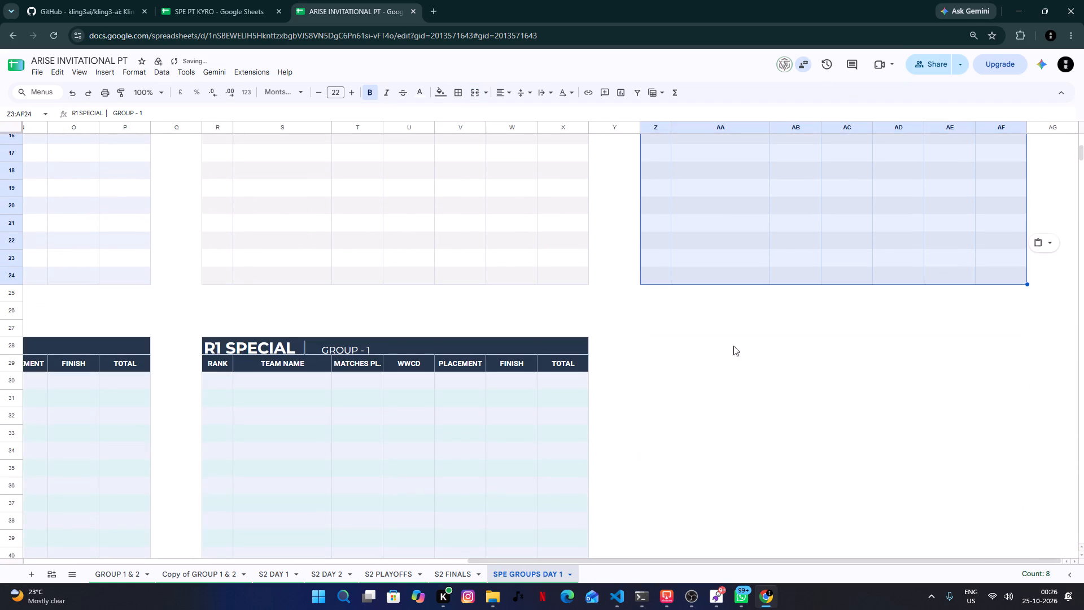
{"action": "left_click", "coordinate": [669, 341]}
{"action": "left_click", "coordinate": [653, 345]}
{"action": "key", "text": "ctrl+v"}
Change the group label in the title of the upper row's second table to GROUP - 2.
{"action": "scroll", "coordinate": [465, 231], "scroll_direction": "up", "scroll_amount": 5}
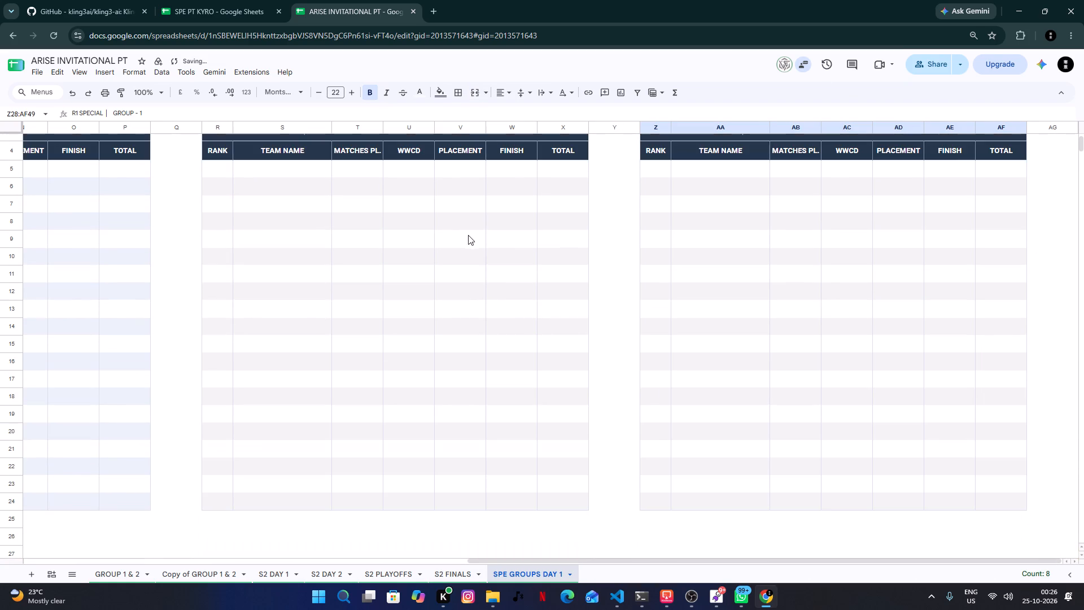
{"action": "scroll", "coordinate": [468, 235], "scroll_direction": "up", "scroll_amount": 4}
{"action": "left_click_drag", "start_coordinate": [637, 562], "coordinate": [292, 530]}
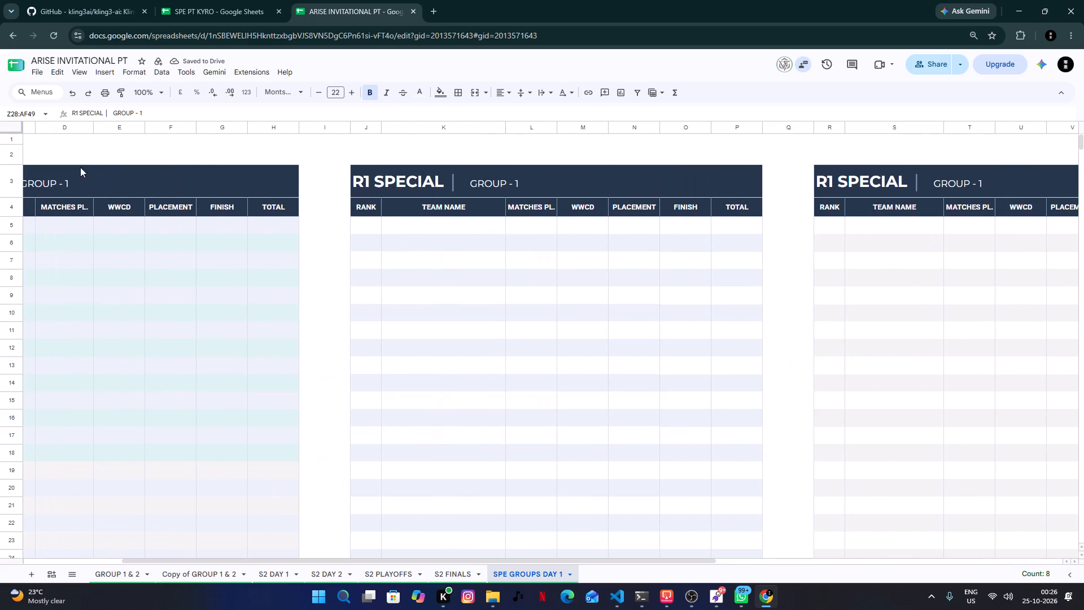
{"action": "double_click", "coordinate": [519, 181]}
{"action": "double_click", "coordinate": [512, 180]}
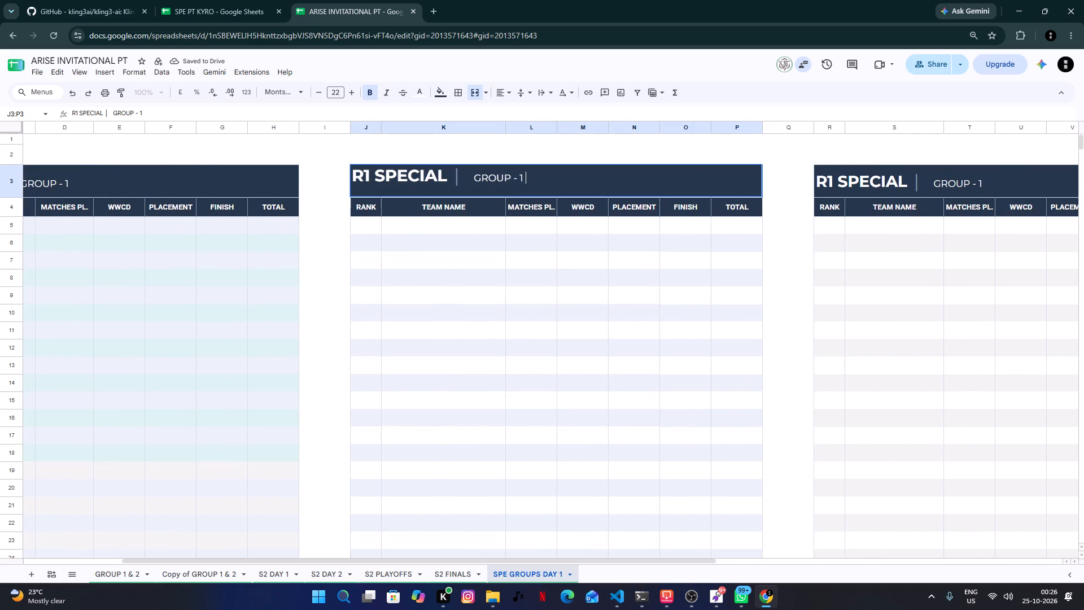
{"action": "key", "text": "BackSpace"}
{"action": "key", "text": "BackSpace"}
{"action": "key", "text": "2"}
{"action": "left_click", "coordinate": [727, 173]}
Change the group label in the title of the upper row's third table to GROUP - 3.
{"action": "double_click", "coordinate": [991, 172]}
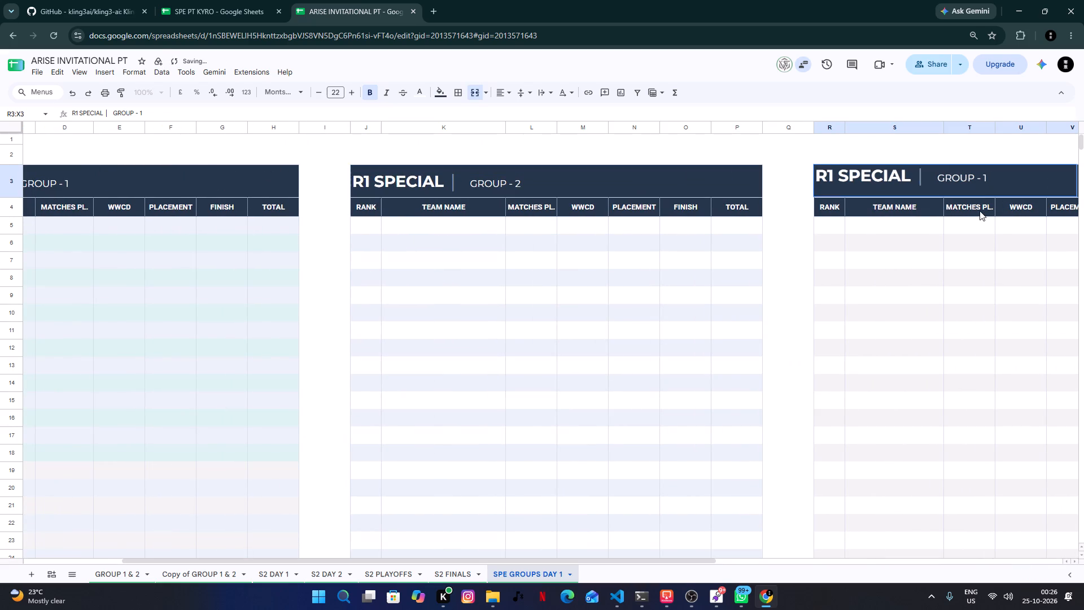
{"action": "key", "text": "BackSpace"}
{"action": "key", "text": "BackSpace"}
{"action": "key", "text": "3"}
{"action": "left_click", "coordinate": [978, 226]}
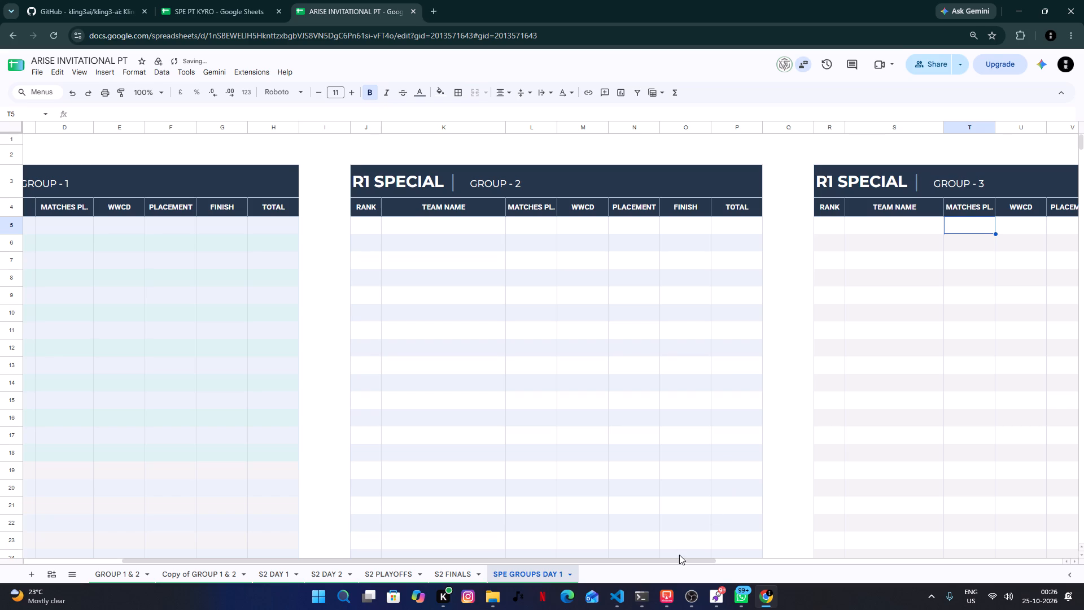
Change the group label in the title of the upper row's fourth table to GROUP - 4.
{"action": "left_click_drag", "start_coordinate": [682, 560], "coordinate": [946, 569]}
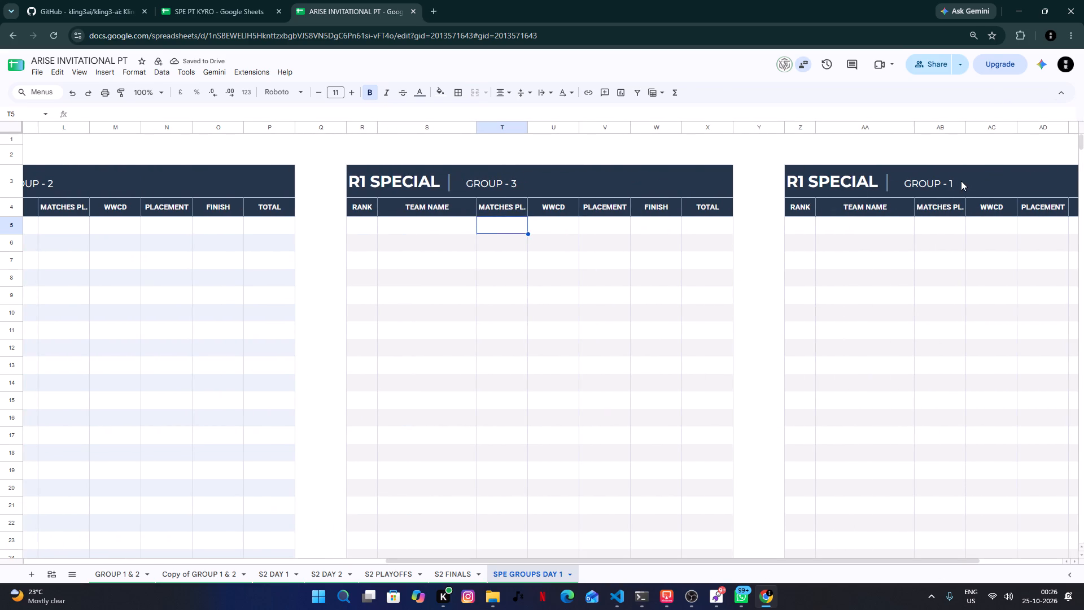
{"action": "double_click", "coordinate": [961, 181]}
{"action": "key", "text": "BackSpace"}
{"action": "key", "text": "BackSpace"}
{"action": "key", "text": "4"}
{"action": "left_click", "coordinate": [810, 264]}
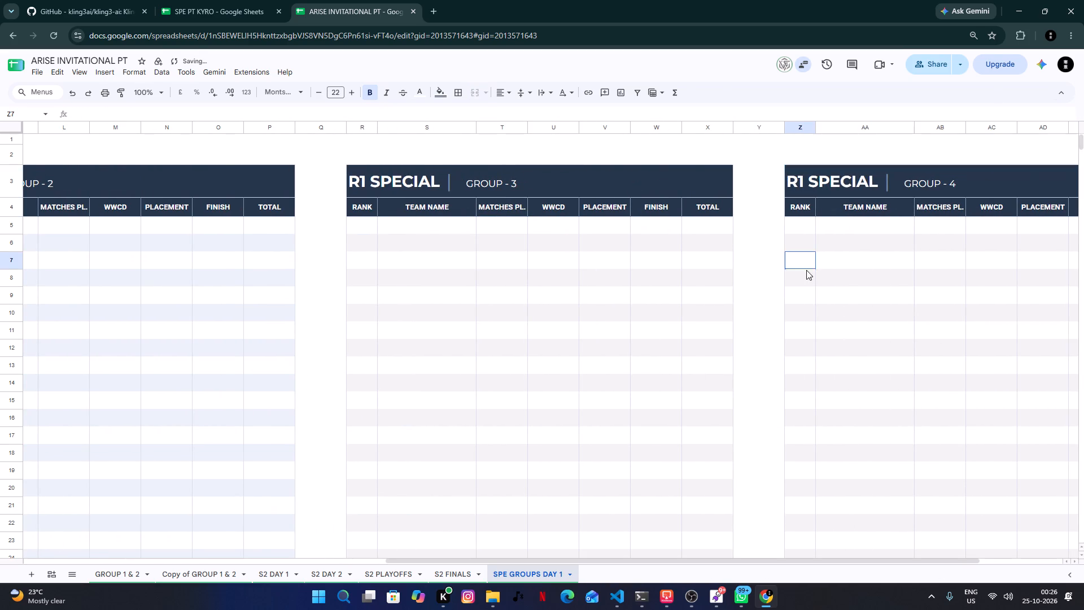
Make row 28, the title row of the lower tables, slightly taller so its titles fit.
{"action": "scroll", "coordinate": [809, 502], "scroll_direction": "down", "scroll_amount": 2}
{"action": "left_click_drag", "start_coordinate": [805, 563], "coordinate": [683, 567]}
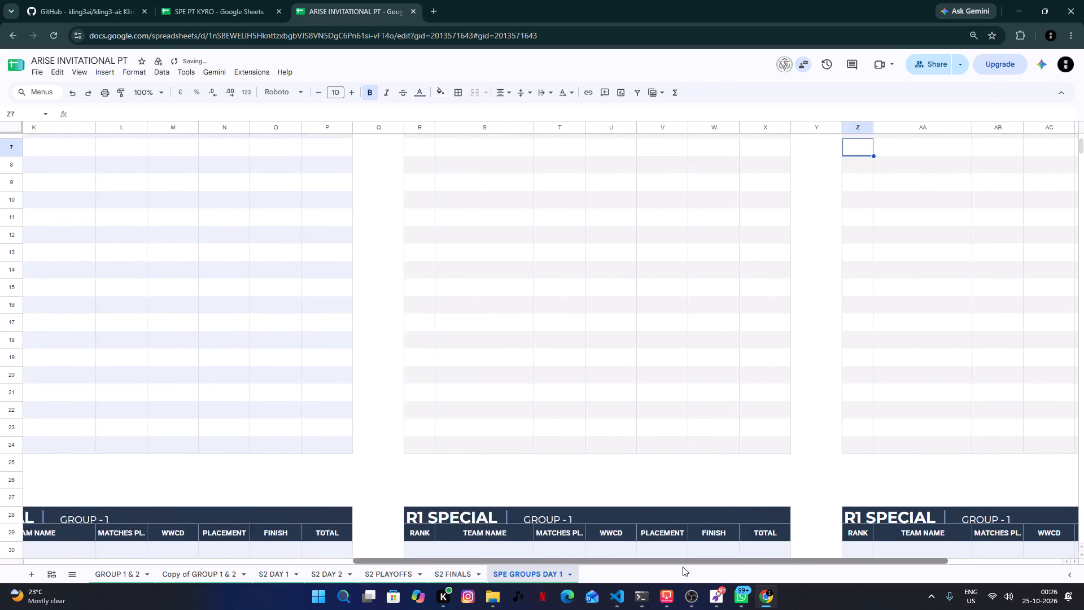
{"action": "left_click_drag", "start_coordinate": [683, 567], "coordinate": [310, 556]}
{"action": "scroll", "coordinate": [301, 463], "scroll_direction": "down", "scroll_amount": 2}
{"action": "double_click", "coordinate": [240, 400]}
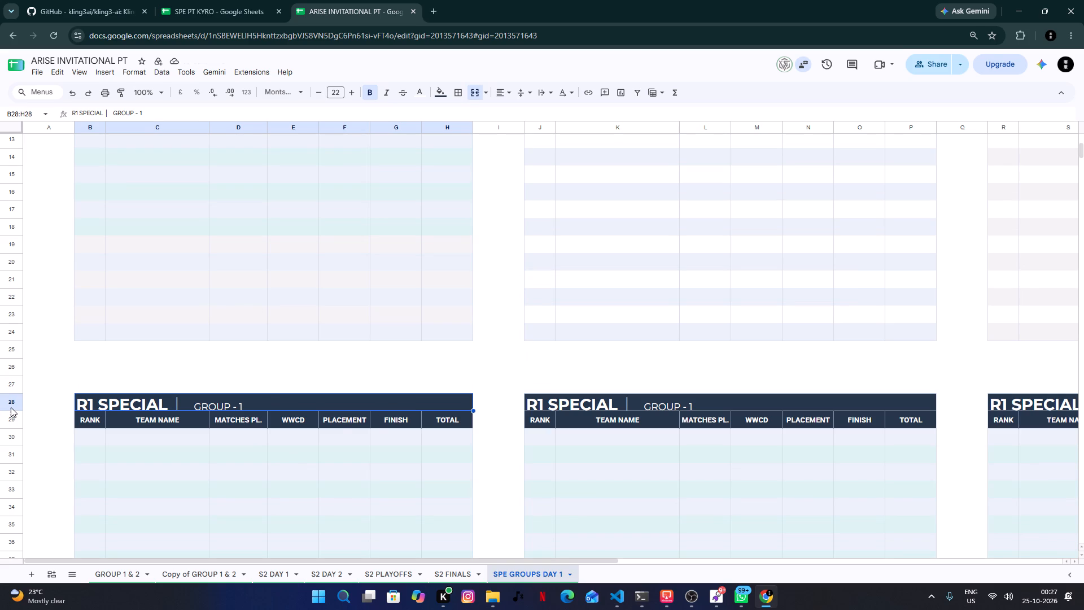
{"action": "left_click_drag", "start_coordinate": [11, 411], "coordinate": [12, 418]}
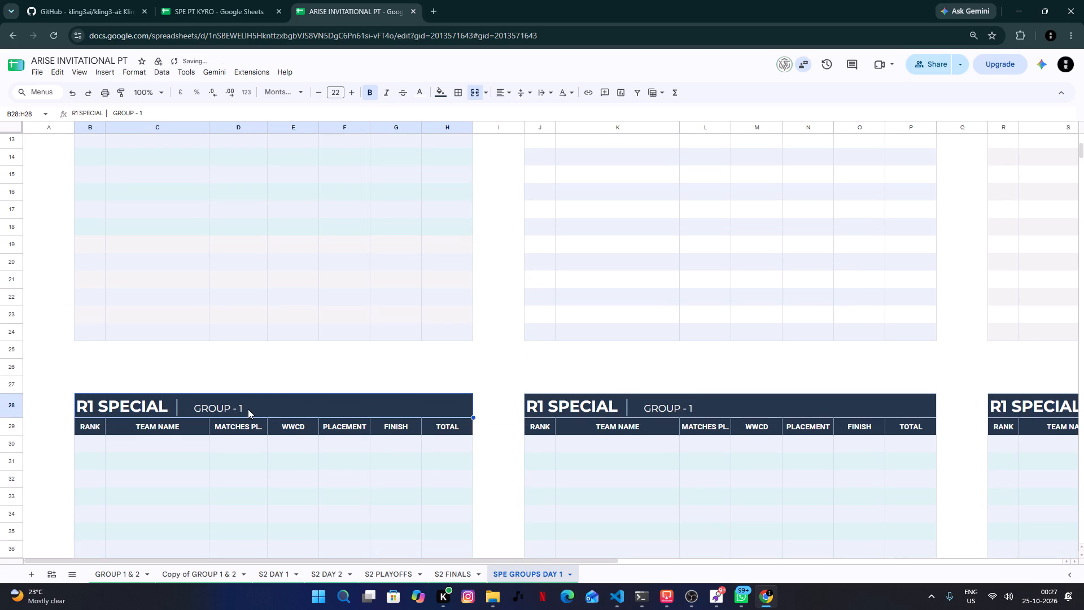
Change the group label in the title of the lower row's first table to GROUP - 5.
{"action": "double_click", "coordinate": [247, 409]}
{"action": "key", "text": "BackSpace"}
{"action": "key", "text": "BackSpace"}
{"action": "key", "text": "5"}
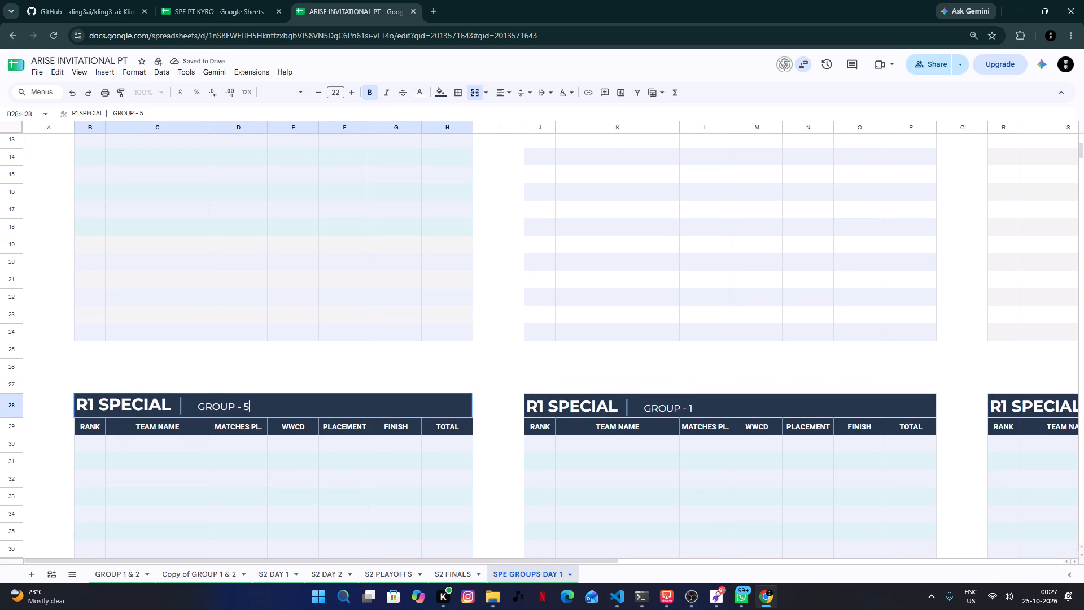
{"action": "key", "text": "Return"}
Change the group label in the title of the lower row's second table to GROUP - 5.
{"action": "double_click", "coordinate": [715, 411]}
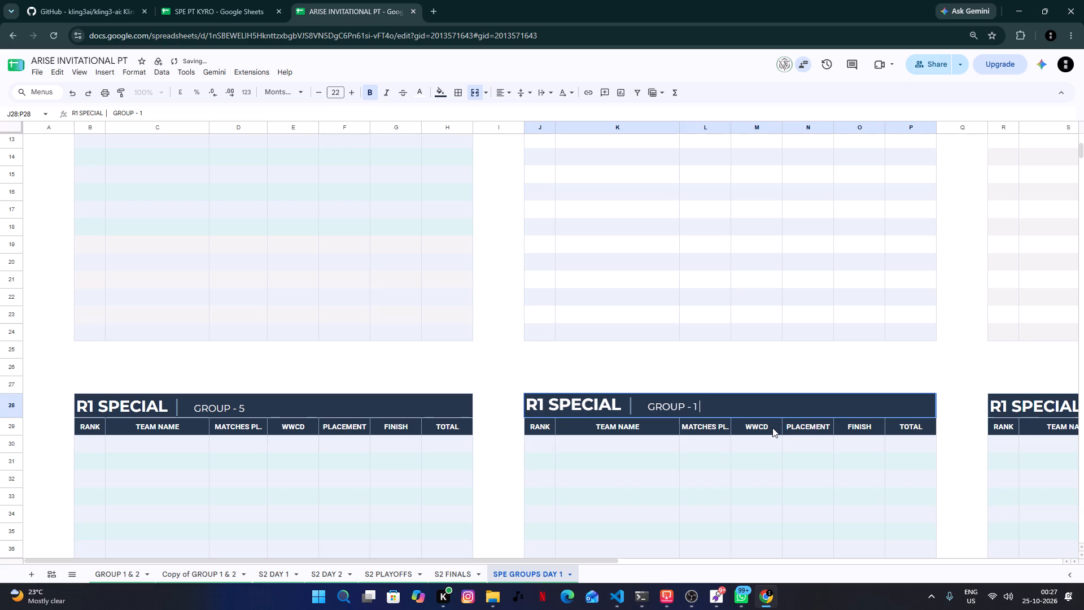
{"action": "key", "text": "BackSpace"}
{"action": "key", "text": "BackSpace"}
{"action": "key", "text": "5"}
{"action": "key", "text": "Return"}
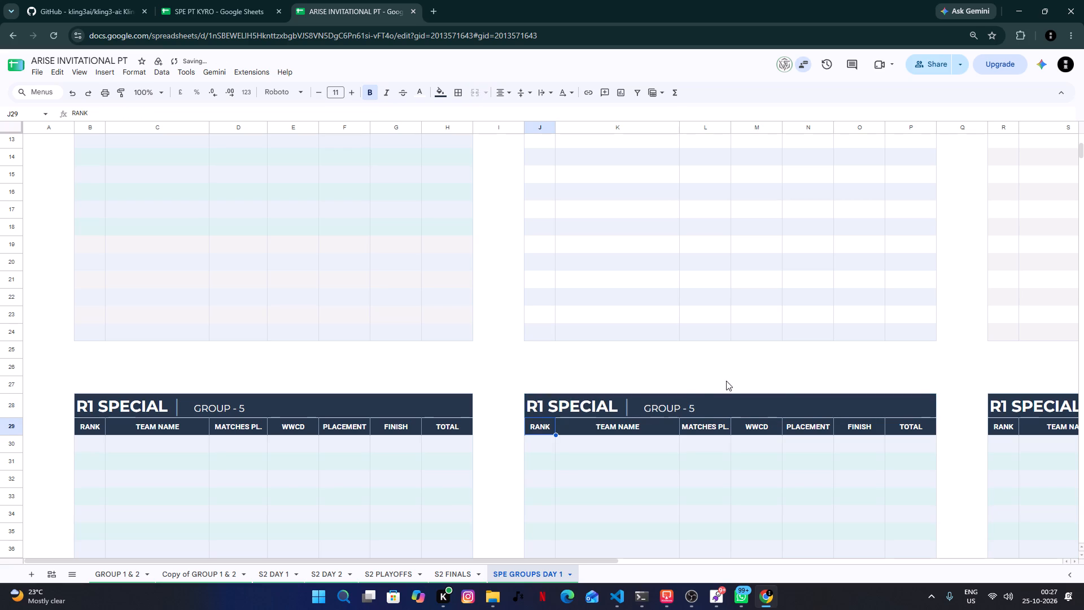
Correct the group label in the title of the lower row's second table to GROUP - 6.
{"action": "double_click", "coordinate": [689, 407]}
{"action": "key", "text": "BackSpace"}
{"action": "key", "text": "6"}
{"action": "key", "text": "Return"}
Change the group label in the title of the lower row's third table to GROUP - 7.
{"action": "left_click_drag", "start_coordinate": [598, 561], "coordinate": [796, 558]}
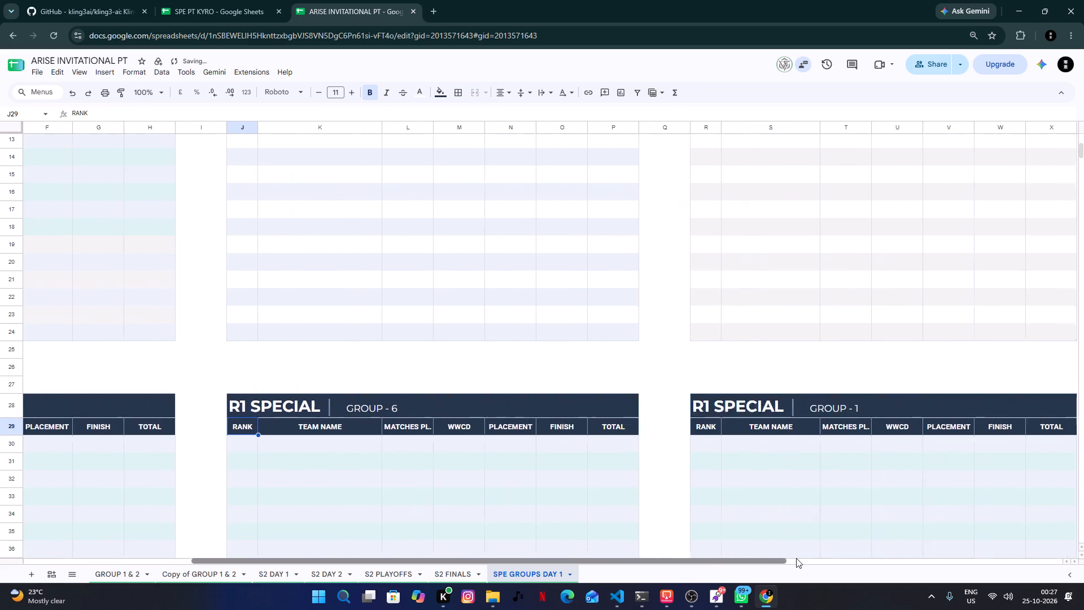
{"action": "left_click_drag", "start_coordinate": [796, 558], "coordinate": [798, 558]}
{"action": "left_click", "coordinate": [807, 417]}
{"action": "double_click", "coordinate": [810, 410]}
{"action": "key", "text": "BackSpace"}
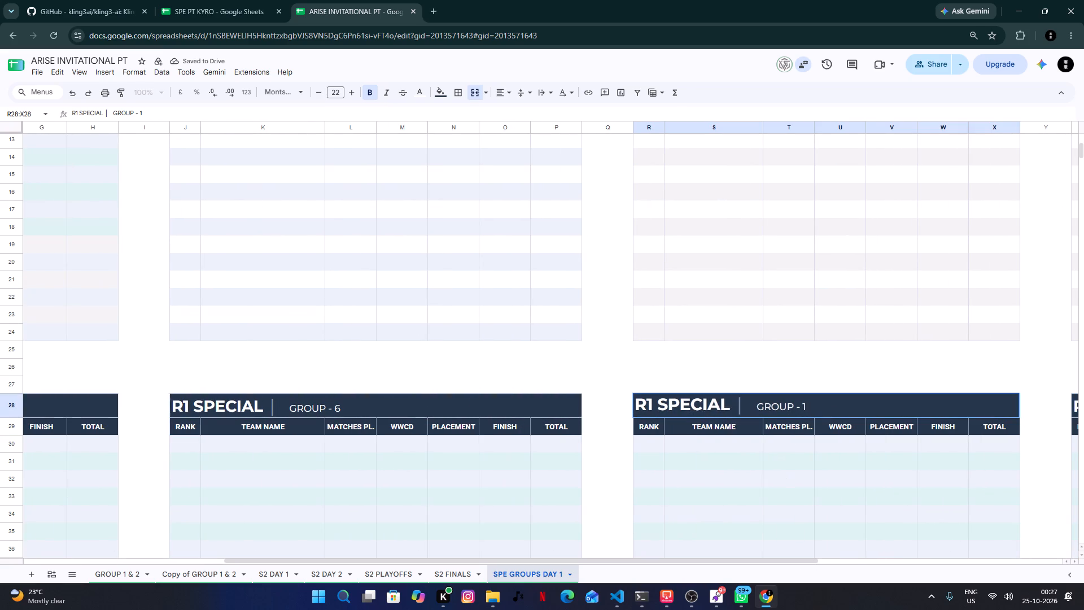
{"action": "key", "text": "BackSpace"}
{"action": "key", "text": "7"}
{"action": "key", "text": "Return"}
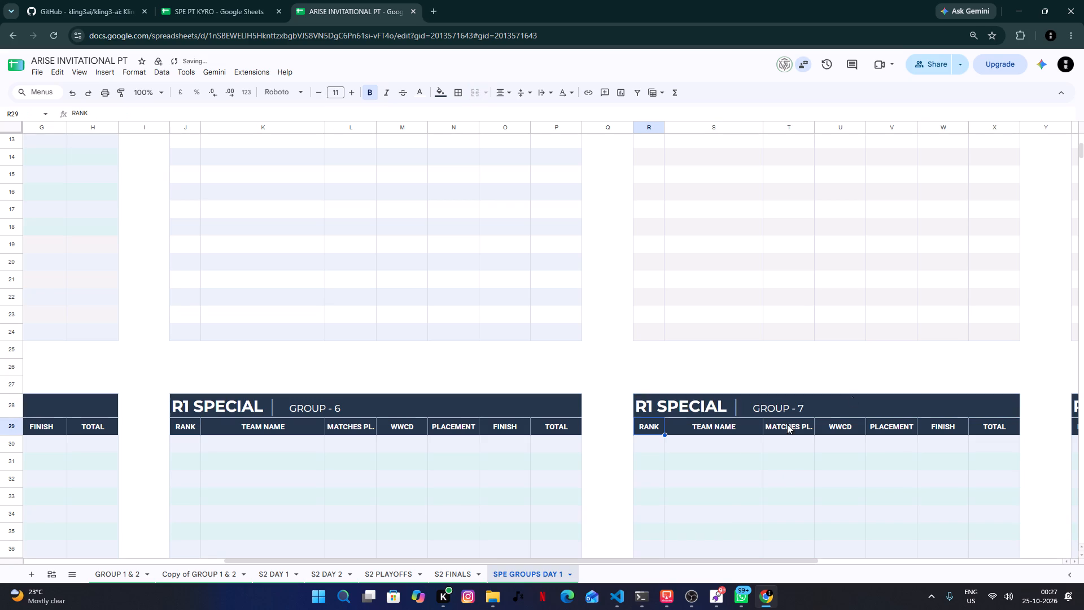
Change the group label in the title of the lower row's fourth table to GROUP - 8.
{"action": "left_click_drag", "start_coordinate": [756, 560], "coordinate": [969, 563]}
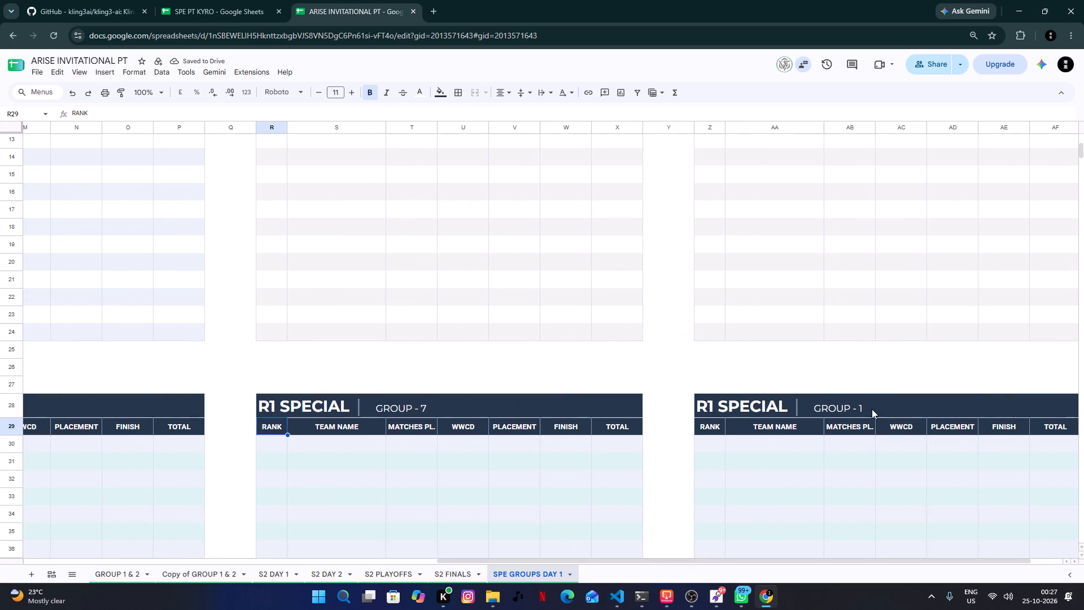
{"action": "double_click", "coordinate": [872, 409]}
{"action": "key", "text": "BackSpace"}
{"action": "key", "text": "BackSpace"}
{"action": "key", "text": "8"}
{"action": "key", "text": "Return"}
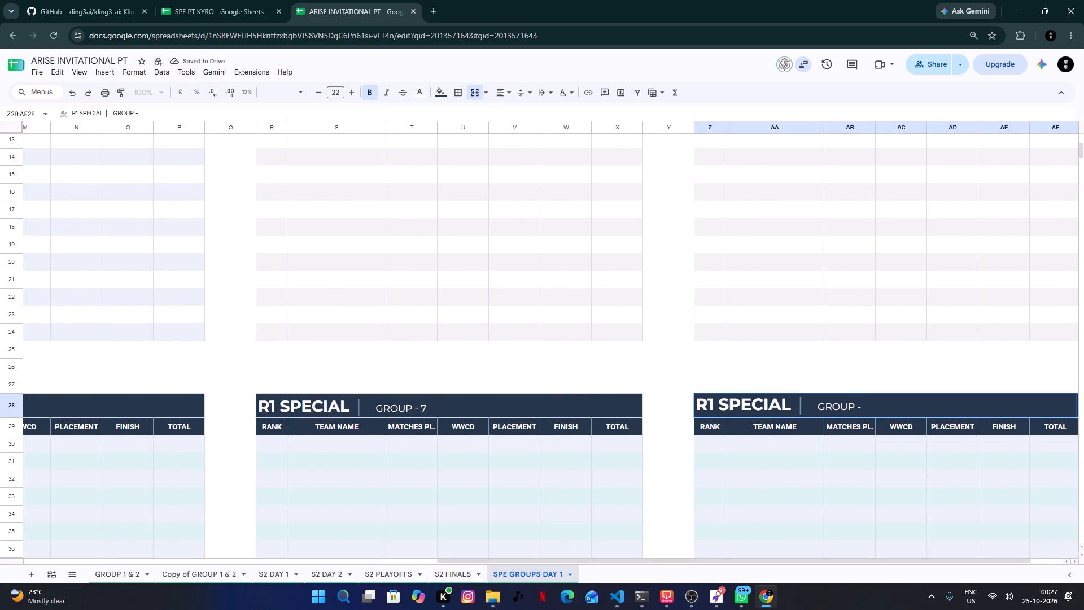
{"action": "left_click", "coordinate": [876, 411]}
{"action": "key", "text": "ctrl+z"}
{"action": "double_click", "coordinate": [866, 406]}
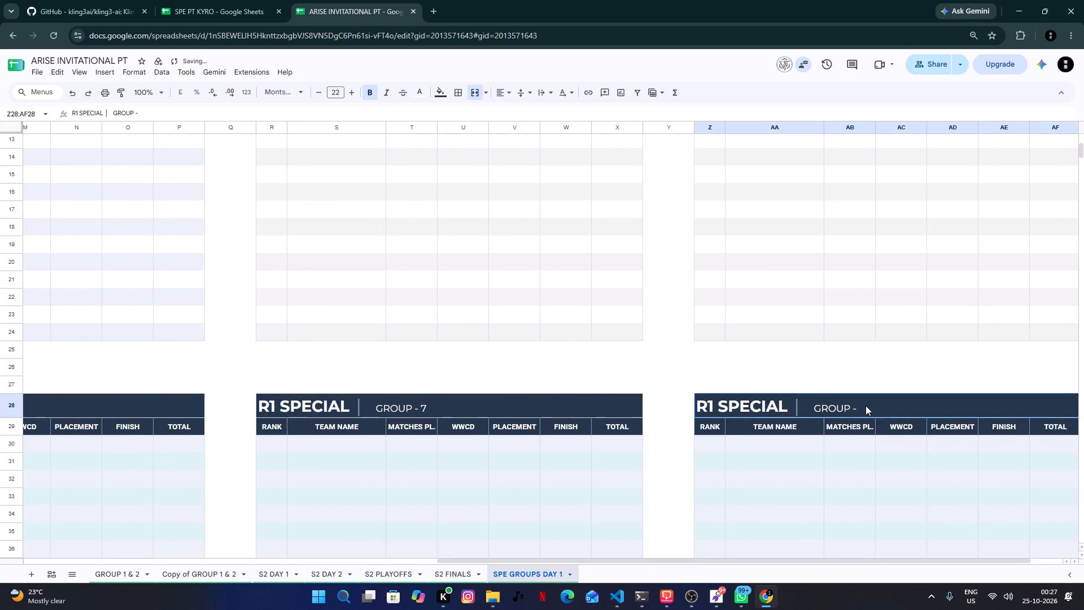
{"action": "key", "text": "8"}
{"action": "key", "text": "Return"}
Switch to the SPE PT KYRO spreadsheet and copy the sorted standings for ranks 1 to 18 (L141:R158) from INSANE G1.
{"action": "scroll", "coordinate": [866, 406], "scroll_direction": "up", "scroll_amount": 6}
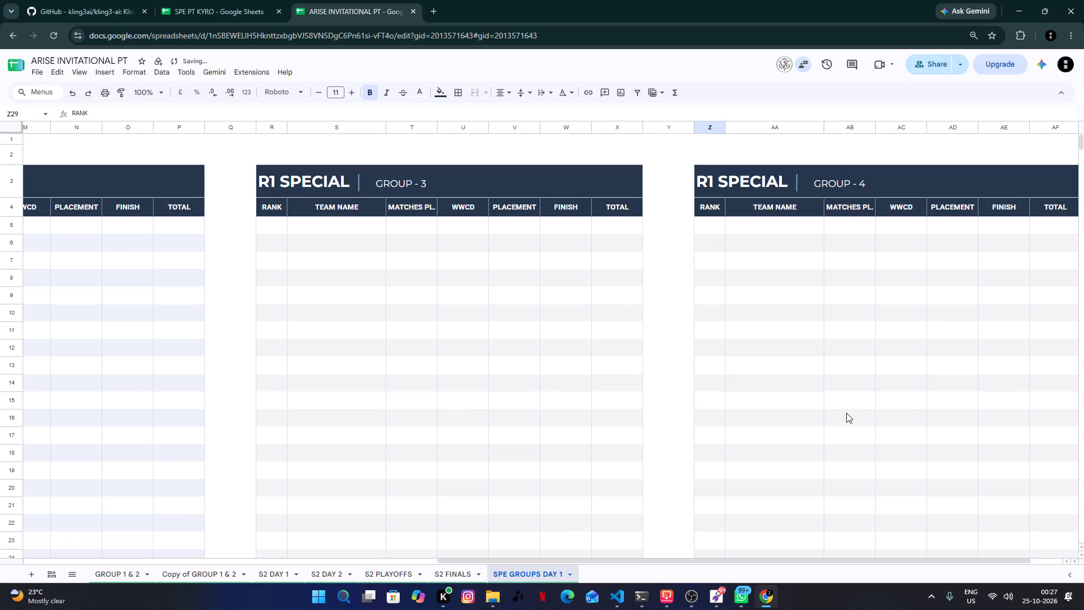
{"action": "left_click_drag", "start_coordinate": [736, 561], "coordinate": [265, 534]}
{"action": "left_click", "coordinate": [627, 235]}
{"action": "left_click", "coordinate": [171, 0]}
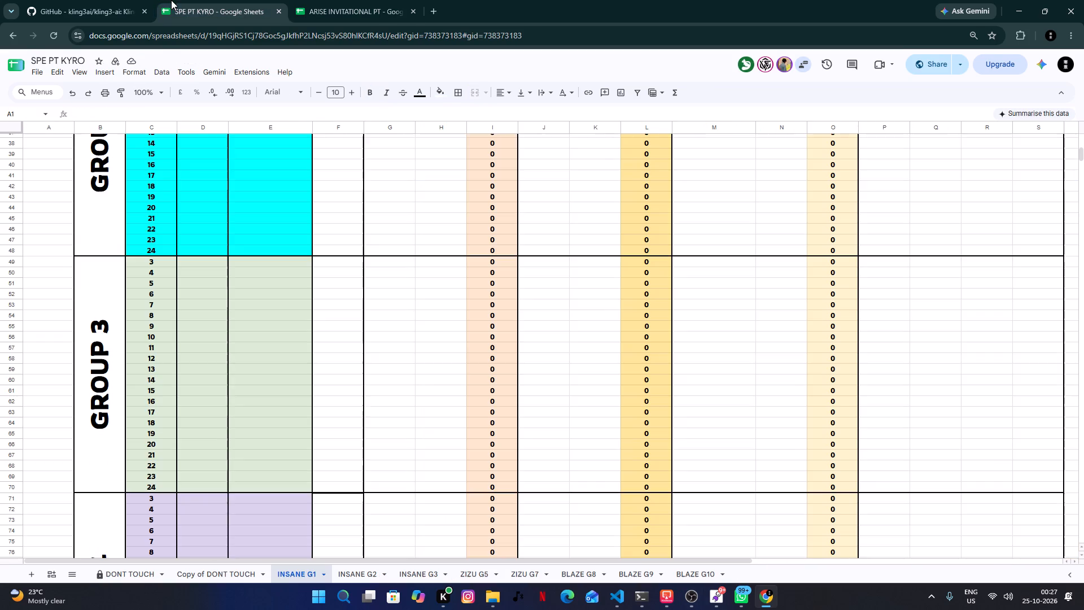
{"action": "scroll", "coordinate": [279, 191], "scroll_direction": "up", "scroll_amount": 18}
{"action": "scroll", "coordinate": [325, 271], "scroll_direction": "down", "scroll_amount": 10}
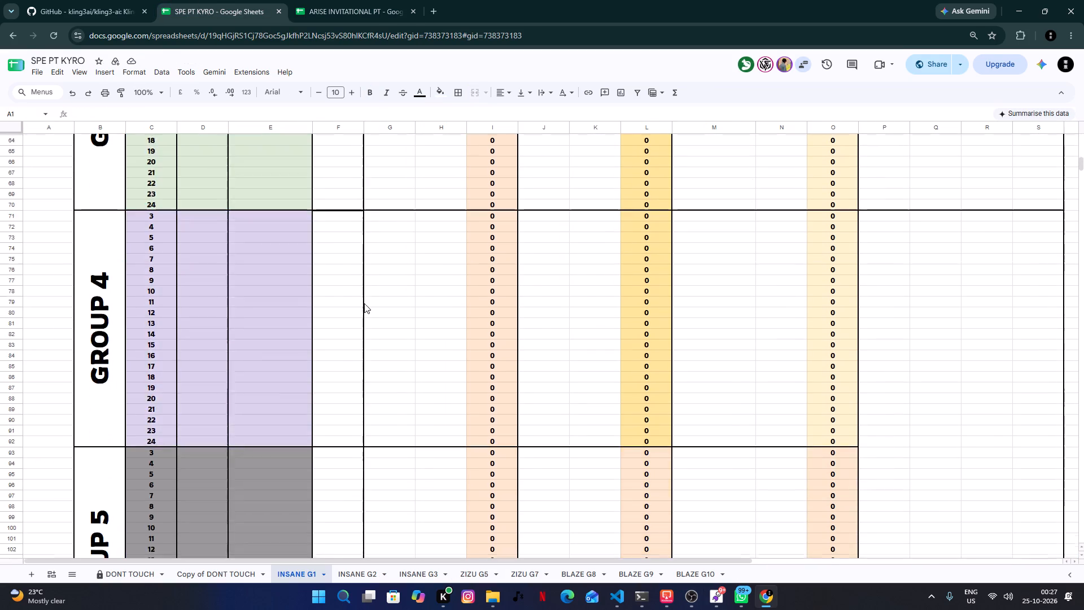
{"action": "scroll", "coordinate": [364, 303], "scroll_direction": "down", "scroll_amount": 16}
{"action": "left_click", "coordinate": [648, 182]}
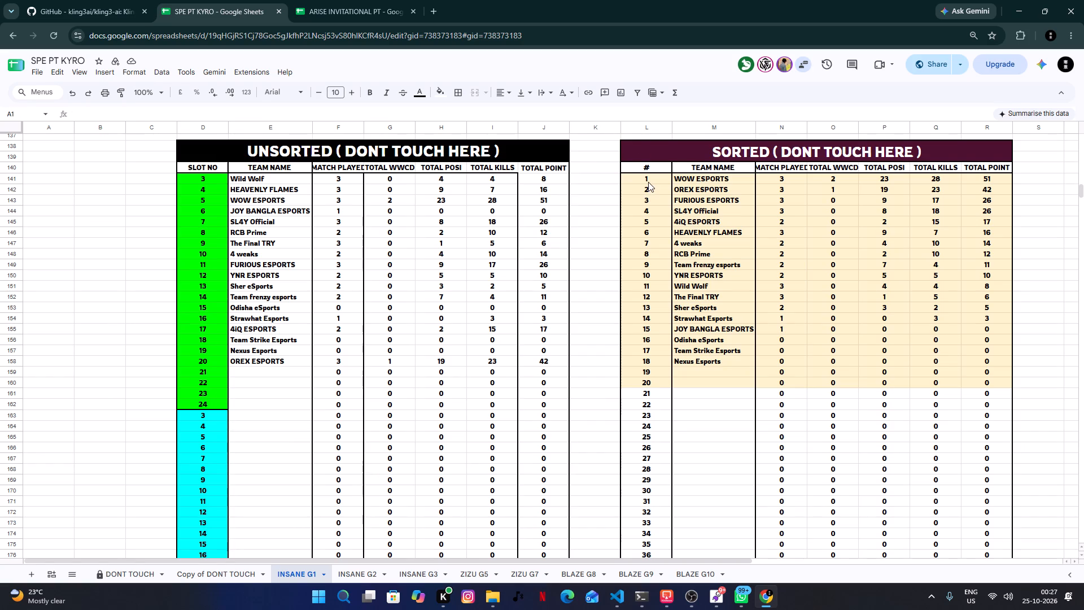
{"action": "left_click_drag", "start_coordinate": [964, 368], "coordinate": [969, 367], "text": "shift"}
{"action": "left_click", "coordinate": [981, 356], "text": "shift"}
{"action": "left_click", "coordinate": [990, 363], "text": "shift"}
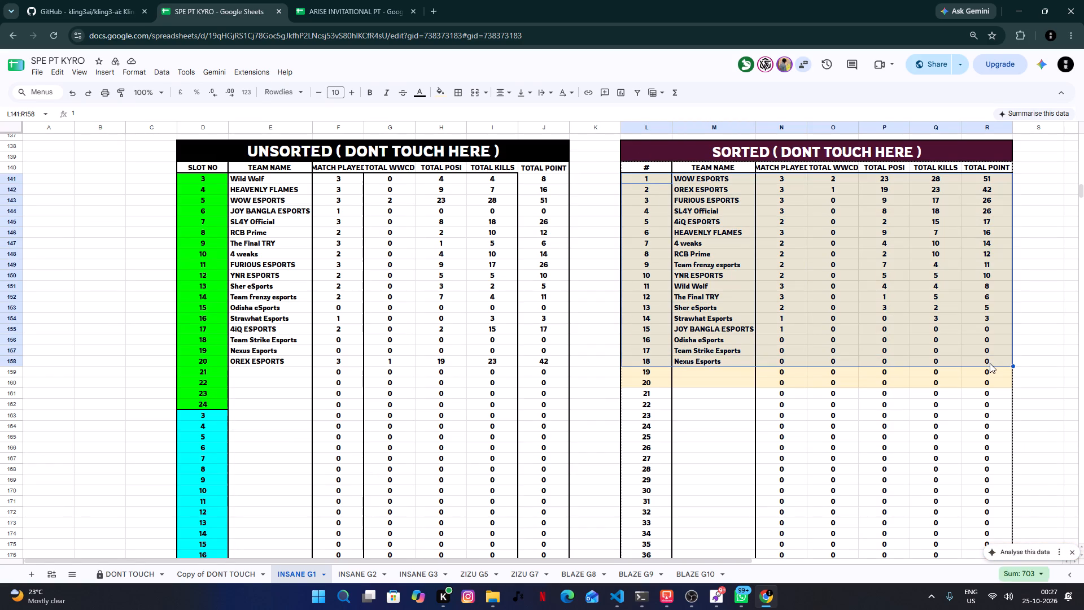
{"action": "key", "text": "ctrl+c"}
In ARISE INVITATIONAL PT, paste the copied standings as values only into the GROUP - 1 table, starting at B5.
{"action": "left_click", "coordinate": [384, 0]}
{"action": "left_click", "coordinate": [198, 249]}
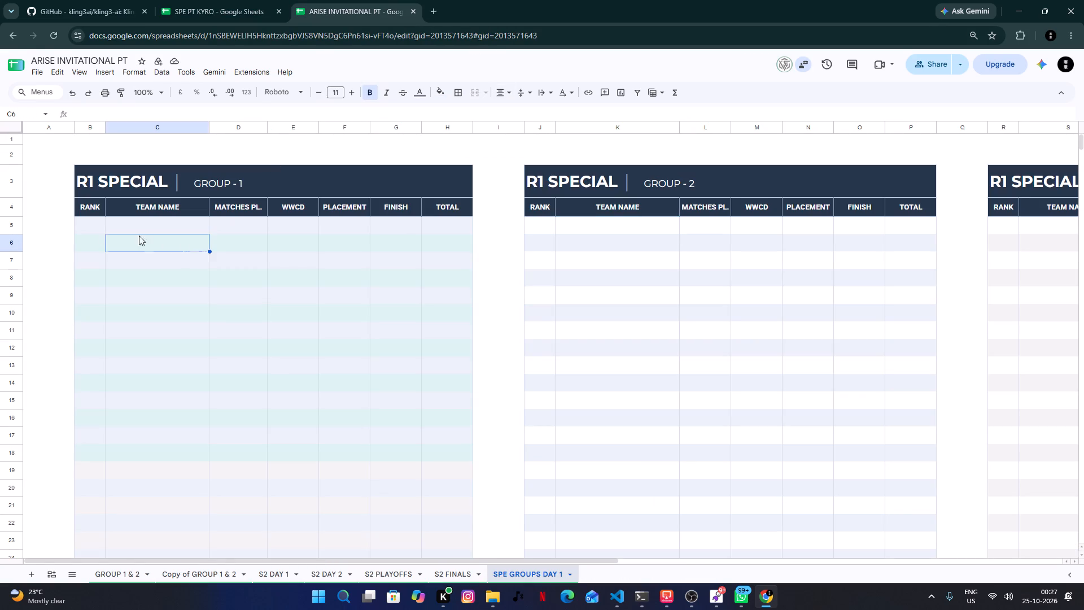
{"action": "left_click", "coordinate": [81, 230]}
{"action": "key", "text": "ctrl+shift+v"}
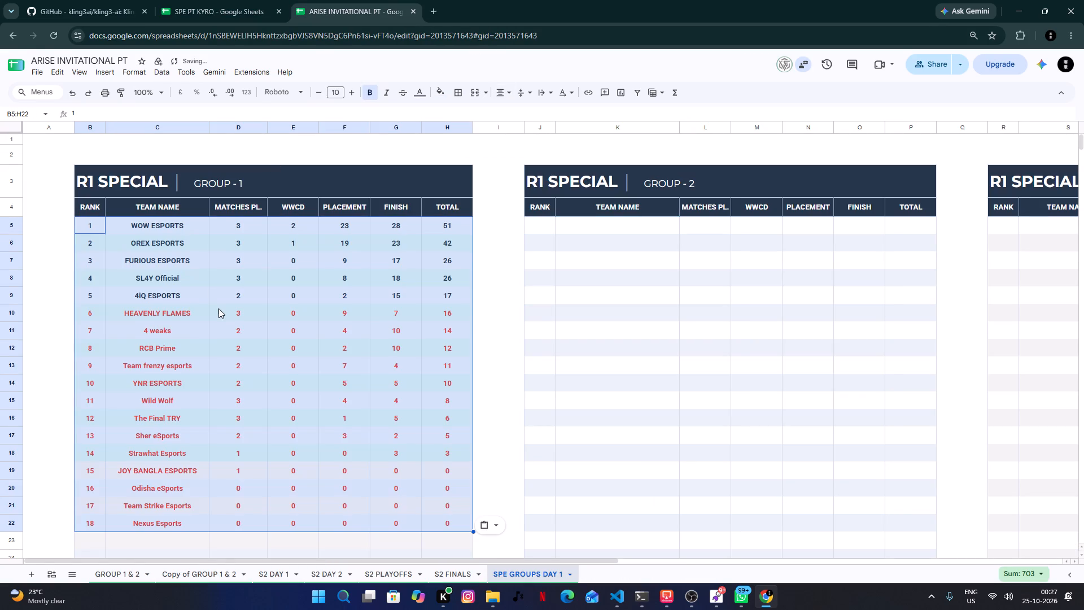
{"action": "scroll", "coordinate": [218, 308], "scroll_direction": "down", "scroll_amount": 3}
{"action": "scroll", "coordinate": [217, 310], "scroll_direction": "up", "scroll_amount": 1}
{"action": "scroll", "coordinate": [134, 249], "scroll_direction": "up", "scroll_amount": 2}
Copy the sorted standings L141:R160 from INSANE G2 in SPE PT KYRO and paste them as values only at J5 in the GROUP - 2 table.
{"action": "left_click", "coordinate": [225, 0]}
{"action": "left_click", "coordinate": [360, 574]}
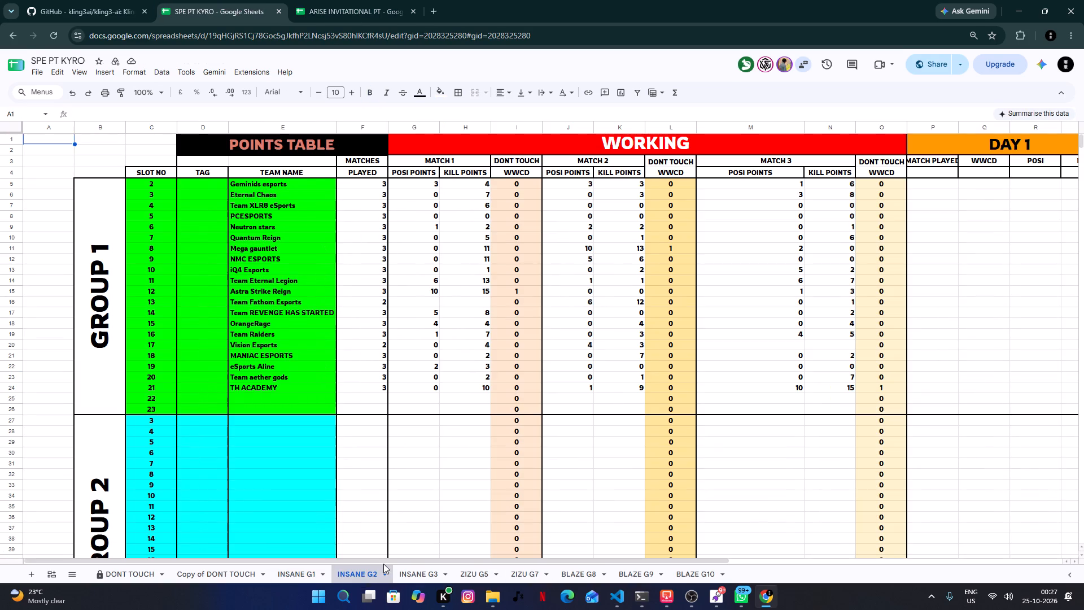
{"action": "left_click_drag", "start_coordinate": [384, 562], "coordinate": [593, 540]}
{"action": "scroll", "coordinate": [627, 467], "scroll_direction": "down", "scroll_amount": 13}
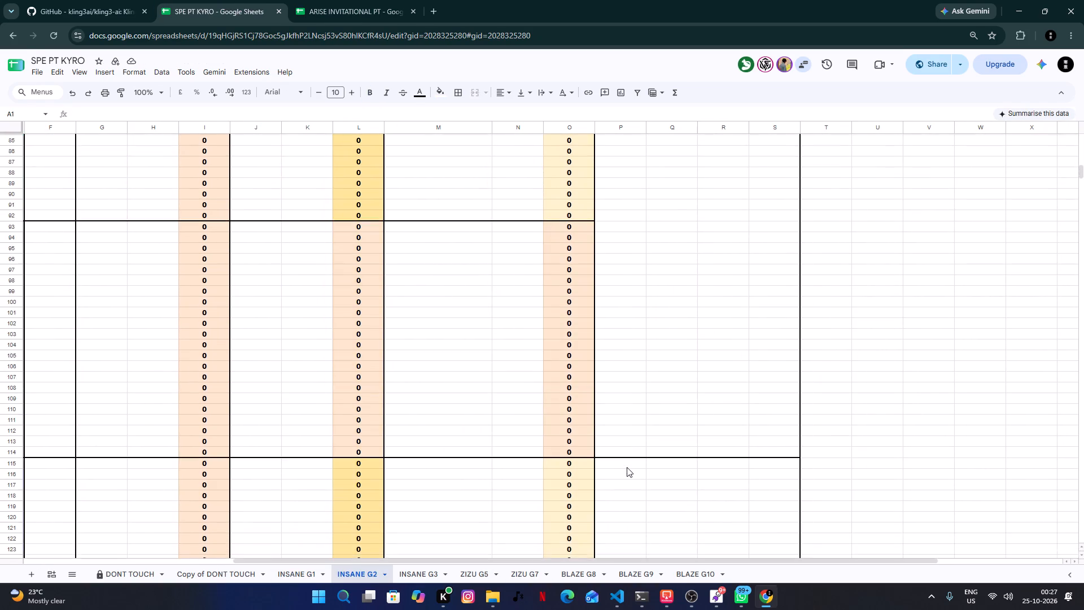
{"action": "scroll", "coordinate": [627, 467], "scroll_direction": "down", "scroll_amount": 11}
{"action": "left_click", "coordinate": [364, 294]}
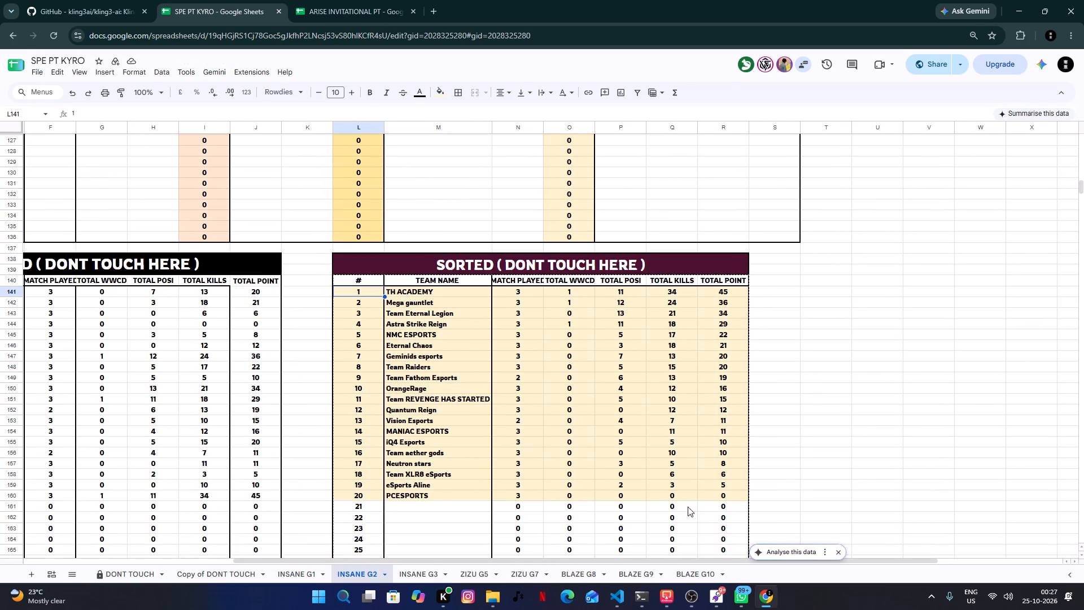
{"action": "left_click", "coordinate": [730, 499], "text": "shift"}
{"action": "key", "text": "ctrl+c"}
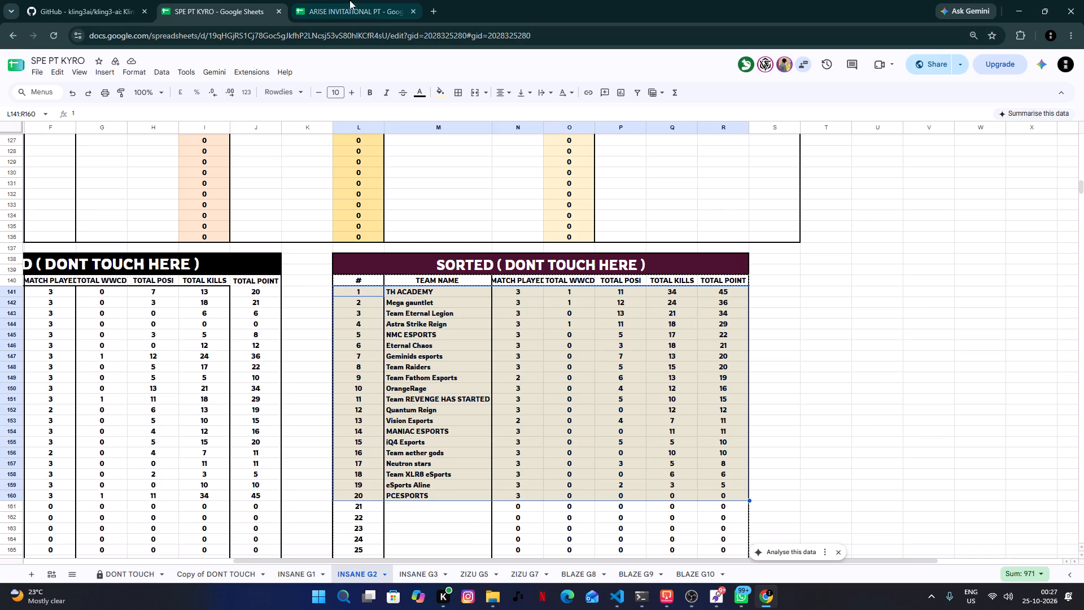
{"action": "left_click", "coordinate": [349, 0]}
{"action": "left_click", "coordinate": [540, 226]}
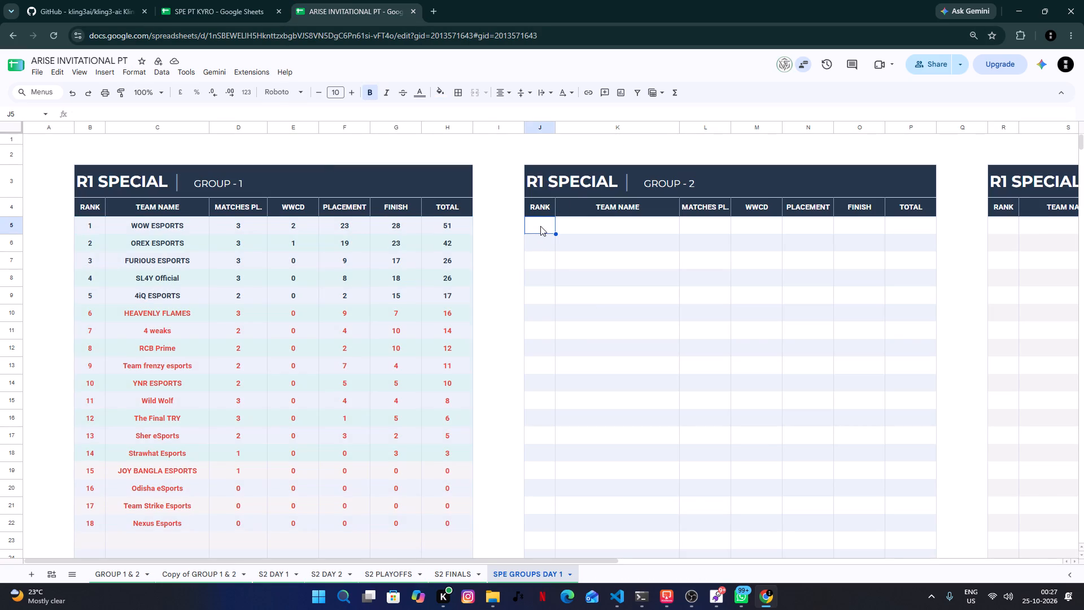
{"action": "key", "text": "ctrl+shift+v"}
{"action": "scroll", "coordinate": [541, 384], "scroll_direction": "down", "scroll_amount": 2}
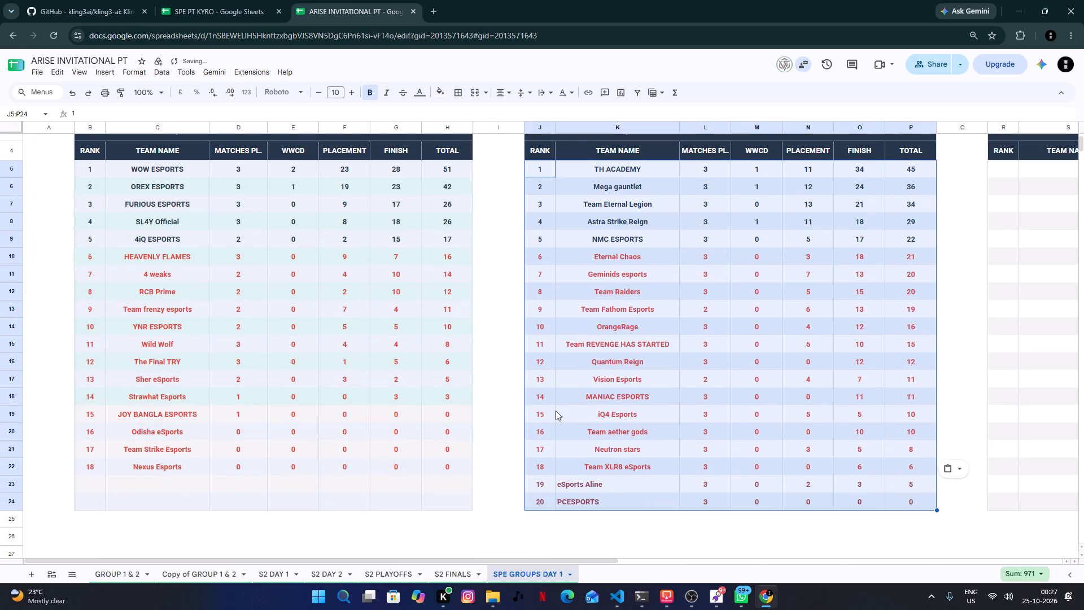
Copy the sorted standings L141:R159 from INSANE G3 in SPE PT KYRO and paste them as values only at R5 in the GROUP - 3 table.
{"action": "left_click", "coordinate": [245, 9]}
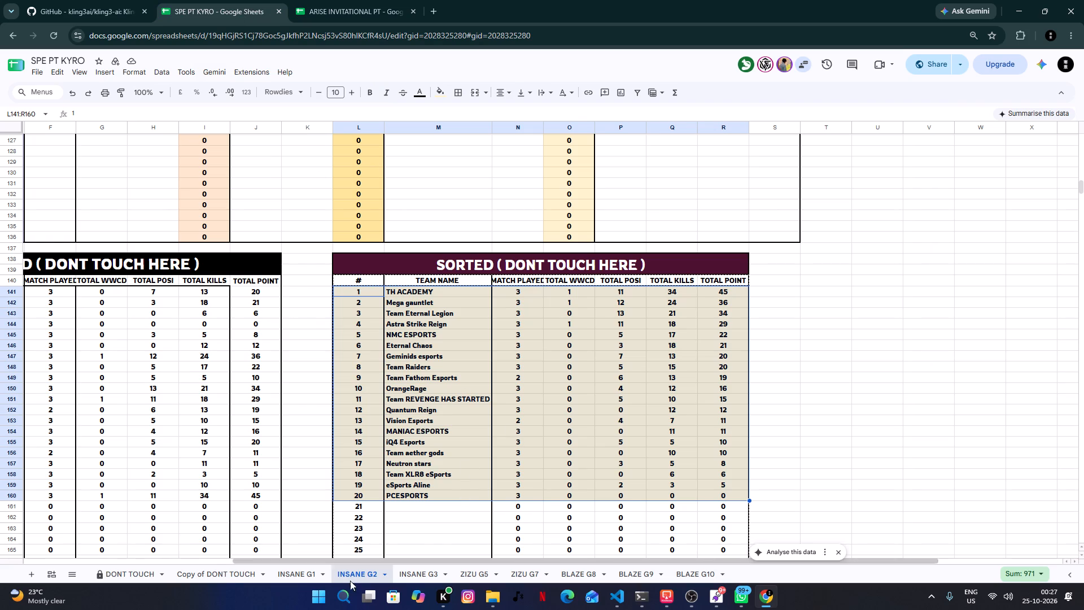
{"action": "left_click", "coordinate": [414, 573]}
{"action": "scroll", "coordinate": [510, 512], "scroll_direction": "down", "scroll_amount": 6}
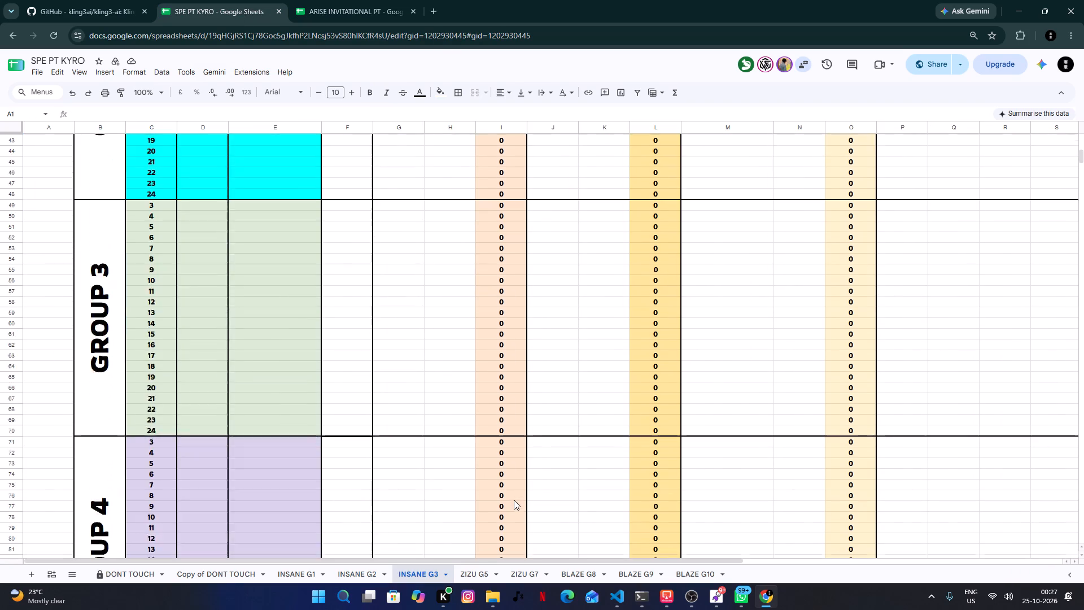
{"action": "scroll", "coordinate": [514, 500], "scroll_direction": "down", "scroll_amount": 19}
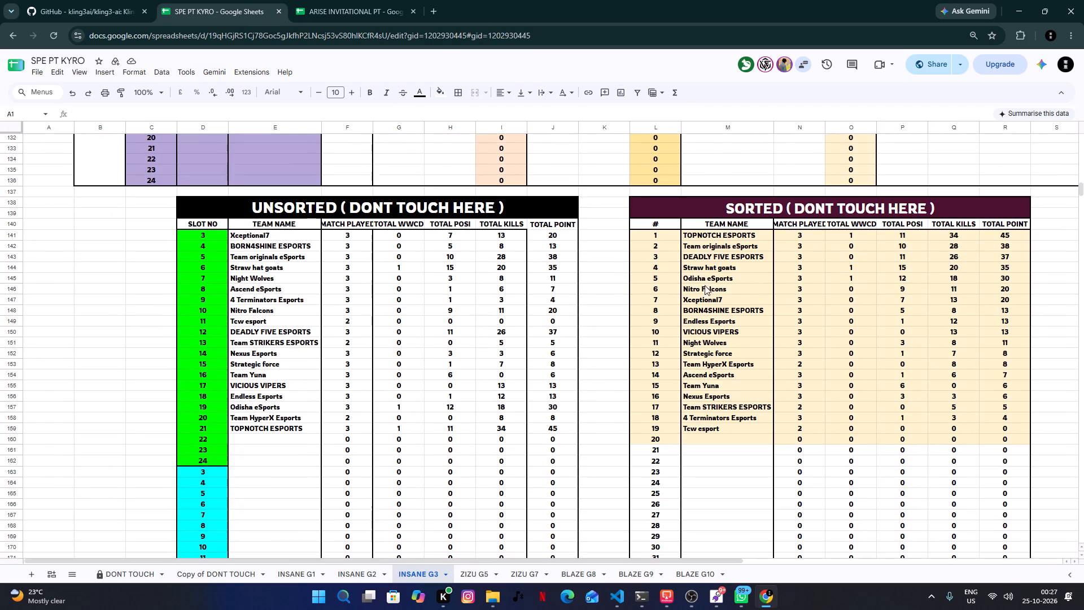
{"action": "left_click", "coordinate": [659, 234]}
{"action": "left_click", "coordinate": [1001, 433], "text": "shift"}
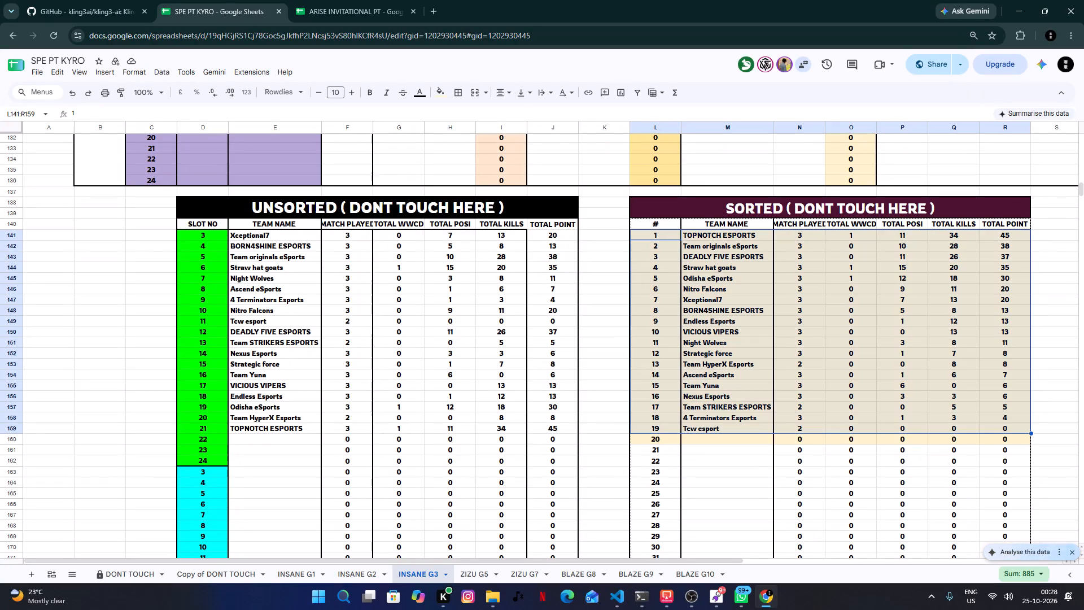
{"action": "key", "text": "ctrl+c"}
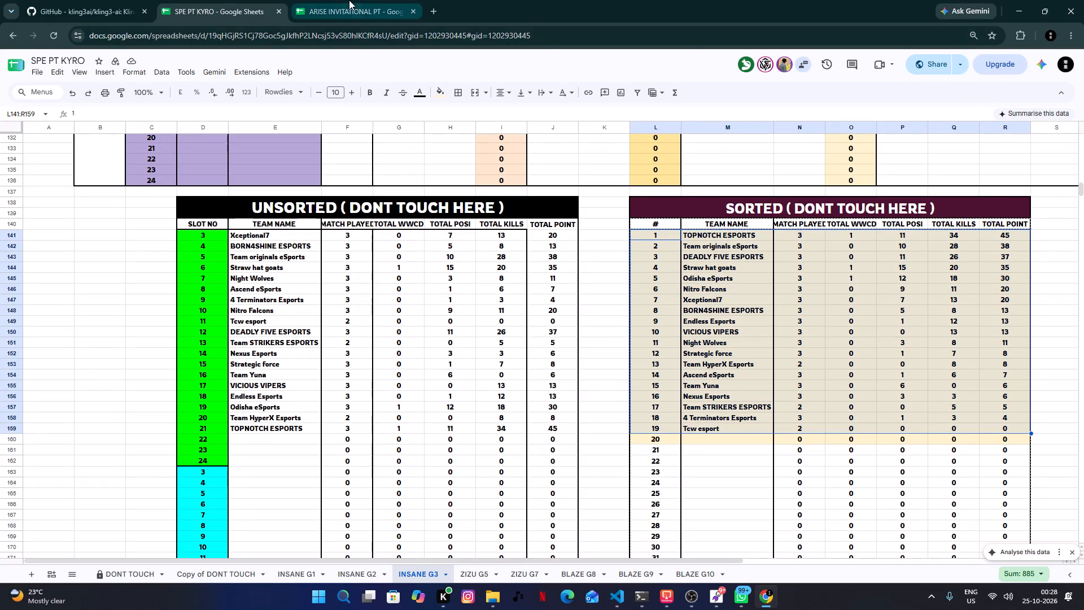
{"action": "left_click", "coordinate": [349, 0]}
{"action": "left_click_drag", "start_coordinate": [514, 564], "coordinate": [768, 556]}
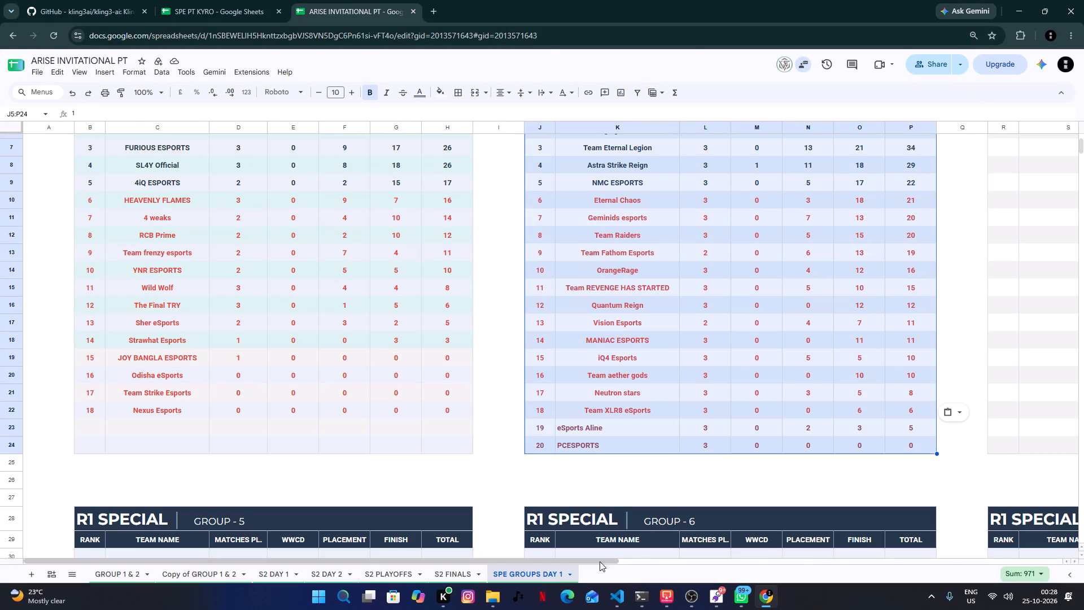
{"action": "left_click_drag", "start_coordinate": [600, 561], "coordinate": [856, 529]}
{"action": "scroll", "coordinate": [811, 400], "scroll_direction": "up", "scroll_amount": 5}
{"action": "left_click", "coordinate": [550, 234]}
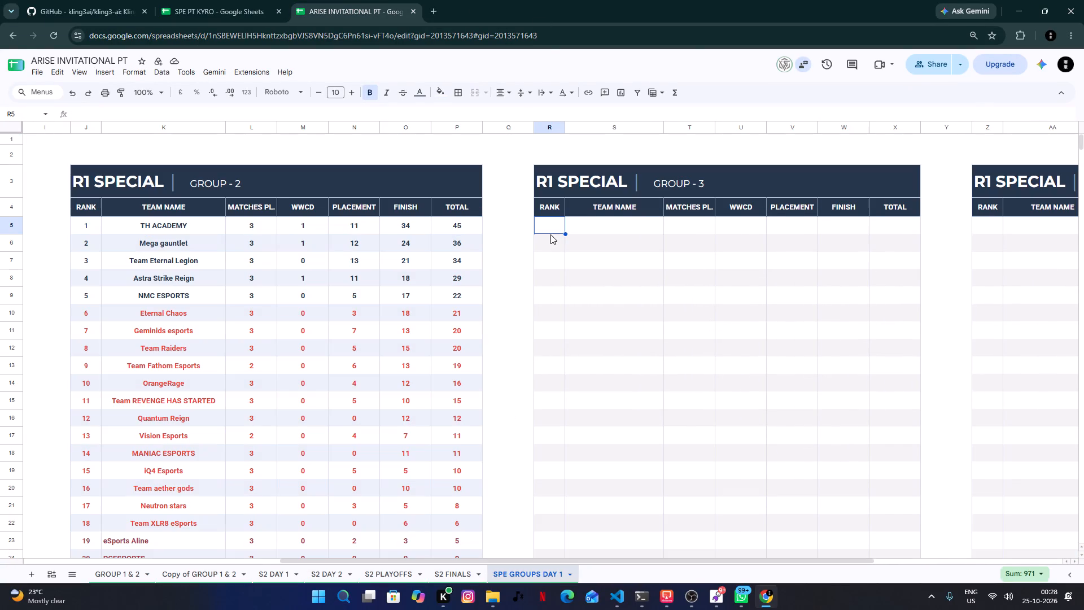
{"action": "key", "text": "ctrl+shift+v"}
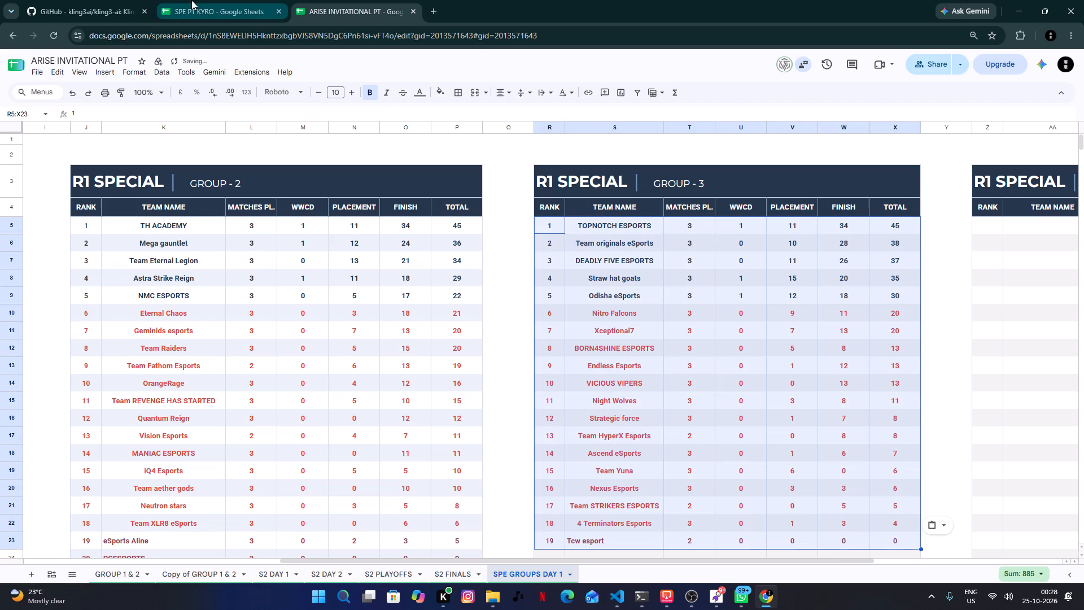
Copy the sorted standings L141:R161 from ZIZU G5 in SPE PT KYRO and paste them as values only at Z5 in the GROUP - 4 table.
{"action": "left_click", "coordinate": [191, 0]}
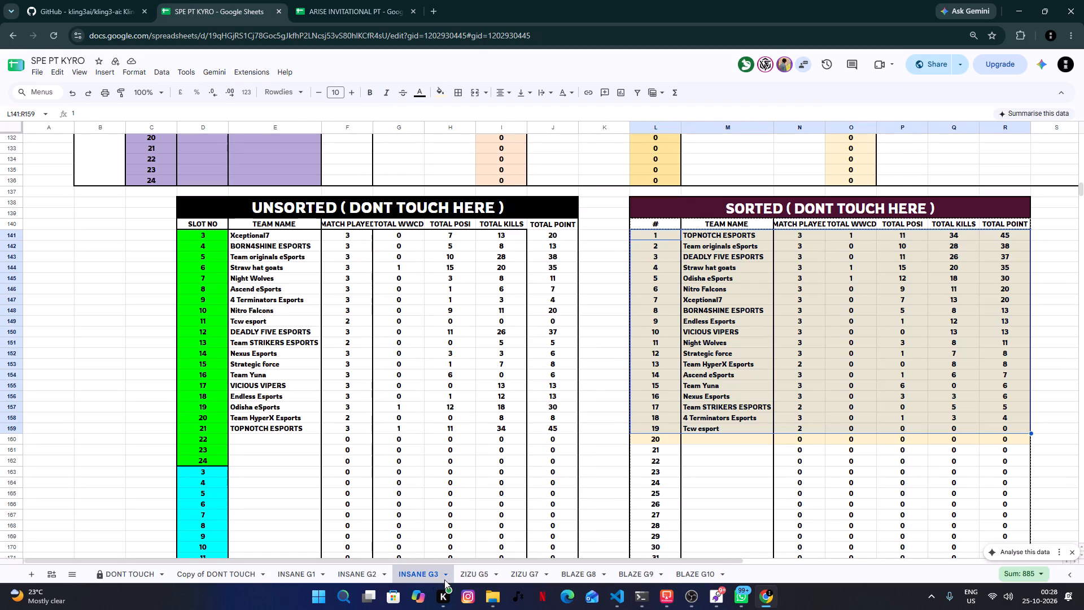
{"action": "left_click", "coordinate": [484, 577]}
{"action": "left_click_drag", "start_coordinate": [483, 562], "coordinate": [603, 556]}
{"action": "scroll", "coordinate": [625, 498], "scroll_direction": "down", "scroll_amount": 20}
{"action": "scroll", "coordinate": [625, 498], "scroll_direction": "down", "scroll_amount": 3}
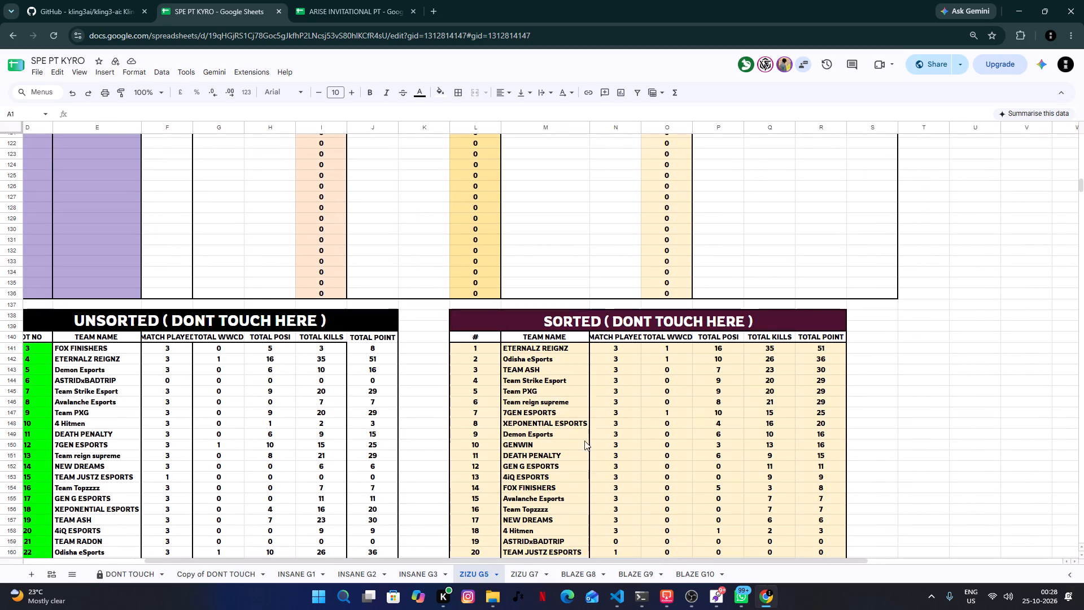
{"action": "left_click", "coordinate": [465, 353]}
{"action": "scroll", "coordinate": [493, 345], "scroll_direction": "down", "scroll_amount": 3}
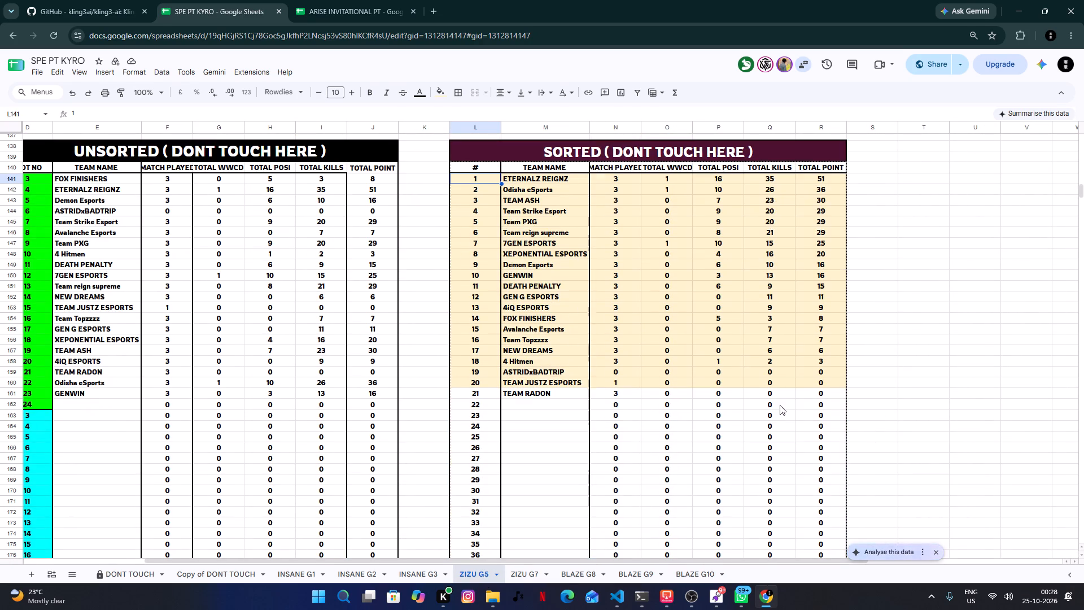
{"action": "left_click", "coordinate": [830, 382], "text": "shift"}
{"action": "left_click", "coordinate": [831, 393], "text": "shift"}
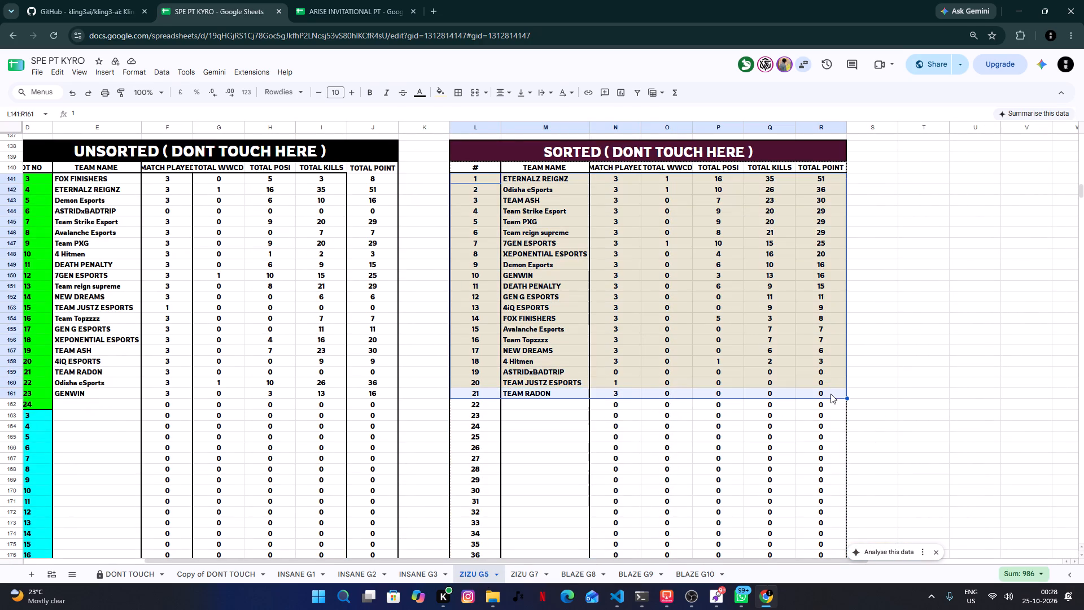
{"action": "key", "text": "ctrl+c"}
{"action": "left_click", "coordinate": [343, 0]}
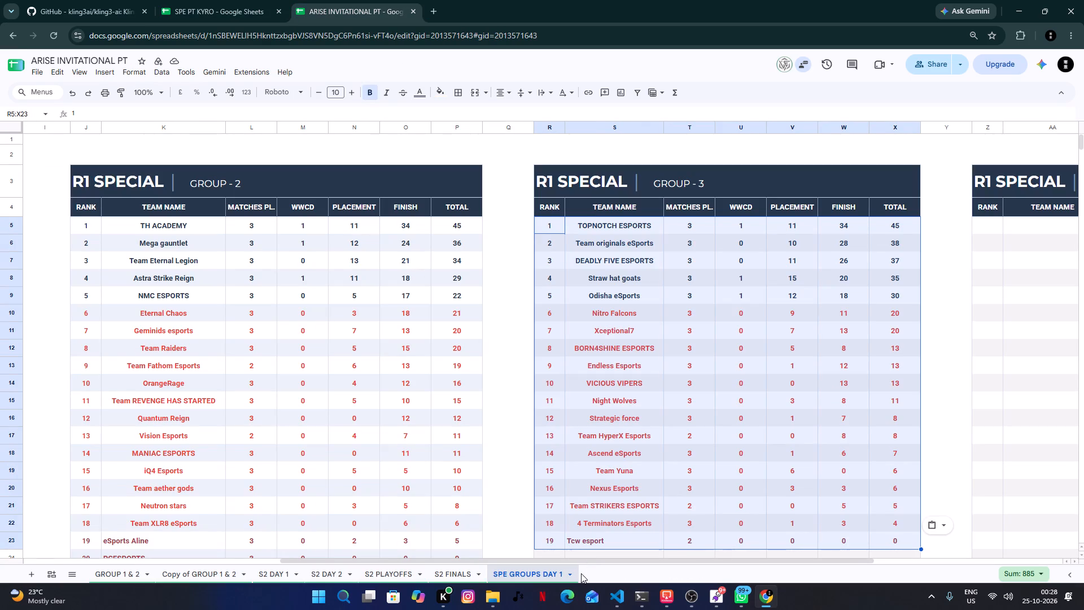
{"action": "left_click_drag", "start_coordinate": [589, 560], "coordinate": [797, 554]}
{"action": "left_click", "coordinate": [654, 229]}
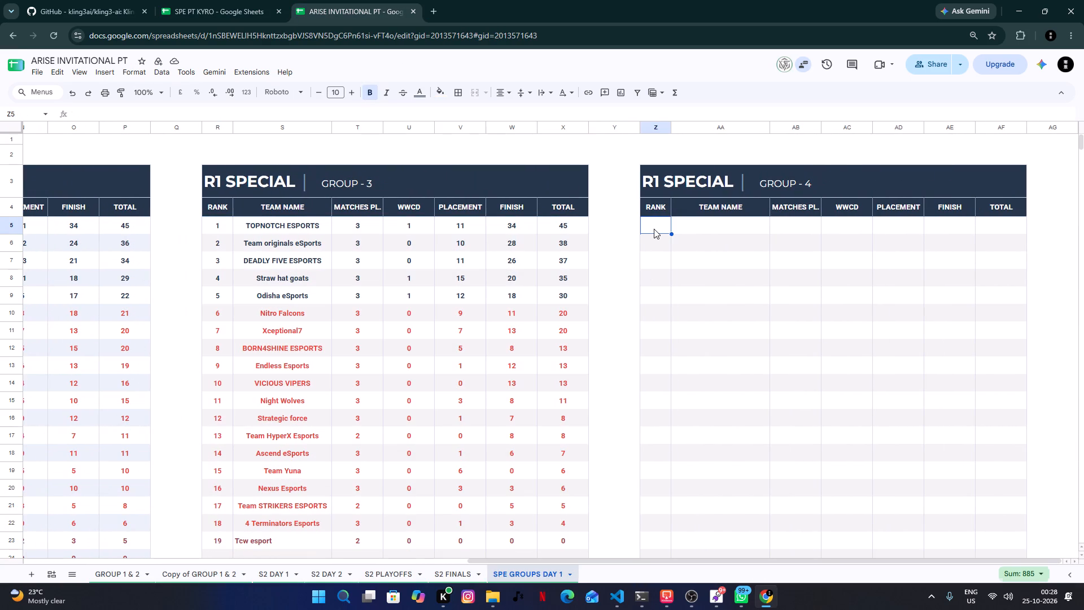
{"action": "key", "text": "ctrl+shift+v"}
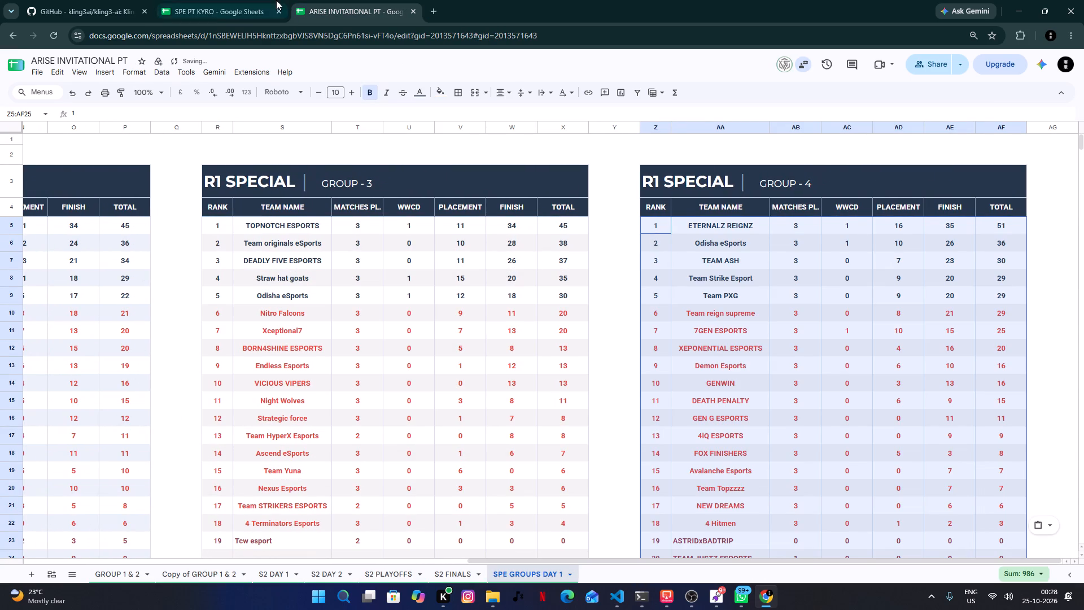
Cut the standings Z5:AF25 from the GROUP - 4 table and paste them as values only at B30 in the GROUP - 5 table.
{"action": "left_click", "coordinate": [276, 0]}
{"action": "scroll", "coordinate": [241, 358], "scroll_direction": "down", "scroll_amount": 3}
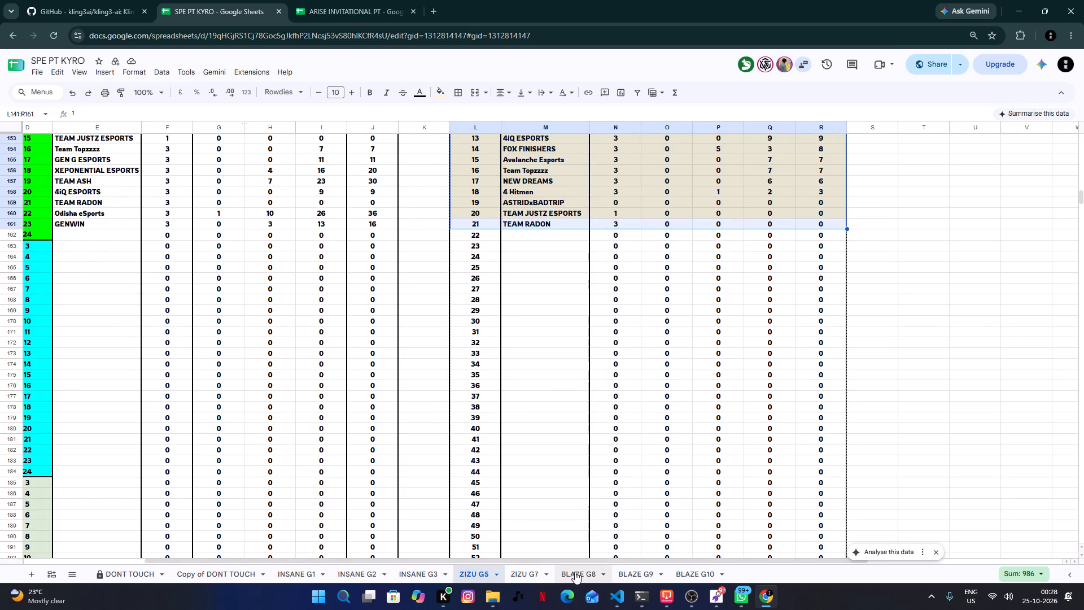
{"action": "left_click", "coordinate": [332, 0]}
{"action": "left_click", "coordinate": [760, 283]}
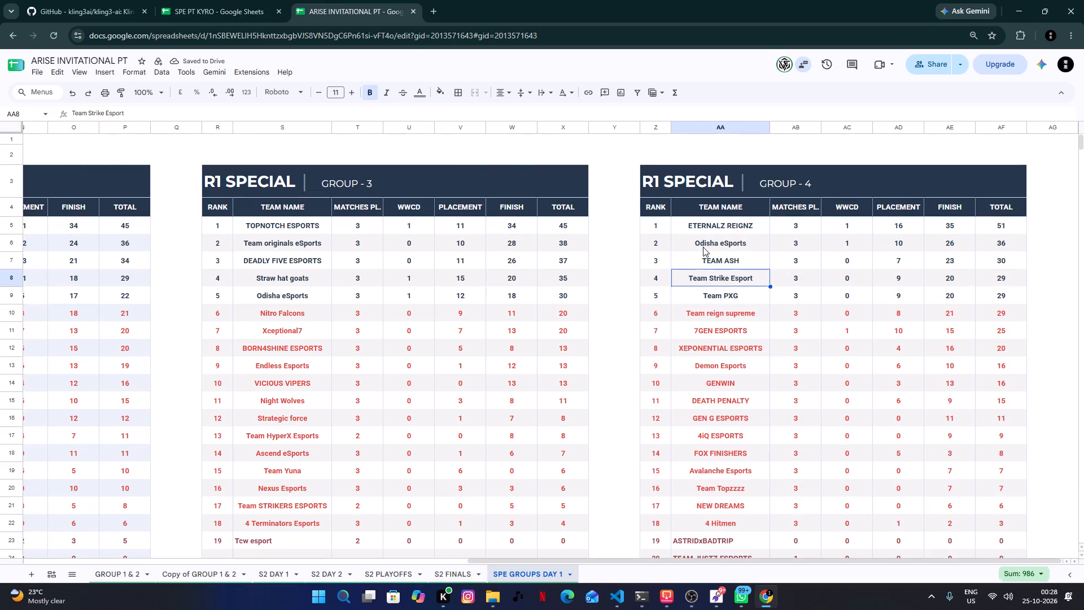
{"action": "left_click", "coordinate": [663, 228]}
{"action": "scroll", "coordinate": [747, 396], "scroll_direction": "down", "scroll_amount": 4}
{"action": "left_click", "coordinate": [1015, 350], "text": "shift"}
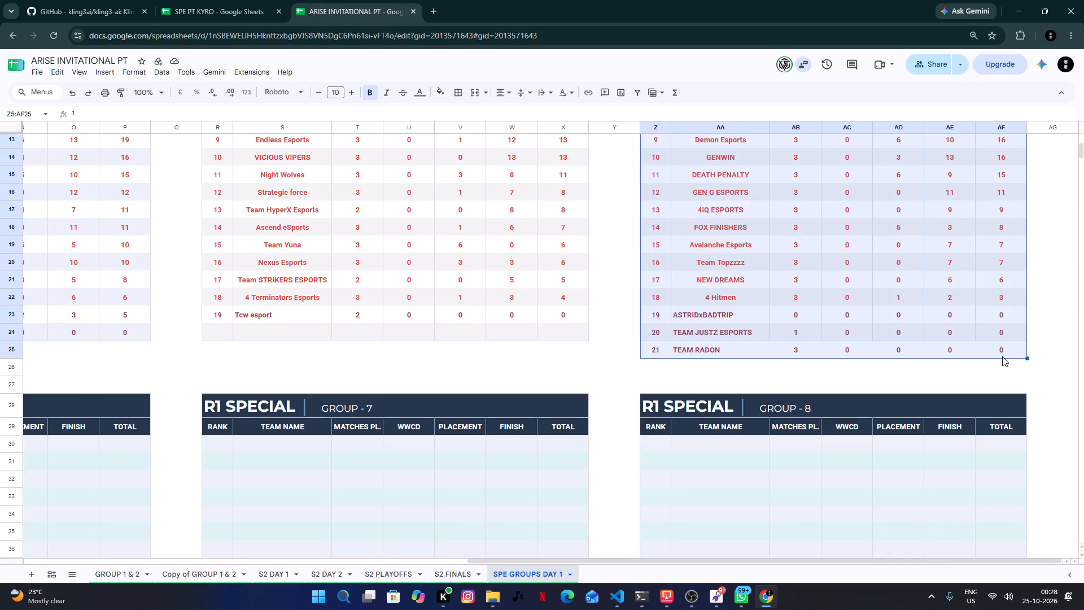
{"action": "key", "text": "ctrl+x"}
{"action": "scroll", "coordinate": [455, 415], "scroll_direction": "down", "scroll_amount": 1}
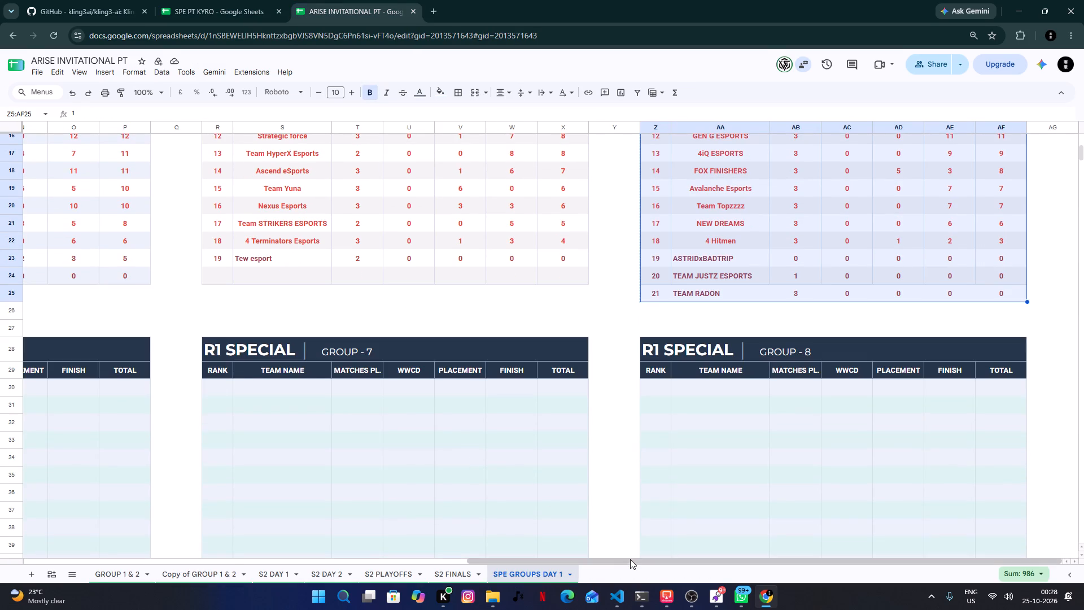
{"action": "left_click_drag", "start_coordinate": [636, 561], "coordinate": [91, 546]}
{"action": "scroll", "coordinate": [104, 459], "scroll_direction": "down", "scroll_amount": 2}
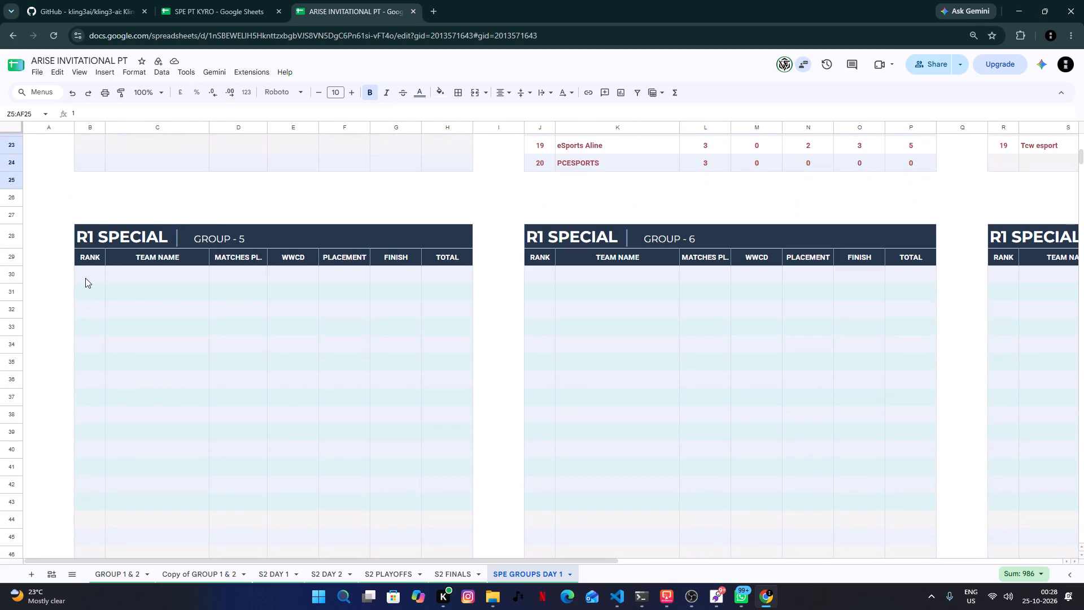
{"action": "left_click", "coordinate": [85, 278]}
{"action": "key", "text": "ctrl+shift+v"}
Clear the standings in Z5:AF25 from the GROUP - 4 table, including the rank 21 row below it.
{"action": "scroll", "coordinate": [229, 264], "scroll_direction": "up", "scroll_amount": 4}
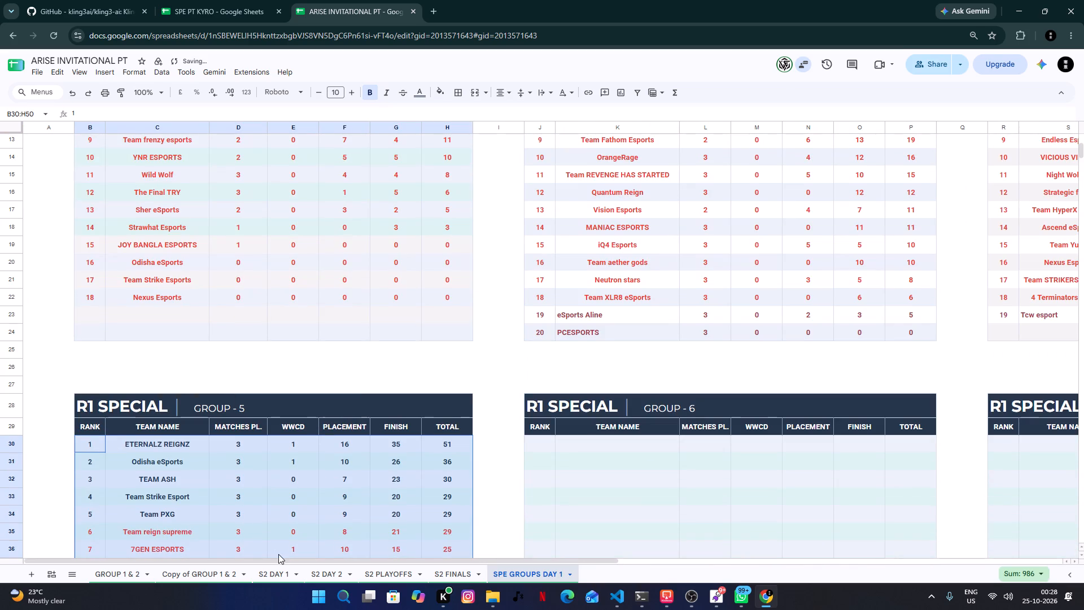
{"action": "left_click_drag", "start_coordinate": [292, 559], "coordinate": [793, 531]}
{"action": "scroll", "coordinate": [832, 417], "scroll_direction": "up", "scroll_amount": 3}
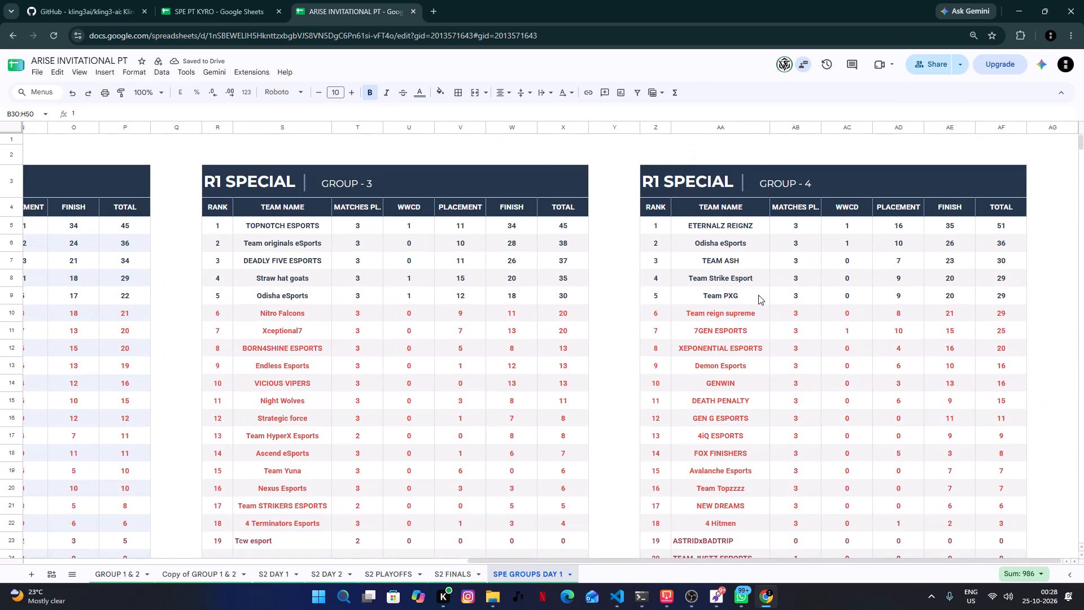
{"action": "left_click", "coordinate": [637, 220]}
{"action": "left_click", "coordinate": [657, 242]}
{"action": "left_click", "coordinate": [659, 232]}
{"action": "scroll", "coordinate": [671, 305], "scroll_direction": "down", "scroll_amount": 2}
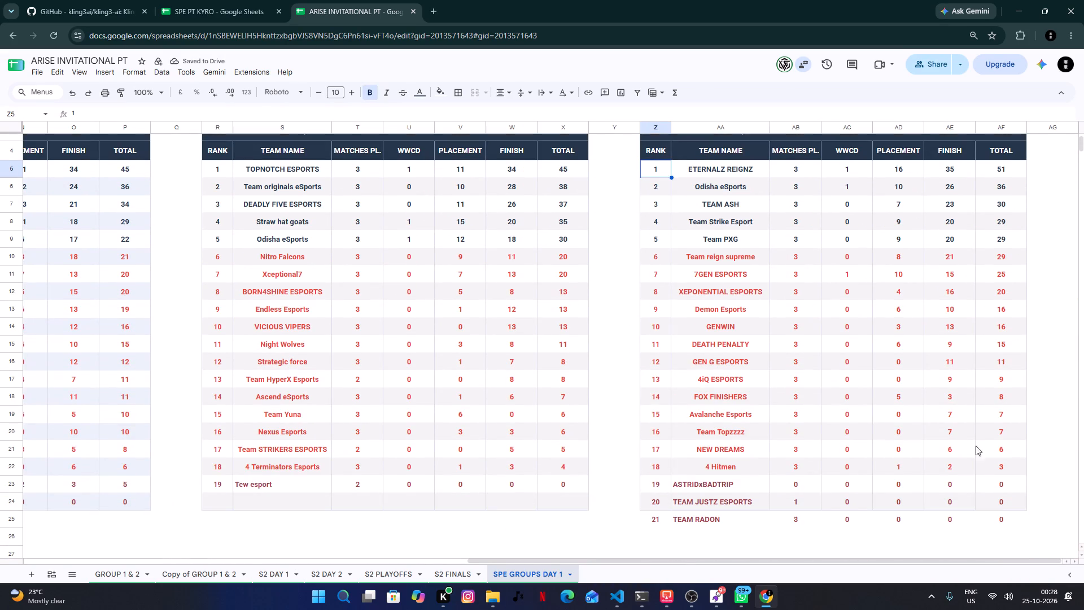
{"action": "left_click", "coordinate": [1013, 464], "text": "shift"}
{"action": "key", "text": "BackSpace"}
{"action": "scroll", "coordinate": [633, 281], "scroll_direction": "up", "scroll_amount": 4}
{"action": "scroll", "coordinate": [582, 289], "scroll_direction": "down", "scroll_amount": 7}
Copy the sorted standings L141:R160 from ZIZU G7 in SPE PT KYRO and paste them as values only at R30 in the GROUP - 7 table.
{"action": "left_click", "coordinate": [271, 0]}
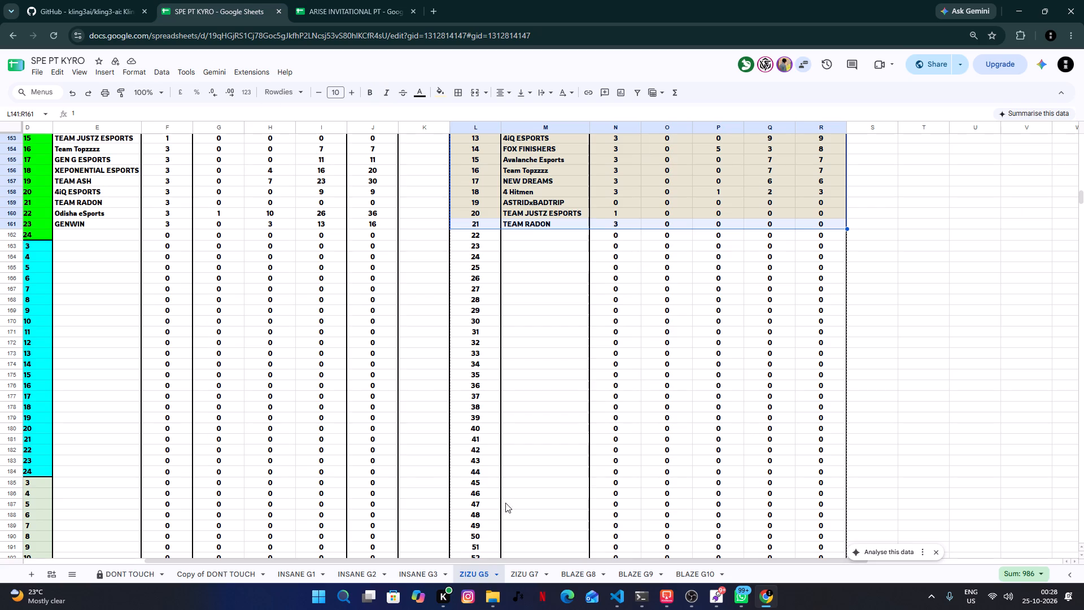
{"action": "left_click", "coordinate": [528, 574]}
{"action": "scroll", "coordinate": [544, 429], "scroll_direction": "up", "scroll_amount": 2}
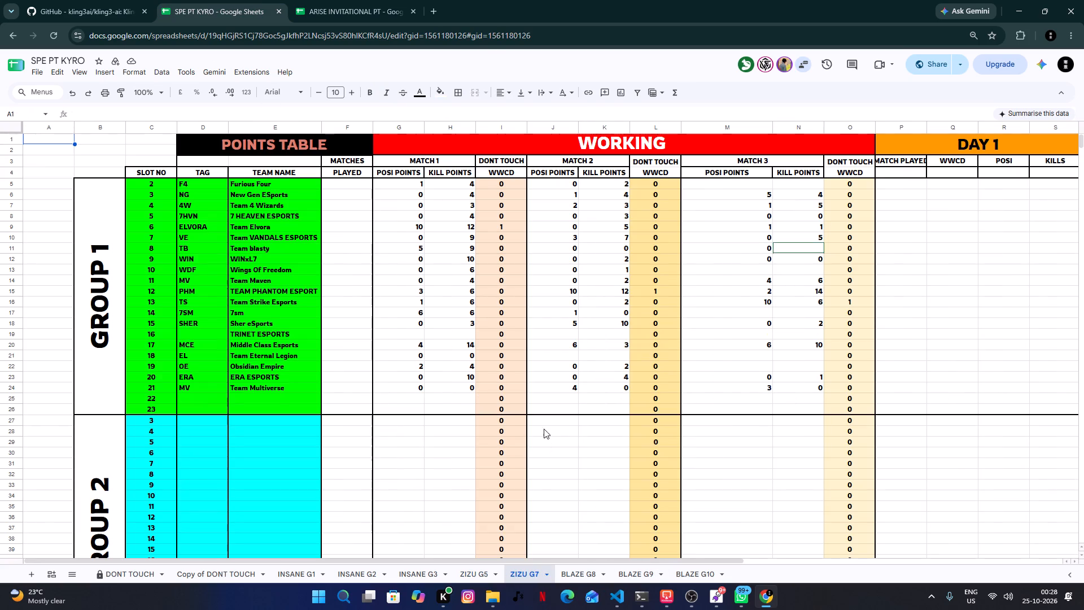
{"action": "scroll", "coordinate": [544, 429], "scroll_direction": "up", "scroll_amount": 1}
{"action": "scroll", "coordinate": [252, 382], "scroll_direction": "down", "scroll_amount": 18}
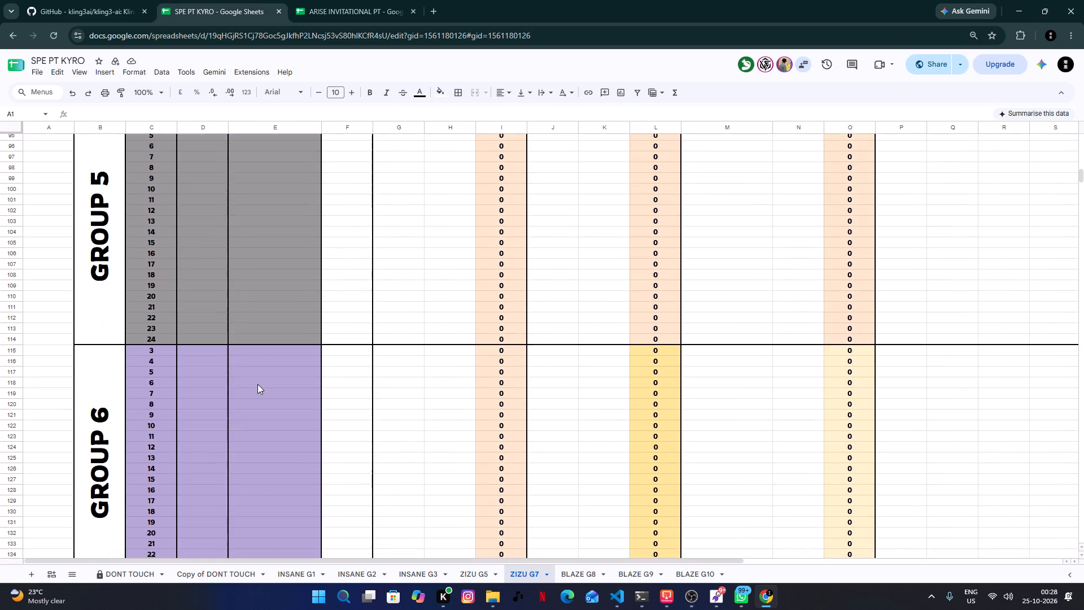
{"action": "scroll", "coordinate": [257, 384], "scroll_direction": "down", "scroll_amount": 5}
{"action": "scroll", "coordinate": [657, 360], "scroll_direction": "down", "scroll_amount": 1}
{"action": "left_click", "coordinate": [666, 291]}
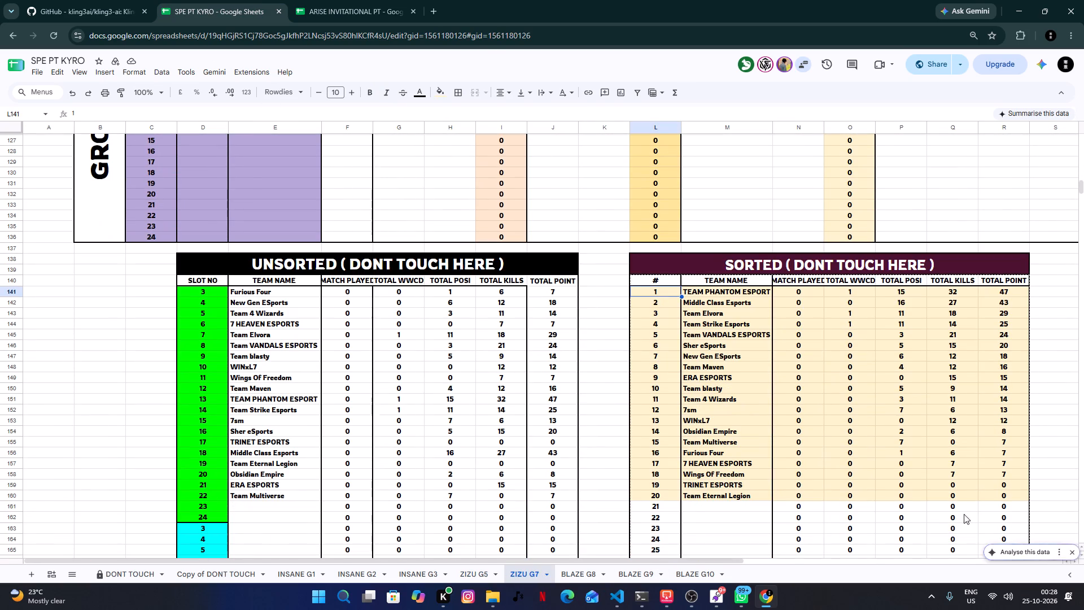
{"action": "left_click", "coordinate": [1011, 495], "text": "shift"}
{"action": "key", "text": "ctrl+c"}
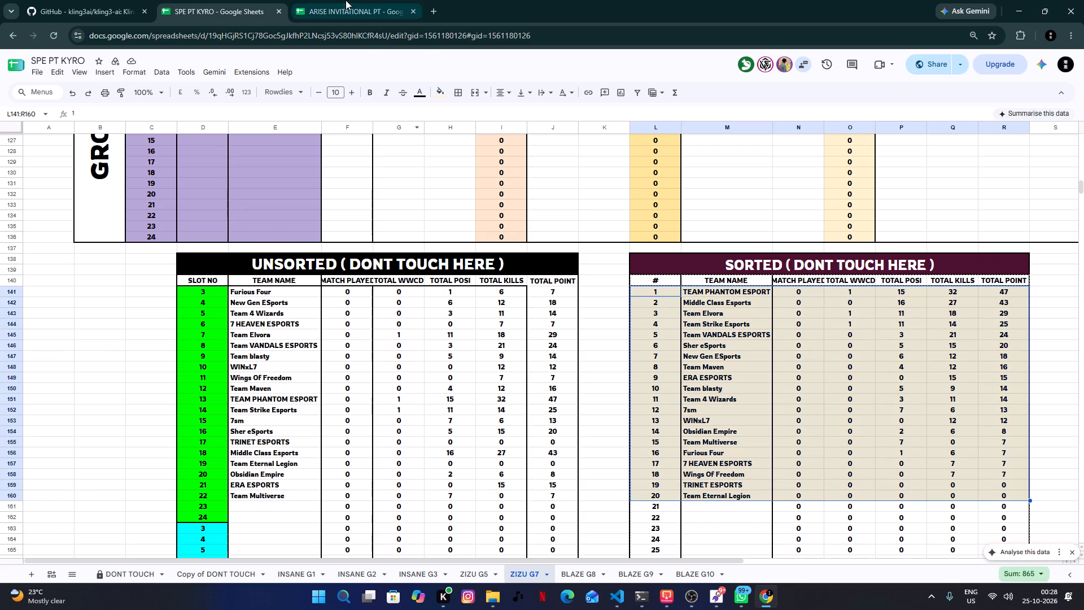
{"action": "left_click", "coordinate": [346, 0]}
{"action": "left_click", "coordinate": [232, 273]}
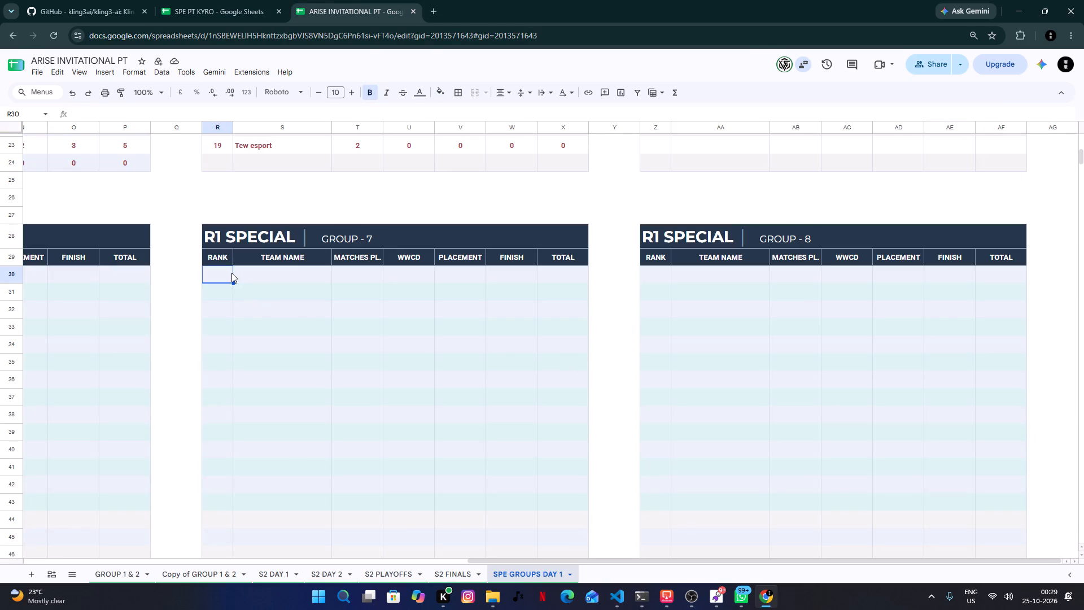
{"action": "key", "text": "ctrl+shift+v"}
{"action": "scroll", "coordinate": [253, 297], "scroll_direction": "down", "scroll_amount": 4}
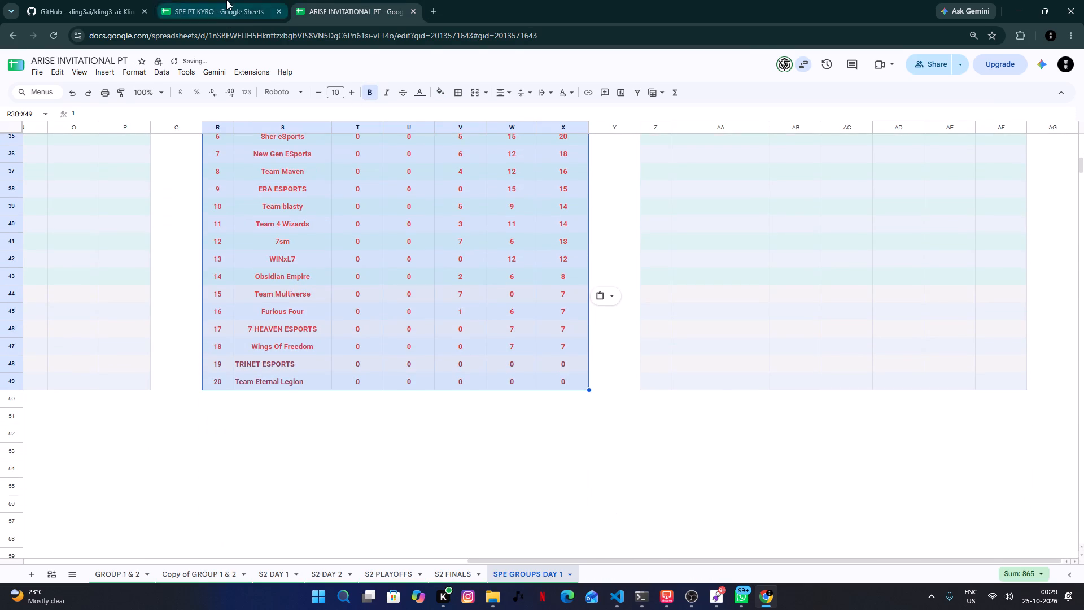
Check the sorted standings tables on the BLAZE G8, BLAZE G9 and BLAZE G10 sheets of SPE PT KYRO for team data.
{"action": "left_click", "coordinate": [226, 0]}
{"action": "left_click", "coordinate": [572, 576]}
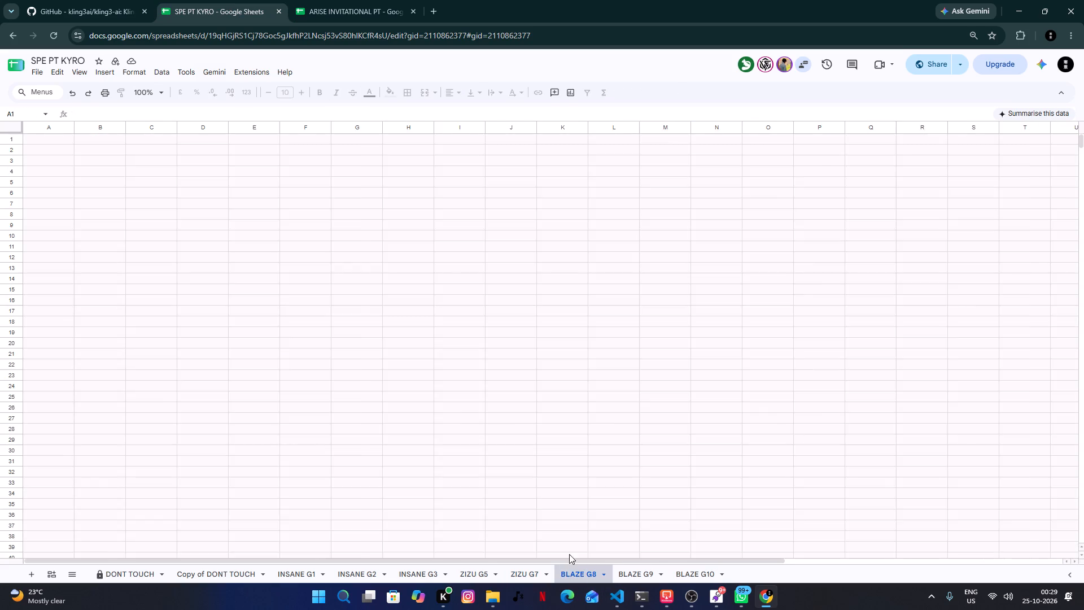
{"action": "scroll", "coordinate": [561, 438], "scroll_direction": "down", "scroll_amount": 20}
{"action": "scroll", "coordinate": [561, 438], "scroll_direction": "down", "scroll_amount": 3}
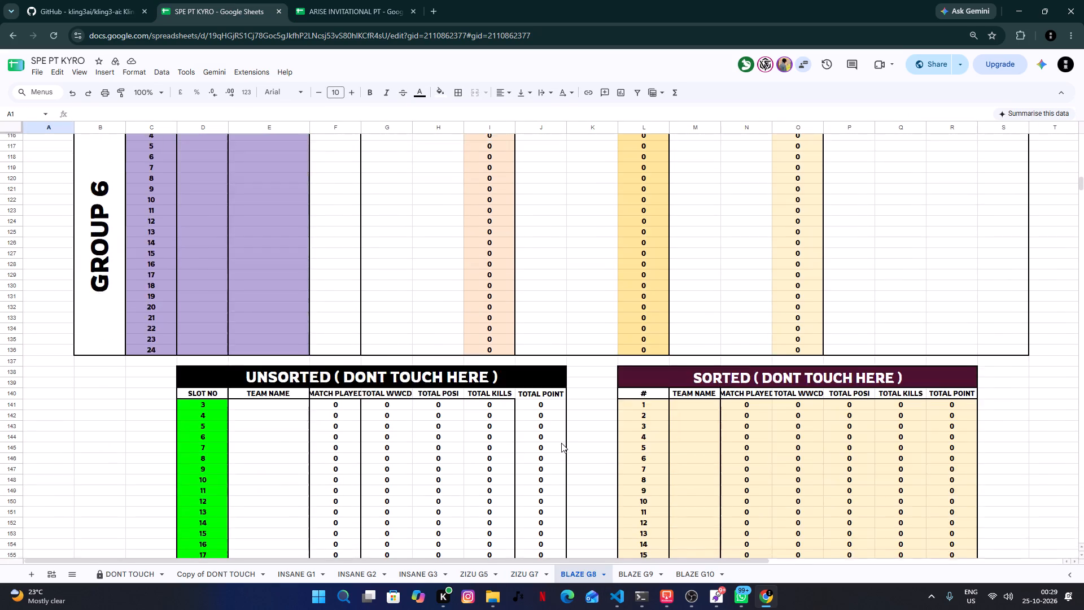
{"action": "scroll", "coordinate": [561, 443], "scroll_direction": "down", "scroll_amount": 2}
{"action": "left_click", "coordinate": [624, 572]}
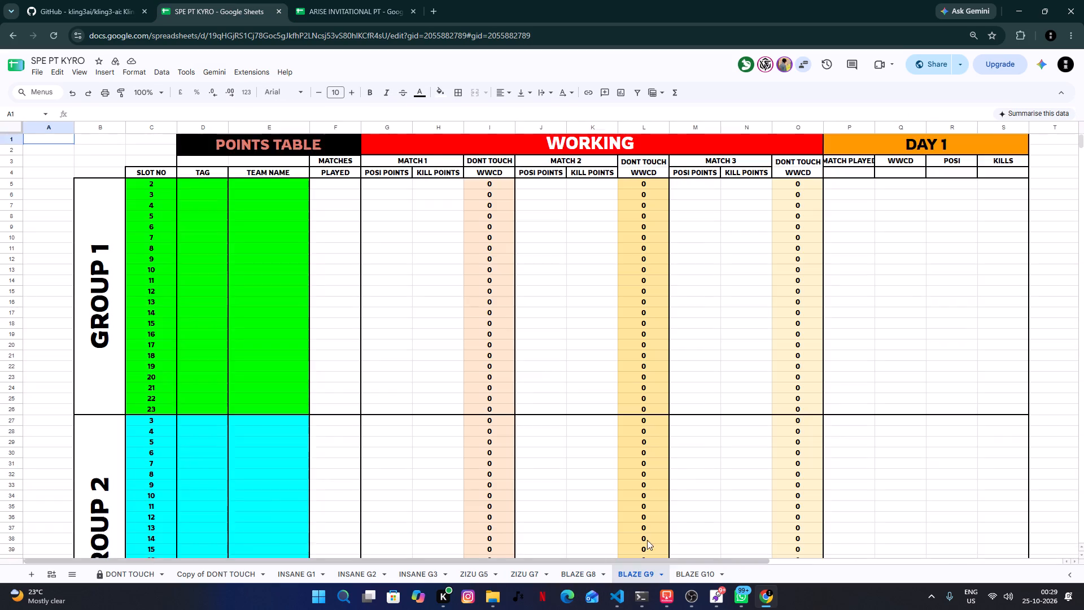
{"action": "scroll", "coordinate": [686, 477], "scroll_direction": "down", "scroll_amount": 20}
{"action": "scroll", "coordinate": [686, 477], "scroll_direction": "down", "scroll_amount": 6}
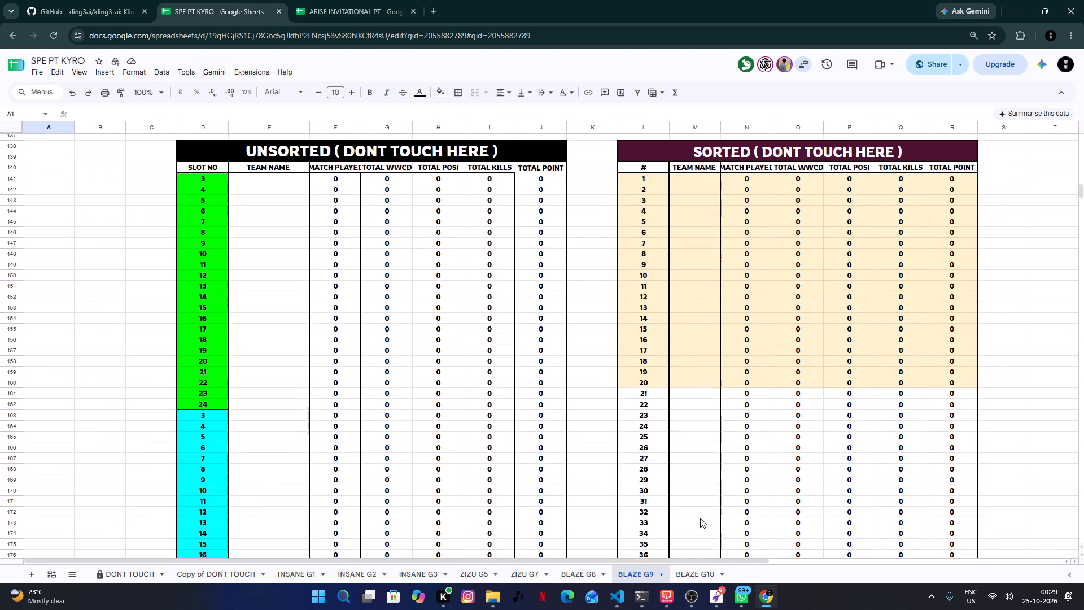
{"action": "left_click", "coordinate": [699, 576]}
{"action": "scroll", "coordinate": [724, 483], "scroll_direction": "down", "scroll_amount": 20}
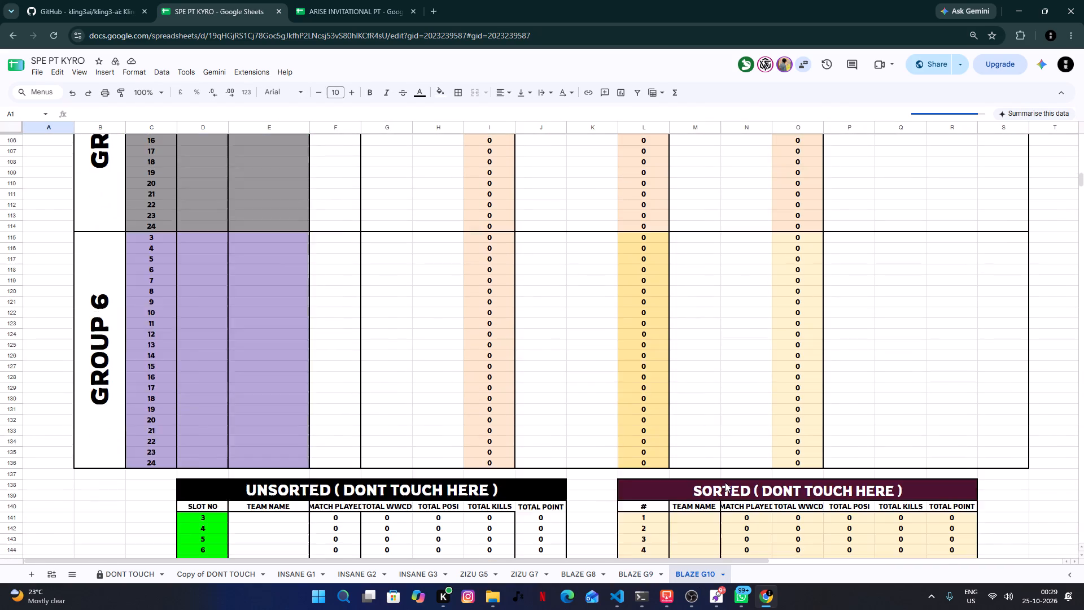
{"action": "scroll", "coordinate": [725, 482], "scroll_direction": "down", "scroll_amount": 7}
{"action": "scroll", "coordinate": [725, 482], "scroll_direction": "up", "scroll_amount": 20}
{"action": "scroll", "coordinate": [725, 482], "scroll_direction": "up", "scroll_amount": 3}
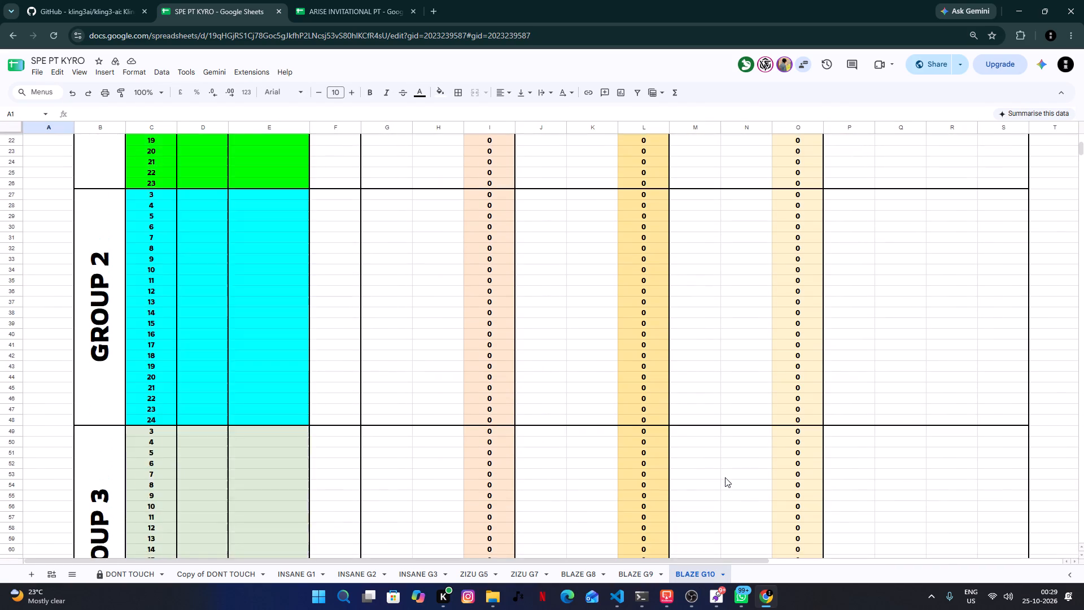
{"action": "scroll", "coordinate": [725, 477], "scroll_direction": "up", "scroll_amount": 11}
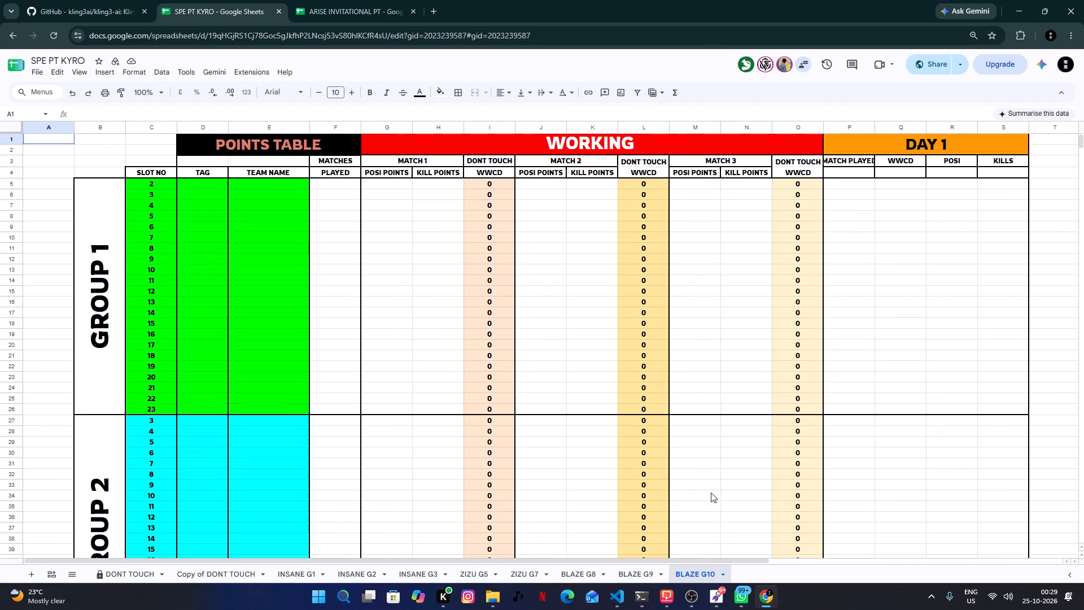
Switch to Legcord and close the ended screen stream in the Help voice channel.
{"action": "left_click", "coordinate": [714, 592]}
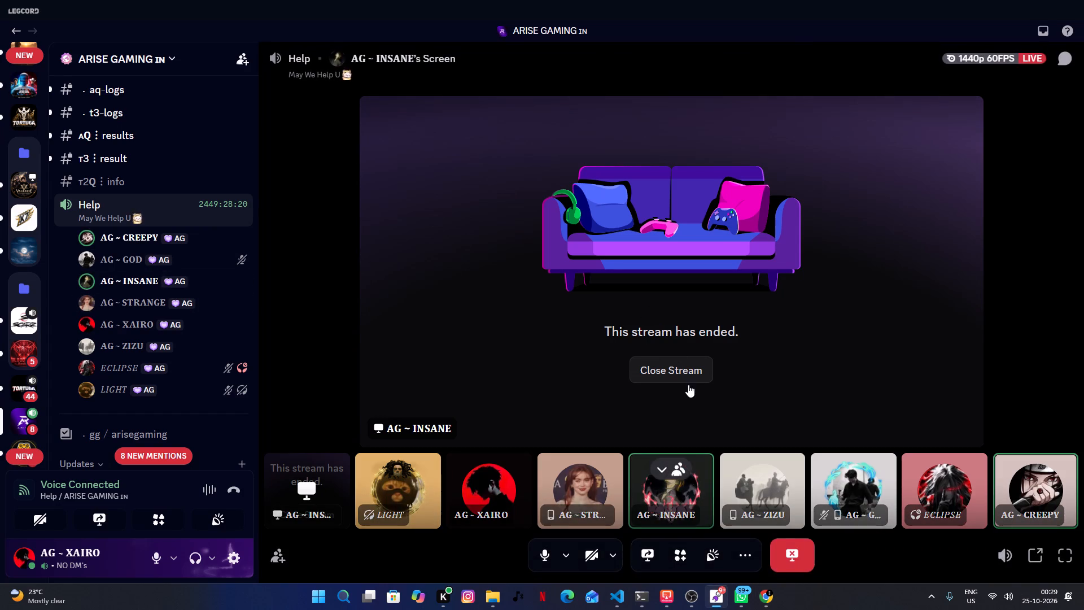
{"action": "left_click", "coordinate": [688, 370]}
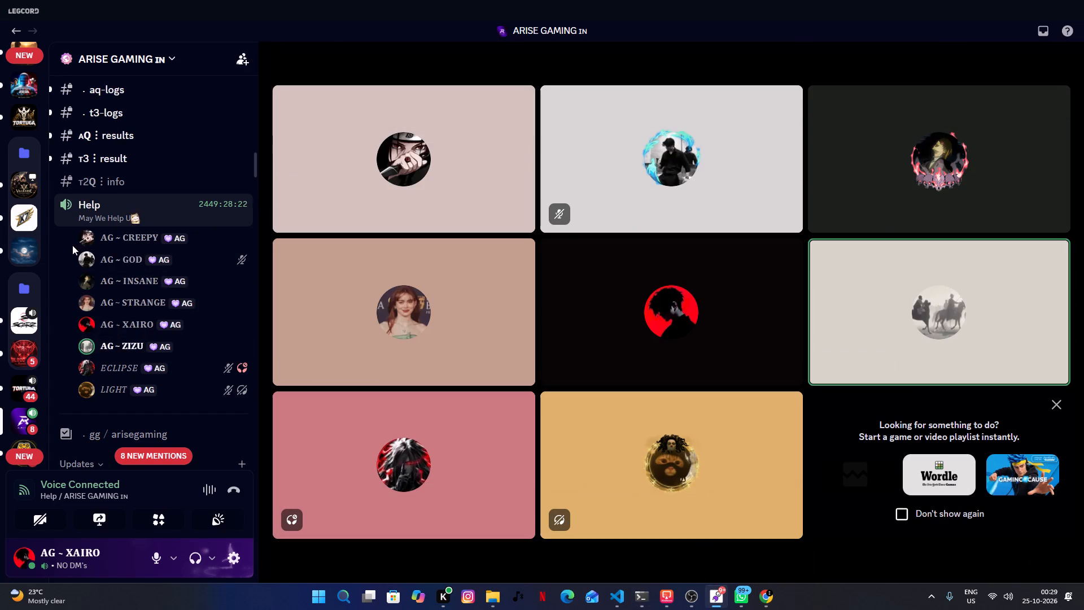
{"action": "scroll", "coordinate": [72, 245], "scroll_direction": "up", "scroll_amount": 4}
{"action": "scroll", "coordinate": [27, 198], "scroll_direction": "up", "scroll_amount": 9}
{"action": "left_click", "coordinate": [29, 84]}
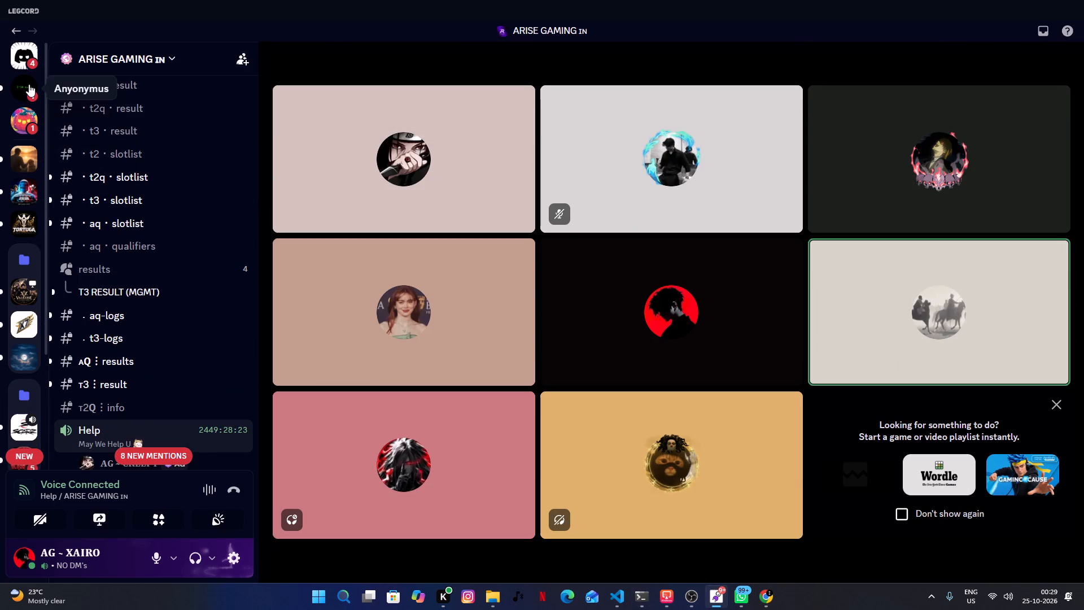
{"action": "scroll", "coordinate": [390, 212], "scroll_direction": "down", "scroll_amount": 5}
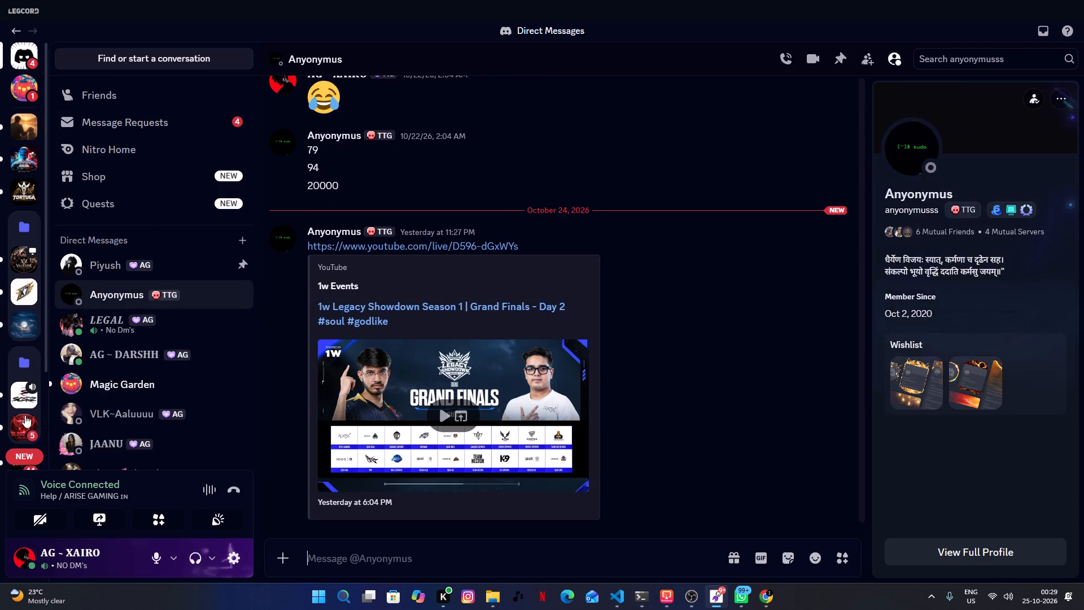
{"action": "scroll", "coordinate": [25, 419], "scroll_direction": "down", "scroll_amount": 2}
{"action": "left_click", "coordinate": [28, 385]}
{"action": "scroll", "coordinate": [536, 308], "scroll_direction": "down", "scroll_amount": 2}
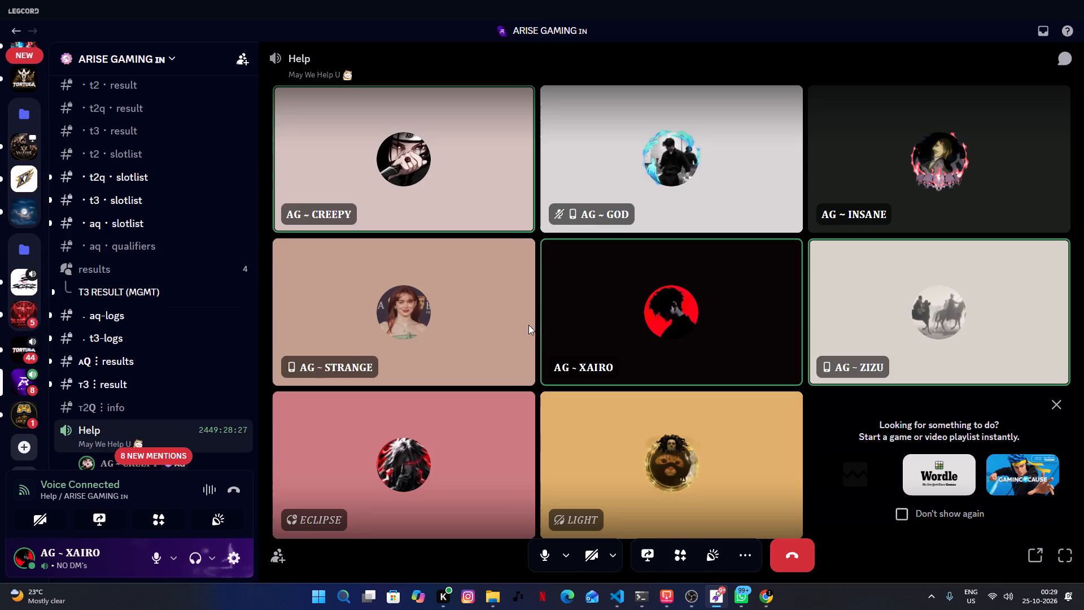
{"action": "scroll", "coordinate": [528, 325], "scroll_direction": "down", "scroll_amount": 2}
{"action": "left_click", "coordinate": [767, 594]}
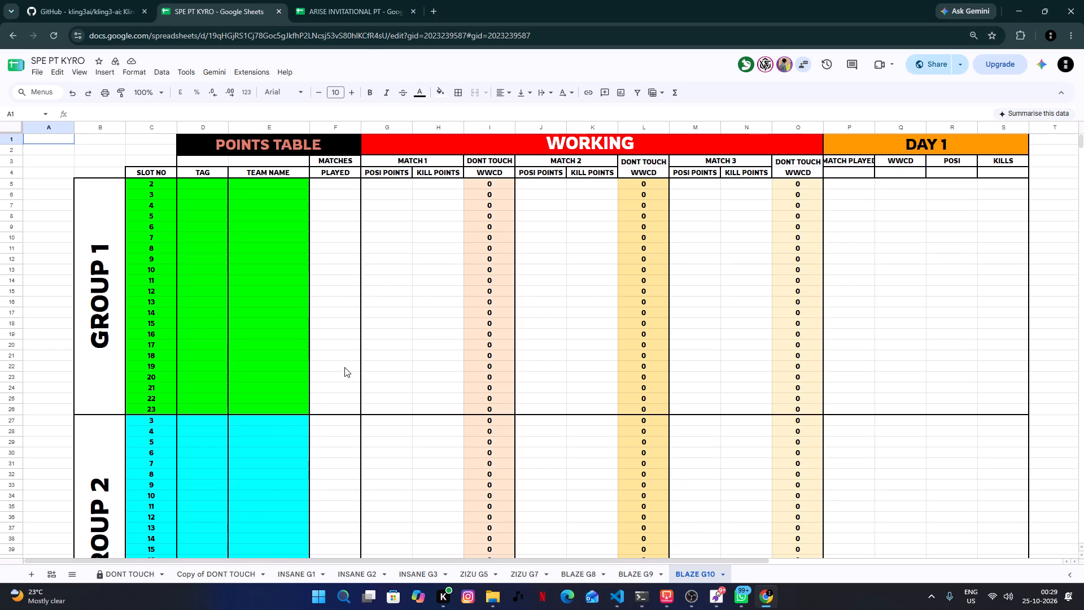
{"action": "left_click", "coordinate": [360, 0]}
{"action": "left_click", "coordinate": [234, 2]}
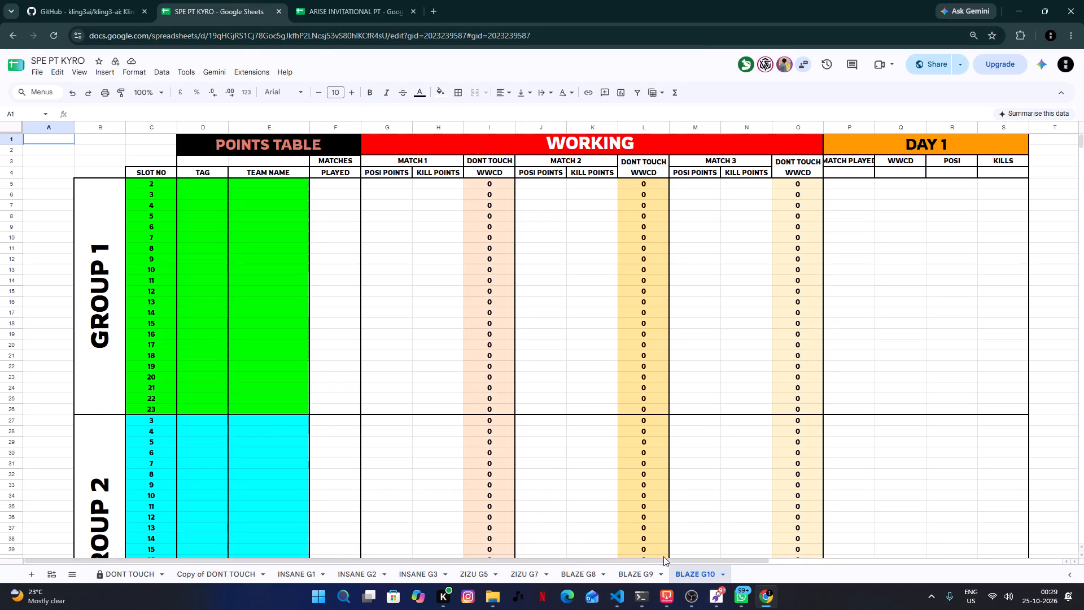
Copy the sorted standings L141:R160 from ZIZU G7 in SPE PT KYRO again and paste them as values only at R30 in the GROUP - 7 table.
{"action": "left_click", "coordinate": [521, 571]}
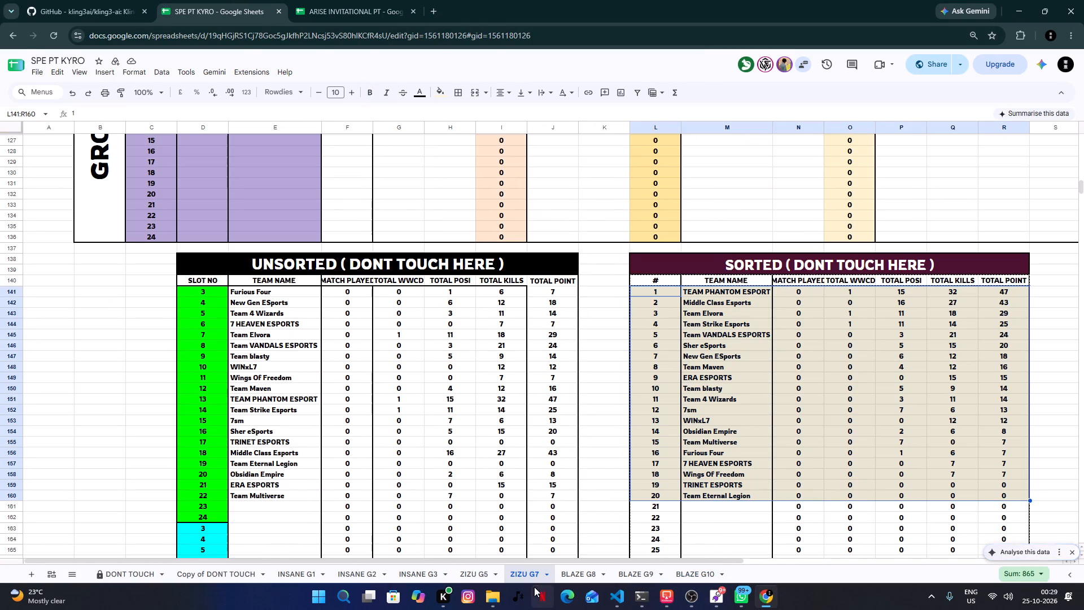
{"action": "left_click_drag", "start_coordinate": [551, 562], "coordinate": [627, 557]}
{"action": "left_click", "coordinate": [535, 291]}
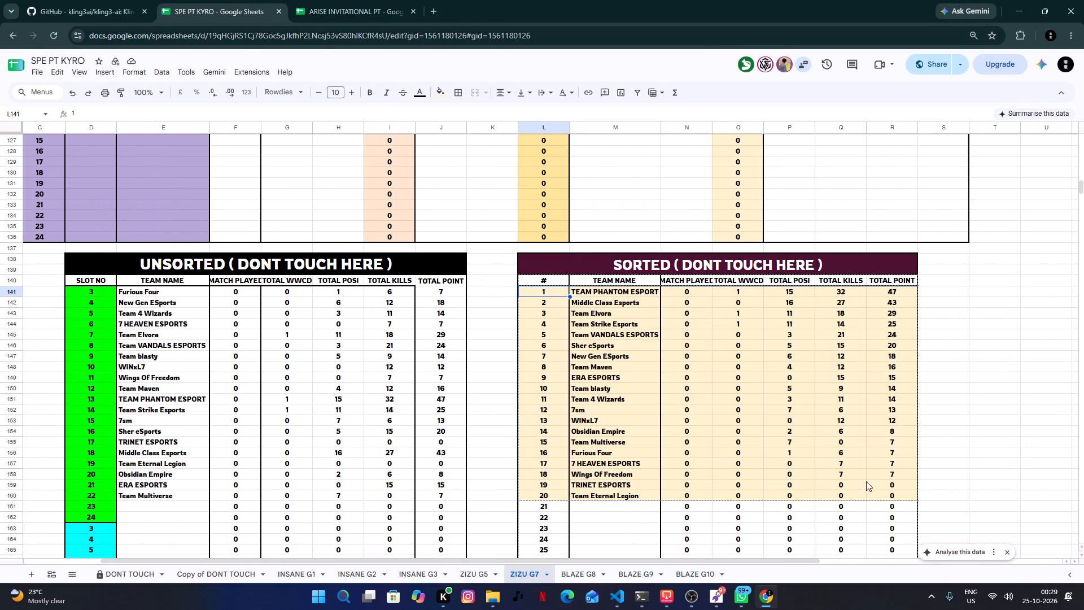
{"action": "left_click", "coordinate": [891, 505], "text": "shift"}
{"action": "left_click", "coordinate": [898, 496], "text": "shift"}
{"action": "key", "text": "ctrl+c"}
{"action": "left_click", "coordinate": [453, 97]}
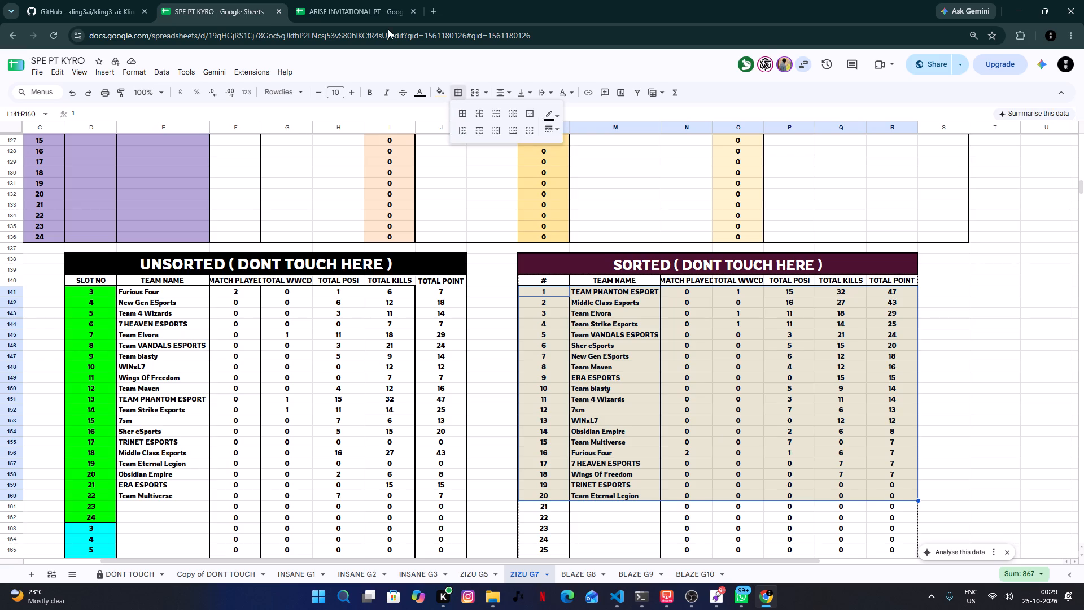
{"action": "left_click", "coordinate": [316, 0]}
{"action": "scroll", "coordinate": [594, 432], "scroll_direction": "up", "scroll_amount": 4}
{"action": "left_click", "coordinate": [580, 419]}
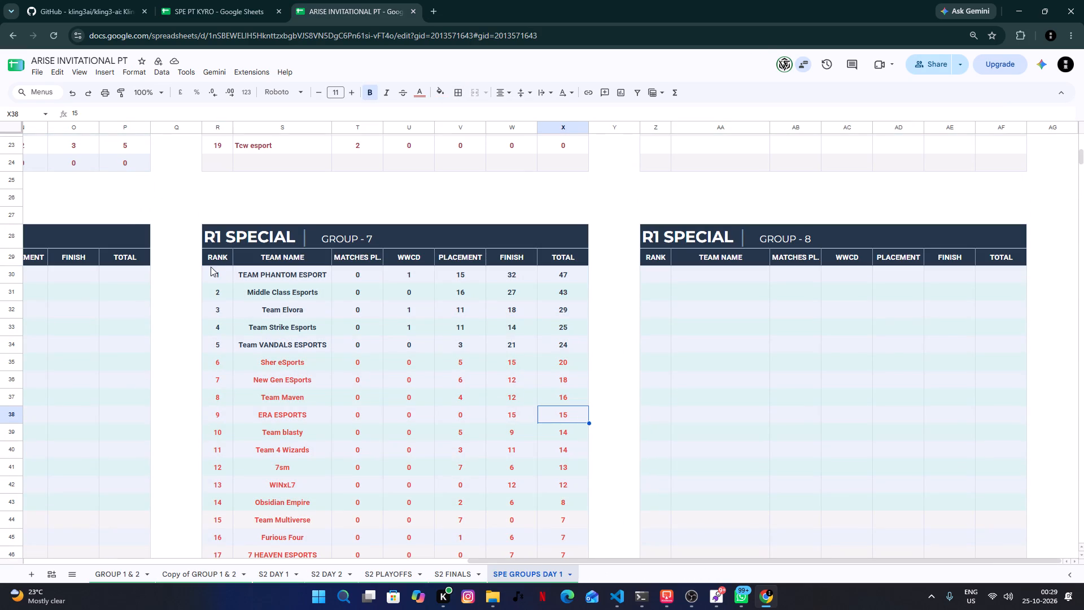
{"action": "left_click", "coordinate": [211, 272]}
{"action": "key", "text": "ctrl+shift+v"}
{"action": "scroll", "coordinate": [292, 302], "scroll_direction": "down", "scroll_amount": 4}
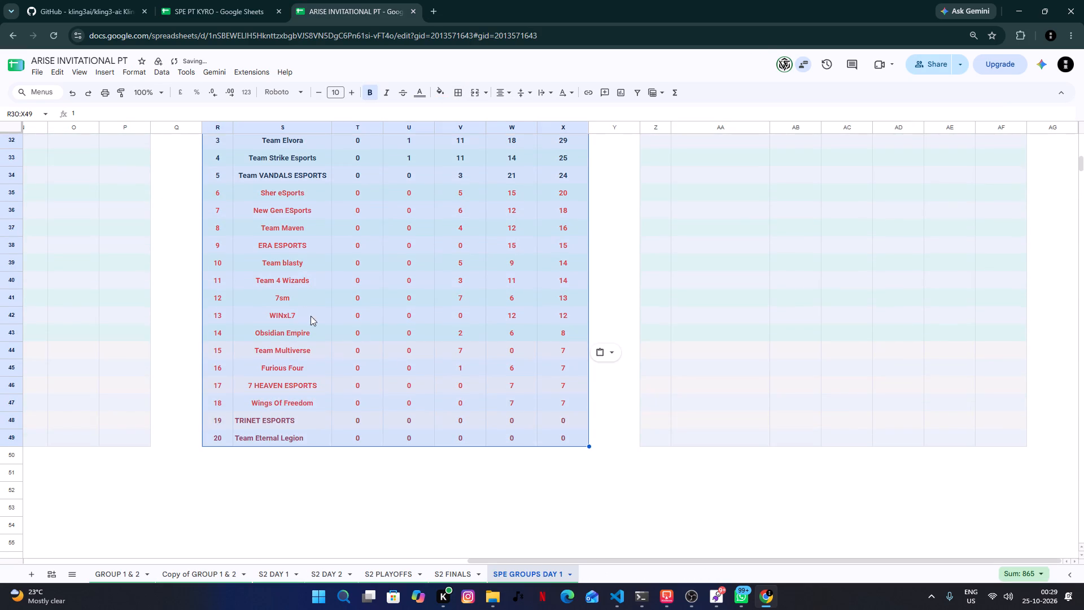
{"action": "left_click", "coordinate": [429, 421]}
Check the alternating colours settings applied to the GROUP - 1 standings in B5:H24.
{"action": "scroll", "coordinate": [435, 425], "scroll_direction": "up", "scroll_amount": 12}
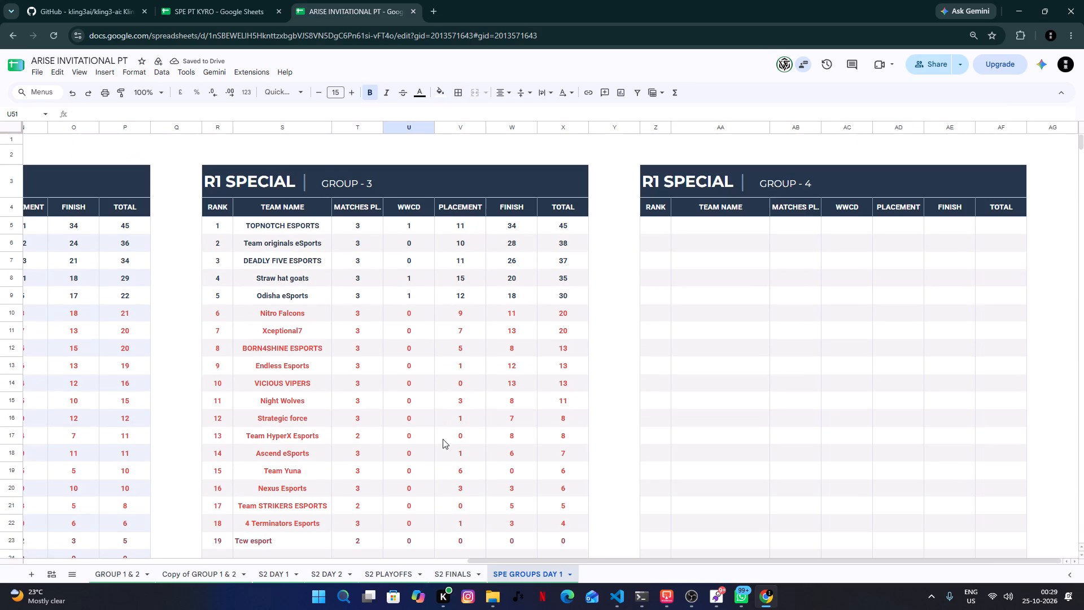
{"action": "left_click", "coordinate": [225, 224]}
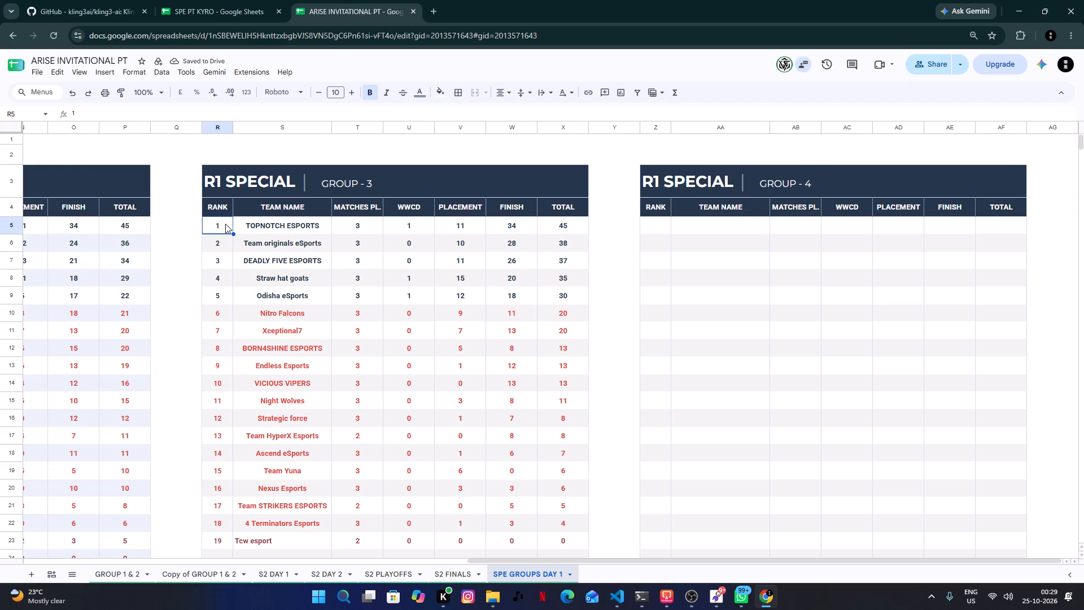
{"action": "scroll", "coordinate": [475, 503], "scroll_direction": "down", "scroll_amount": 1}
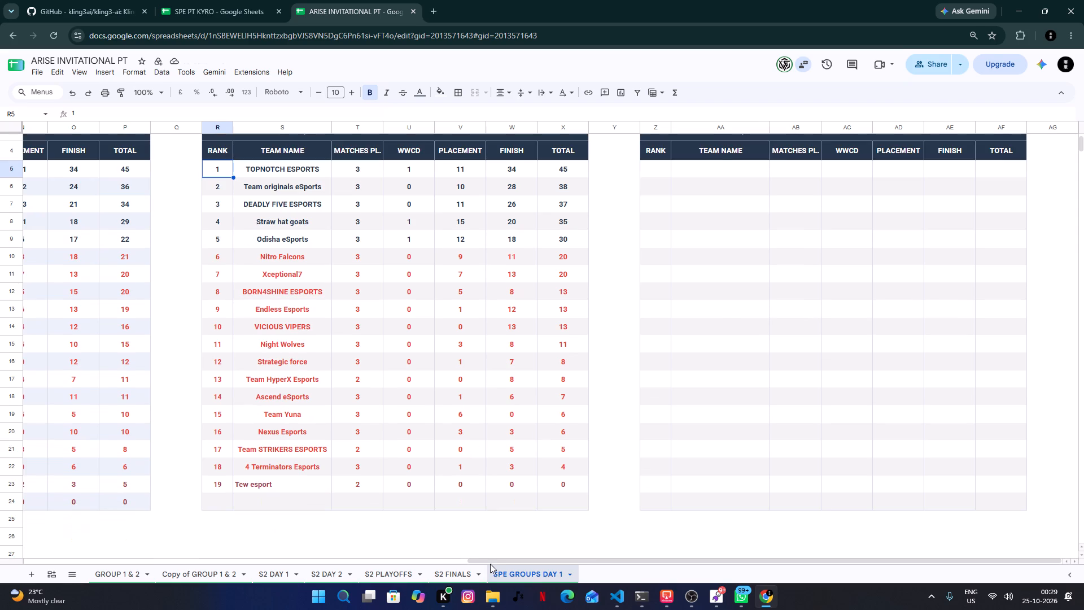
{"action": "left_click_drag", "start_coordinate": [492, 561], "coordinate": [51, 526]}
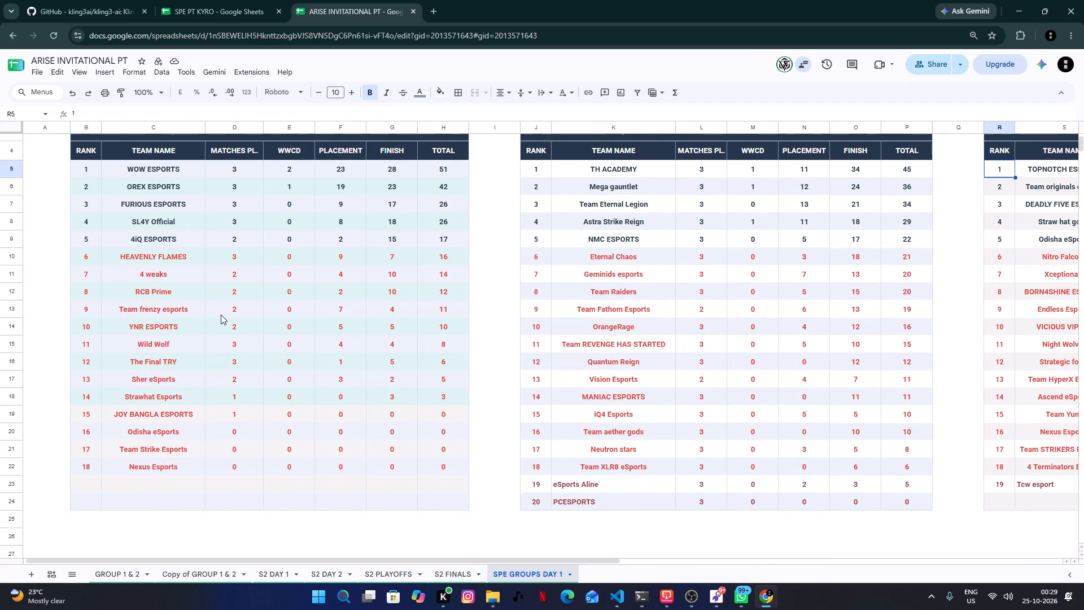
{"action": "scroll", "coordinate": [229, 227], "scroll_direction": "up", "scroll_amount": 4}
{"action": "left_click", "coordinate": [92, 223]}
{"action": "scroll", "coordinate": [260, 390], "scroll_direction": "down", "scroll_amount": 3}
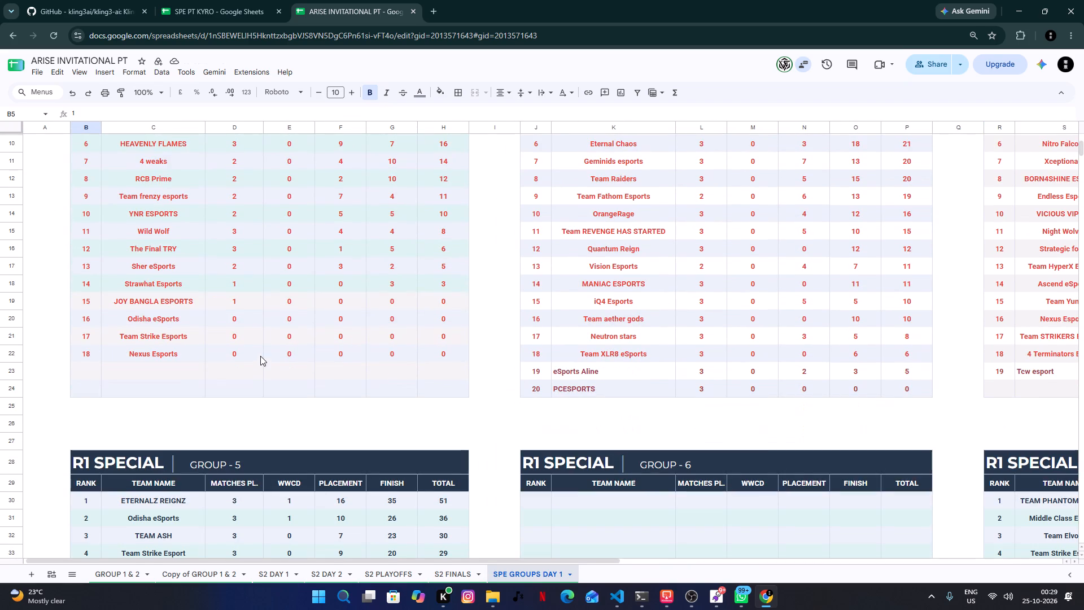
{"action": "left_click", "coordinate": [433, 384], "text": "shift"}
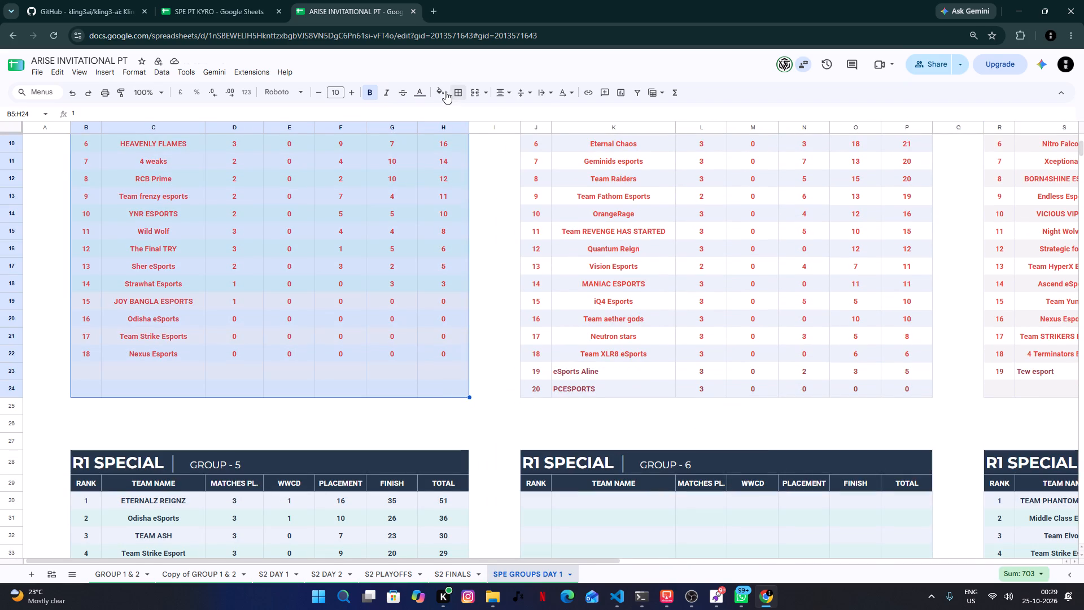
{"action": "left_click", "coordinate": [445, 91]}
{"action": "left_click", "coordinate": [503, 302]}
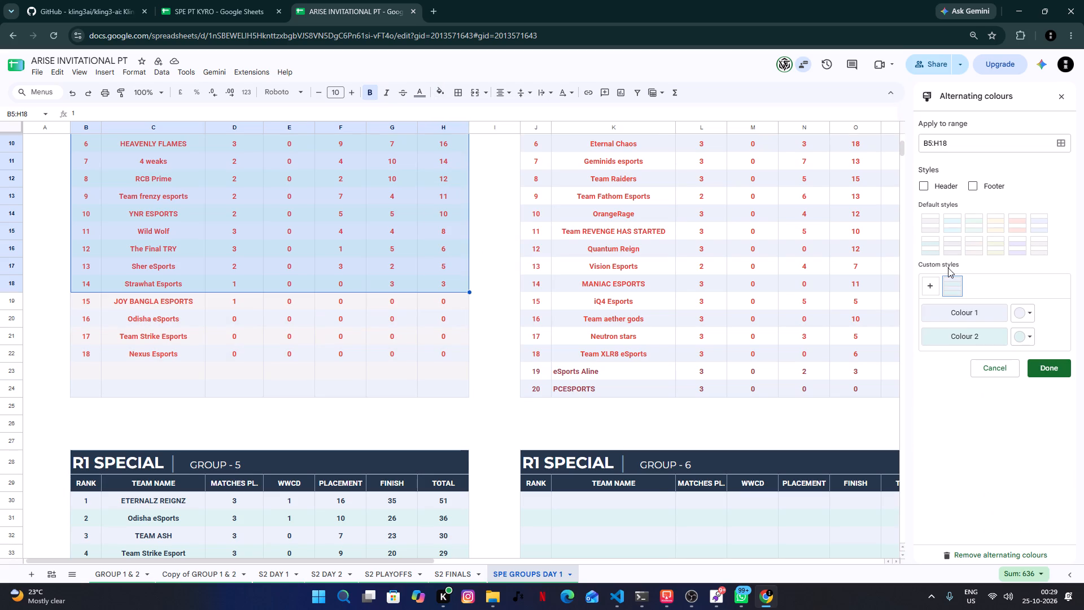
{"action": "left_click", "coordinate": [1037, 366]}
Centre-align the GROUP - 2 standings in J5:P24 horizontally.
{"action": "scroll", "coordinate": [698, 348], "scroll_direction": "up", "scroll_amount": 2}
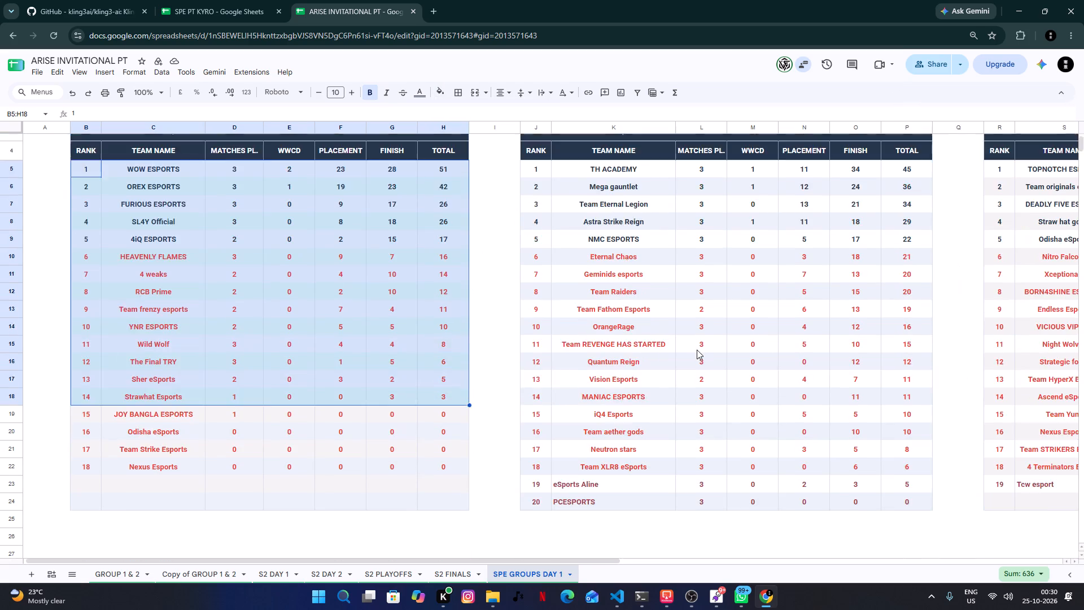
{"action": "scroll", "coordinate": [697, 350], "scroll_direction": "up", "scroll_amount": 1}
{"action": "left_click", "coordinate": [534, 232]}
{"action": "scroll", "coordinate": [693, 425], "scroll_direction": "down", "scroll_amount": 2}
{"action": "left_click", "coordinate": [914, 443], "text": "shift"}
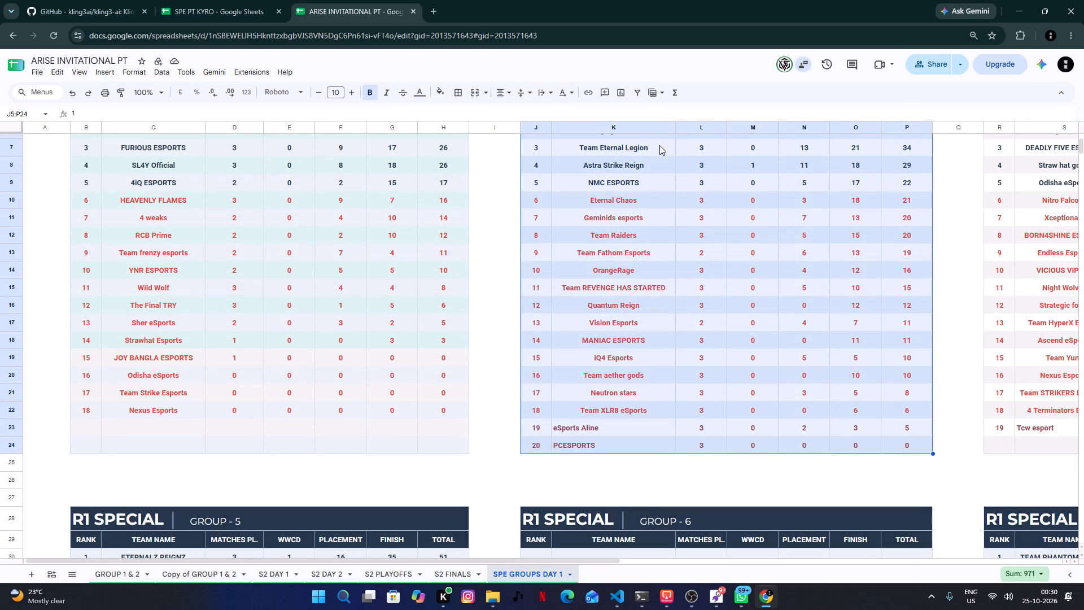
{"action": "left_click", "coordinate": [507, 98]}
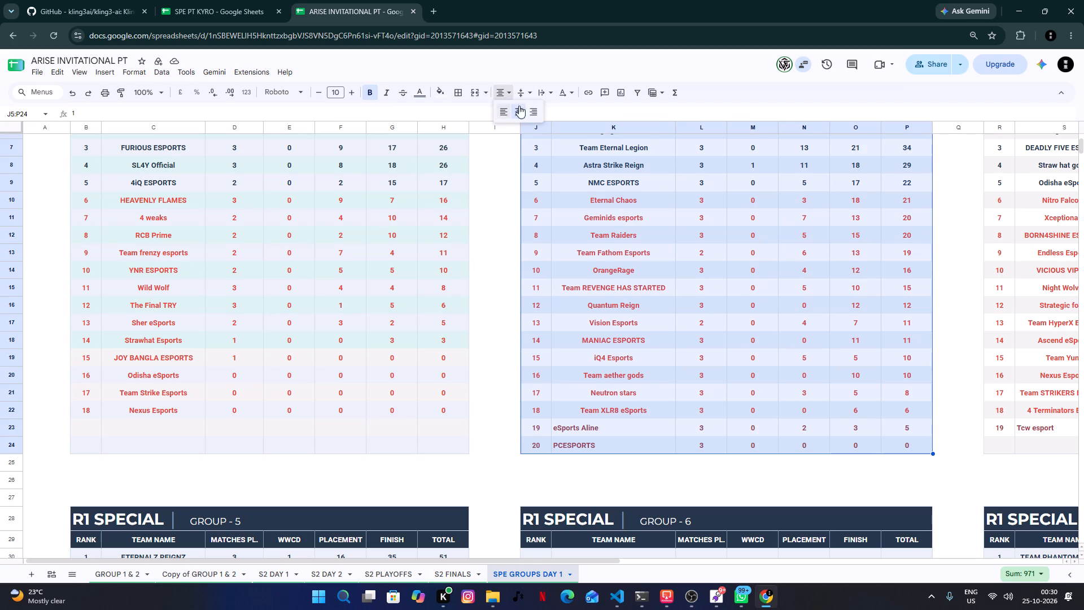
{"action": "left_click", "coordinate": [522, 110]}
{"action": "left_click", "coordinate": [626, 325]}
Set Colour 1 of the alternating colours on the GROUP - 2 standings J5:P24 to the custom pale teal.
{"action": "scroll", "coordinate": [634, 306], "scroll_direction": "up", "scroll_amount": 1}
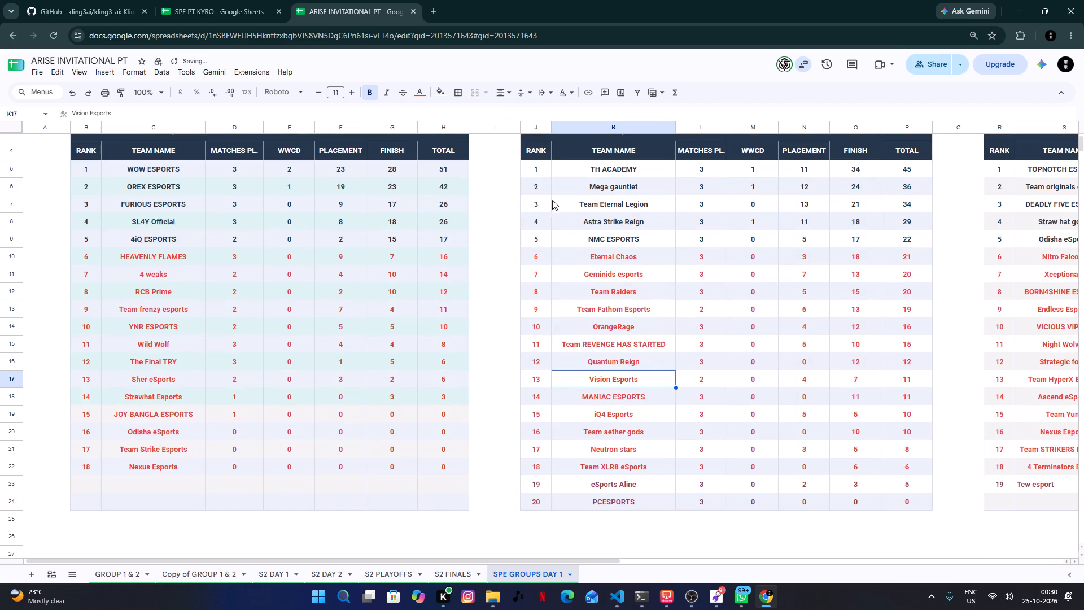
{"action": "double_click", "coordinate": [544, 181]}
{"action": "left_click", "coordinate": [542, 174]}
{"action": "left_click", "coordinate": [864, 499], "text": "shift"}
{"action": "left_click", "coordinate": [892, 500], "text": "shift"}
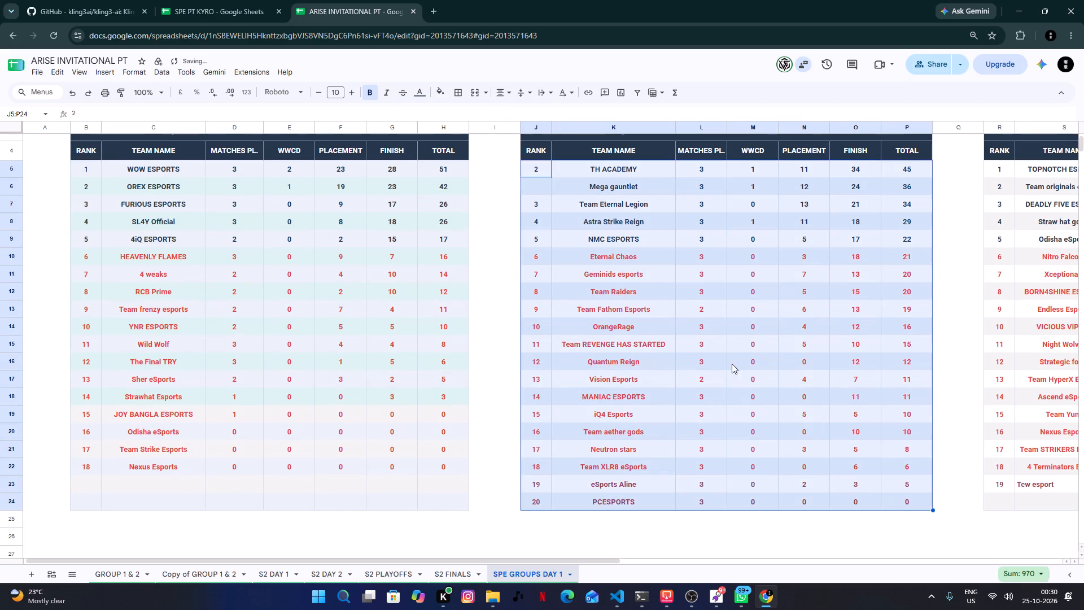
{"action": "left_click", "coordinate": [447, 99]}
{"action": "left_click", "coordinate": [492, 308]}
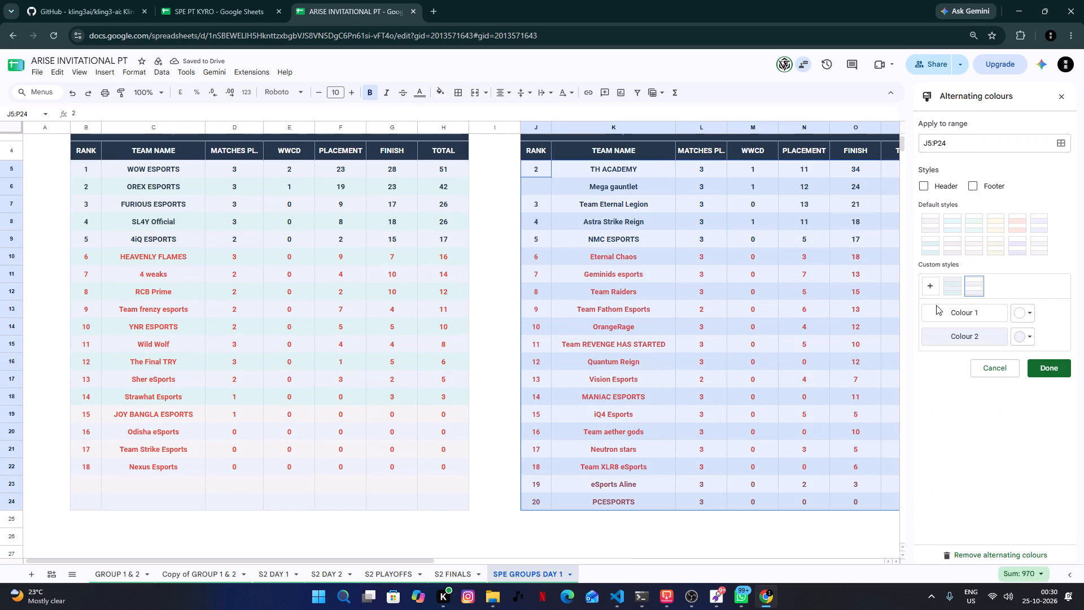
{"action": "left_click", "coordinate": [1019, 311]}
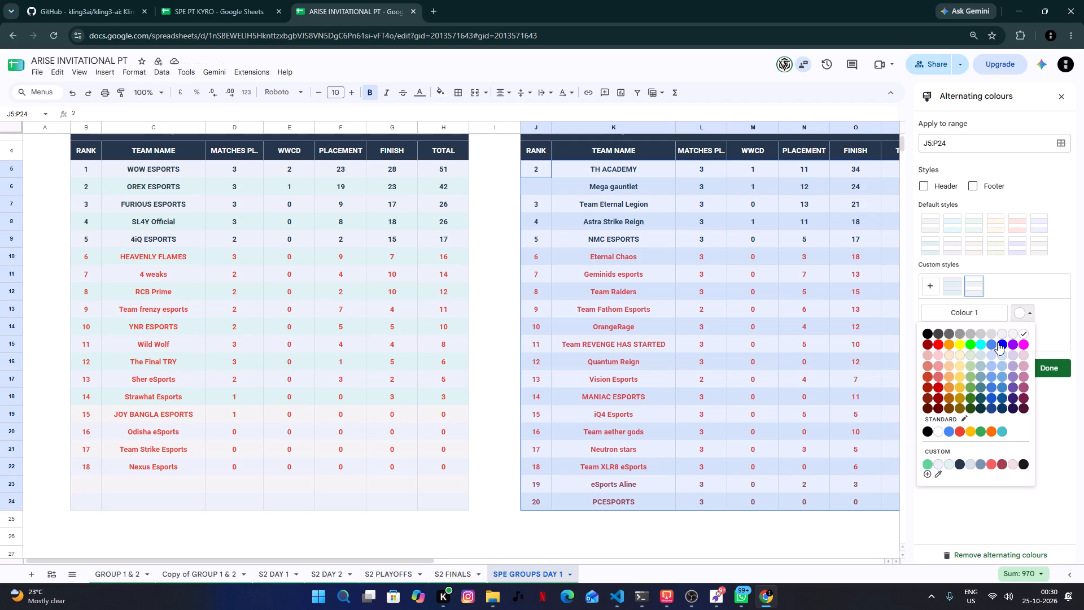
{"action": "left_click", "coordinate": [995, 357]}
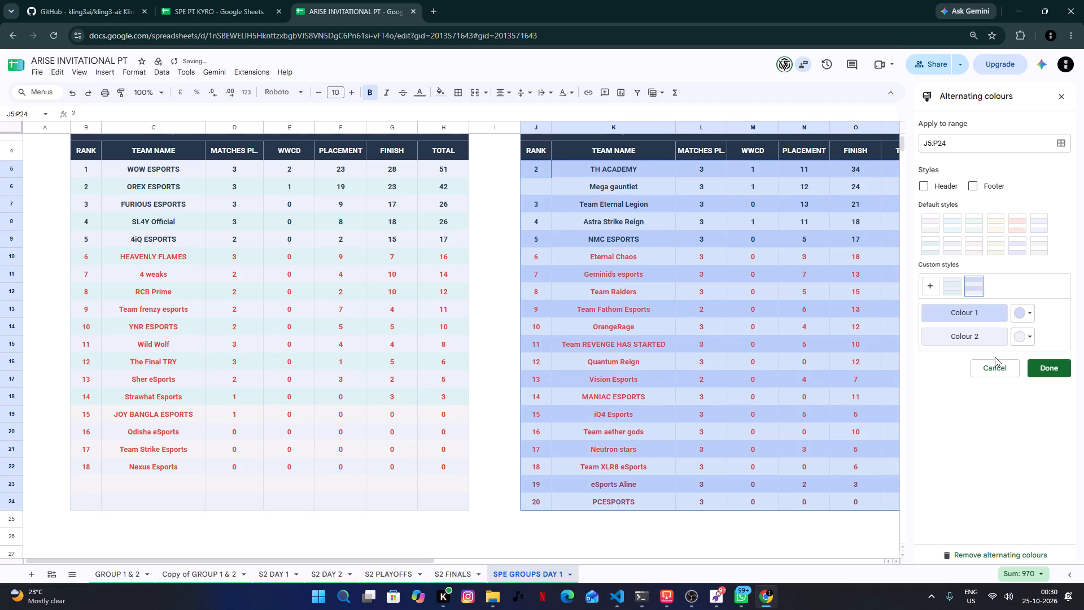
{"action": "left_click", "coordinate": [1012, 313]}
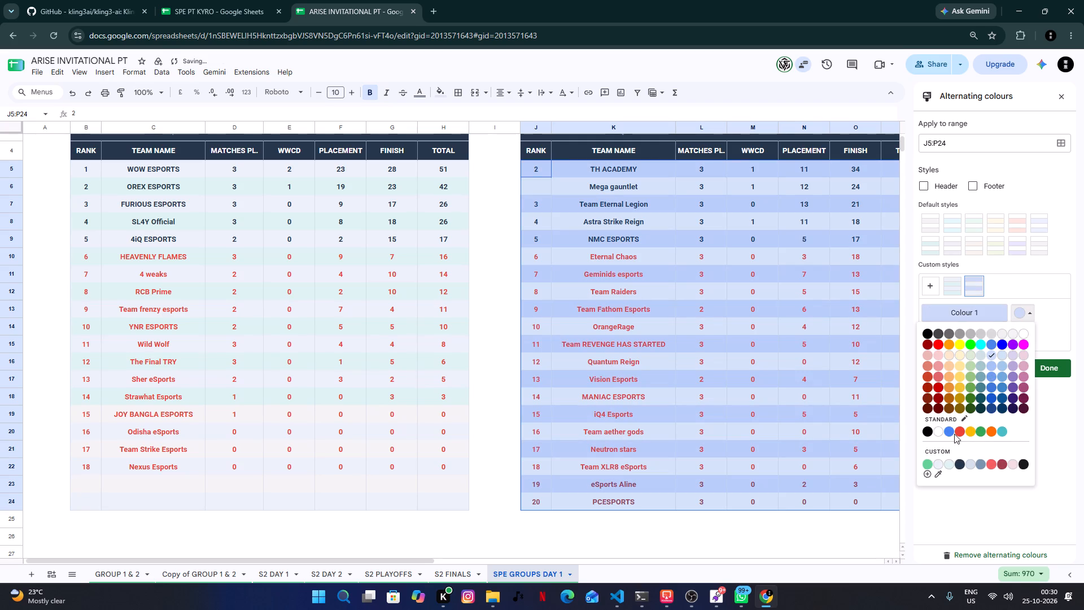
{"action": "left_click", "coordinate": [952, 461]}
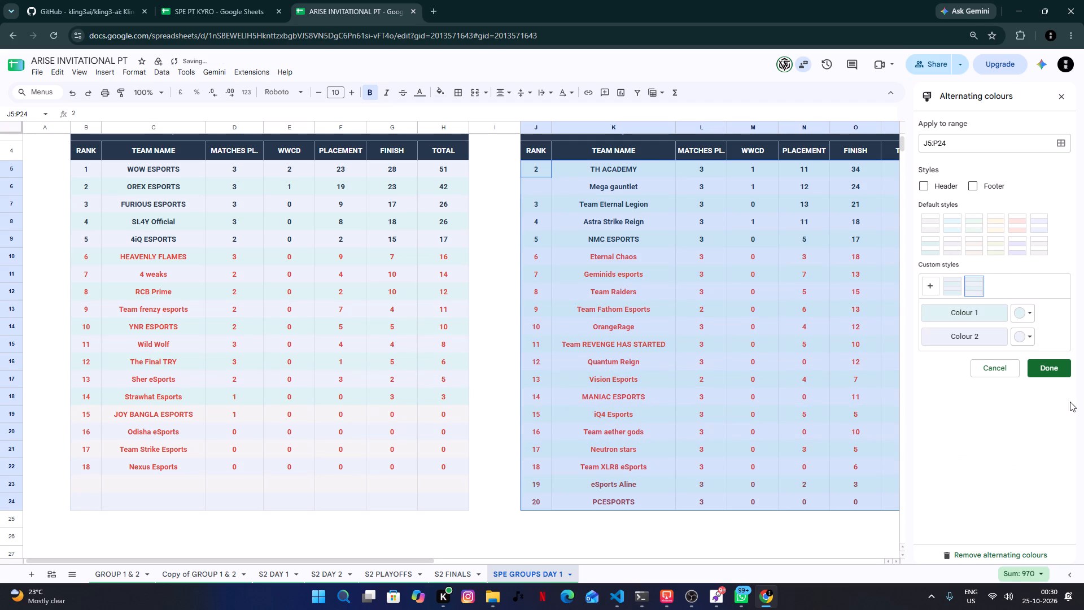
{"action": "left_click", "coordinate": [1065, 371]}
{"action": "left_click", "coordinate": [727, 422]}
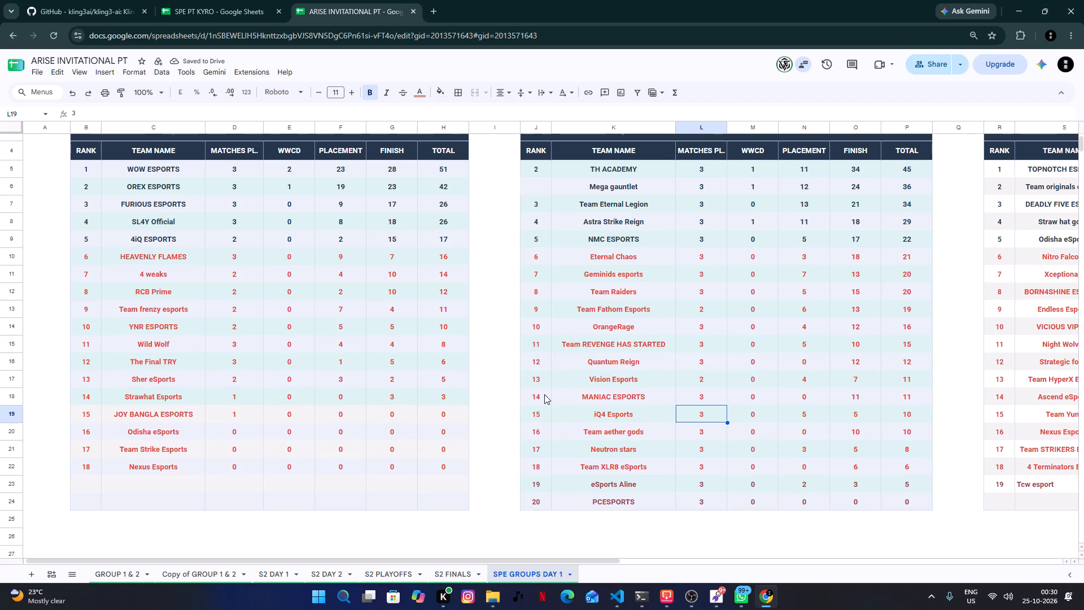
Check the alternating colours settings on the GROUP - 1 standings B5:H24.
{"action": "left_click", "coordinate": [84, 175]}
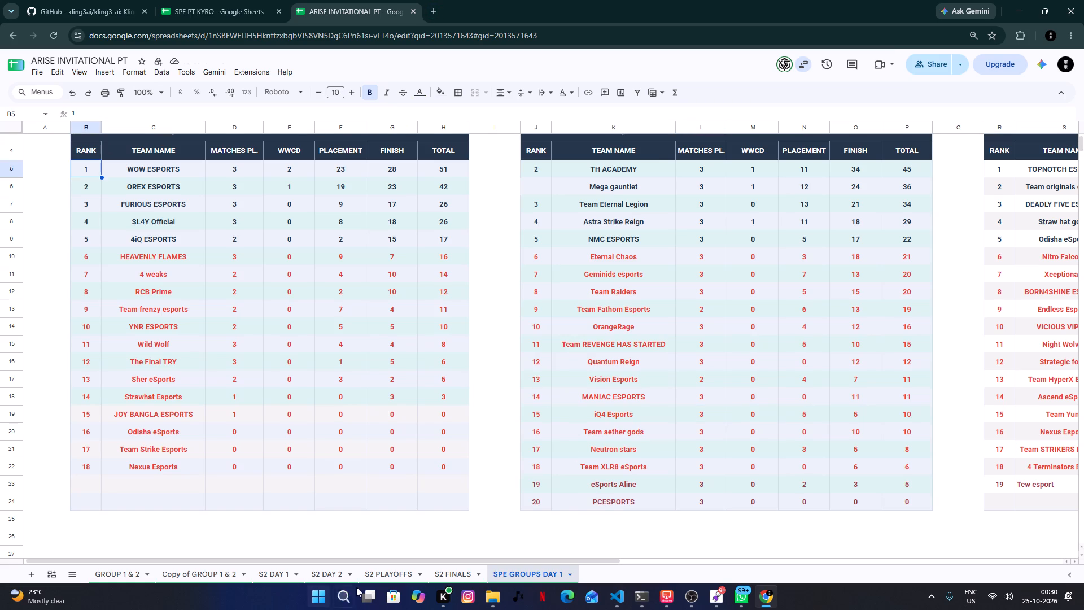
{"action": "left_click", "coordinate": [425, 511], "text": "shift"}
{"action": "left_click", "coordinate": [442, 94]}
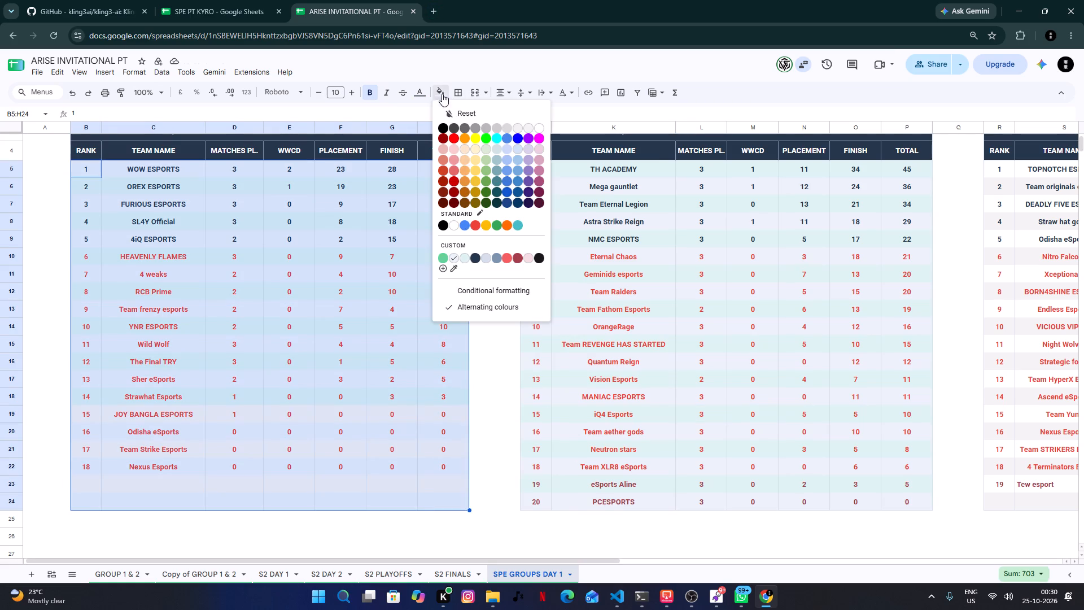
{"action": "left_click", "coordinate": [473, 315]}
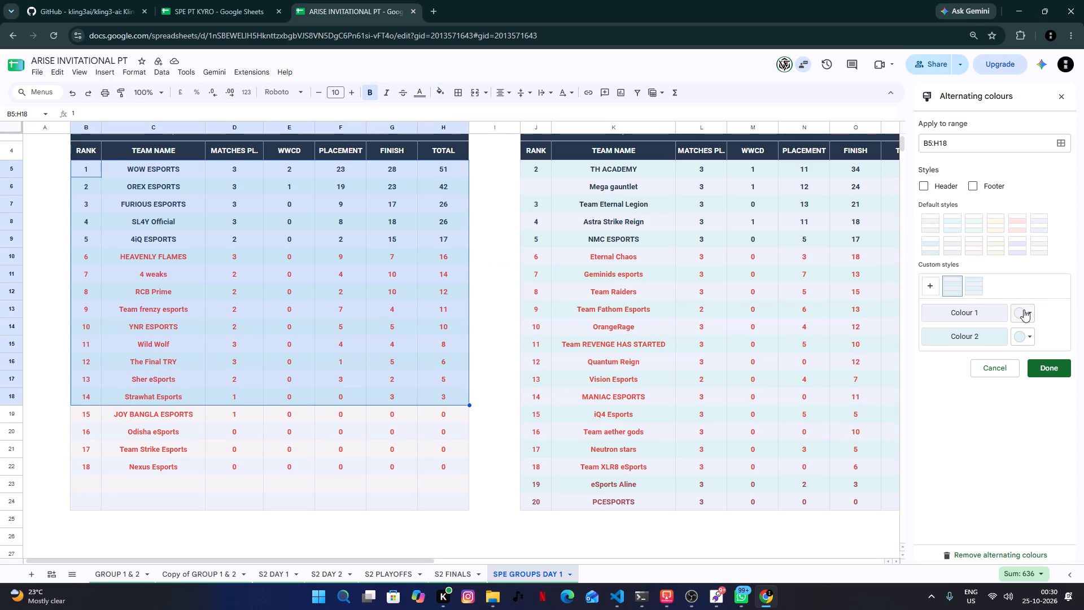
{"action": "left_click", "coordinate": [1034, 315]}
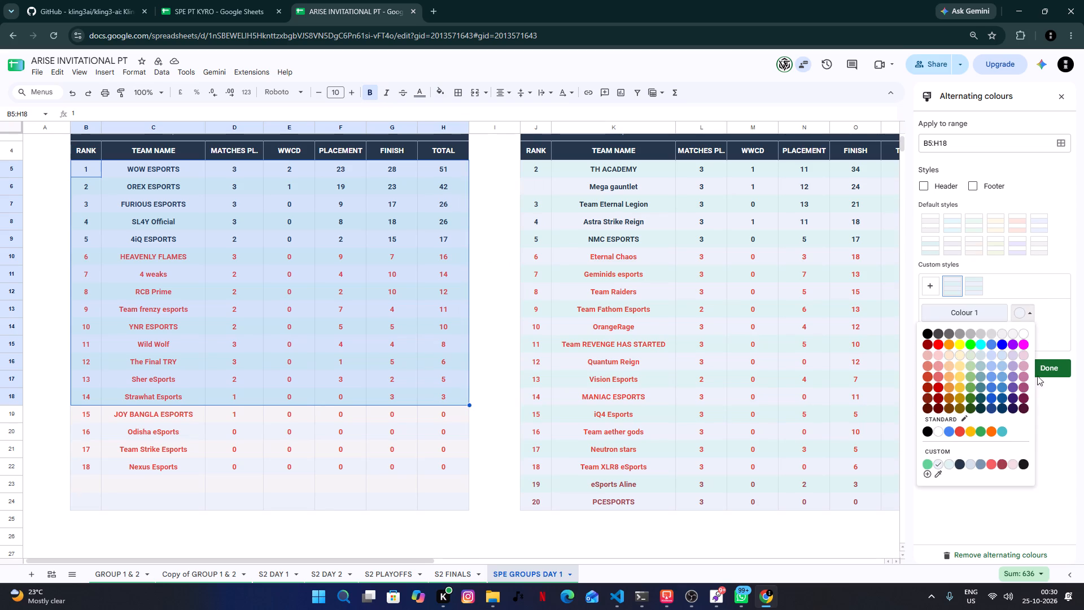
{"action": "left_click", "coordinate": [1051, 331]}
{"action": "left_click", "coordinate": [1028, 340]}
{"action": "left_click", "coordinate": [1052, 369]}
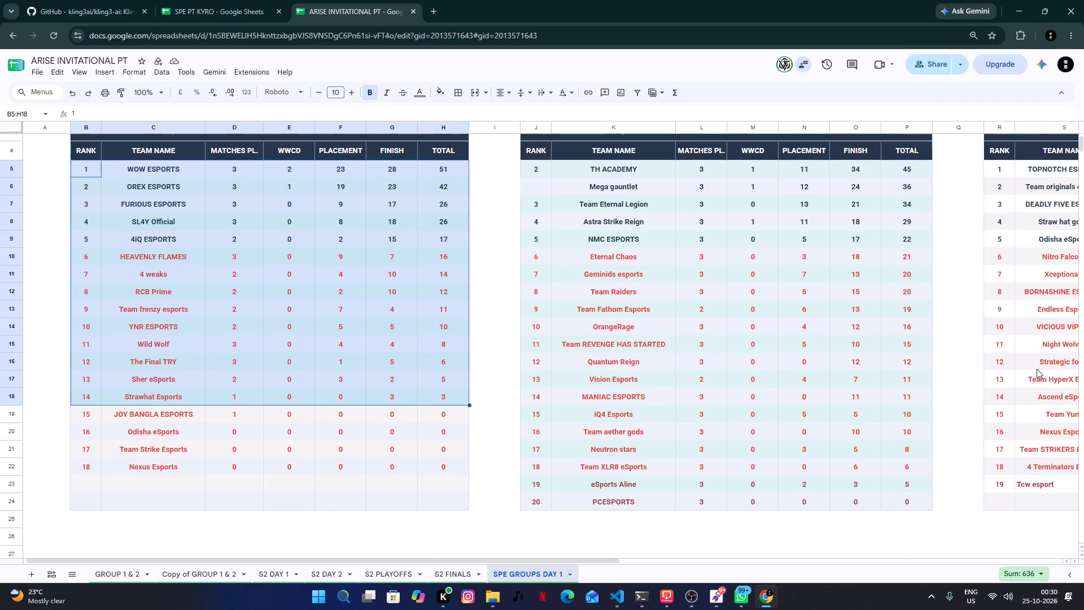
Set the alternating colours on the GROUP - 2 standings J5:P24 to custom pale lavender for Colour 1 and custom pale teal for Colour 2.
{"action": "left_click", "coordinate": [519, 162]}
{"action": "left_click", "coordinate": [537, 165]}
{"action": "left_click", "coordinate": [887, 503], "text": "shift"}
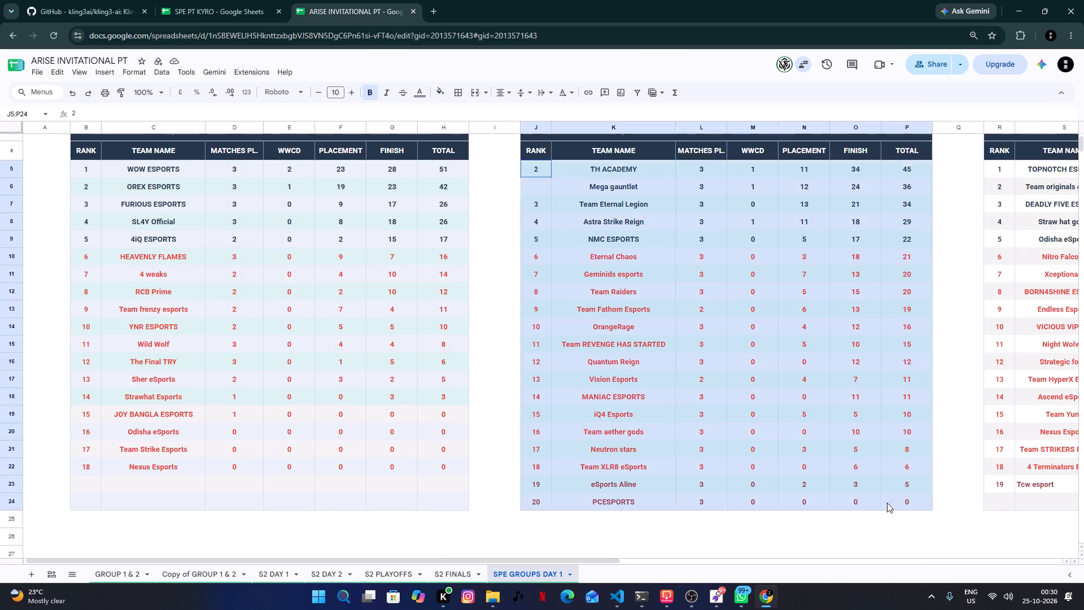
{"action": "left_click", "coordinate": [432, 96]}
{"action": "left_click", "coordinate": [479, 303]}
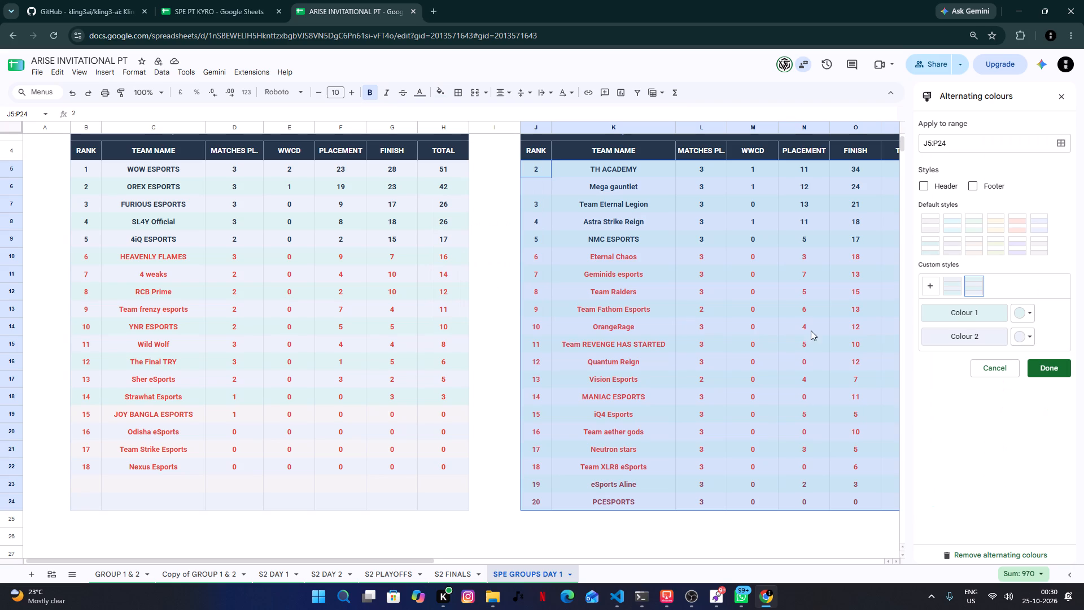
{"action": "triple_click", "coordinate": [1035, 316]}
{"action": "left_click", "coordinate": [1030, 312]}
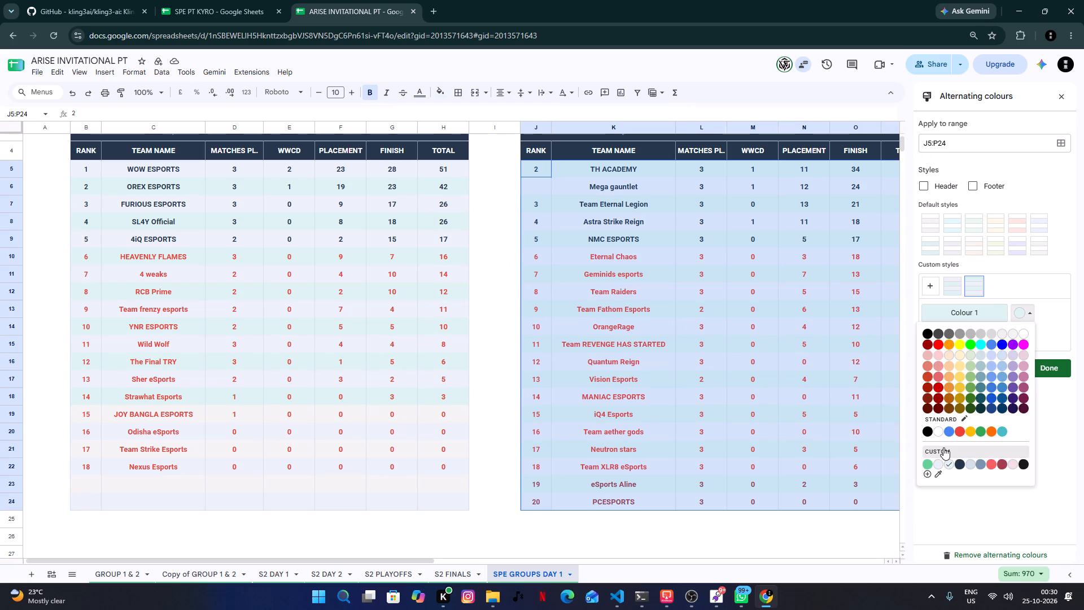
{"action": "left_click", "coordinate": [940, 468]}
{"action": "left_click", "coordinate": [1029, 341]}
{"action": "left_click", "coordinate": [949, 485]}
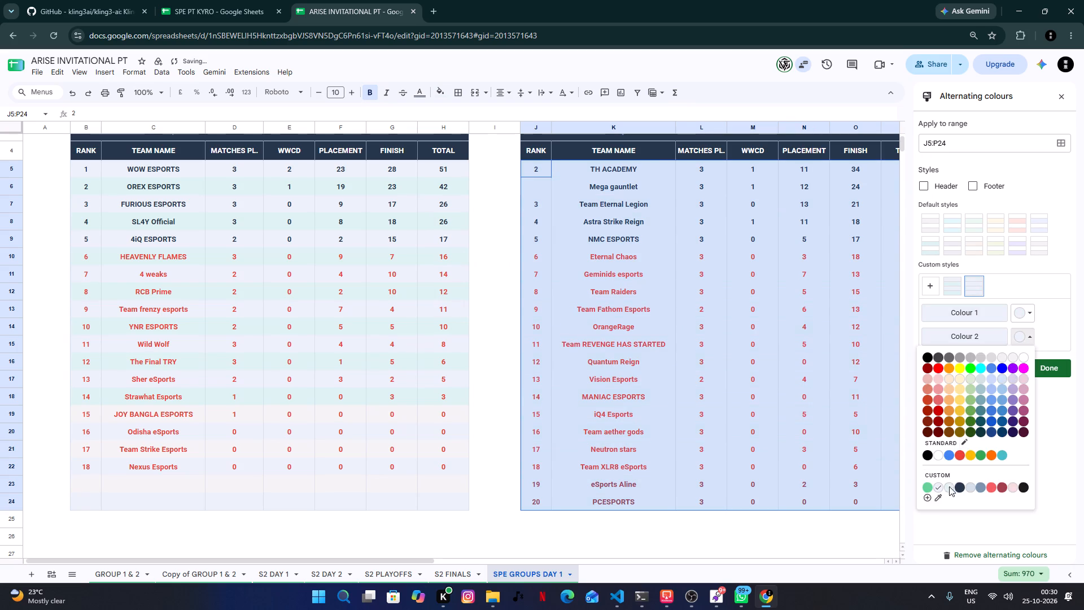
{"action": "left_click", "coordinate": [1055, 372]}
{"action": "left_click", "coordinate": [800, 447]}
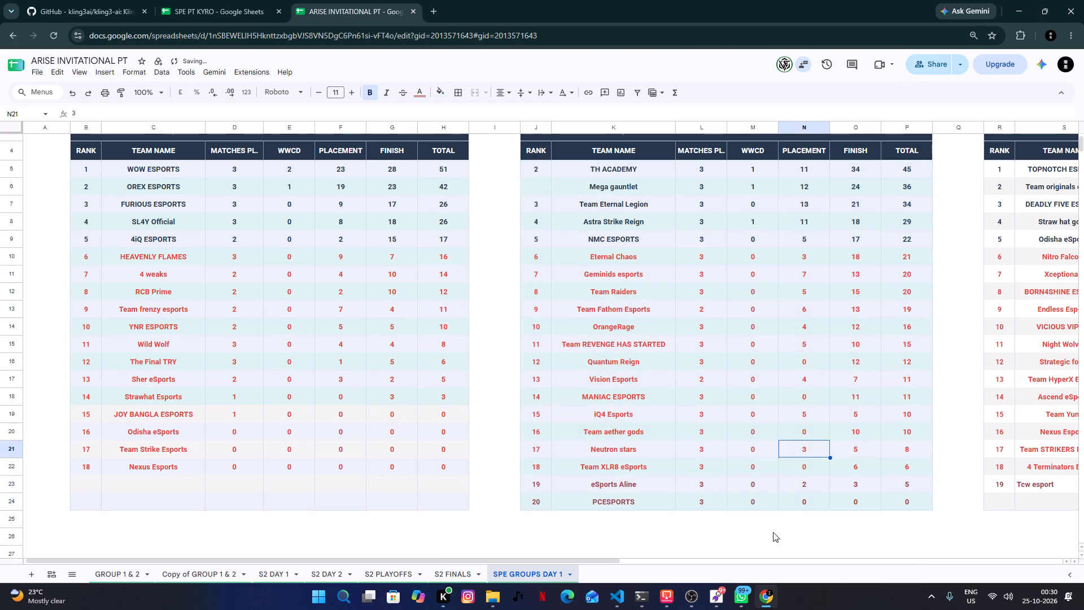
Set the alternating colours on the GROUP - 3 standings R5:X24 to custom pale lavender for Colour 1 and custom pale teal for Colour 2.
{"action": "left_click_drag", "start_coordinate": [479, 560], "coordinate": [480, 561]}
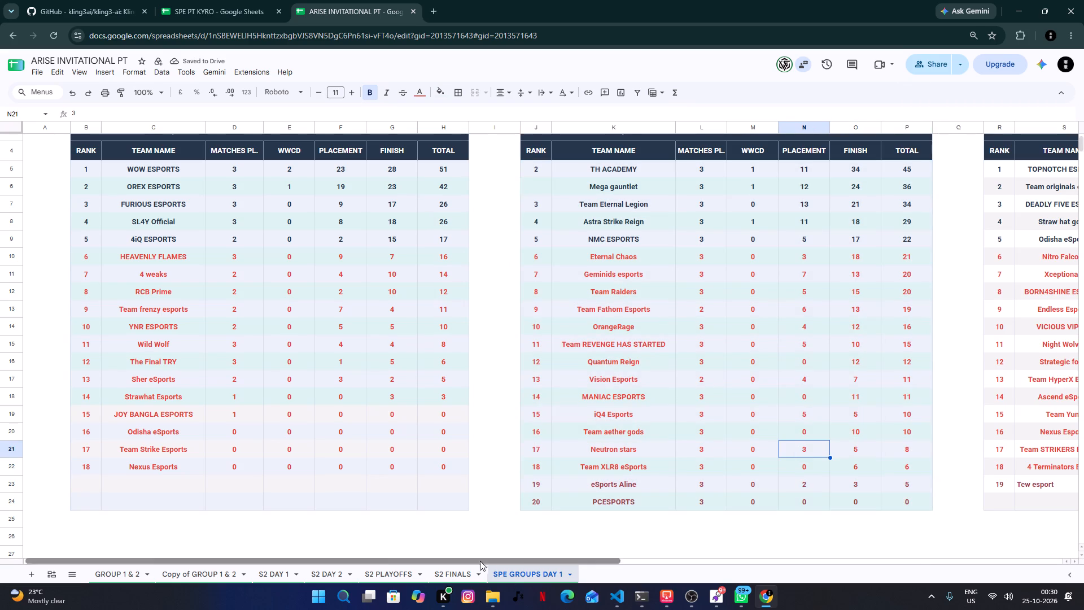
{"action": "left_click_drag", "start_coordinate": [480, 561], "coordinate": [929, 534]}
{"action": "left_click", "coordinate": [229, 170]}
{"action": "left_click", "coordinate": [558, 493], "text": "shift"}
{"action": "left_click", "coordinate": [567, 496], "text": "shift"}
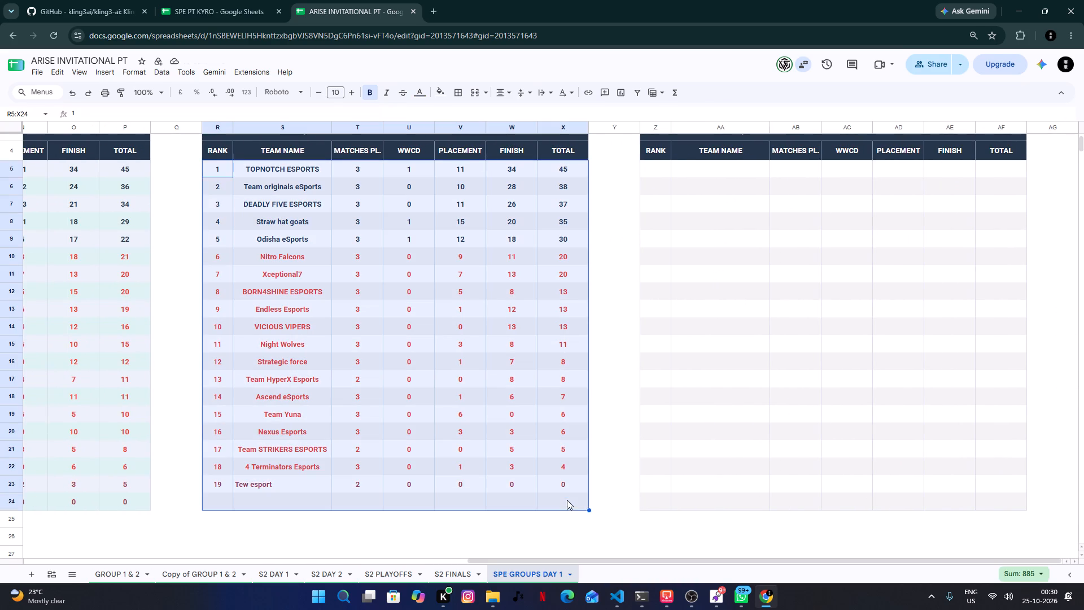
{"action": "left_click", "coordinate": [438, 93]}
{"action": "left_click", "coordinate": [472, 308]}
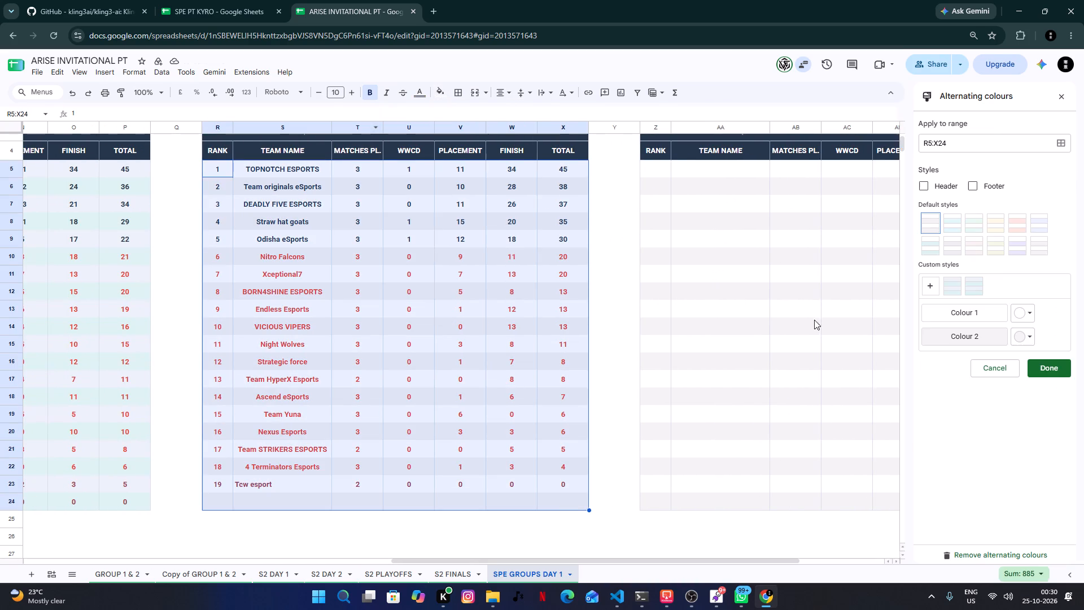
{"action": "left_click", "coordinate": [1032, 309]}
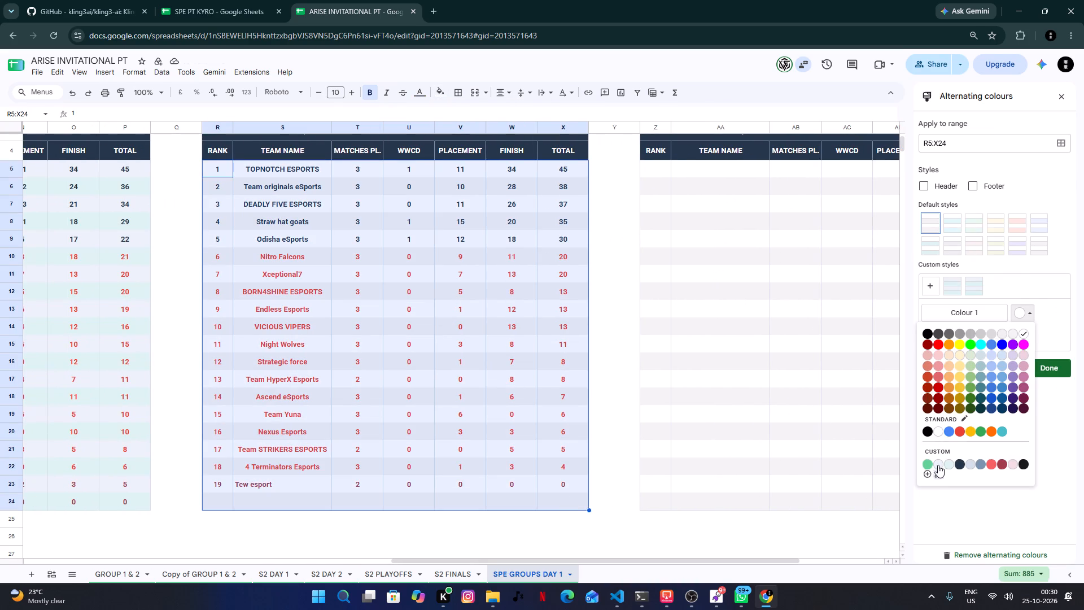
{"action": "left_click", "coordinate": [941, 464]}
{"action": "left_click", "coordinate": [1027, 342]}
{"action": "left_click", "coordinate": [947, 489]}
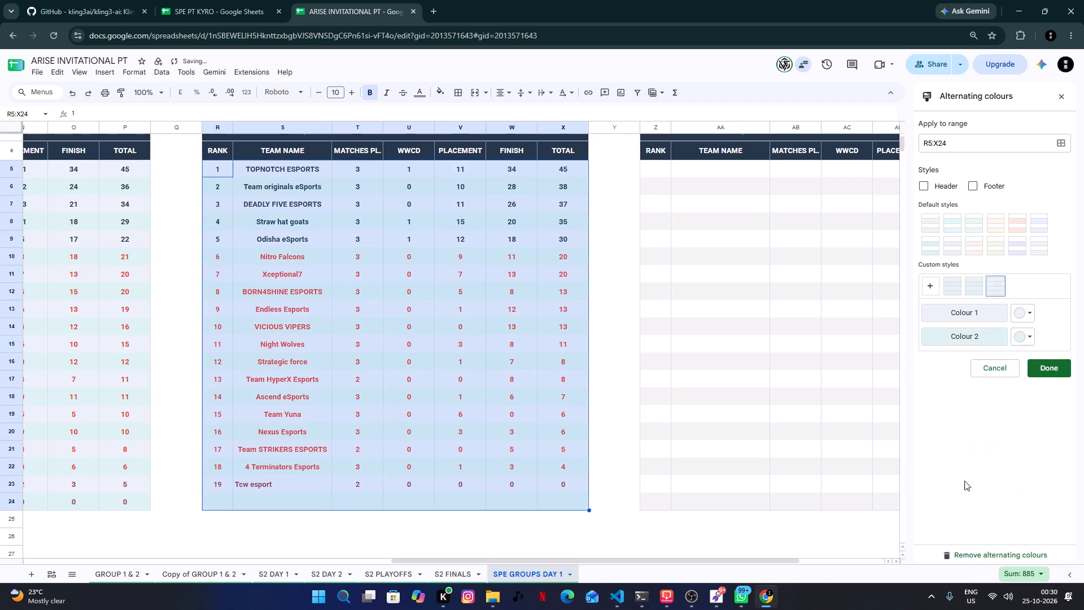
{"action": "left_click", "coordinate": [1056, 367]}
{"action": "left_click", "coordinate": [793, 427]}
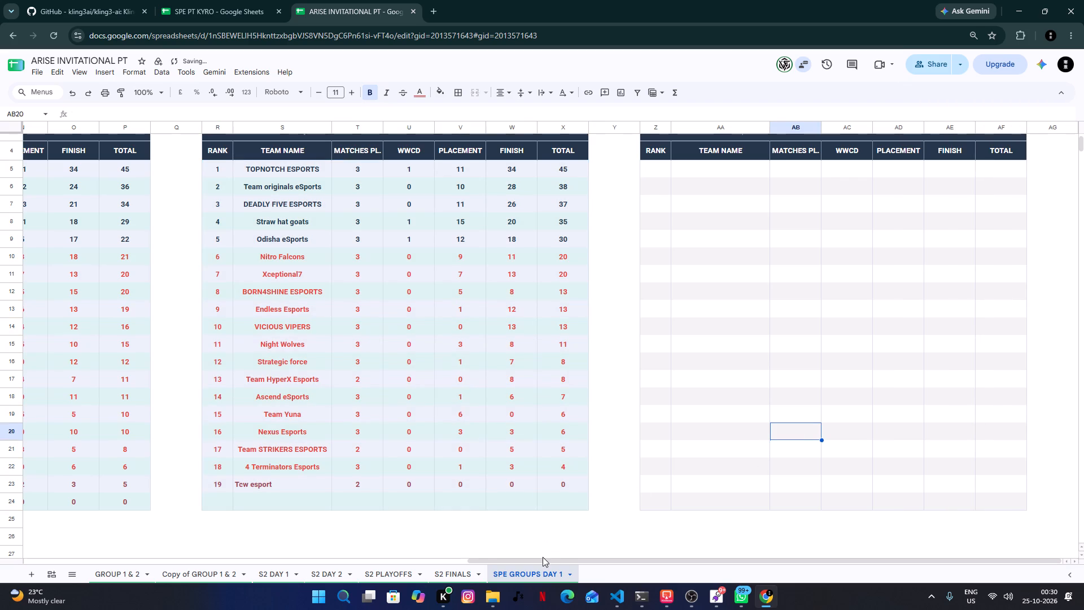
Set the GROUP - 4 table's alternating colours, range Z5:AF25, to custom pale lavender for Colour 1 and custom pale teal for Colour 2.
{"action": "left_click_drag", "start_coordinate": [549, 561], "coordinate": [712, 562]}
{"action": "left_click", "coordinate": [689, 248]}
{"action": "left_click", "coordinate": [661, 171]}
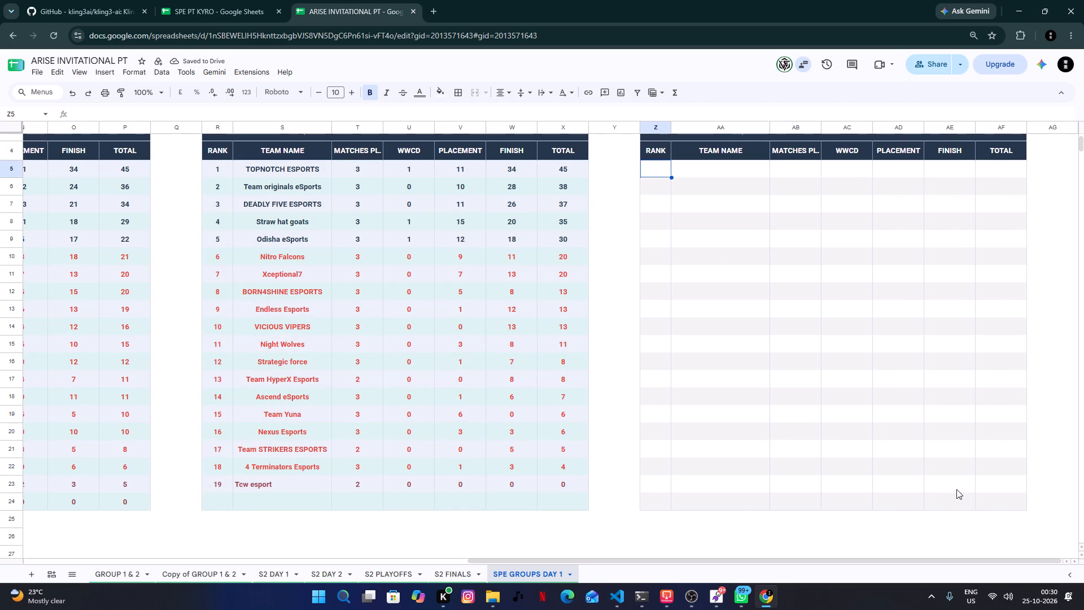
{"action": "left_click", "coordinate": [1000, 501], "text": "shift"}
{"action": "left_click", "coordinate": [440, 86]}
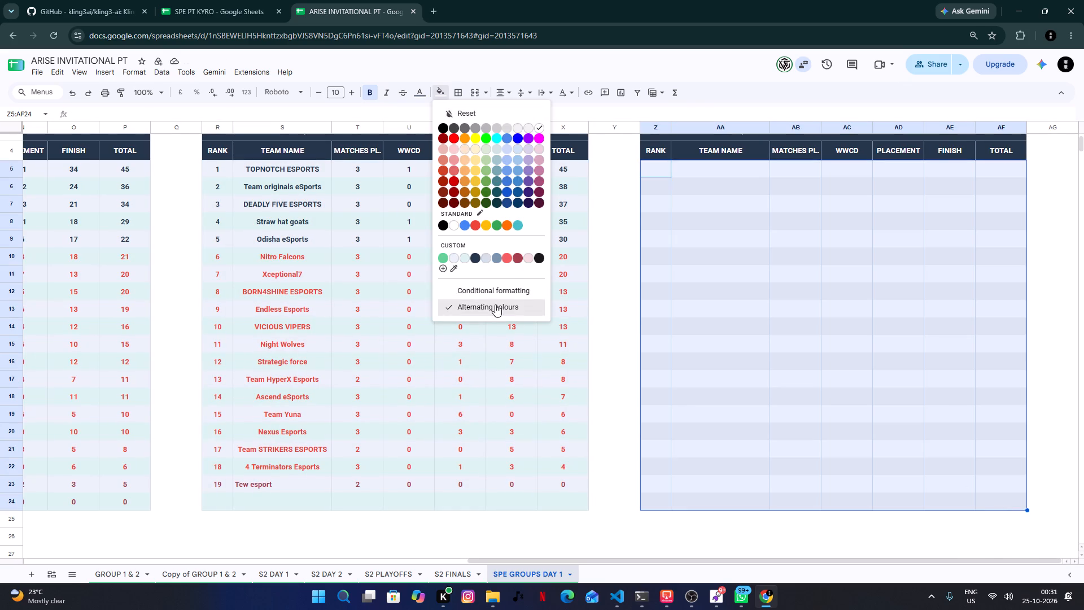
{"action": "left_click", "coordinate": [499, 310]}
{"action": "left_click", "coordinate": [1030, 316]}
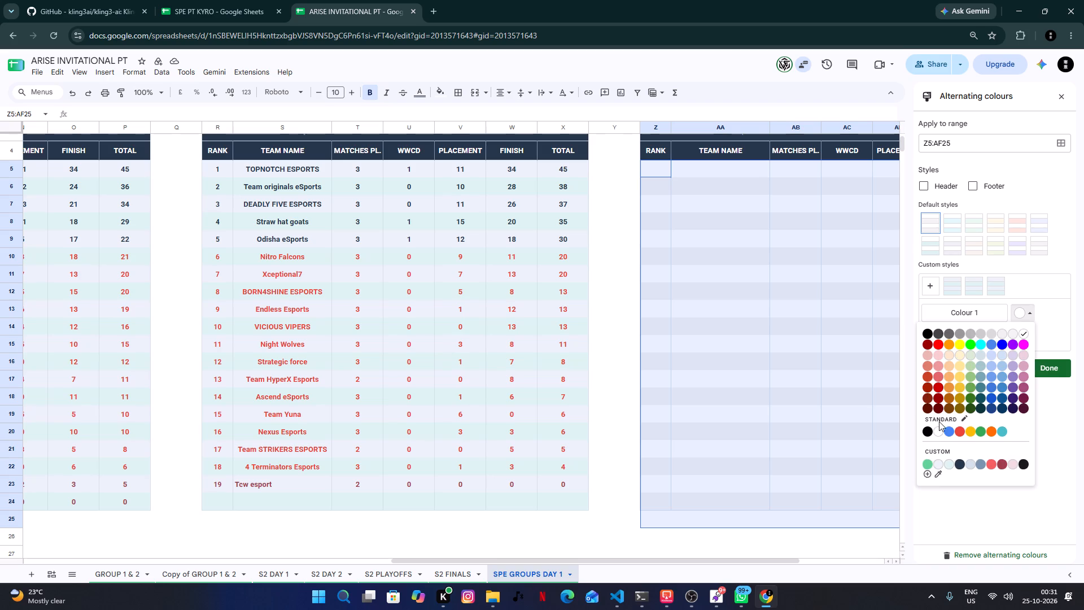
{"action": "left_click", "coordinate": [941, 463]}
{"action": "left_click", "coordinate": [1017, 343]}
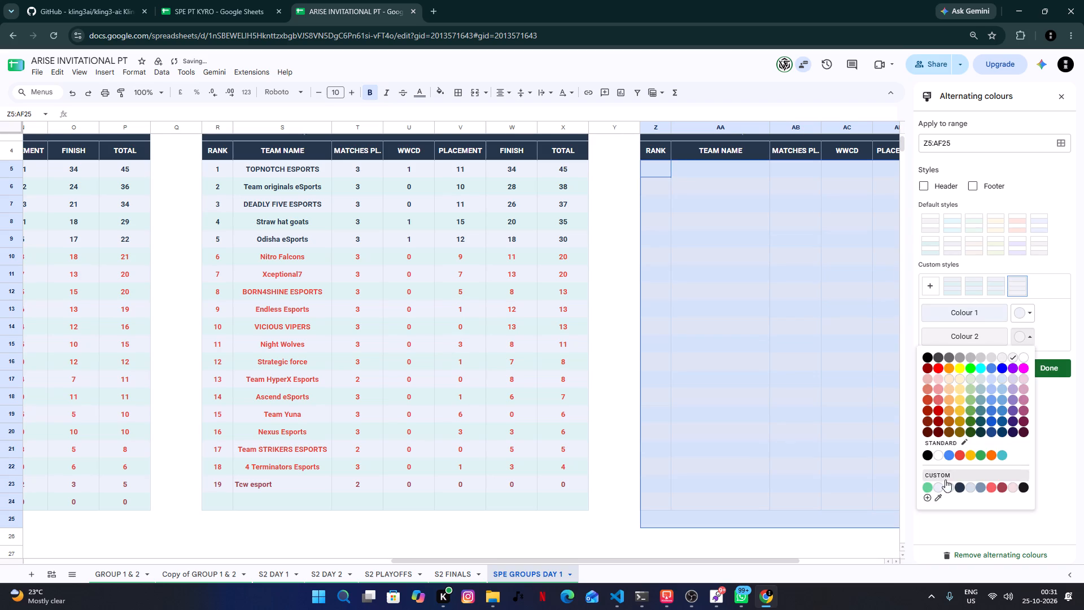
{"action": "left_click", "coordinate": [950, 490]}
{"action": "left_click", "coordinate": [1059, 370]}
{"action": "scroll", "coordinate": [811, 418], "scroll_direction": "up", "scroll_amount": 4}
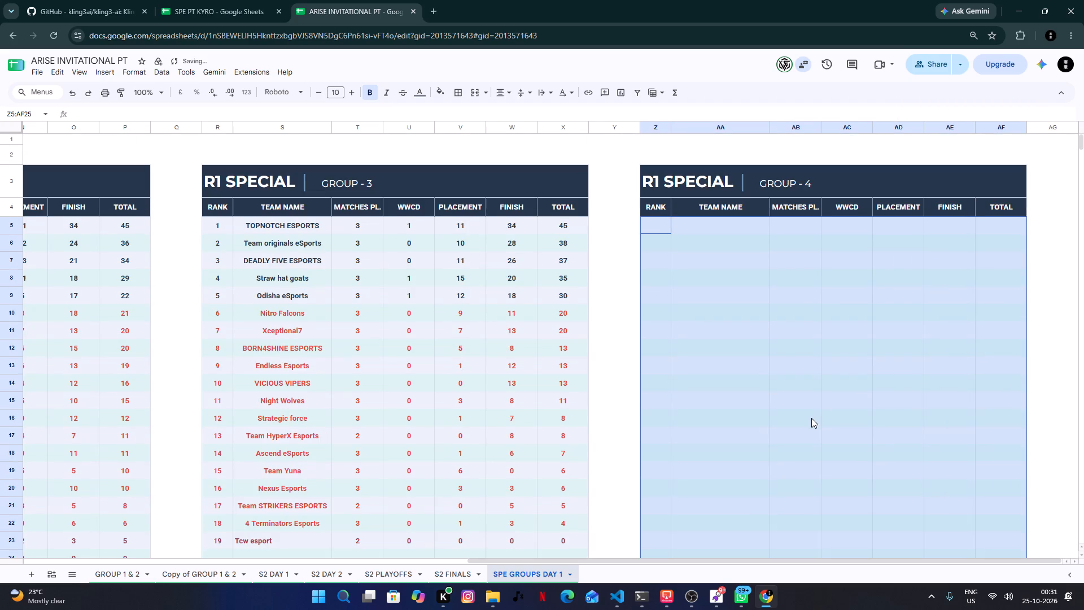
{"action": "left_click", "coordinate": [819, 406]}
Reduce the font size of the TEAM RADON row B50:H50 below the GROUP - 5 table to 11.
{"action": "scroll", "coordinate": [558, 412], "scroll_direction": "down", "scroll_amount": 8}
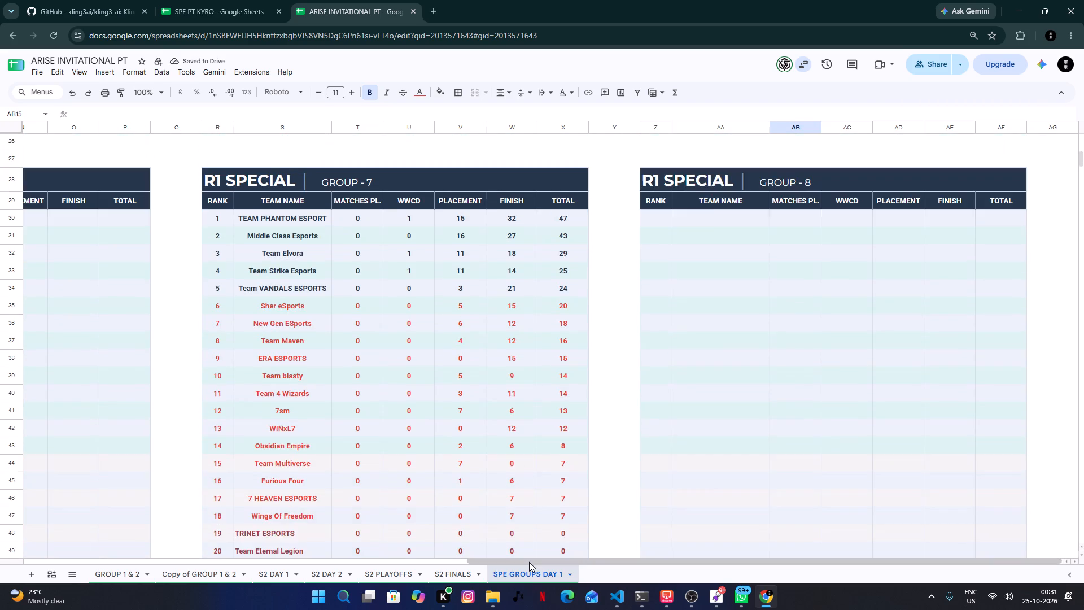
{"action": "left_click_drag", "start_coordinate": [529, 562], "coordinate": [0, 513]}
{"action": "left_click", "coordinate": [82, 208]}
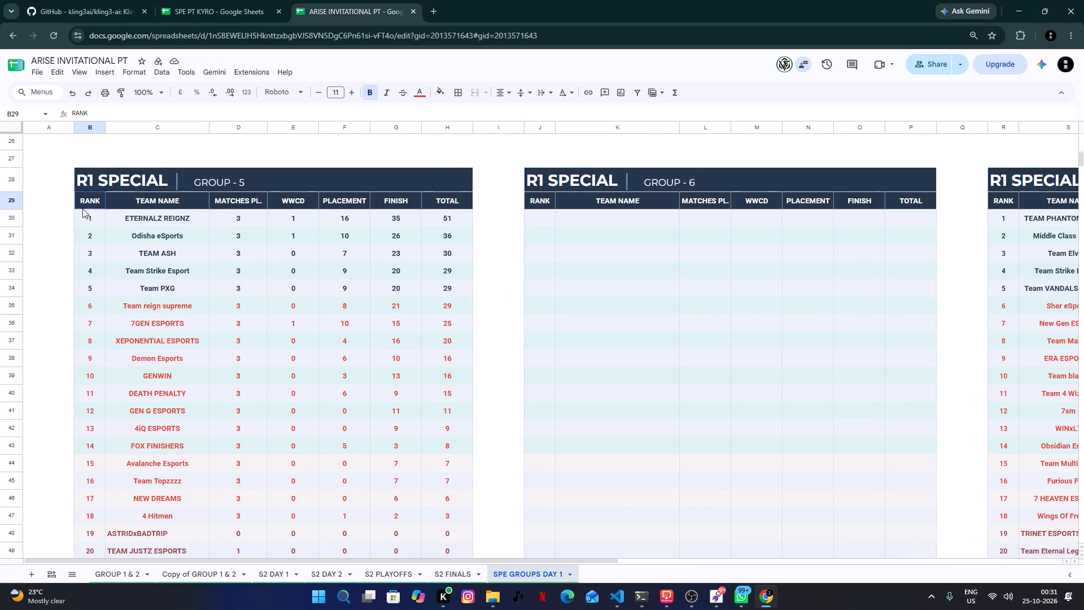
{"action": "left_click", "coordinate": [90, 213]}
{"action": "scroll", "coordinate": [198, 345], "scroll_direction": "down", "scroll_amount": 3}
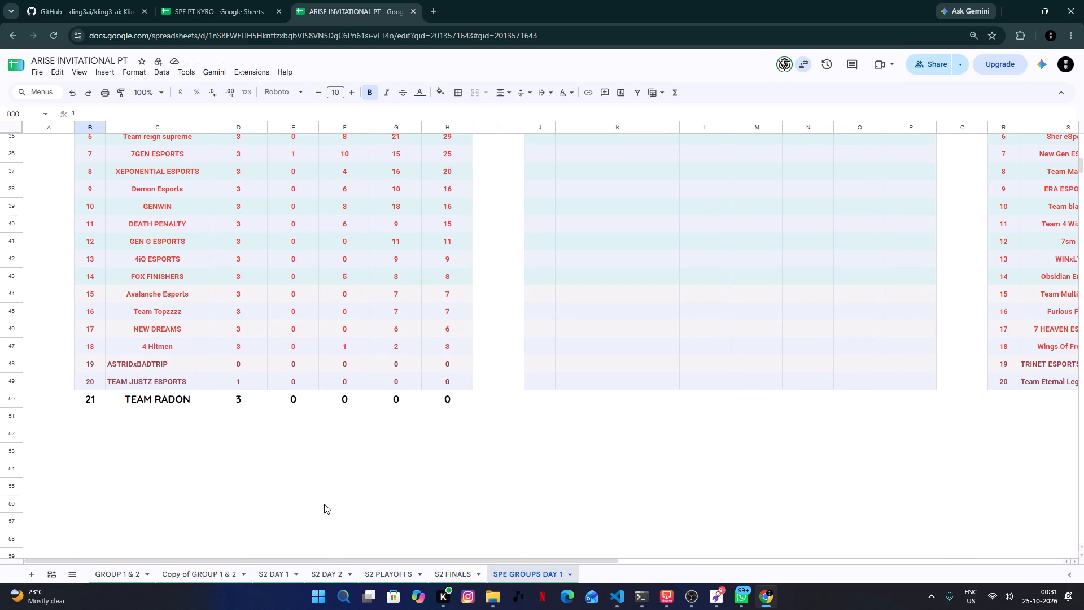
{"action": "left_click", "coordinate": [462, 396], "text": "shift"}
{"action": "left_click", "coordinate": [135, 396]}
{"action": "left_click", "coordinate": [126, 428]}
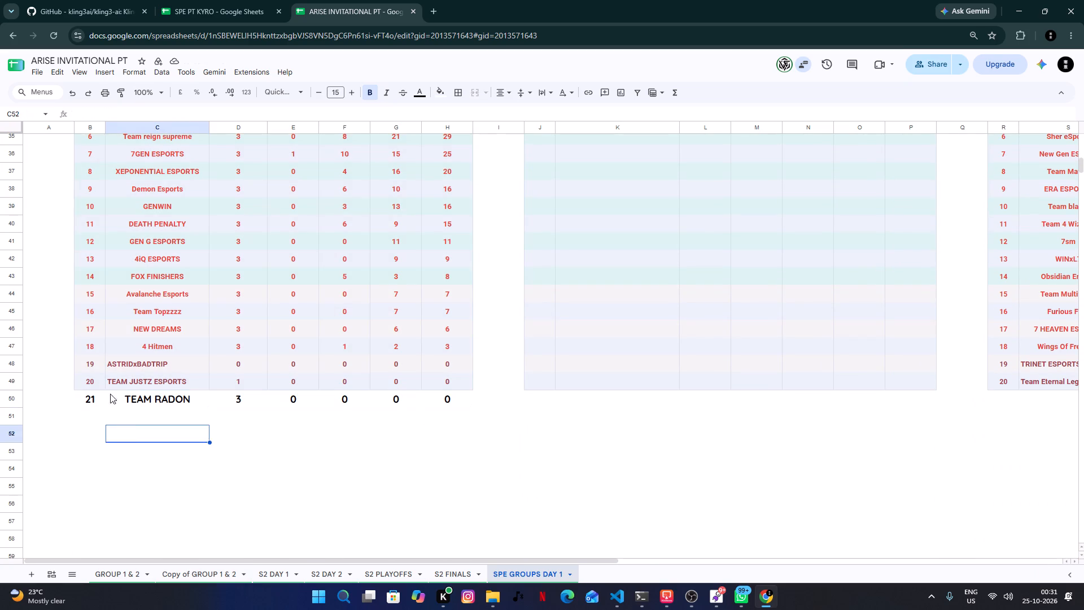
{"action": "left_click", "coordinate": [97, 384]}
{"action": "left_click", "coordinate": [89, 403]}
{"action": "left_click", "coordinate": [429, 408], "text": "shift"}
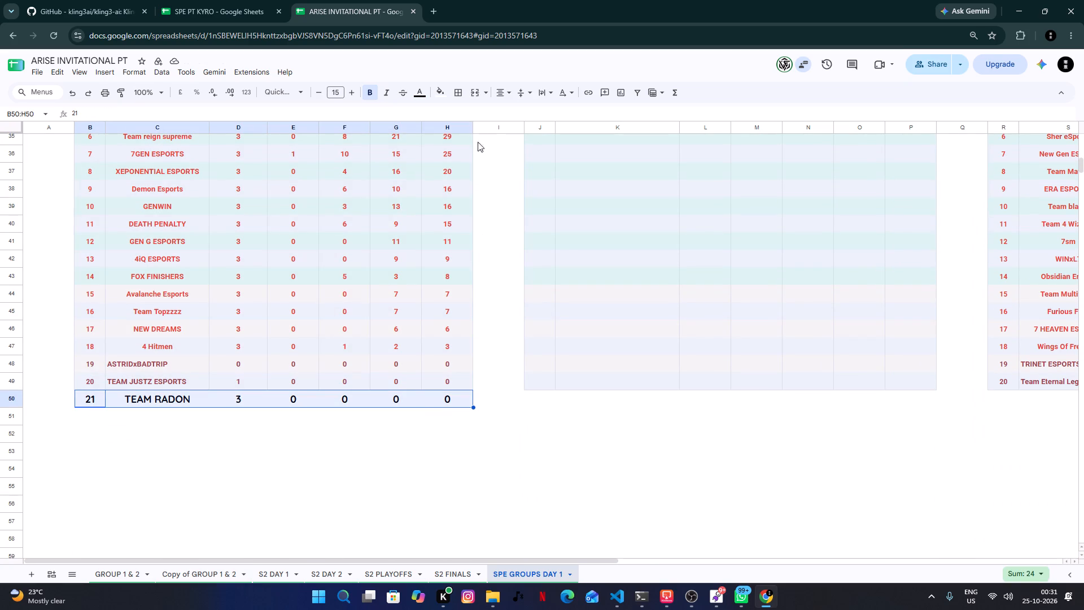
{"action": "left_click", "coordinate": [316, 321]}
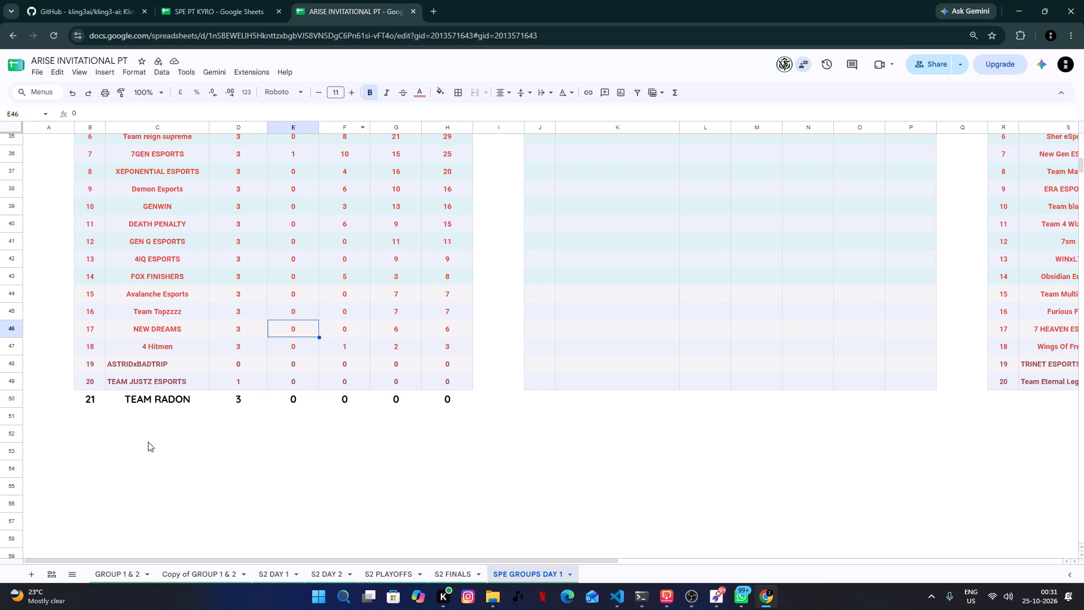
{"action": "left_click", "coordinate": [89, 401]}
{"action": "left_click", "coordinate": [436, 404], "text": "shift"}
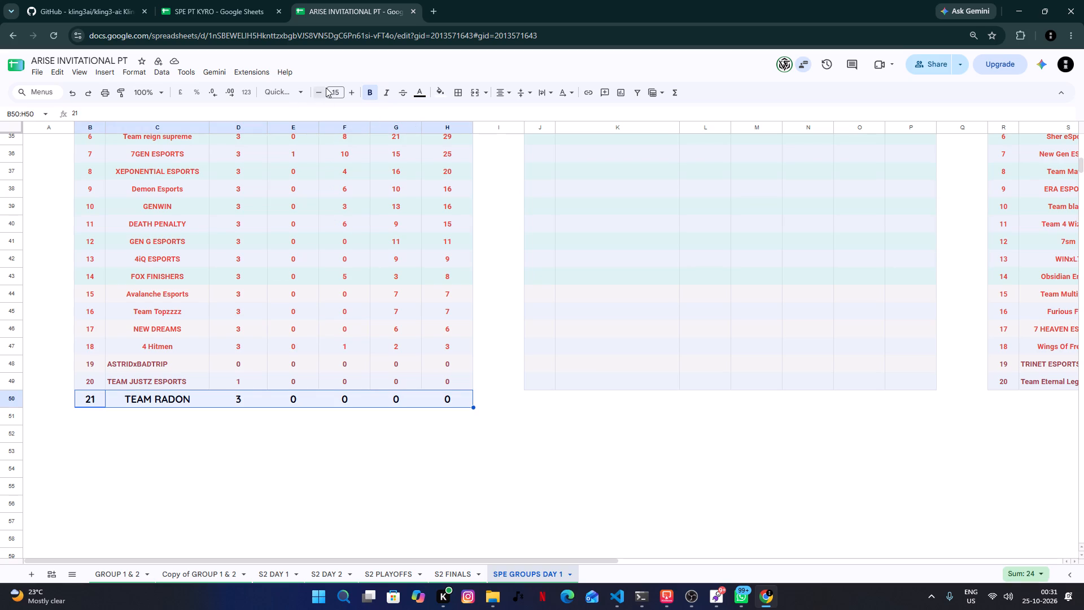
{"action": "triple_click", "coordinate": [313, 97]}
{"action": "left_click", "coordinate": [313, 97]}
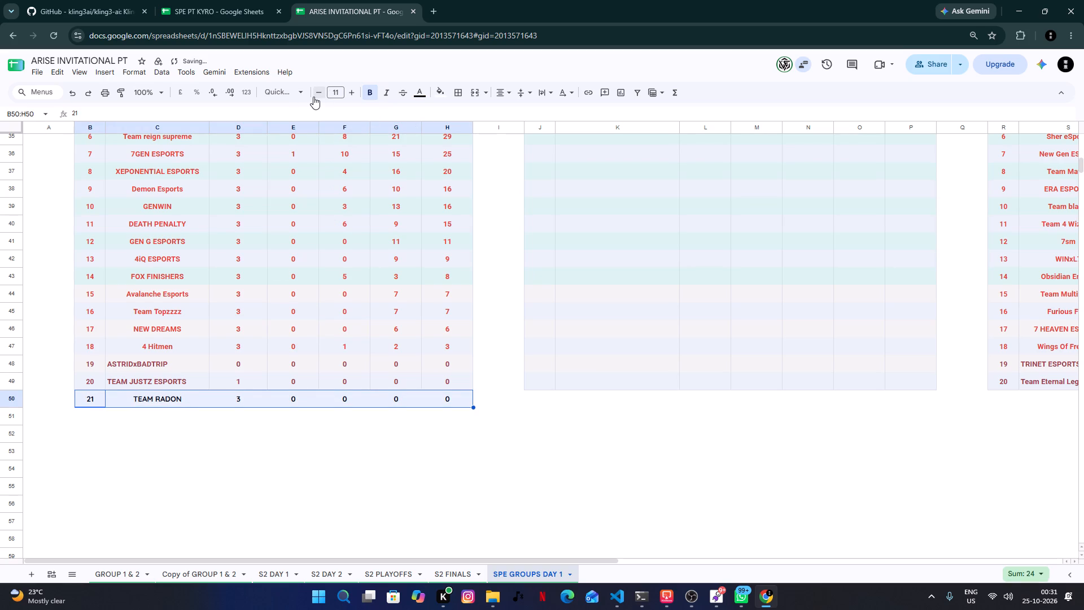
{"action": "left_click", "coordinate": [272, 478]}
{"action": "scroll", "coordinate": [279, 489], "scroll_direction": "up", "scroll_amount": 2}
{"action": "scroll", "coordinate": [280, 494], "scroll_direction": "down", "scroll_amount": 2}
{"action": "left_click", "coordinate": [124, 430]}
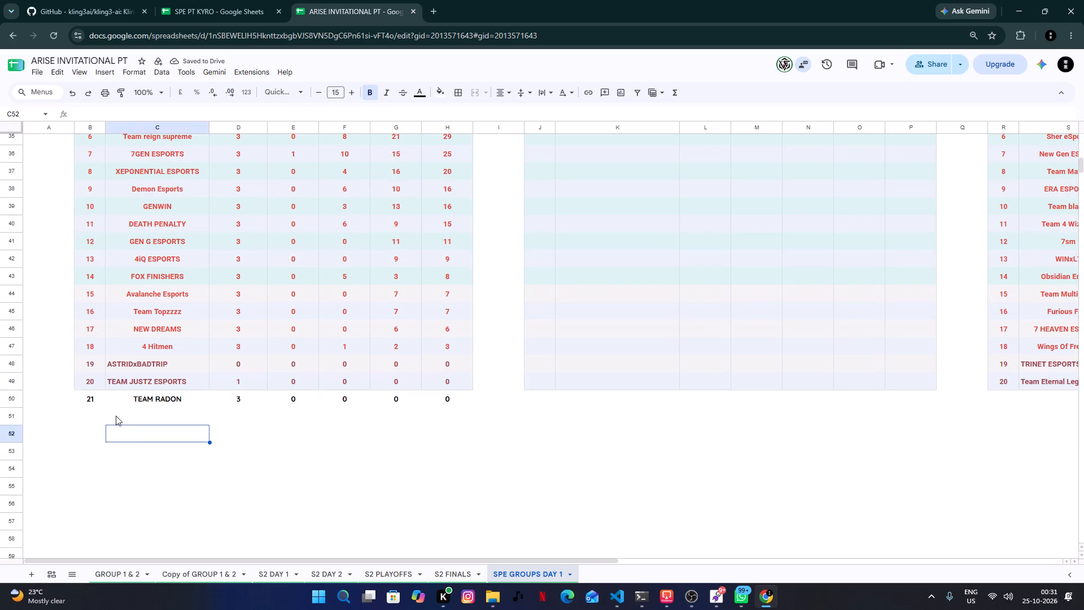
Check the Colour 1 and Colour 2 choices of the alternating colours on the GROUP - 5 rows B30:H43.
{"action": "left_click", "coordinate": [87, 395]}
{"action": "scroll", "coordinate": [368, 415], "scroll_direction": "up", "scroll_amount": 2}
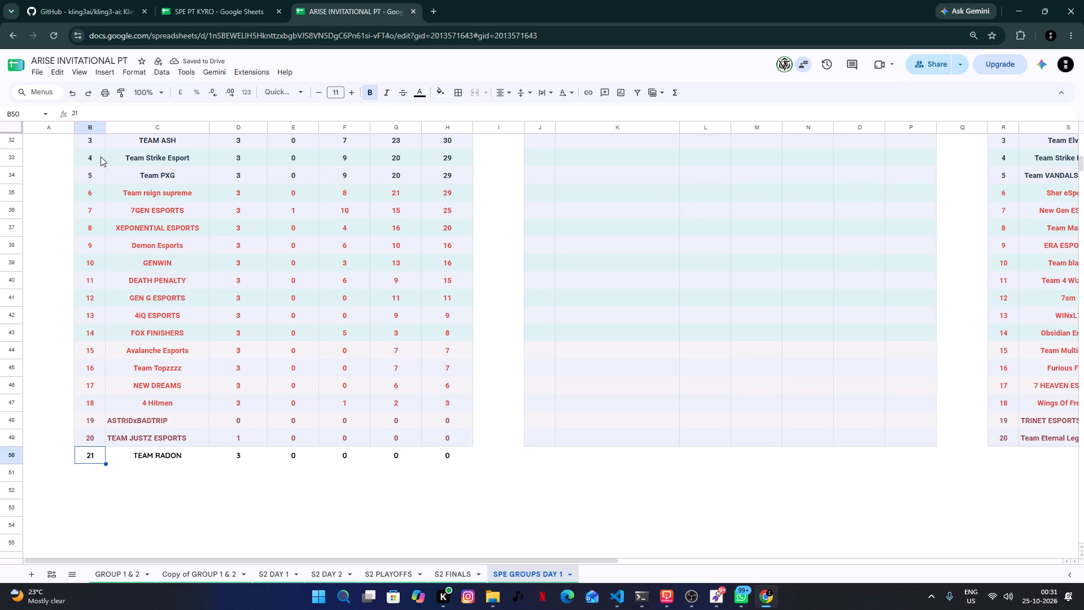
{"action": "left_click", "coordinate": [97, 156]}
{"action": "left_click", "coordinate": [426, 507], "text": "shift"}
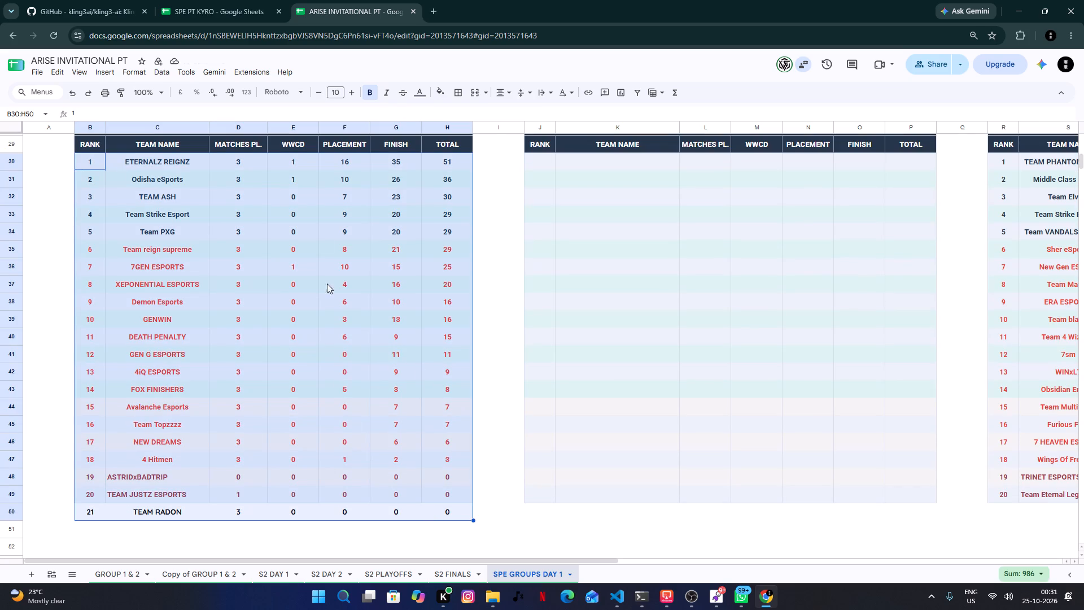
{"action": "left_click", "coordinate": [442, 93]}
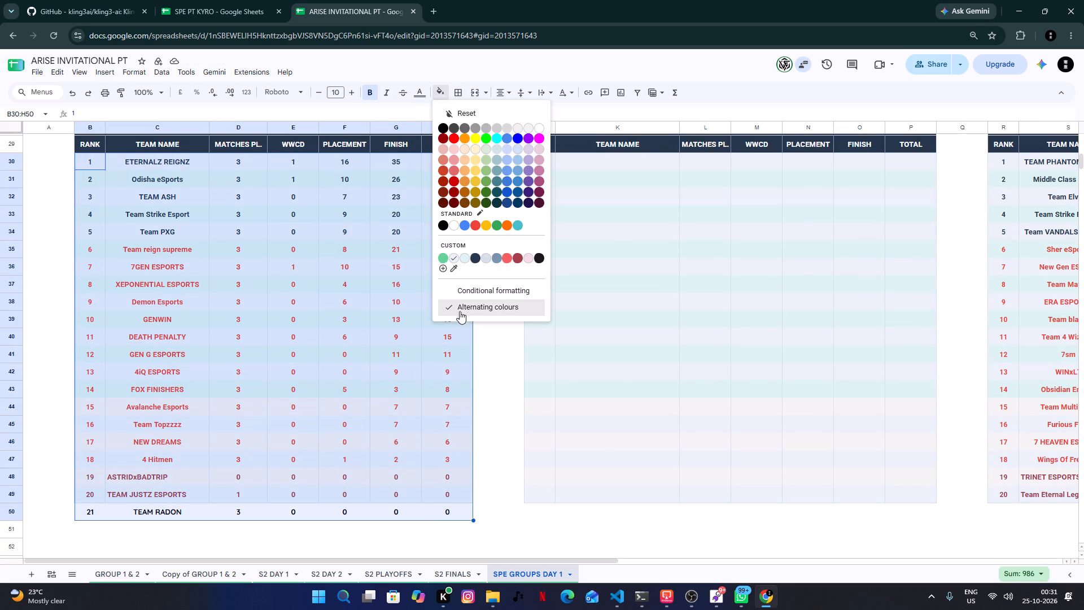
{"action": "left_click", "coordinate": [460, 310]}
{"action": "left_click", "coordinate": [1026, 316]}
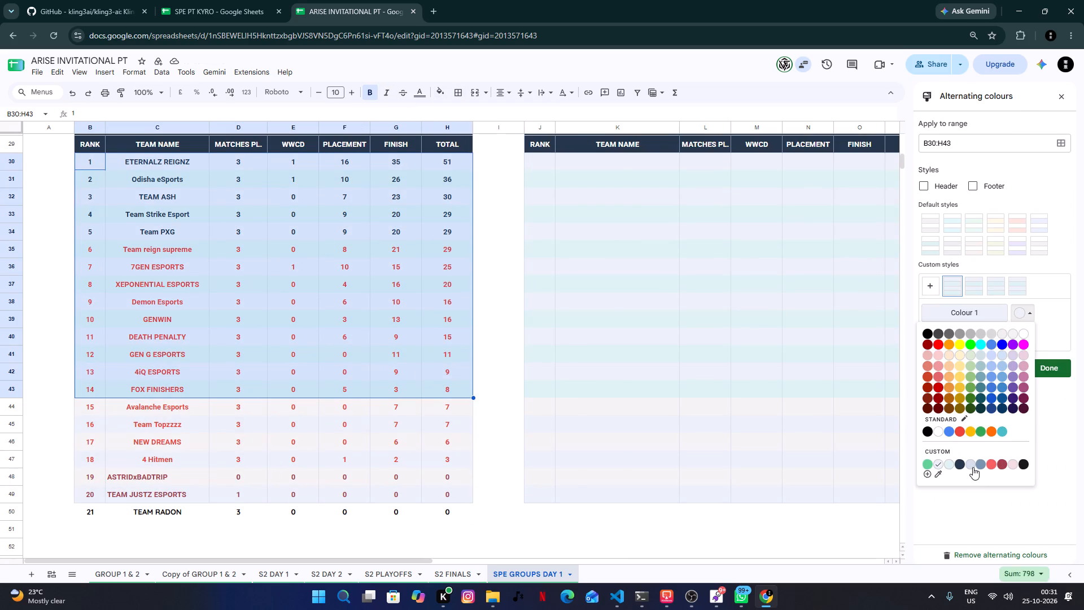
{"action": "left_click", "coordinate": [986, 494]}
{"action": "left_click", "coordinate": [1013, 338]}
{"action": "left_click", "coordinate": [1080, 454]}
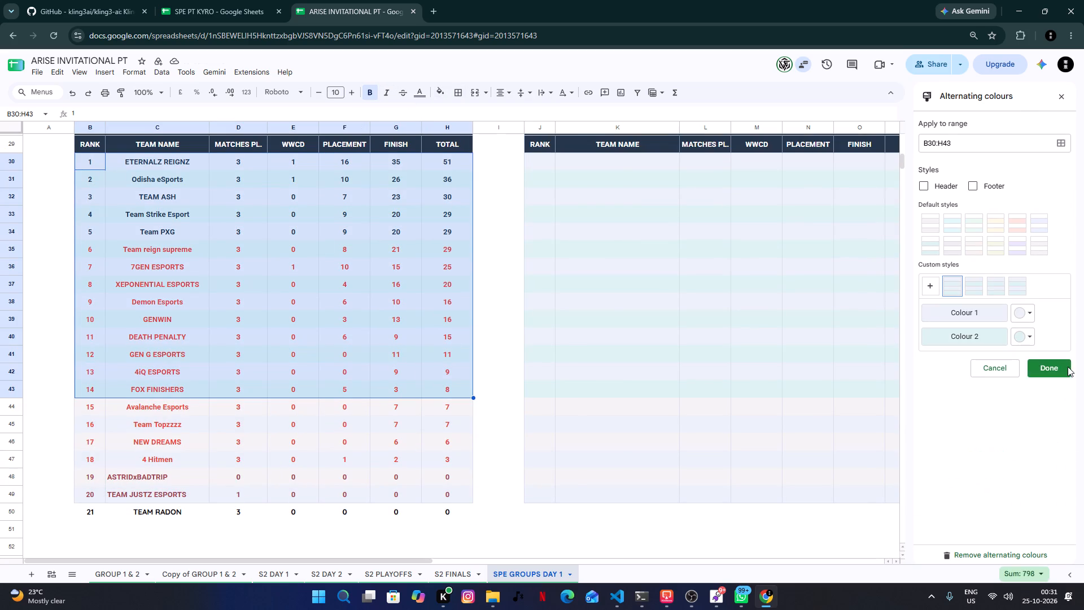
{"action": "left_click", "coordinate": [1067, 367]}
Check the Colour 1 and Colour 2 choices of the alternating colours on the GROUP - 6 rows J30:P43.
{"action": "scroll", "coordinate": [820, 447], "scroll_direction": "up", "scroll_amount": 2}
{"action": "left_click", "coordinate": [522, 273]}
{"action": "left_click", "coordinate": [560, 279]}
{"action": "left_click", "coordinate": [534, 276]}
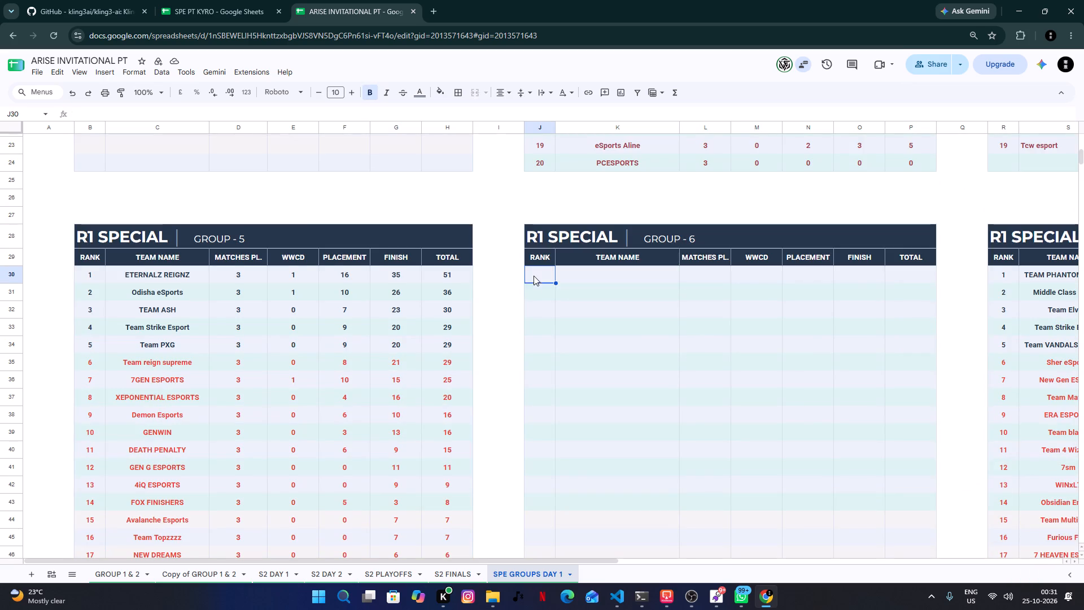
{"action": "scroll", "coordinate": [557, 310], "scroll_direction": "down", "scroll_amount": 3}
{"action": "left_click", "coordinate": [910, 435], "text": "shift"}
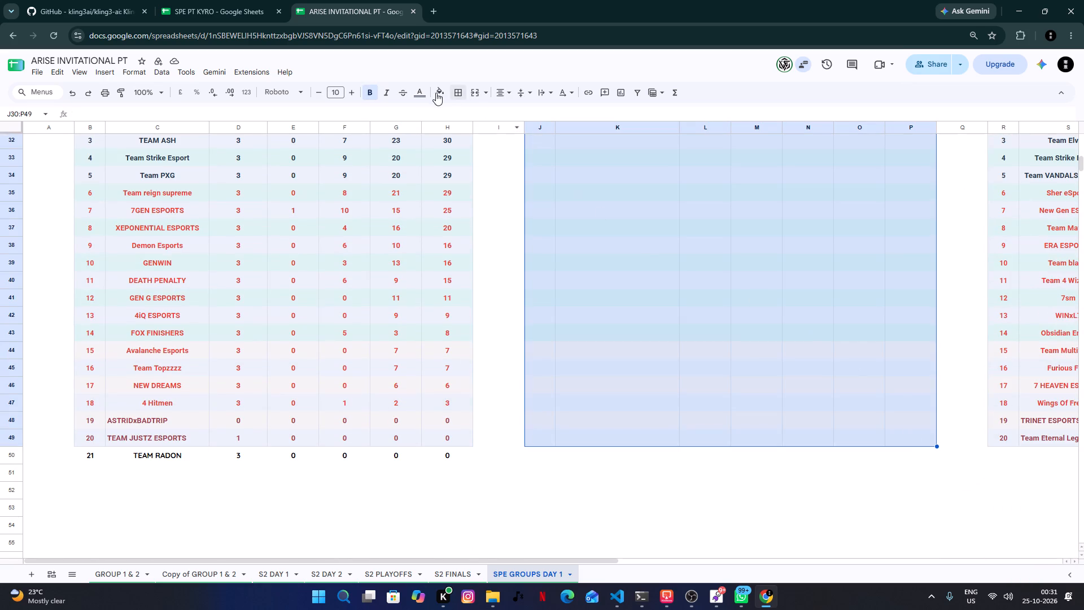
{"action": "left_click", "coordinate": [439, 91]}
{"action": "left_click", "coordinate": [472, 306]}
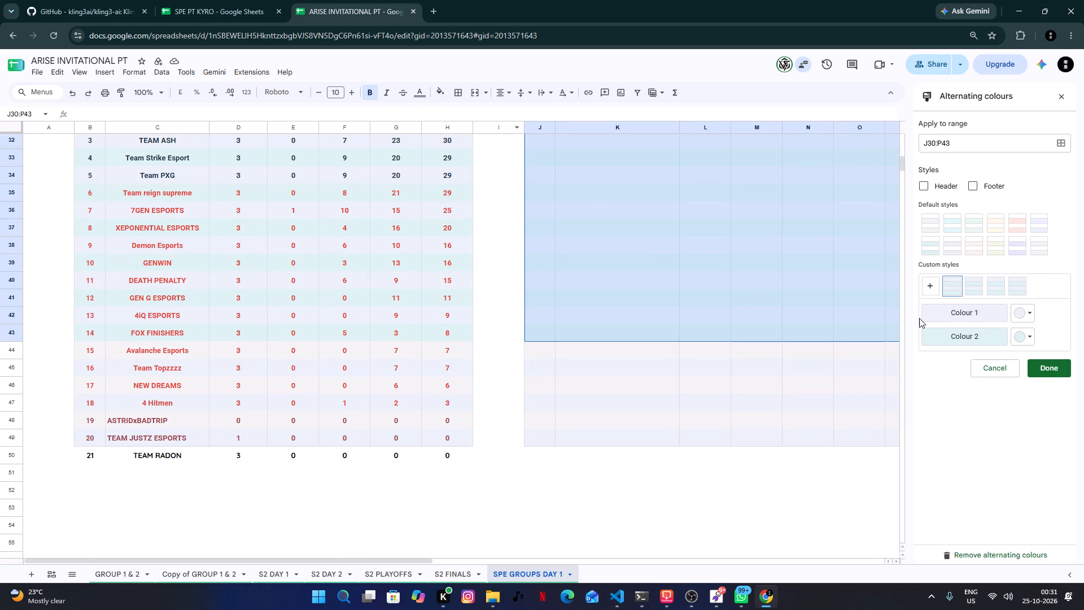
{"action": "left_click", "coordinate": [1027, 316]}
{"action": "left_click", "coordinate": [970, 515]}
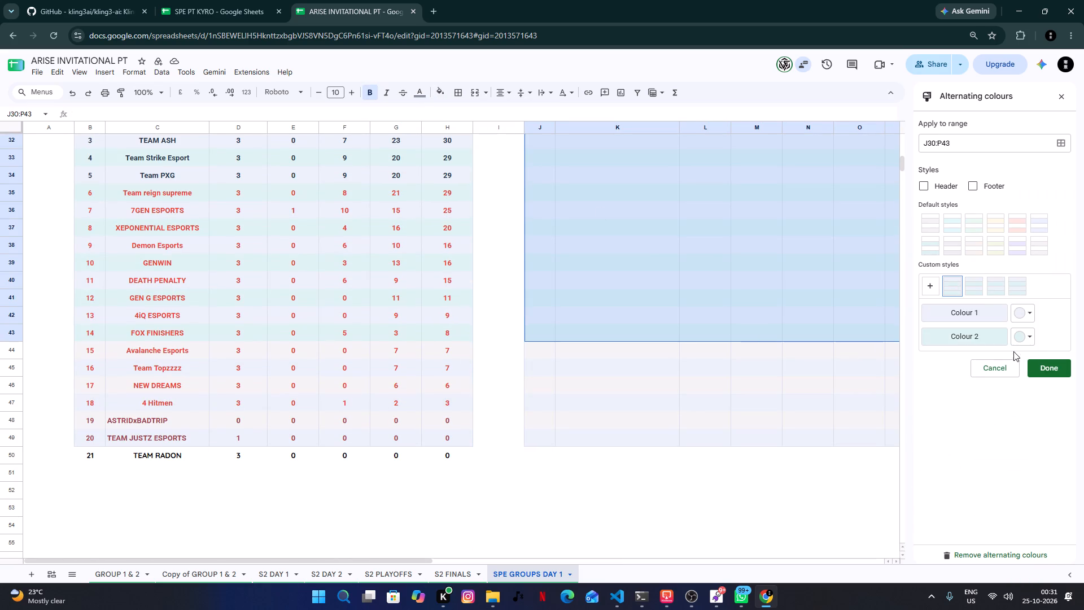
{"action": "left_click", "coordinate": [1017, 343]}
{"action": "left_click", "coordinate": [1017, 537]}
{"action": "left_click", "coordinate": [1050, 370]}
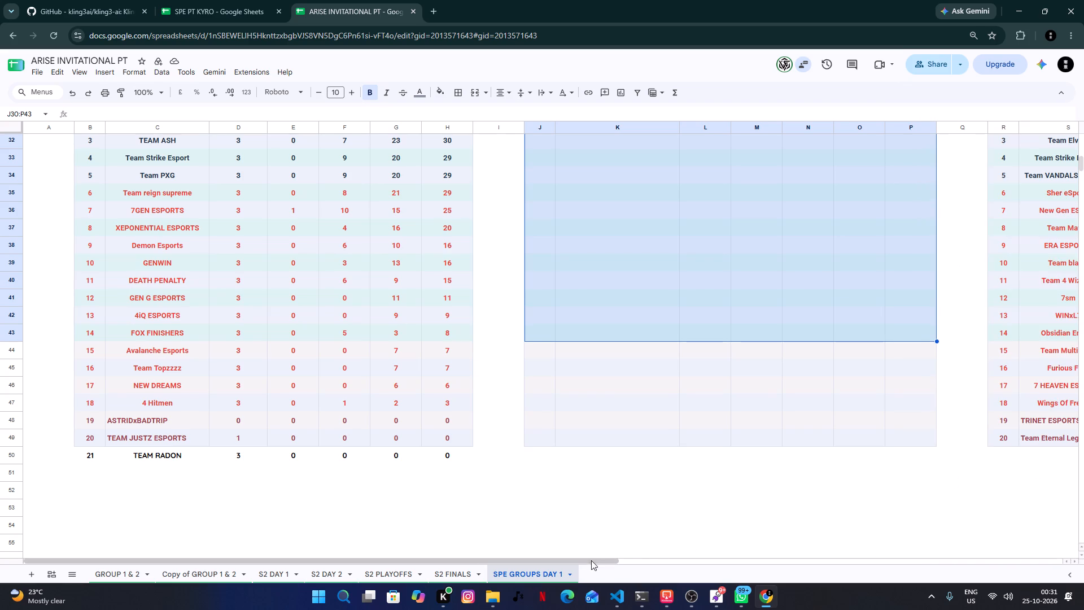
Check the alternating colours on the GROUP - 7 rows R30:X43, then leave the settings without applying anything.
{"action": "left_click_drag", "start_coordinate": [591, 560], "coordinate": [923, 560]}
{"action": "scroll", "coordinate": [888, 460], "scroll_direction": "up", "scroll_amount": 3}
{"action": "left_click", "coordinate": [418, 274]}
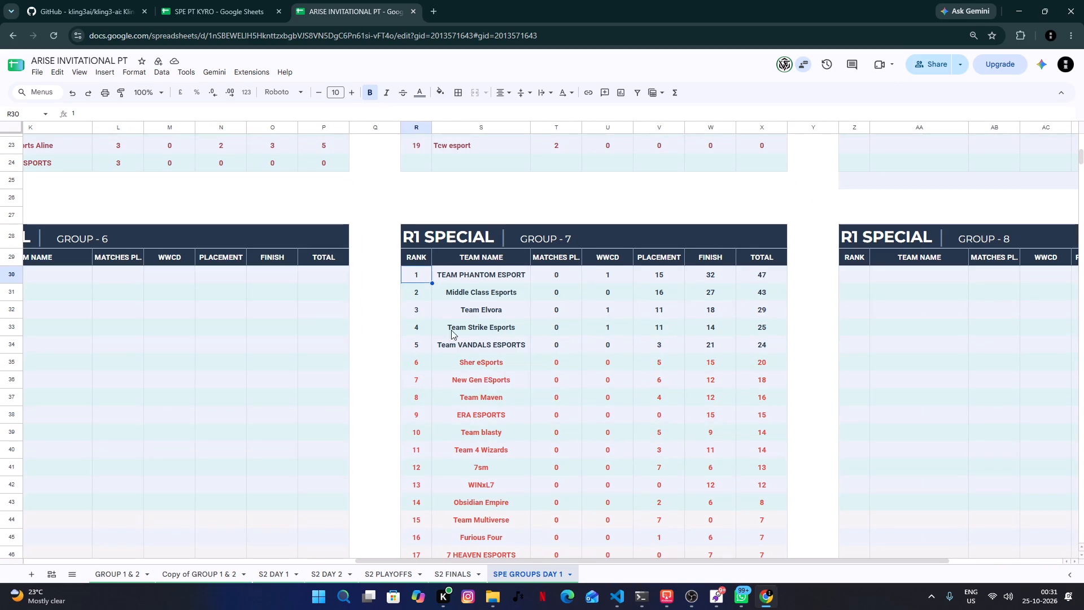
{"action": "scroll", "coordinate": [469, 391], "scroll_direction": "down", "scroll_amount": 2}
{"action": "left_click", "coordinate": [770, 502], "text": "shift"}
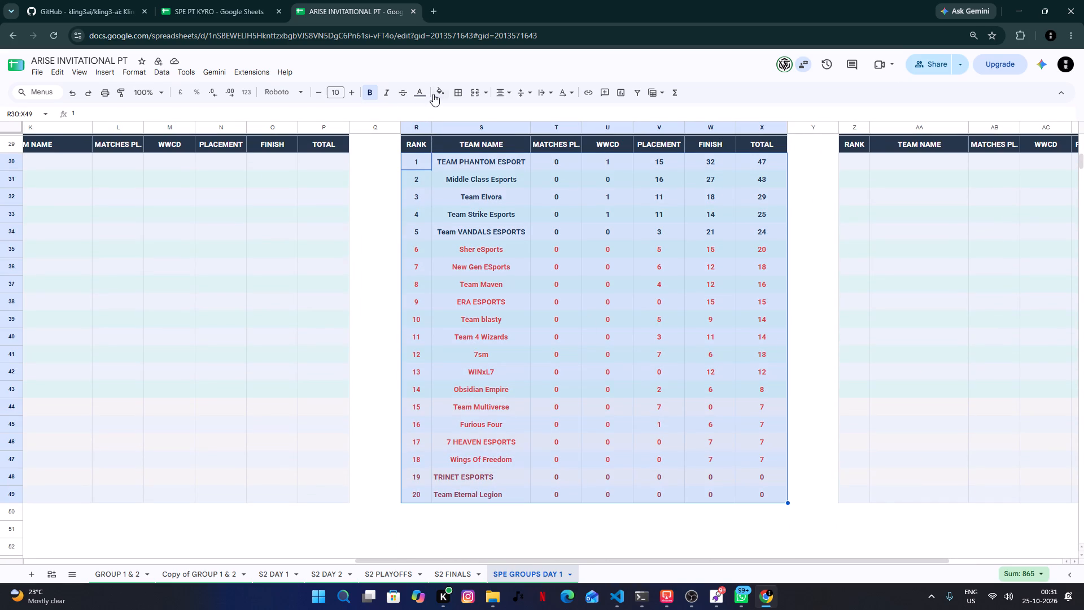
{"action": "left_click", "coordinate": [433, 94]}
{"action": "left_click", "coordinate": [507, 310]}
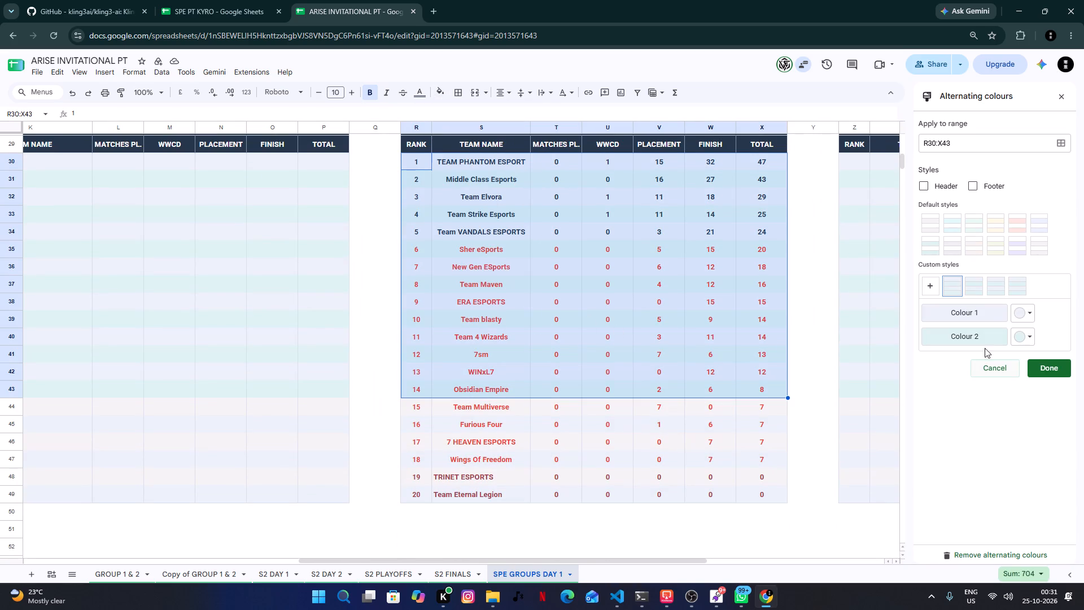
{"action": "left_click", "coordinate": [1028, 307]}
{"action": "left_click", "coordinate": [1066, 335]}
{"action": "left_click", "coordinate": [1011, 359]}
{"action": "left_click", "coordinate": [1015, 341]}
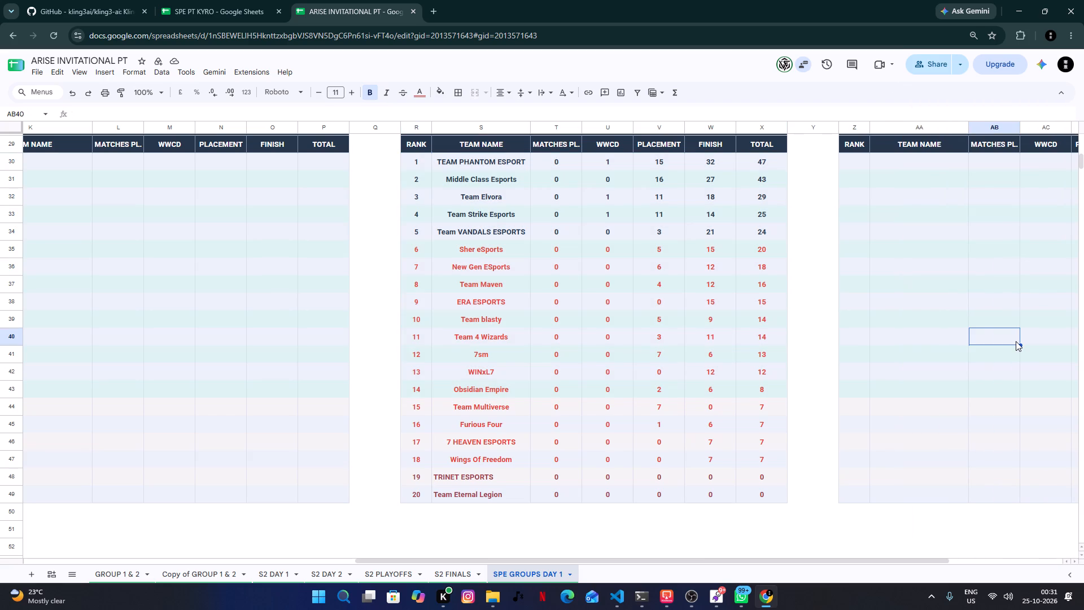
Look over the R1 SPECIAL tables from GROUP - 1 to GROUP - 8 to compare their text and row colours.
{"action": "left_click_drag", "start_coordinate": [560, 561], "coordinate": [804, 569]}
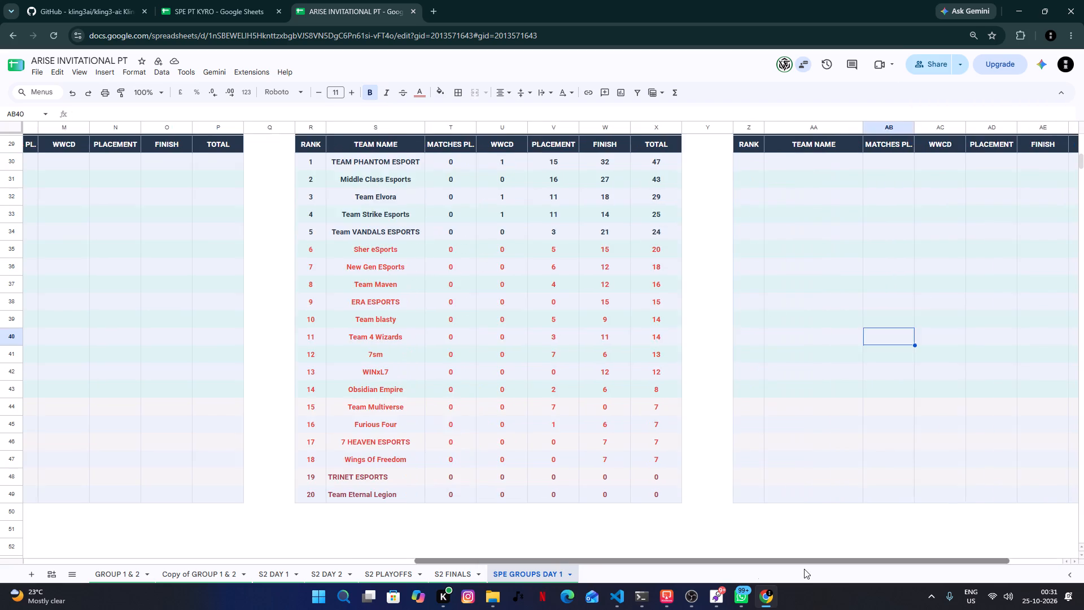
{"action": "left_click_drag", "start_coordinate": [804, 569], "coordinate": [807, 565]}
{"action": "scroll", "coordinate": [697, 404], "scroll_direction": "up", "scroll_amount": 12}
{"action": "left_click", "coordinate": [668, 557]}
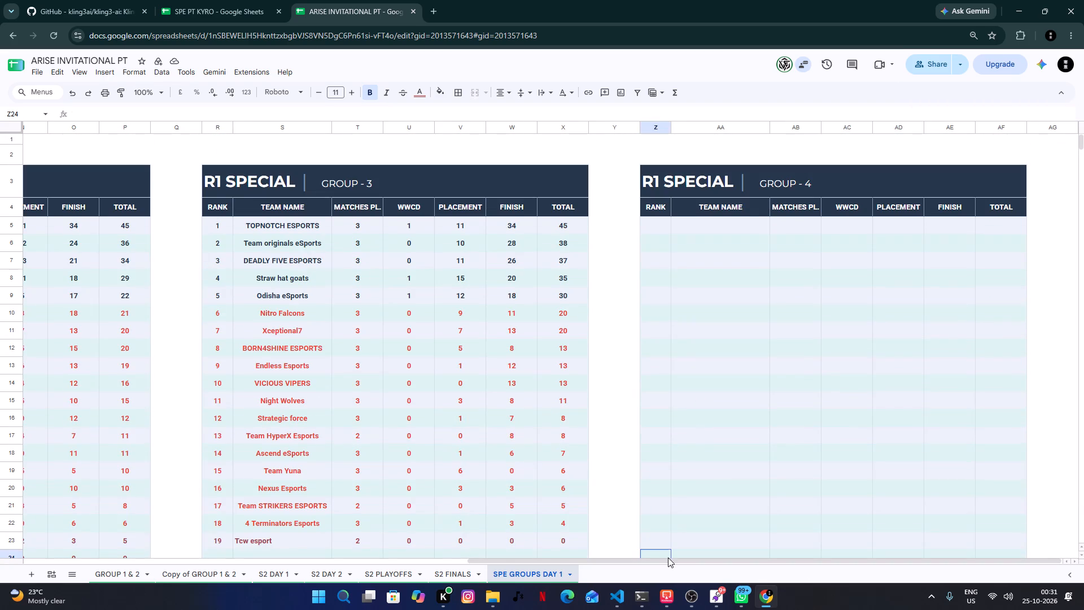
{"action": "left_click_drag", "start_coordinate": [671, 563], "coordinate": [270, 369]}
{"action": "left_click_drag", "start_coordinate": [474, 561], "coordinate": [319, 418]}
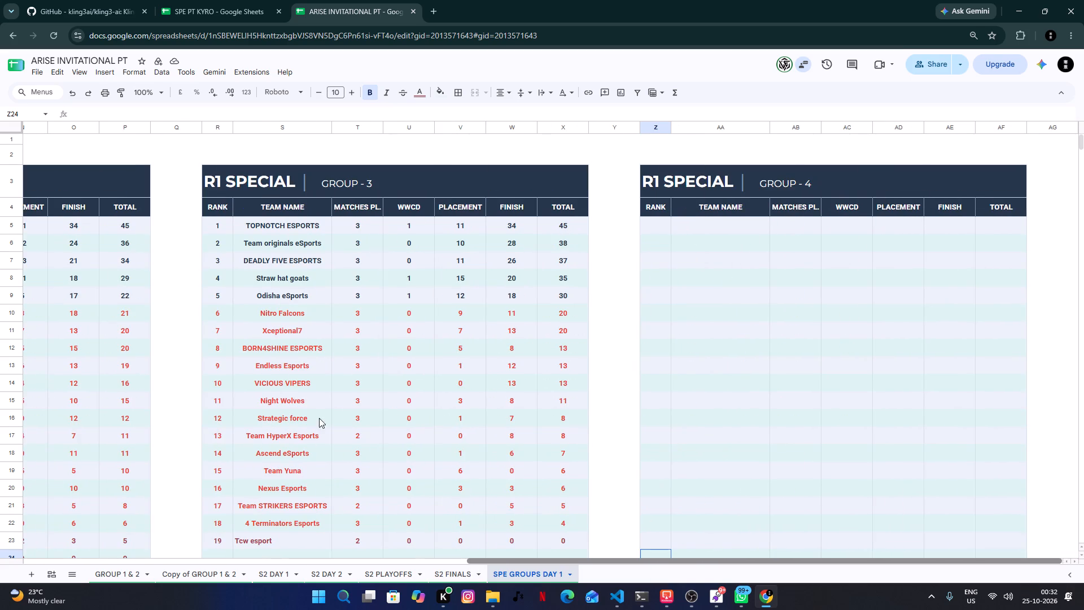
{"action": "left_click_drag", "start_coordinate": [319, 418], "coordinate": [301, 348]}
{"action": "left_click_drag", "start_coordinate": [516, 560], "coordinate": [145, 430]}
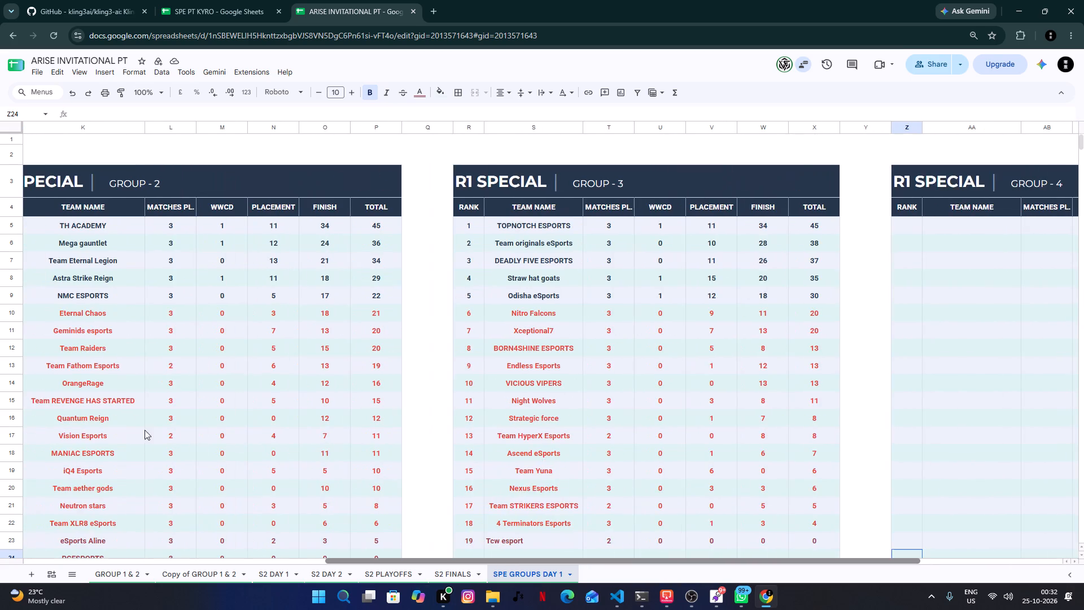
{"action": "left_click_drag", "start_coordinate": [145, 430], "coordinate": [122, 416]}
{"action": "left_click_drag", "start_coordinate": [698, 562], "coordinate": [547, 550]}
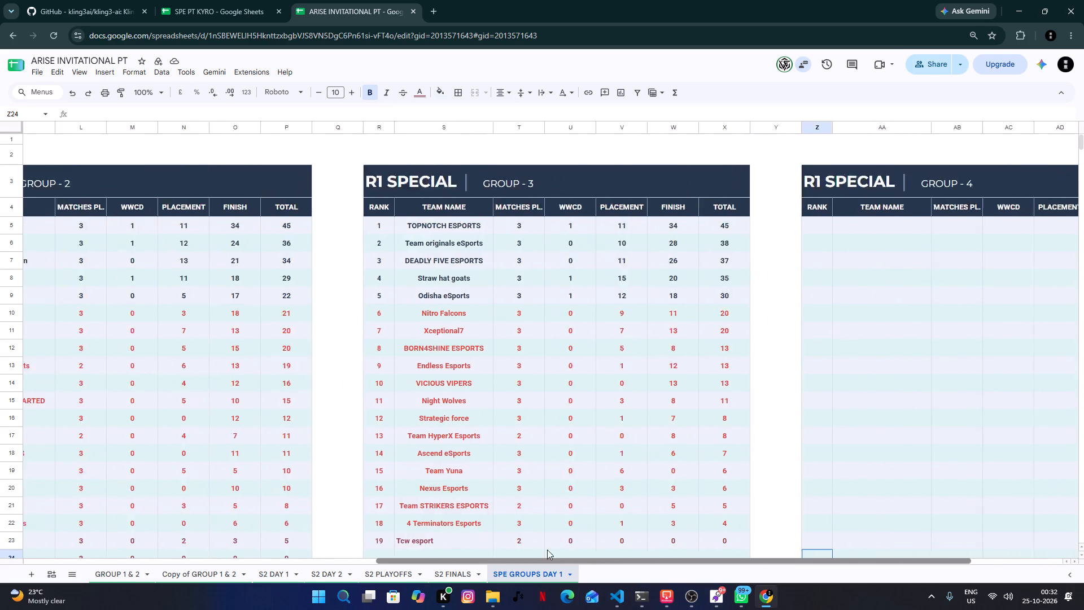
{"action": "left_click_drag", "start_coordinate": [547, 550], "coordinate": [129, 402]}
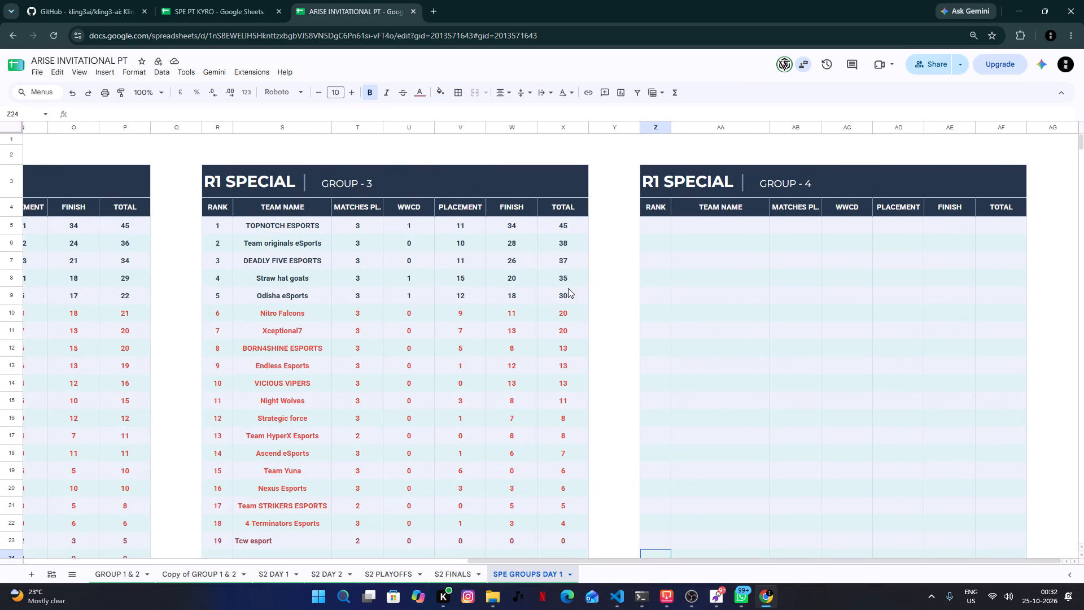
{"action": "scroll", "coordinate": [559, 313], "scroll_direction": "down", "scroll_amount": 5}
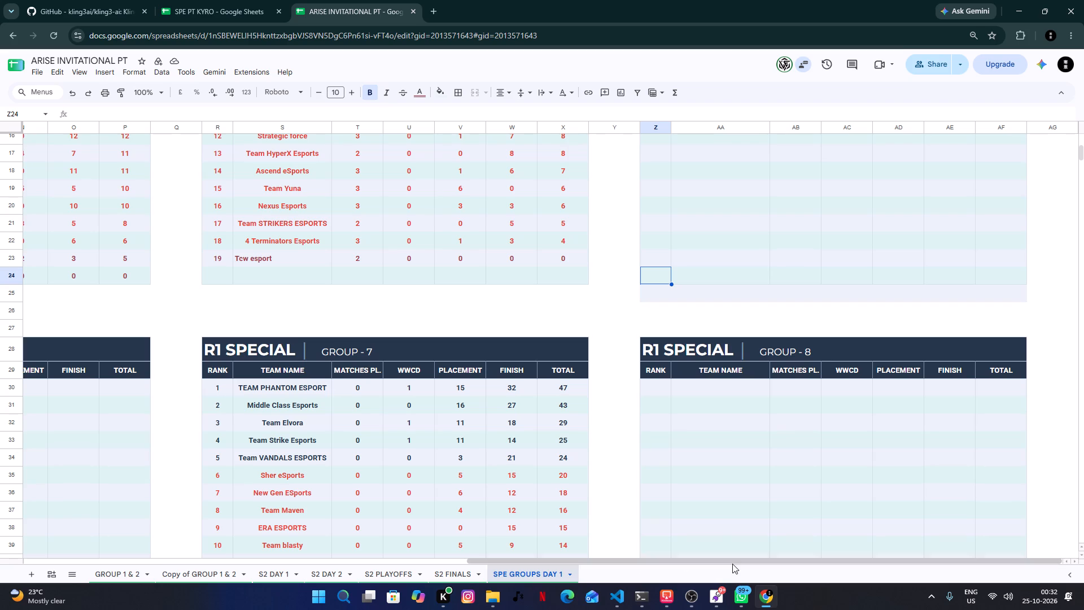
{"action": "left_click_drag", "start_coordinate": [724, 560], "coordinate": [342, 531]}
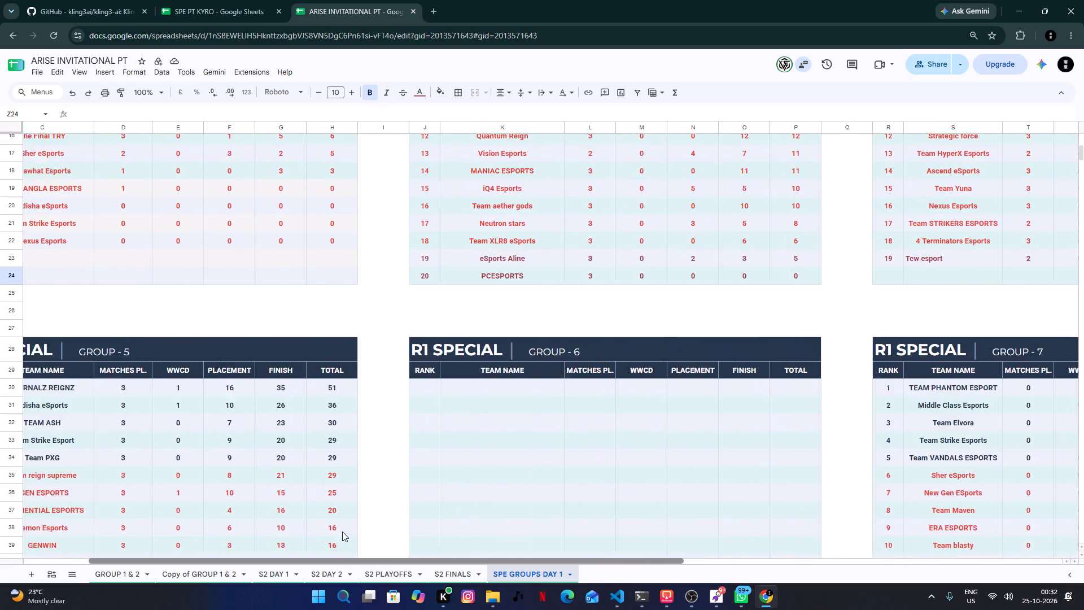
{"action": "left_click_drag", "start_coordinate": [342, 531], "coordinate": [197, 538]}
{"action": "scroll", "coordinate": [222, 372], "scroll_direction": "down", "scroll_amount": 4}
{"action": "scroll", "coordinate": [217, 365], "scroll_direction": "up", "scroll_amount": 3}
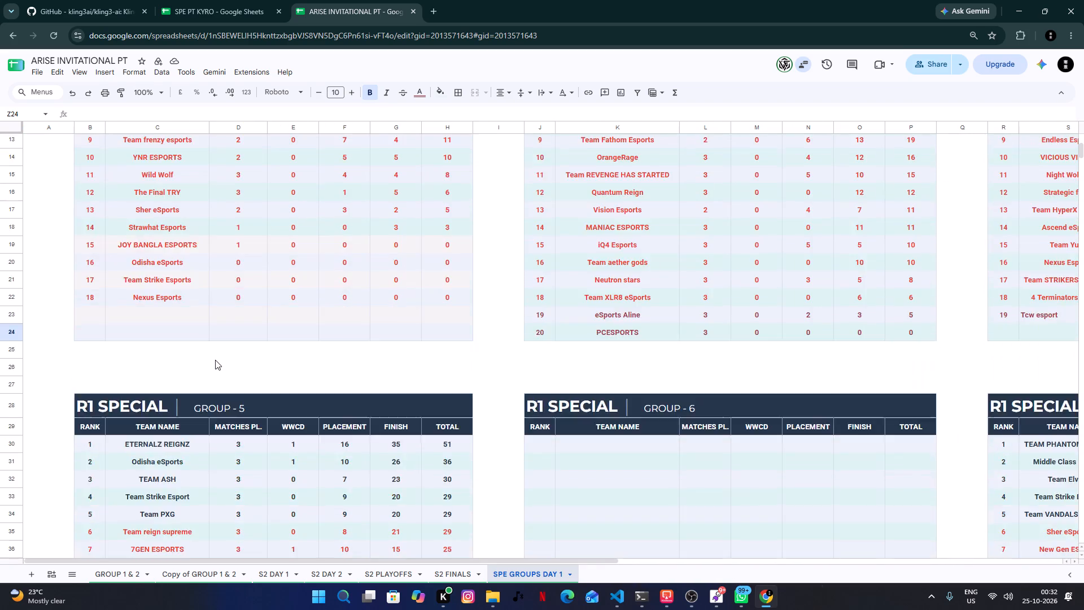
{"action": "scroll", "coordinate": [215, 360], "scroll_direction": "up", "scroll_amount": 4}
Set the text colour of the GROUP - 1 standings B5:H22 to the custom dark navy used for the top rows.
{"action": "left_click", "coordinate": [178, 165]}
{"action": "scroll", "coordinate": [171, 181], "scroll_direction": "up", "scroll_amount": 4}
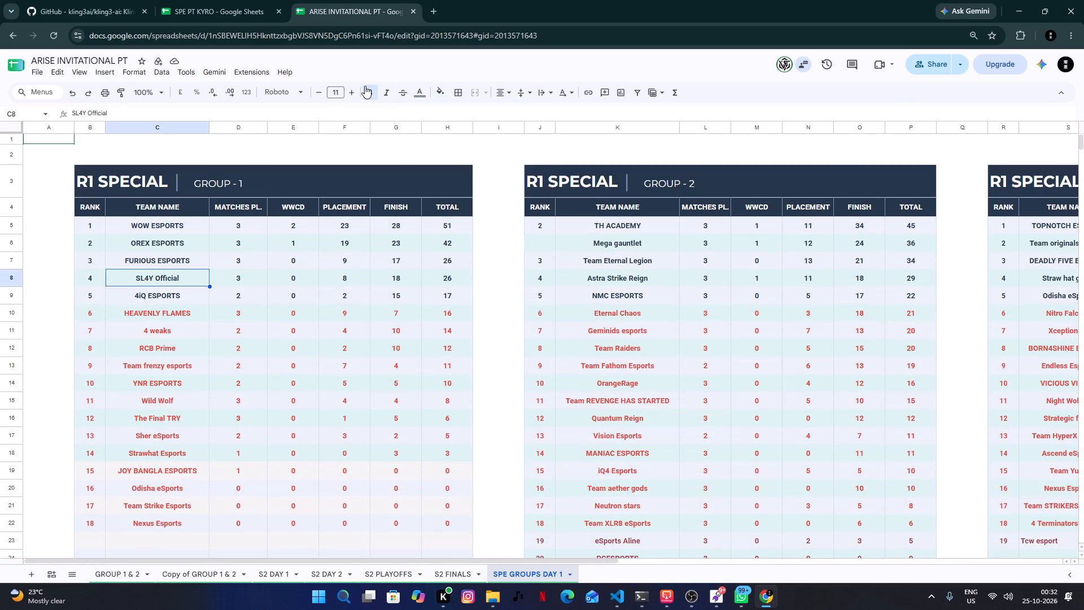
{"action": "left_click", "coordinate": [438, 91]}
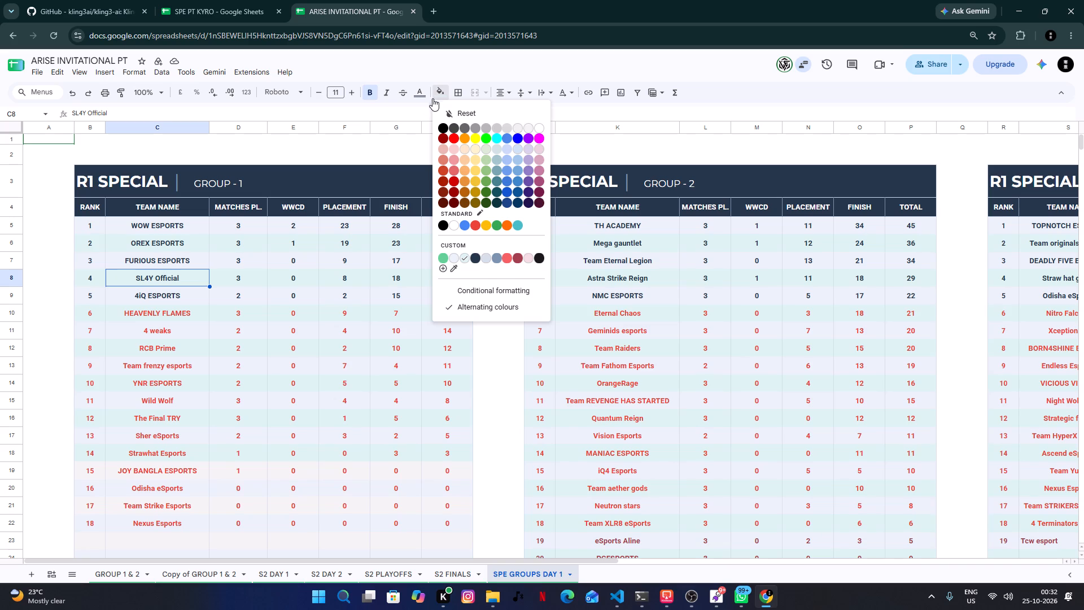
{"action": "left_click", "coordinate": [414, 86]}
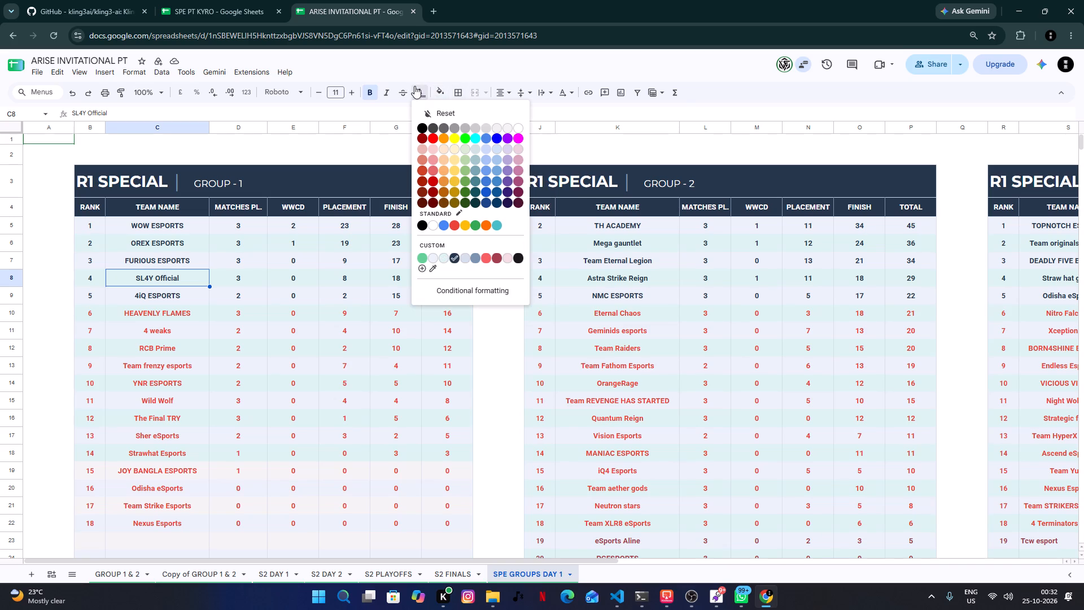
{"action": "left_click", "coordinate": [173, 225]}
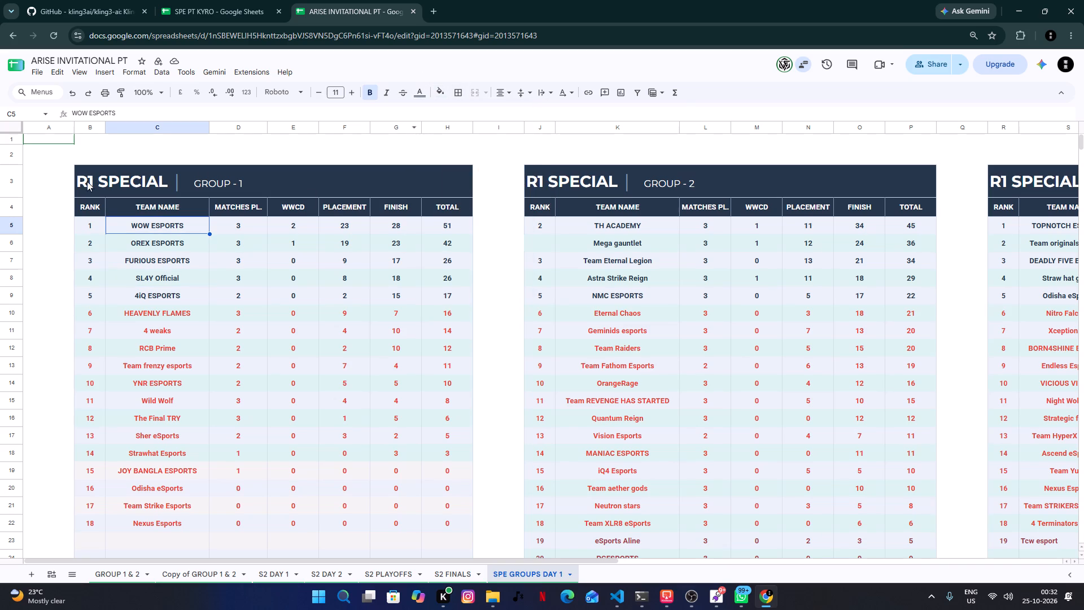
{"action": "left_click", "coordinate": [89, 215]}
{"action": "left_click", "coordinate": [96, 229]}
{"action": "scroll", "coordinate": [110, 299], "scroll_direction": "down", "scroll_amount": 3}
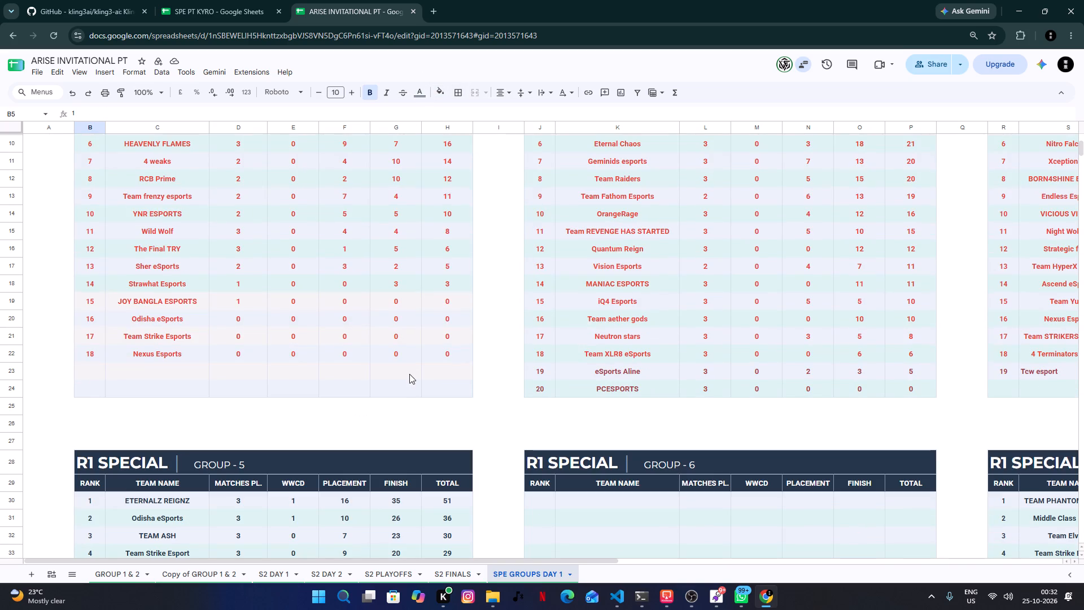
{"action": "left_click", "coordinate": [441, 356], "text": "shift"}
{"action": "left_click", "coordinate": [417, 94]}
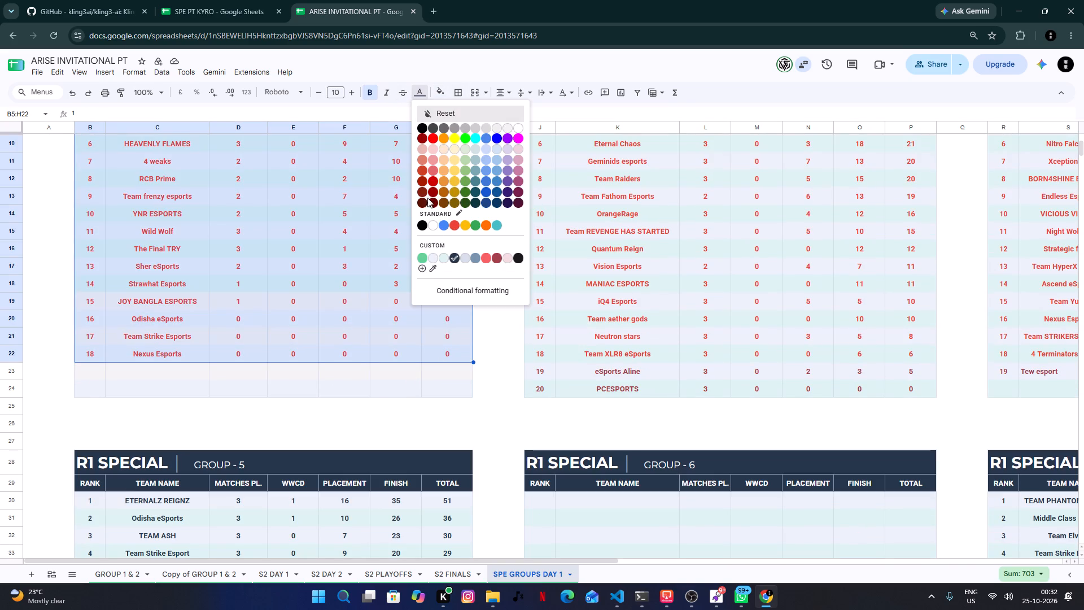
{"action": "left_click", "coordinate": [454, 257]}
{"action": "left_click", "coordinate": [415, 310]}
{"action": "scroll", "coordinate": [405, 339], "scroll_direction": "up", "scroll_amount": 3}
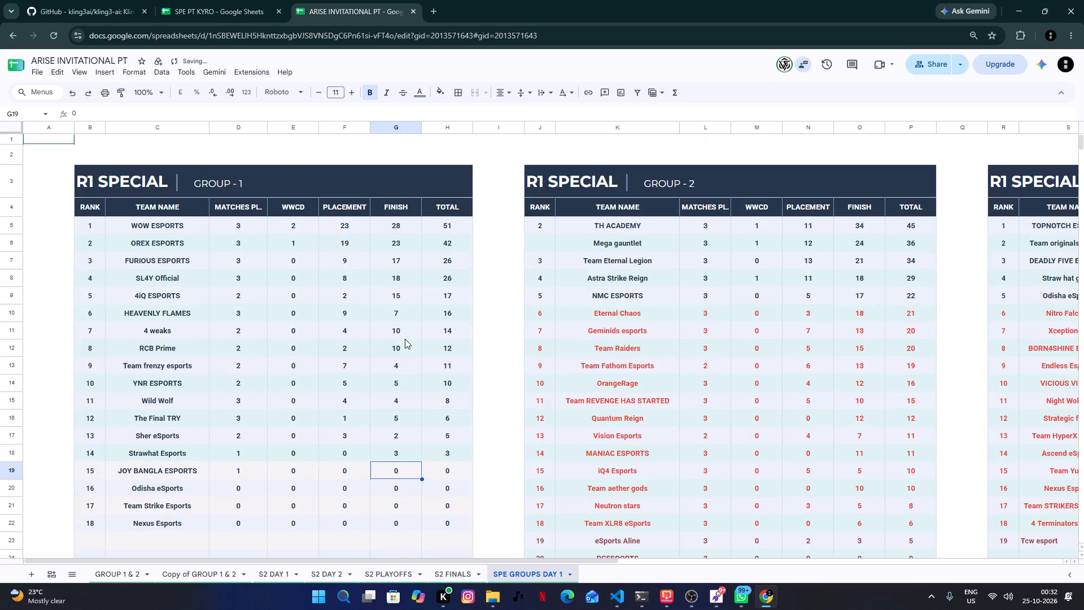
Set the text colour of the GROUP - 2 standings J5:P24 to the custom dark navy.
{"action": "left_click", "coordinate": [259, 564]}
{"action": "left_click_drag", "start_coordinate": [260, 560], "coordinate": [494, 538]}
{"action": "scroll", "coordinate": [397, 409], "scroll_direction": "down", "scroll_amount": 2}
{"action": "scroll", "coordinate": [237, 129], "scroll_direction": "up", "scroll_amount": 1}
{"action": "left_click", "coordinate": [116, 169]}
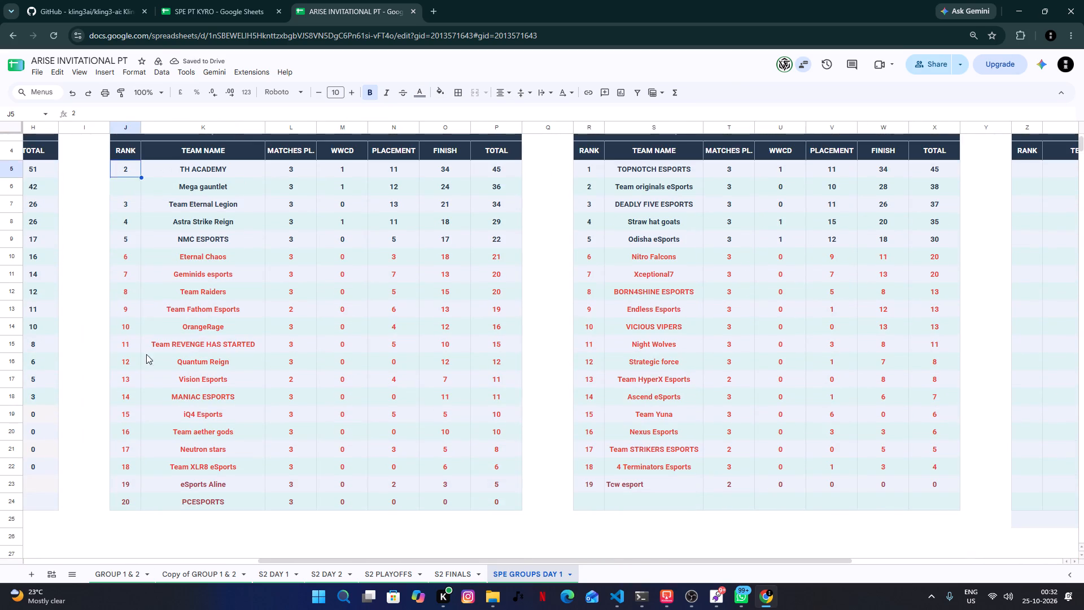
{"action": "scroll", "coordinate": [157, 372], "scroll_direction": "down", "scroll_amount": 1}
{"action": "left_click", "coordinate": [499, 439], "text": "shift"}
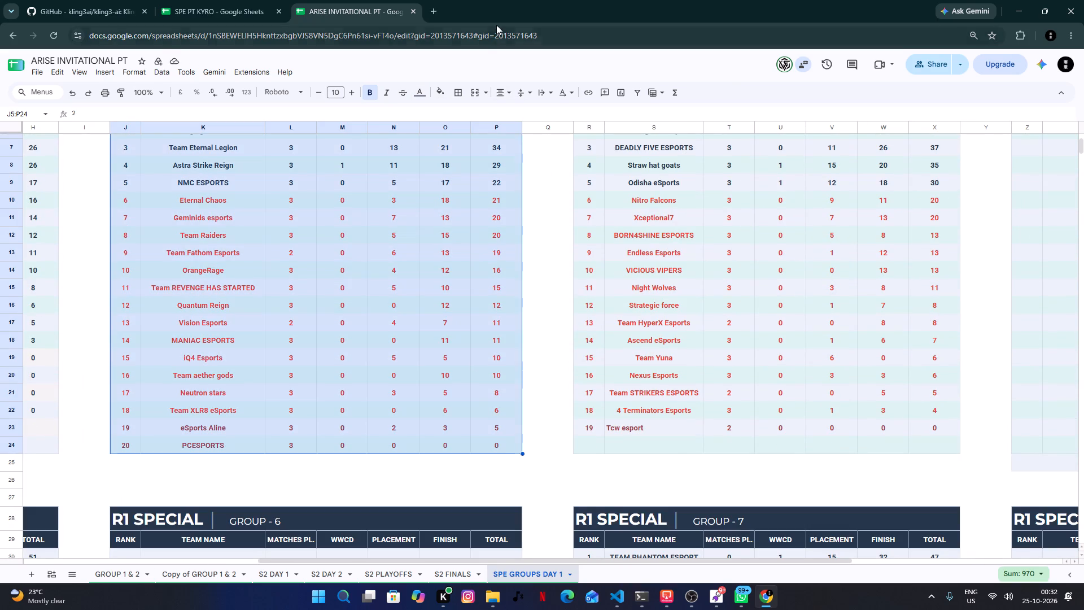
{"action": "left_click", "coordinate": [416, 103]}
{"action": "left_click", "coordinate": [419, 88]}
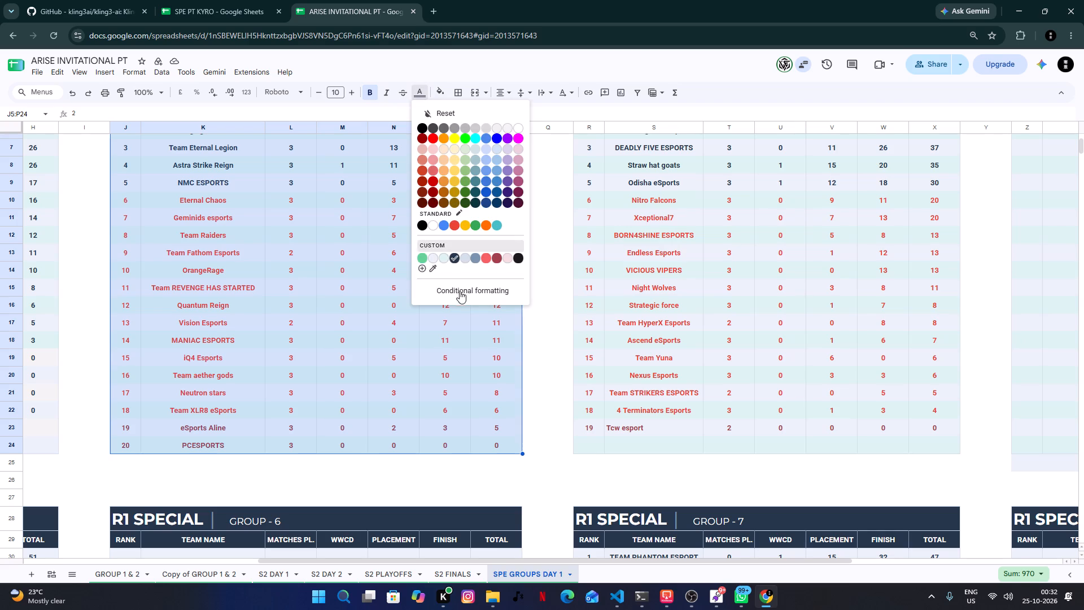
{"action": "left_click", "coordinate": [453, 260]}
{"action": "left_click", "coordinate": [290, 310]}
{"action": "scroll", "coordinate": [280, 315], "scroll_direction": "up", "scroll_amount": 1}
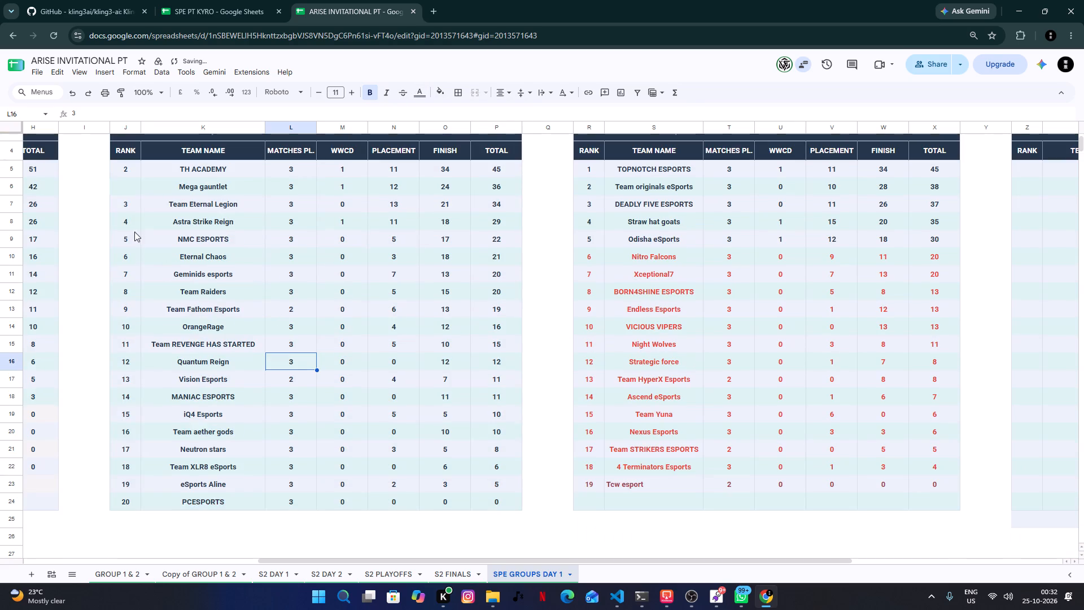
Enter rank 1 for TH ACADEMY in GROUP - 2 and fill the rank column J5:J24 as a series from 1 to 20.
{"action": "left_click", "coordinate": [128, 195]}
{"action": "left_click", "coordinate": [133, 178]}
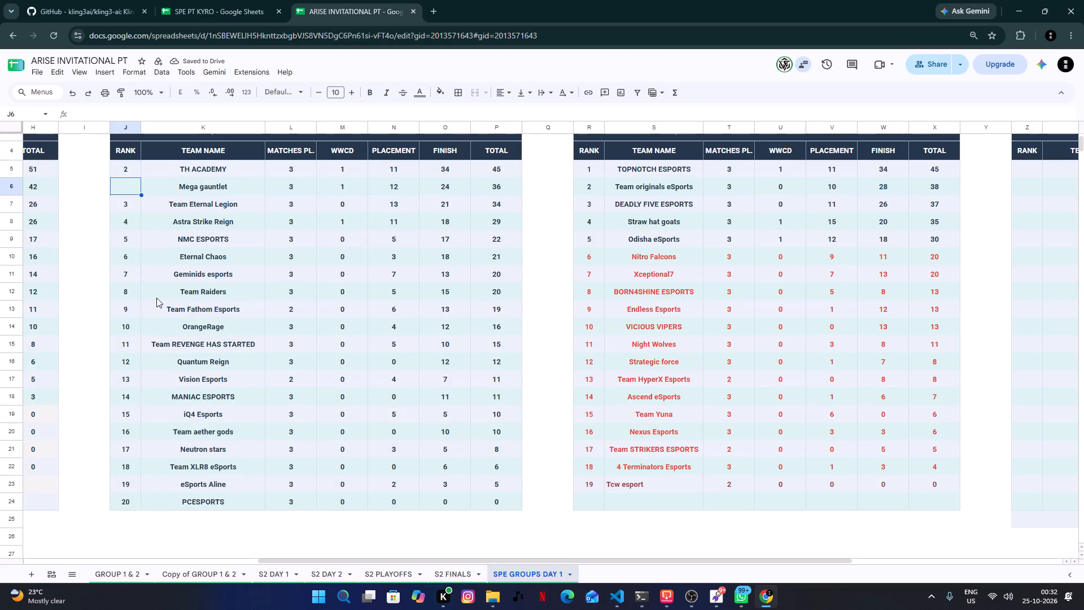
{"action": "left_click", "coordinate": [130, 170]}
{"action": "key", "text": "1"}
{"action": "key", "text": "Return"}
{"action": "left_click", "coordinate": [125, 176]}
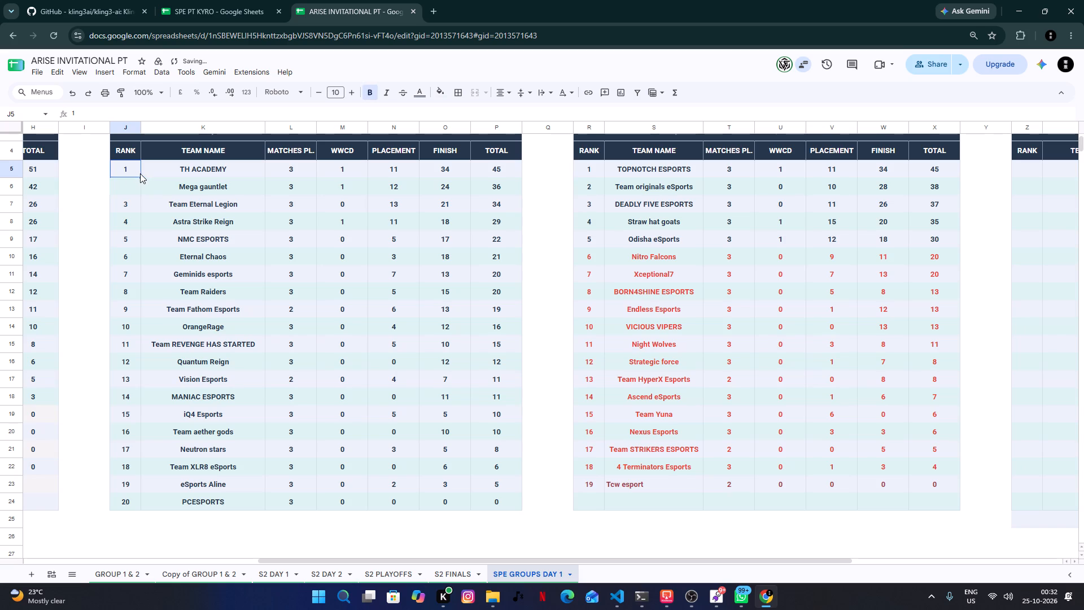
{"action": "left_click_drag", "start_coordinate": [142, 176], "coordinate": [128, 499]}
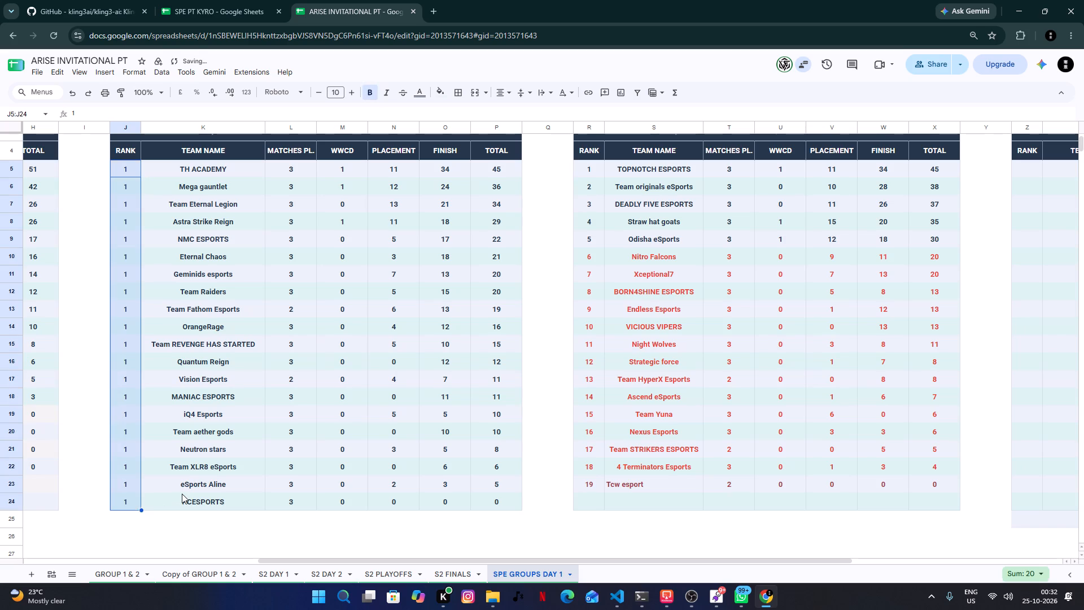
{"action": "key", "text": "ctrl+z"}
{"action": "left_click_drag", "start_coordinate": [139, 177], "coordinate": [115, 500], "text": "ctrl"}
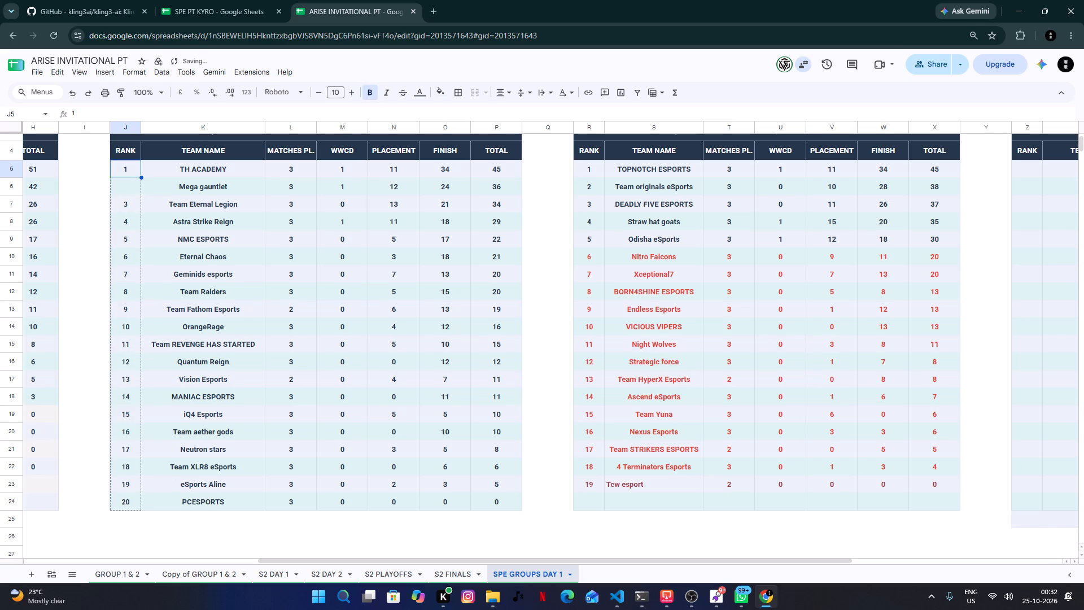
{"action": "left_click_drag", "start_coordinate": [115, 500], "coordinate": [116, 504], "text": "ctrl"}
{"action": "left_click", "coordinate": [196, 515]}
Centre-align the GROUP - 3 standings R5:X24 horizontally.
{"action": "left_click_drag", "start_coordinate": [316, 559], "coordinate": [304, 570]}
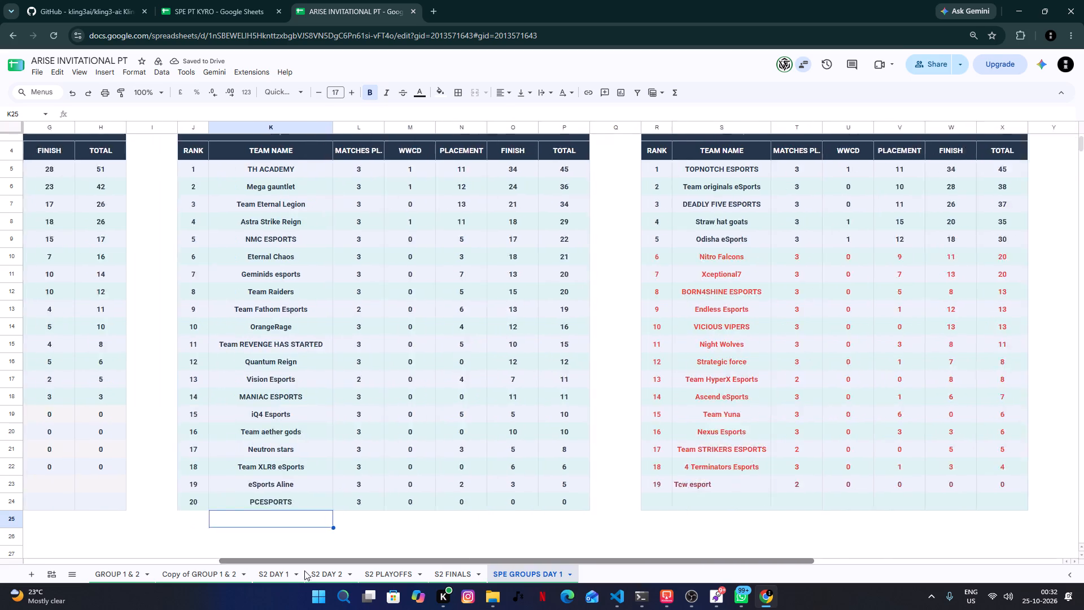
{"action": "left_click_drag", "start_coordinate": [304, 570], "coordinate": [499, 564]}
{"action": "left_click", "coordinate": [483, 457]}
{"action": "left_click", "coordinate": [261, 166]}
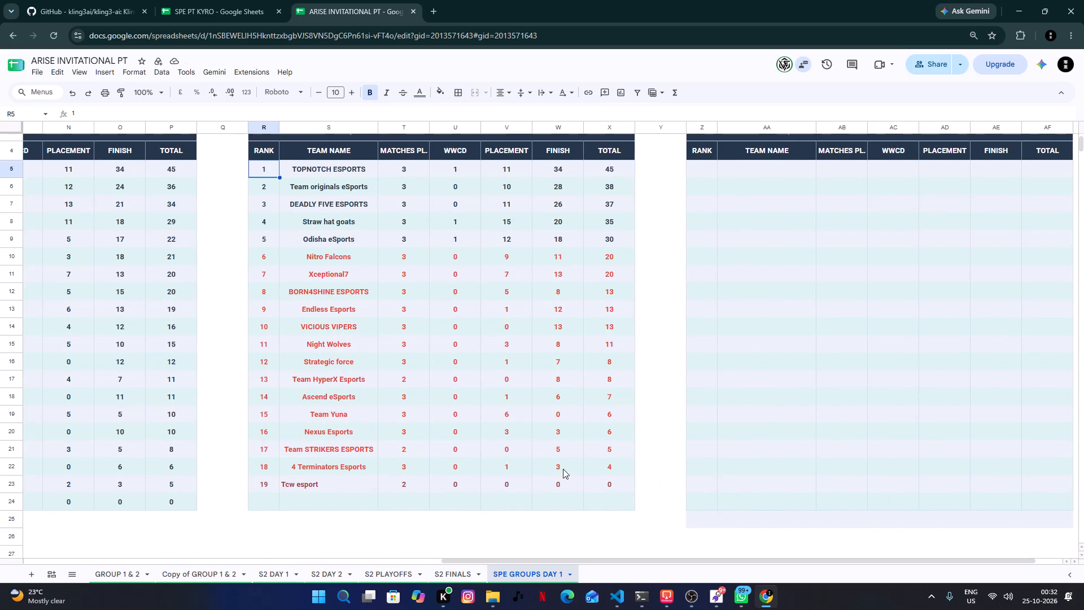
{"action": "left_click", "coordinate": [619, 482], "text": "shift"}
{"action": "left_click", "coordinate": [615, 505], "text": "shift"}
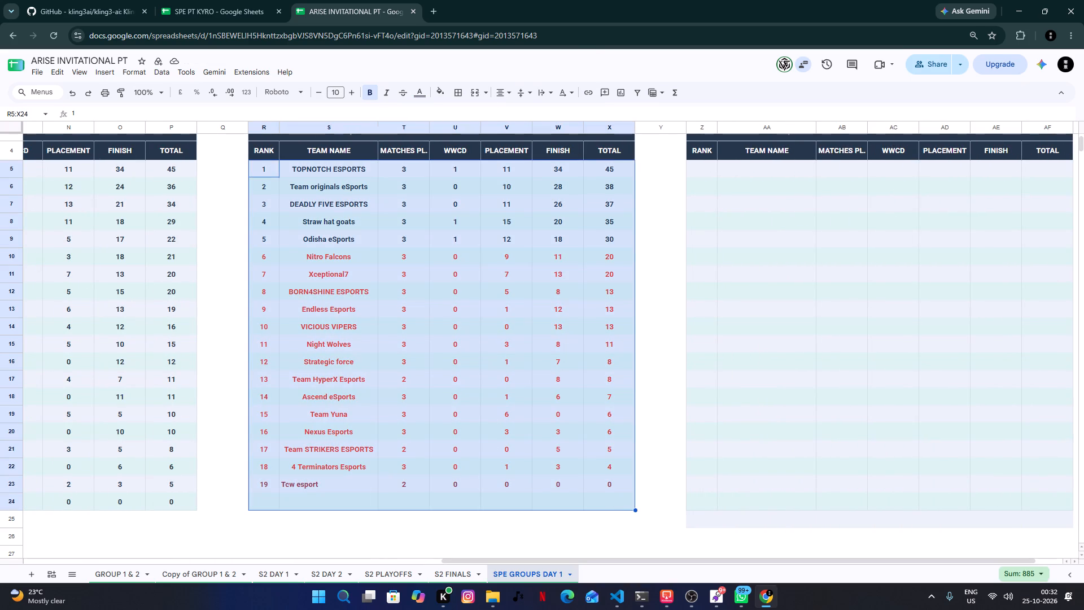
{"action": "left_click", "coordinate": [509, 82]}
{"action": "left_click", "coordinate": [505, 97]}
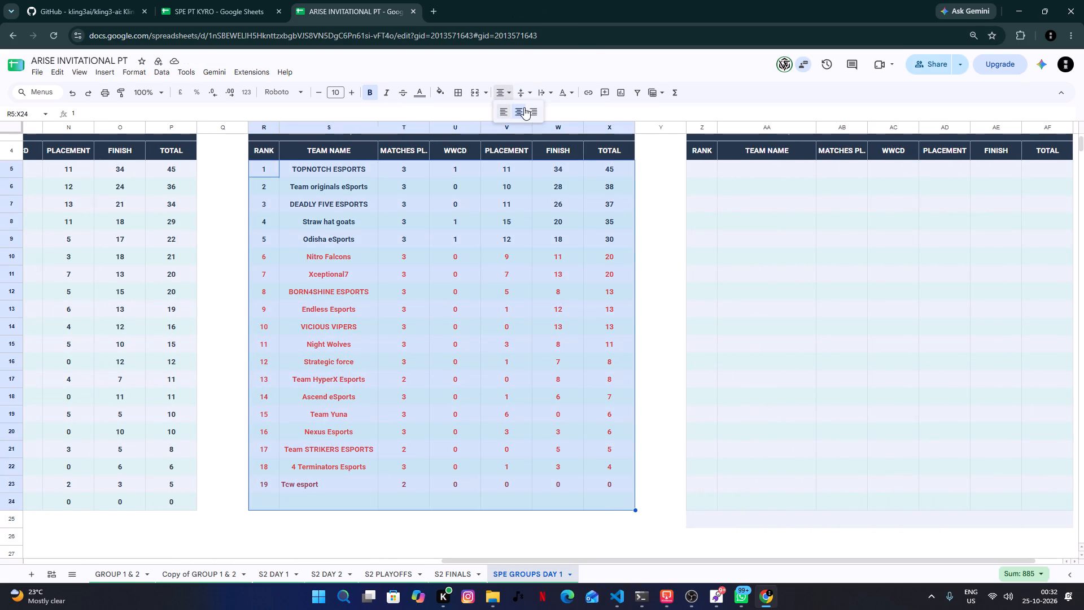
{"action": "left_click", "coordinate": [524, 107]}
Set the text colour of the GROUP - 3 standings R5:X24 to the custom dark navy.
{"action": "left_click", "coordinate": [422, 90]}
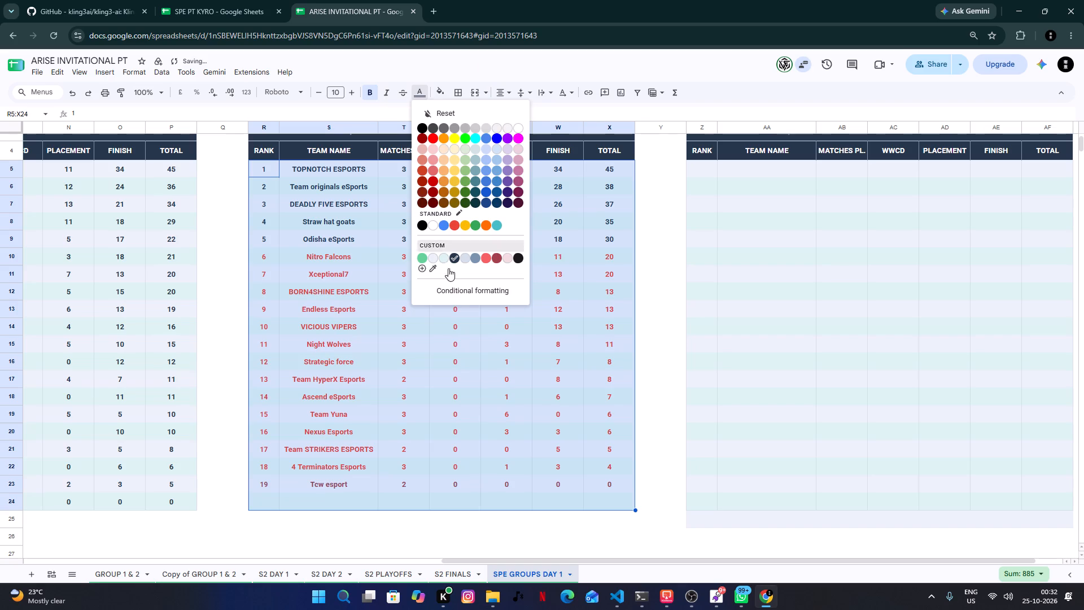
{"action": "left_click", "coordinate": [452, 252]}
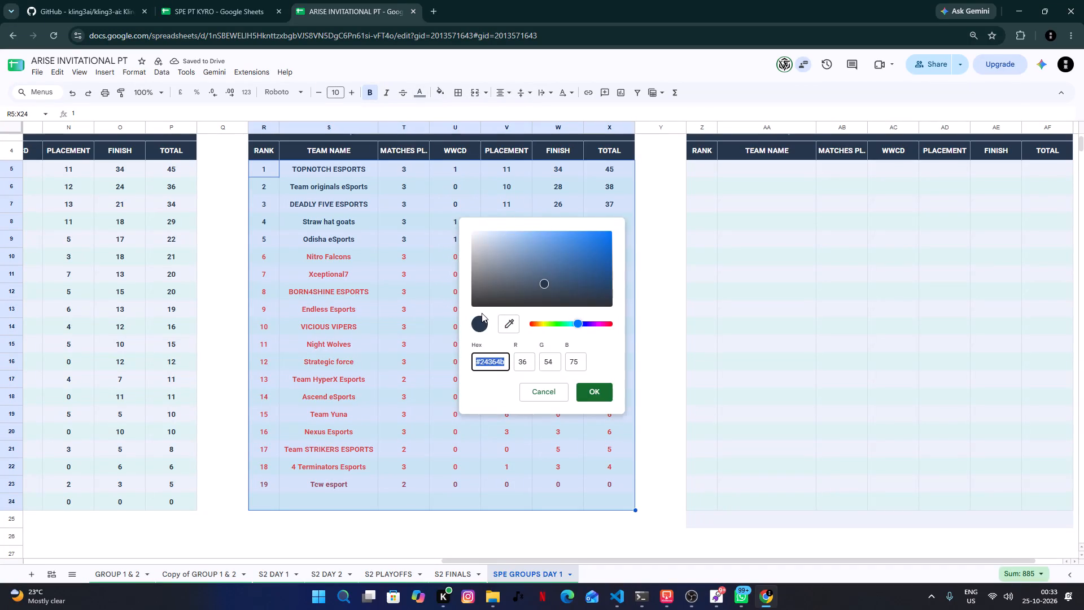
{"action": "key", "text": "Escape"}
{"action": "left_click", "coordinate": [419, 100]}
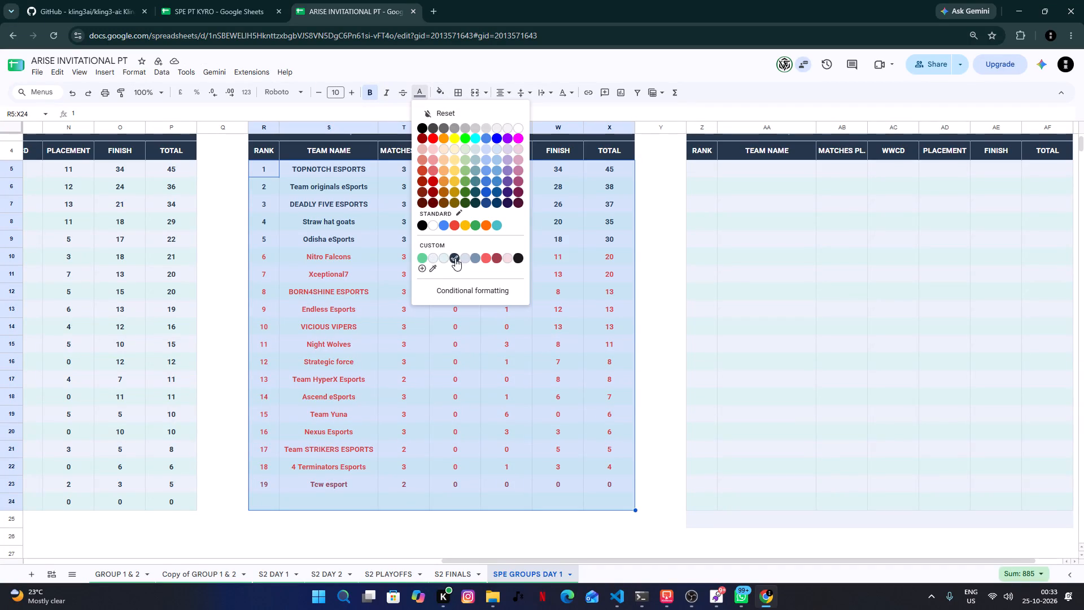
{"action": "left_click", "coordinate": [455, 258]}
{"action": "left_click", "coordinate": [434, 293]}
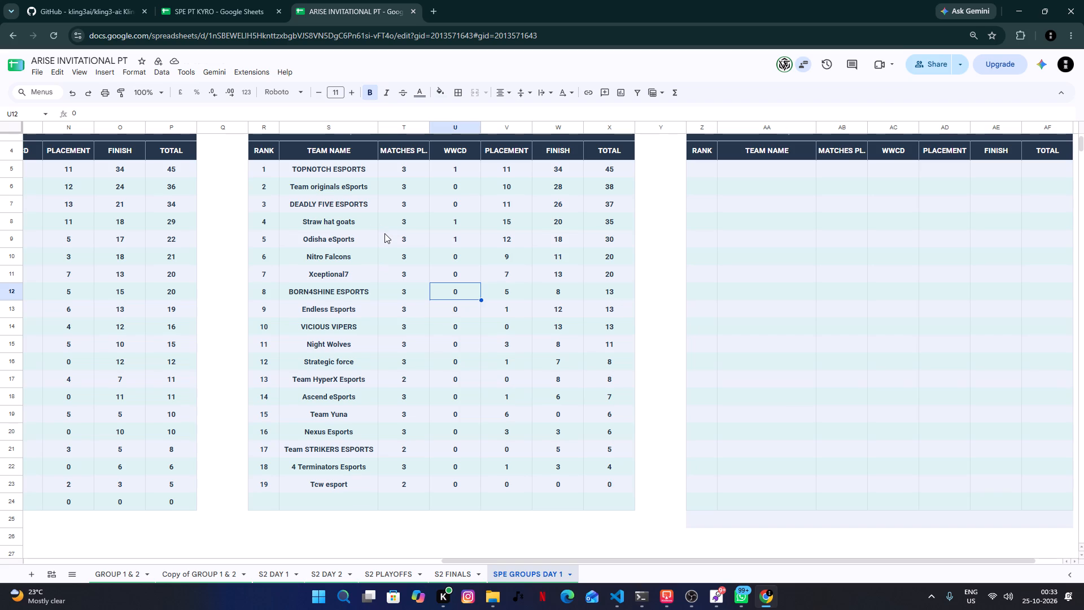
Fill the GROUP - 3 rank column R5:R23 as a series from 1 to 19.
{"action": "left_click", "coordinate": [261, 167]}
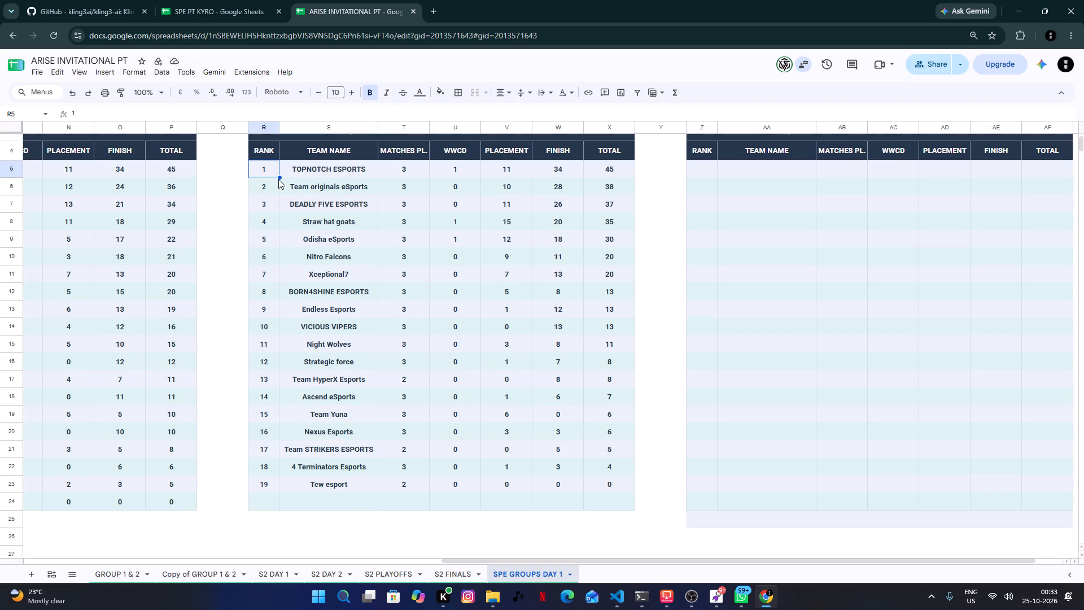
{"action": "left_click_drag", "start_coordinate": [280, 178], "coordinate": [267, 478], "text": "ctrl"}
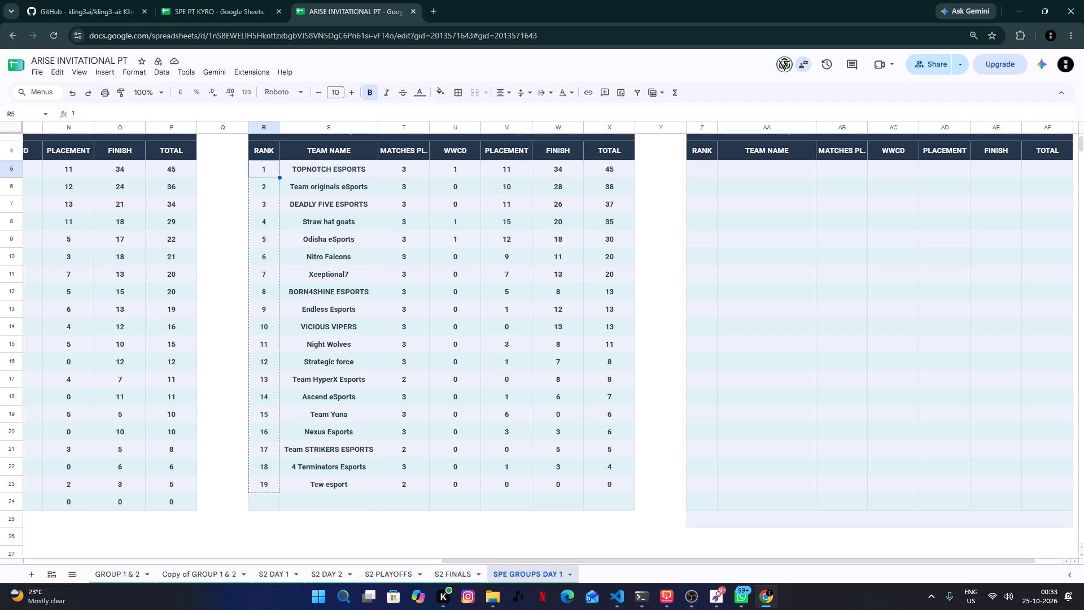
{"action": "left_click_drag", "start_coordinate": [267, 478], "coordinate": [267, 481], "text": "ctrl"}
{"action": "left_click", "coordinate": [375, 461]}
Set the text colour of the GROUP - 5 standings B30:H50 to the custom dark navy.
{"action": "scroll", "coordinate": [477, 448], "scroll_direction": "down", "scroll_amount": 6}
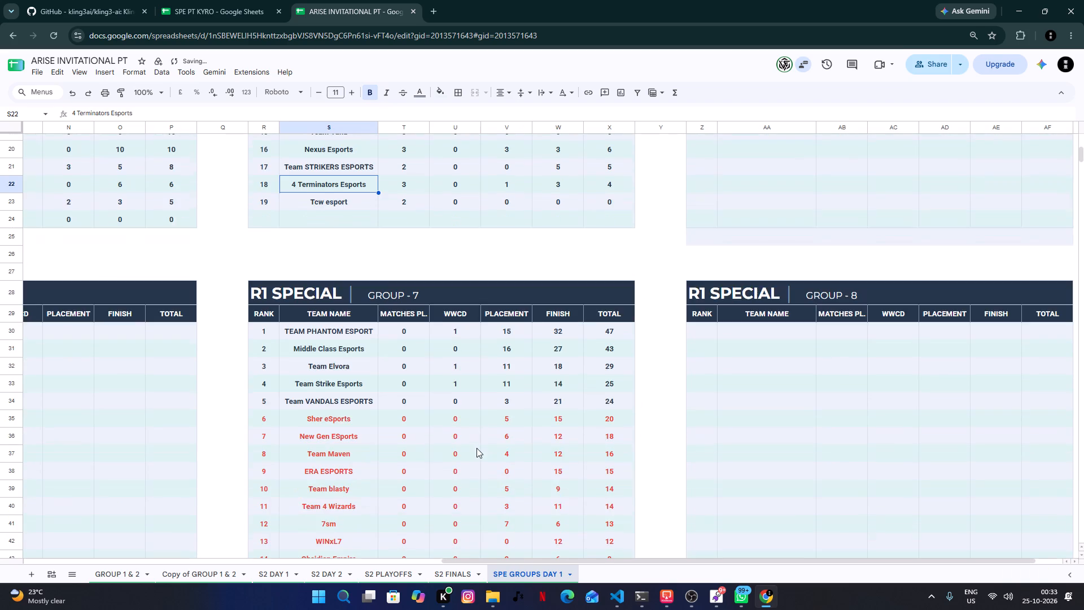
{"action": "left_click_drag", "start_coordinate": [465, 559], "coordinate": [10, 498]}
{"action": "left_click", "coordinate": [95, 270]}
{"action": "scroll", "coordinate": [198, 367], "scroll_direction": "down", "scroll_amount": 5}
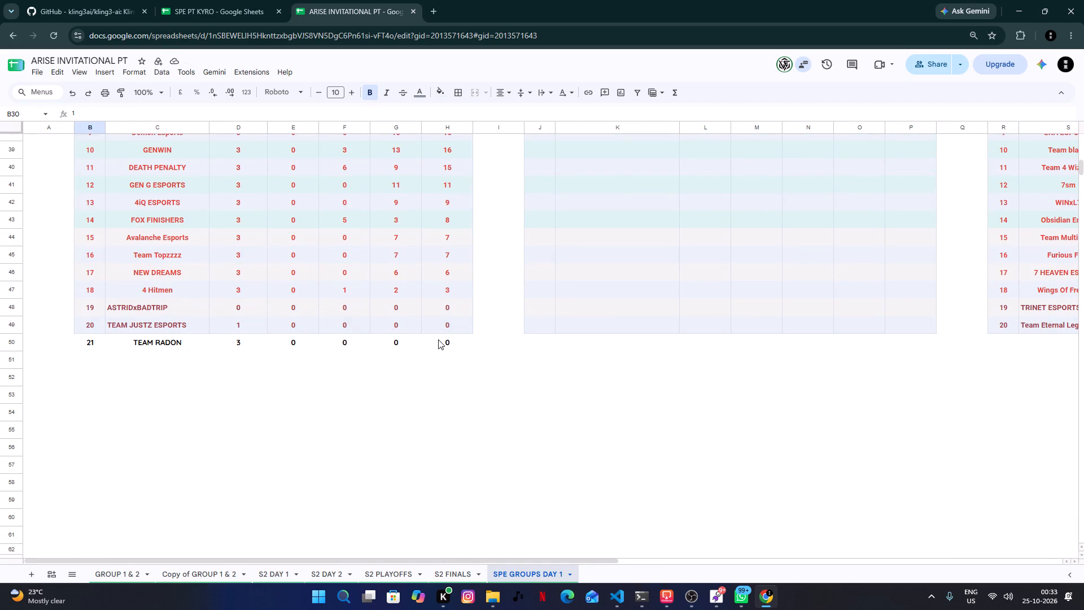
{"action": "left_click", "coordinate": [438, 339], "text": "shift"}
{"action": "left_click", "coordinate": [422, 90]}
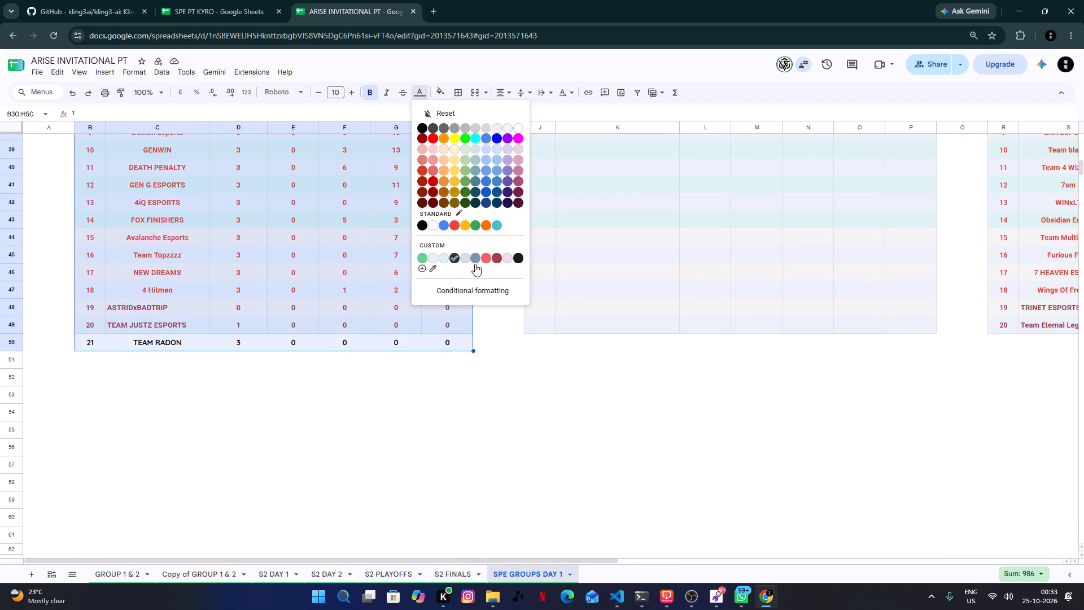
{"action": "left_click", "coordinate": [456, 261]}
{"action": "scroll", "coordinate": [456, 261], "scroll_direction": "up", "scroll_amount": 3}
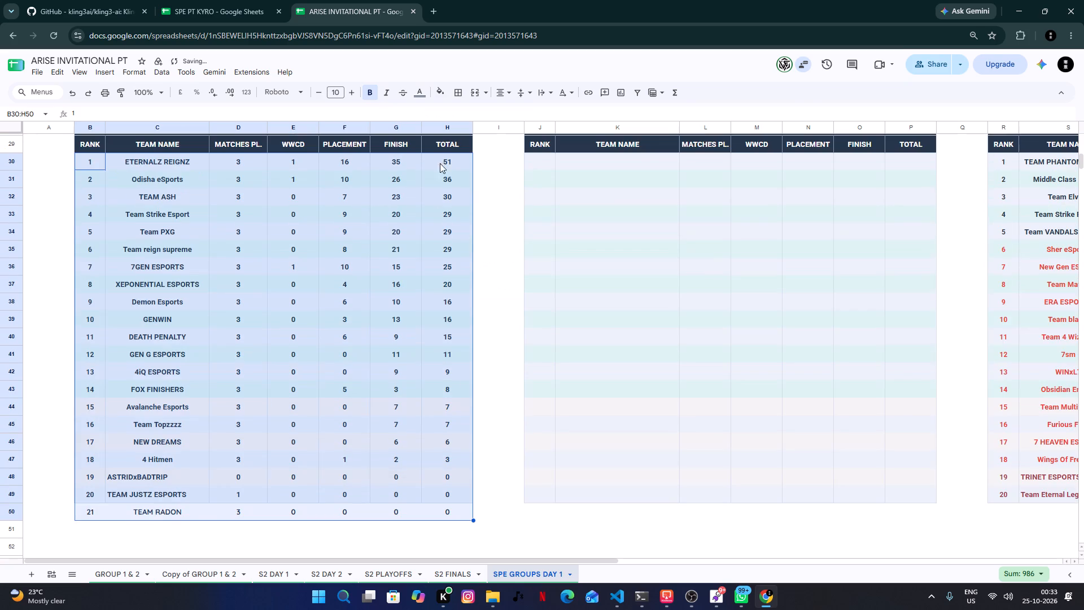
Centre-align the GROUP - 5 standings B30:H50 horizontally.
{"action": "left_click", "coordinate": [510, 85]}
{"action": "left_click", "coordinate": [521, 117]}
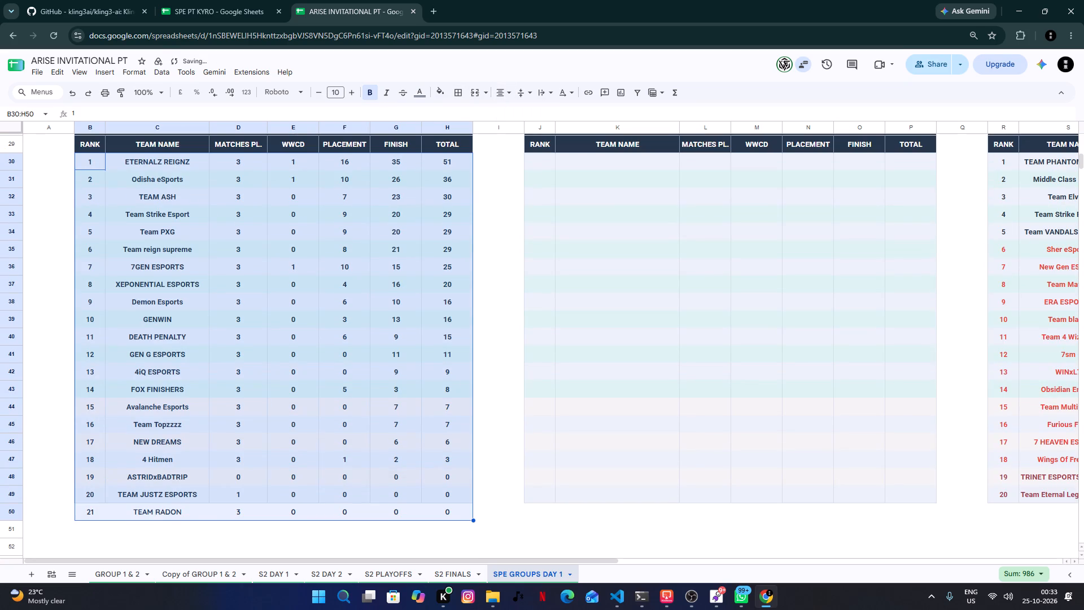
{"action": "left_click", "coordinate": [397, 341]}
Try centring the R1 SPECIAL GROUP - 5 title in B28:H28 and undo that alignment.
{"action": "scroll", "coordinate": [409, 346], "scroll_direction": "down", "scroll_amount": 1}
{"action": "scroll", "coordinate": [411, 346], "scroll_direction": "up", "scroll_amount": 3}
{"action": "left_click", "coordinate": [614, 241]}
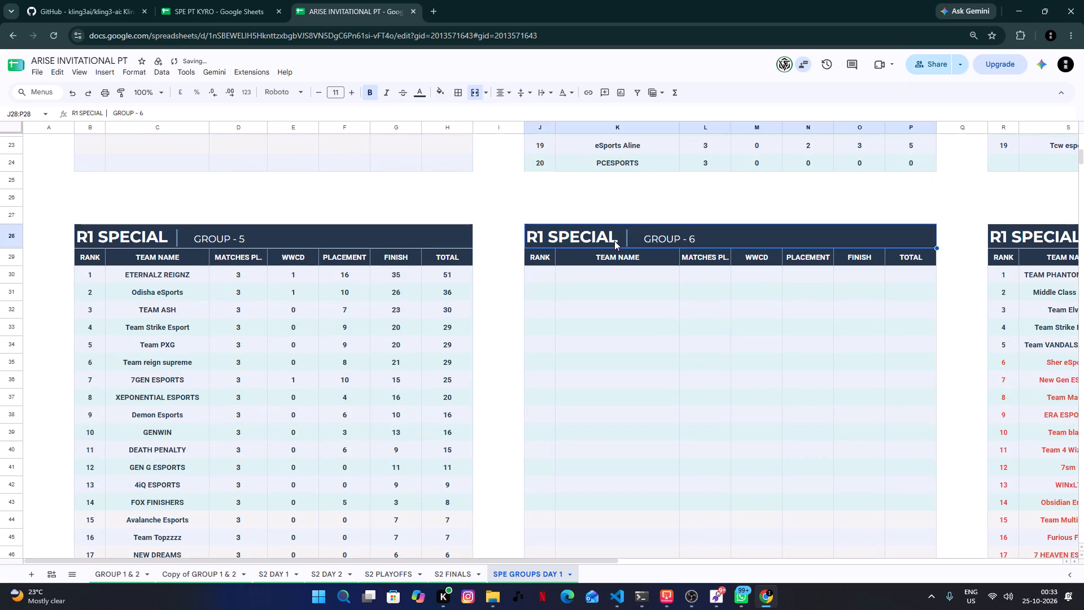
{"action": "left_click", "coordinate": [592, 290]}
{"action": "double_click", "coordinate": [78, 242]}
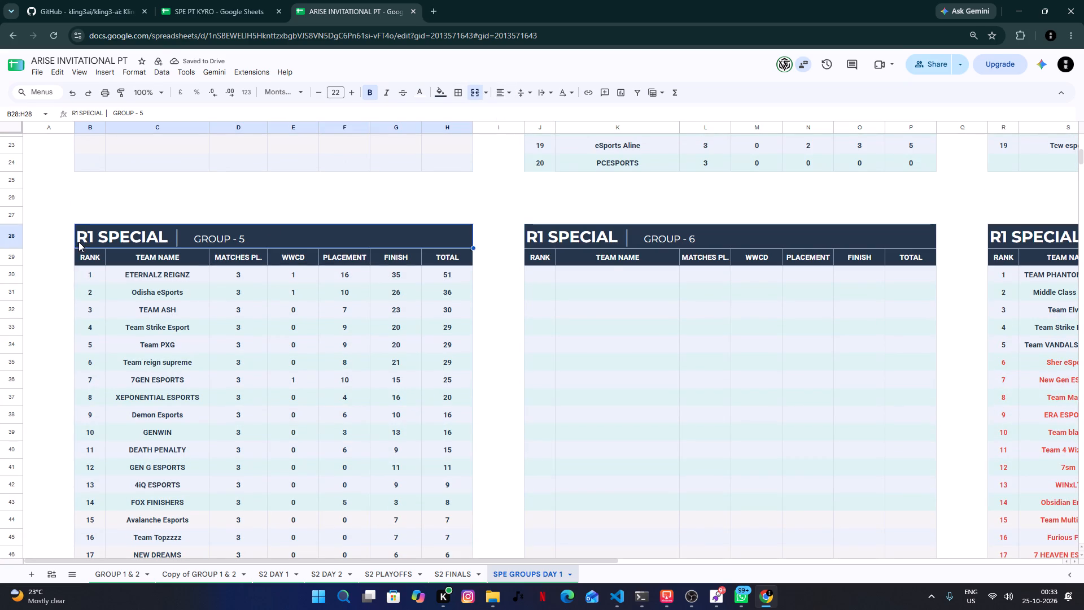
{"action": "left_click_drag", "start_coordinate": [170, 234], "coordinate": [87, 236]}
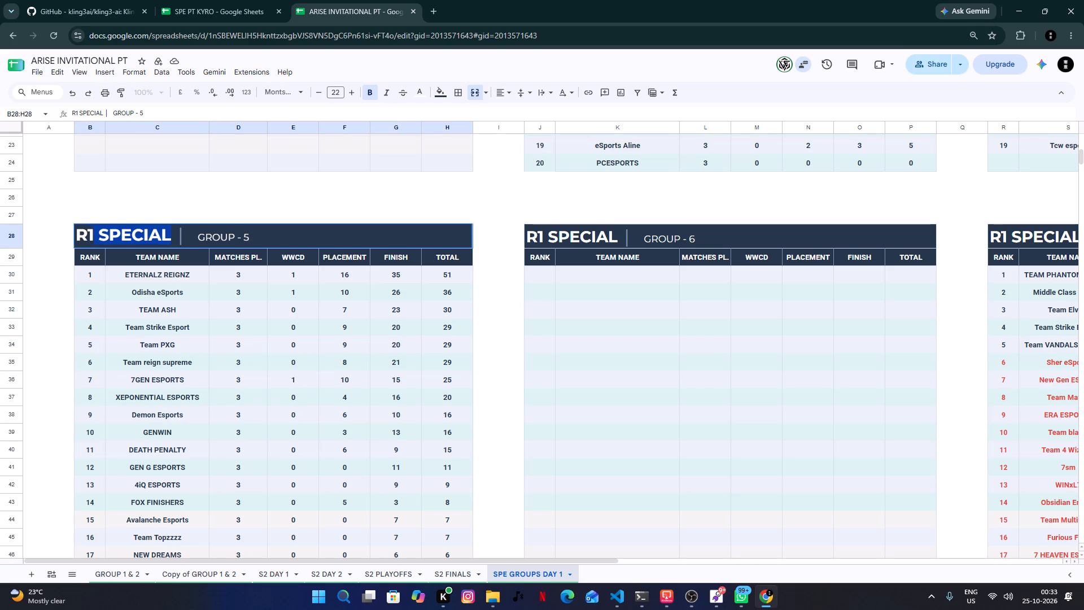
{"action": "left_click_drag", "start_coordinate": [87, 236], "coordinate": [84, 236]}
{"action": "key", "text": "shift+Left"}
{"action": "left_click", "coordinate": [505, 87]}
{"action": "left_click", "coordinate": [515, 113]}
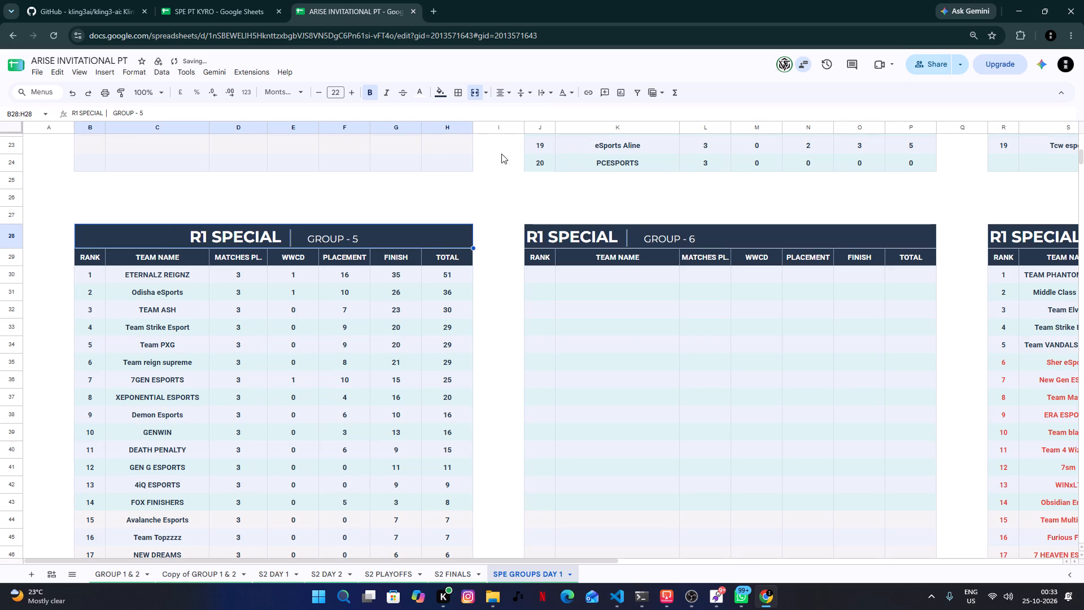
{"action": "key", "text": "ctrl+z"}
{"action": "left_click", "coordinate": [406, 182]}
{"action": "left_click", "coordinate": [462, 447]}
Centre-align the GROUP - 7 standings R30:X49 horizontally.
{"action": "scroll", "coordinate": [477, 534], "scroll_direction": "down", "scroll_amount": 2}
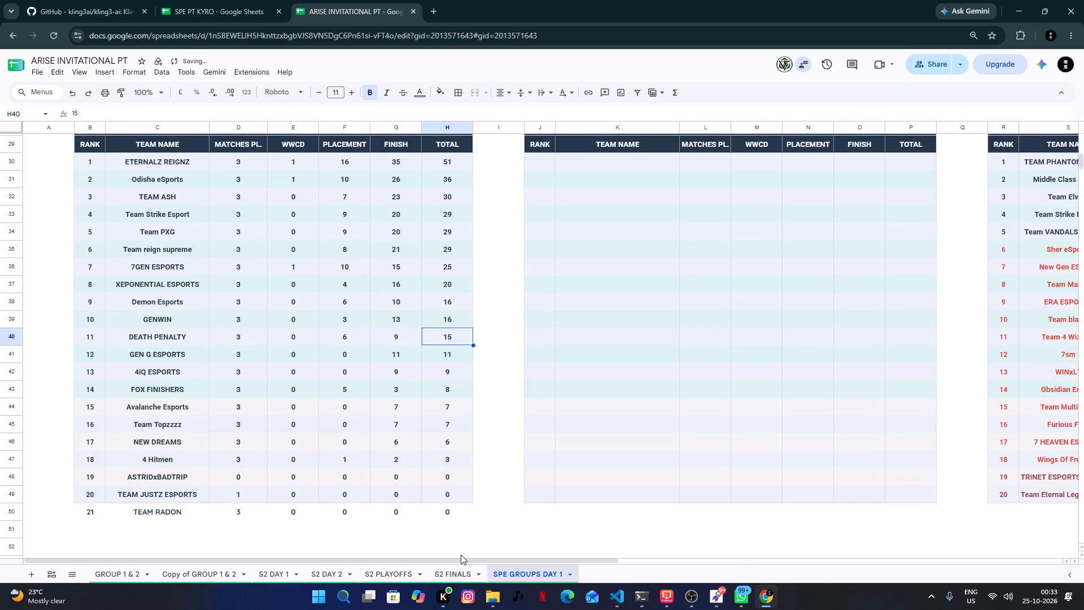
{"action": "left_click_drag", "start_coordinate": [467, 561], "coordinate": [821, 551]}
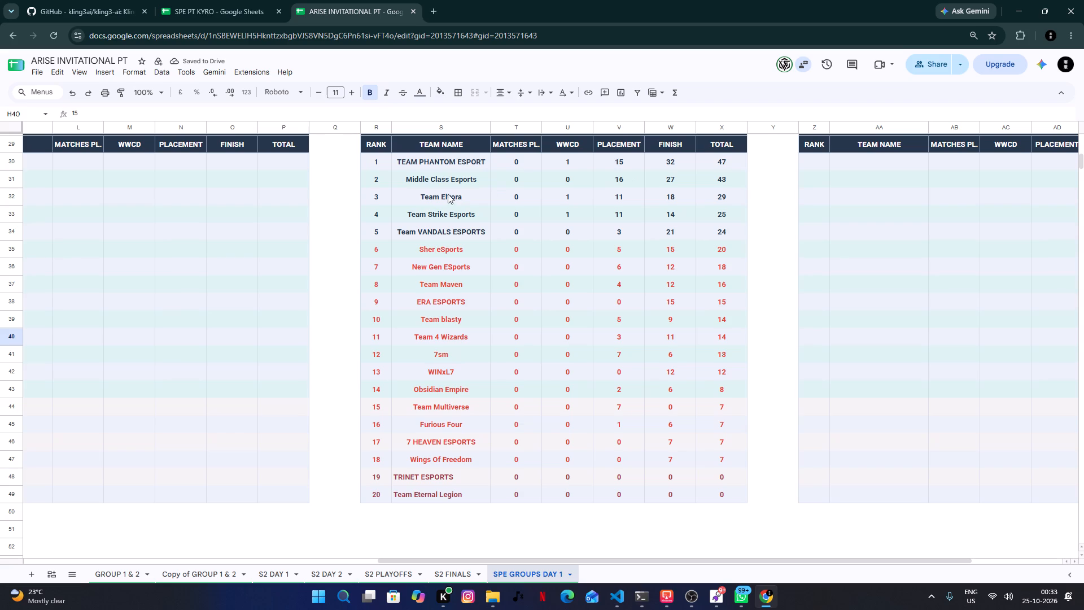
{"action": "left_click", "coordinate": [378, 165]}
{"action": "left_click", "coordinate": [702, 509], "text": "shift"}
{"action": "left_click", "coordinate": [705, 507], "text": "shift"}
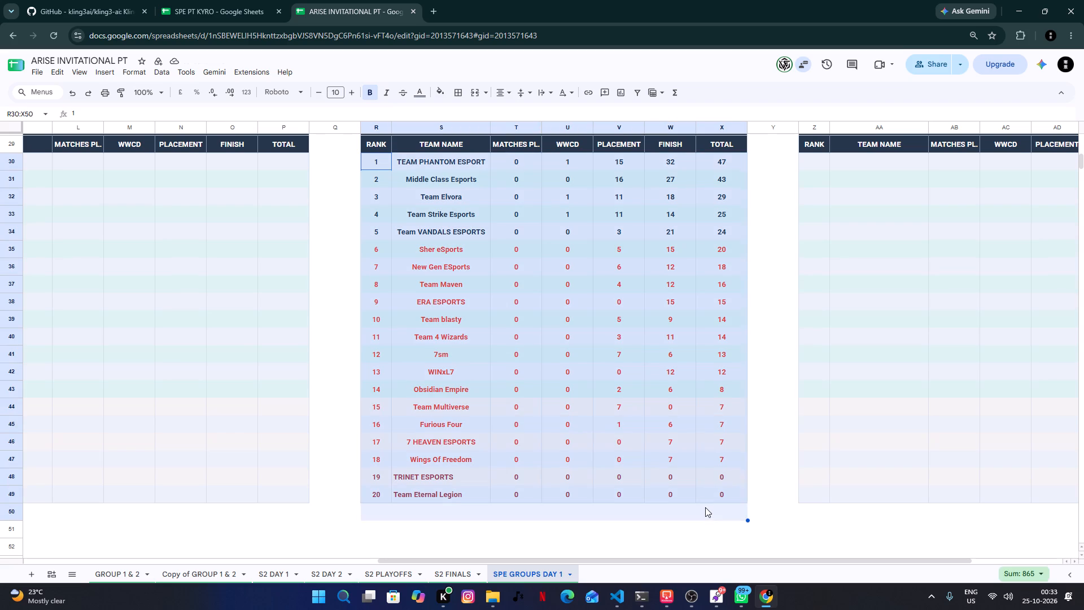
{"action": "key", "text": "shift+Up"}
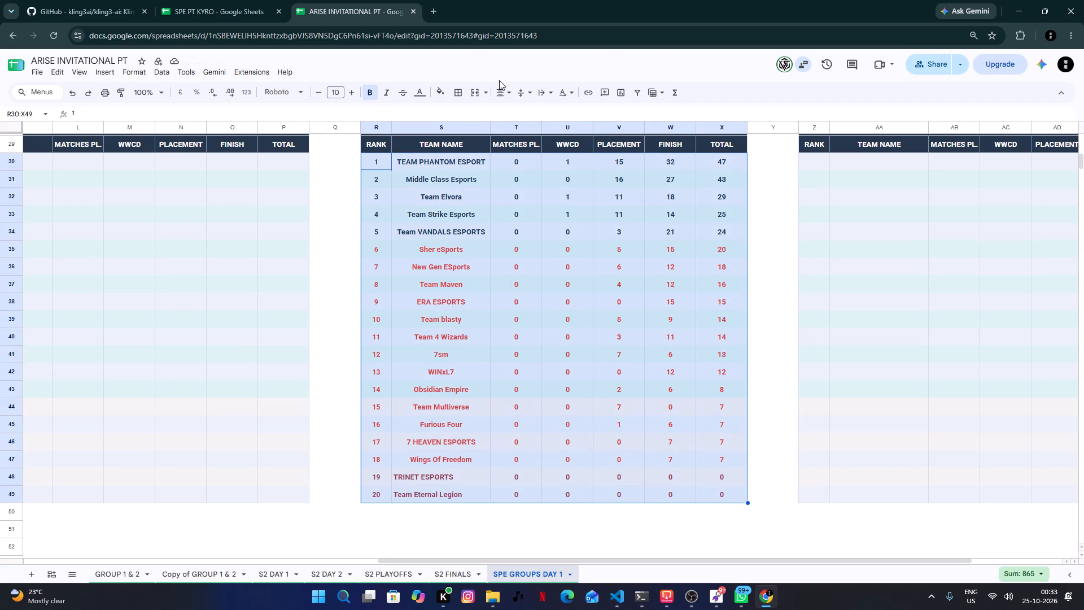
{"action": "left_click", "coordinate": [500, 94]}
{"action": "left_click", "coordinate": [519, 121]}
{"action": "left_click", "coordinate": [519, 114]}
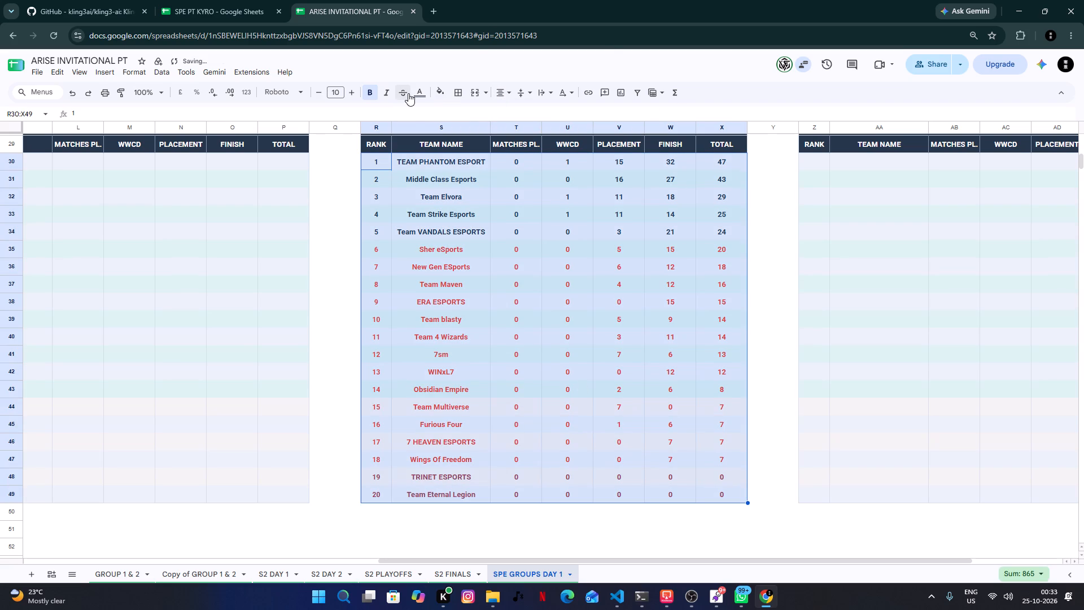
Set the text colour of the GROUP - 7 standings R30:X49 to the custom dark navy.
{"action": "left_click", "coordinate": [412, 93]}
{"action": "left_click", "coordinate": [451, 261]}
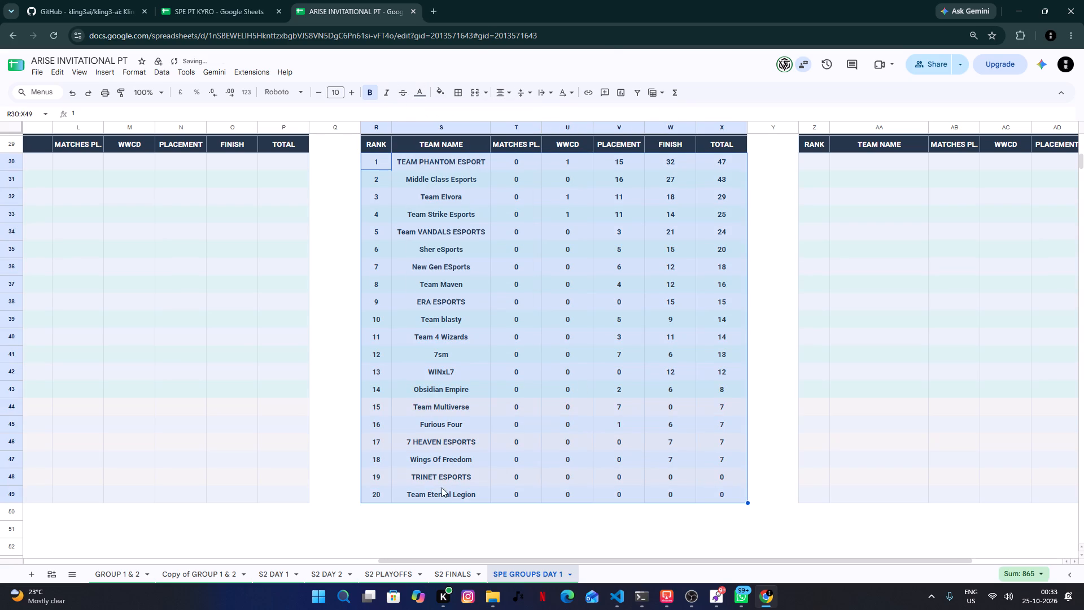
Use Find and replace to replace every TEAM with an empty value across all sheets.
{"action": "left_click_drag", "start_coordinate": [461, 560], "coordinate": [614, 554]}
{"action": "left_click", "coordinate": [614, 553]}
{"action": "scroll", "coordinate": [554, 517], "scroll_direction": "up", "scroll_amount": 7}
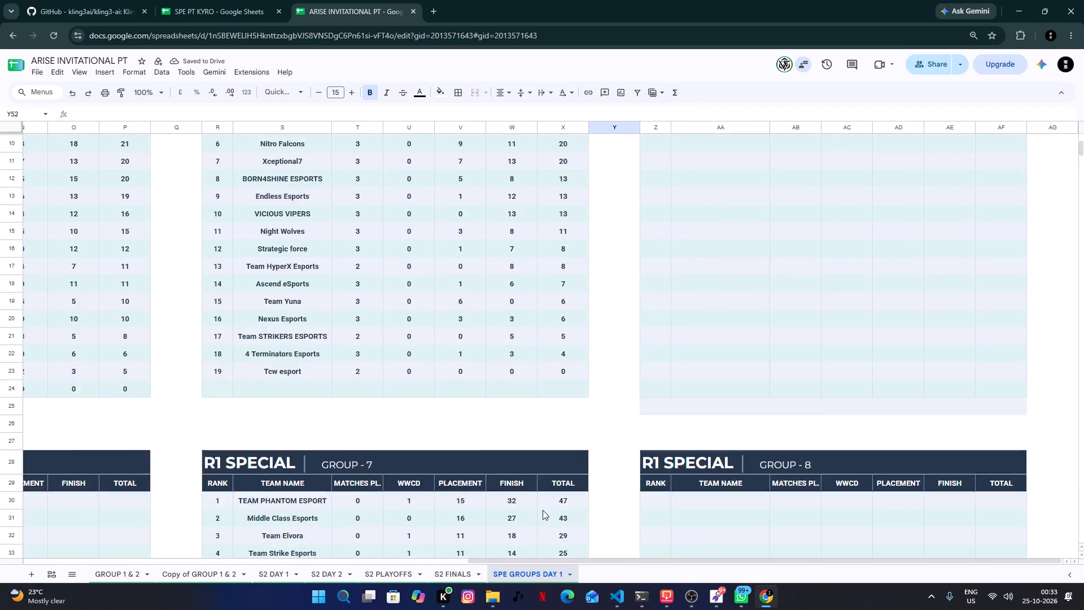
{"action": "scroll", "coordinate": [543, 510], "scroll_direction": "up", "scroll_amount": 3}
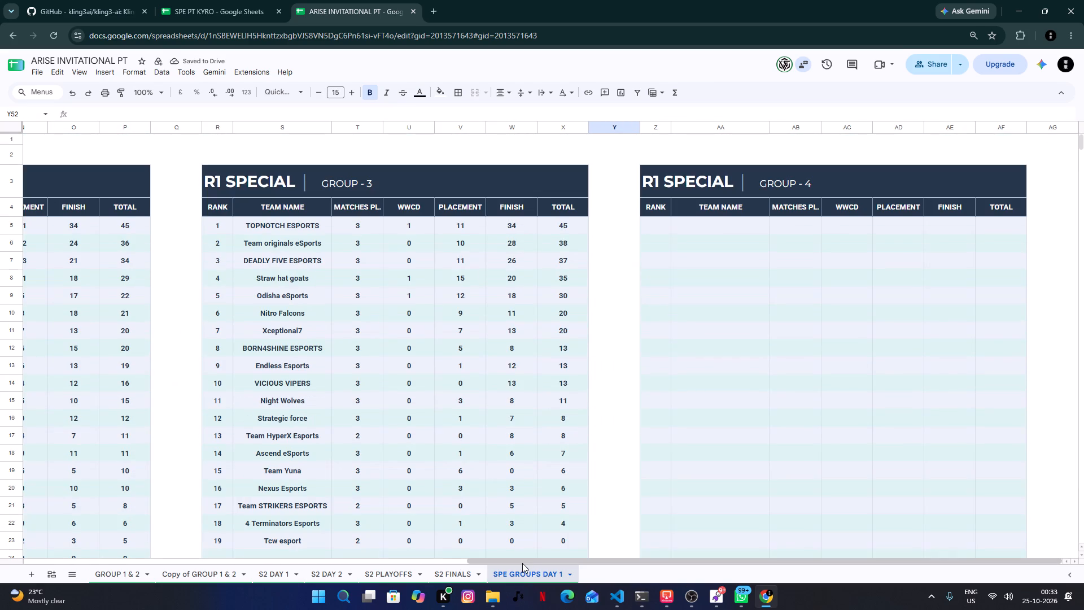
{"action": "key", "text": "ctrl+f"}
{"action": "type", "text": "te"}
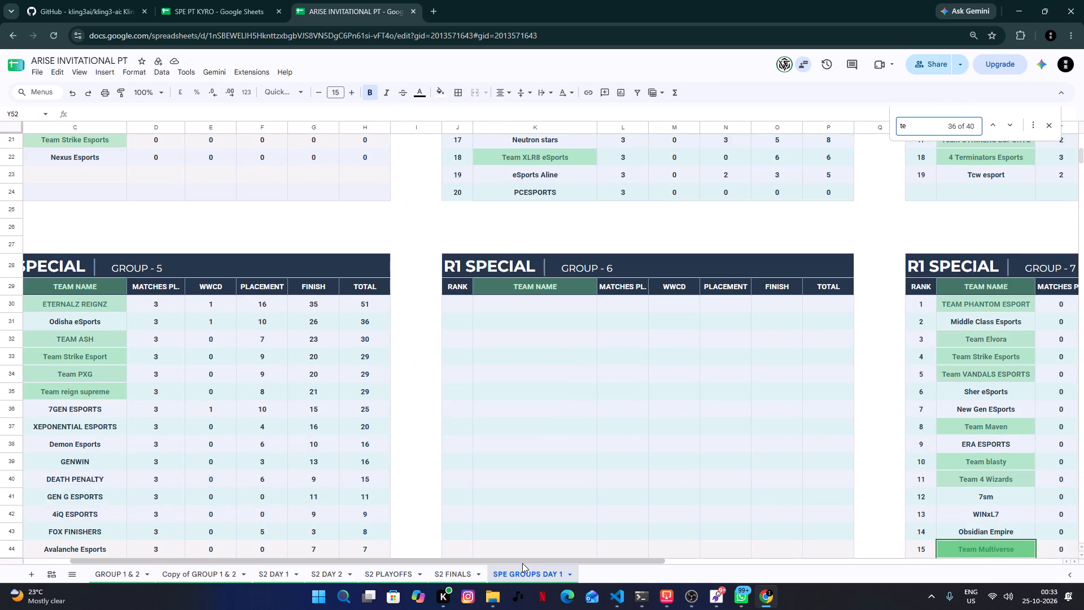
{"action": "key", "text": "BackSpace"}
{"action": "key", "text": "BackSpace"}
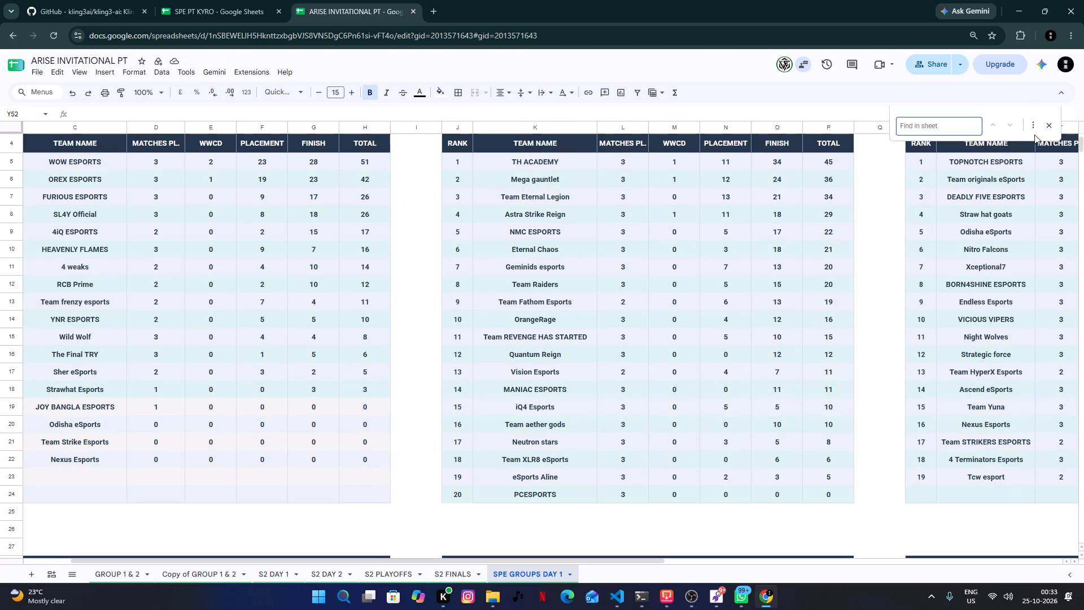
{"action": "left_click", "coordinate": [1034, 124]}
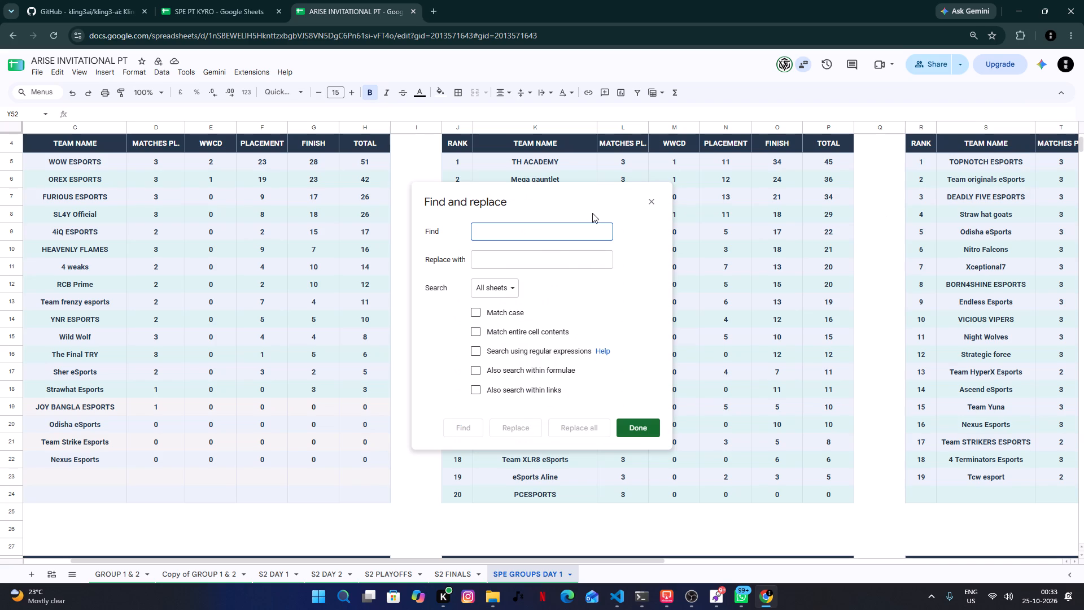
{"action": "key", "text": "r"}
{"action": "key", "text": "BackSpace"}
{"action": "type", "text": "TEAM"}
{"action": "left_click", "coordinate": [582, 430]}
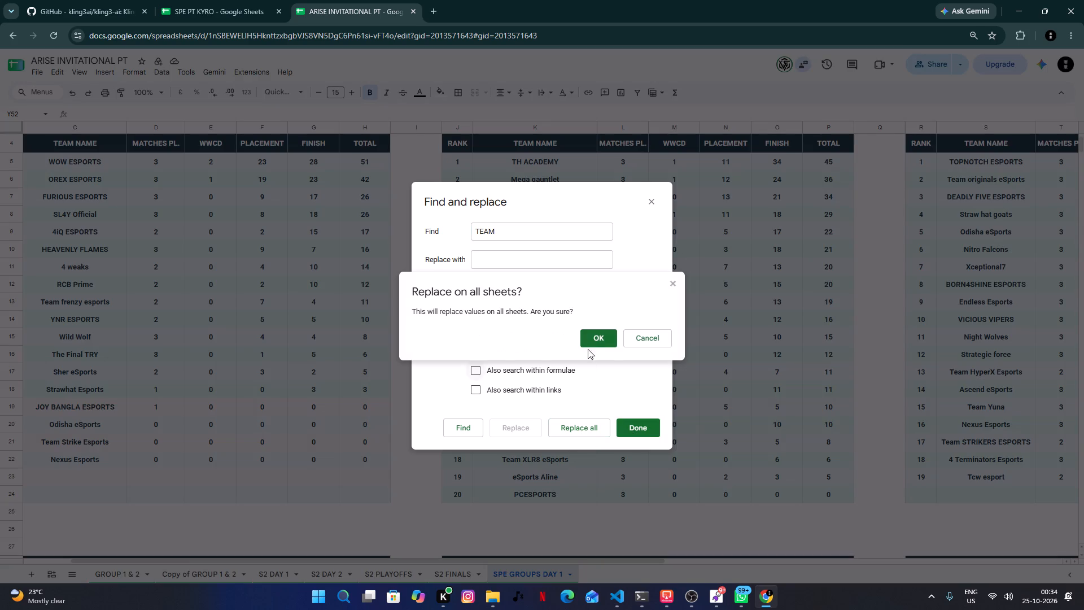
{"action": "left_click", "coordinate": [588, 338]}
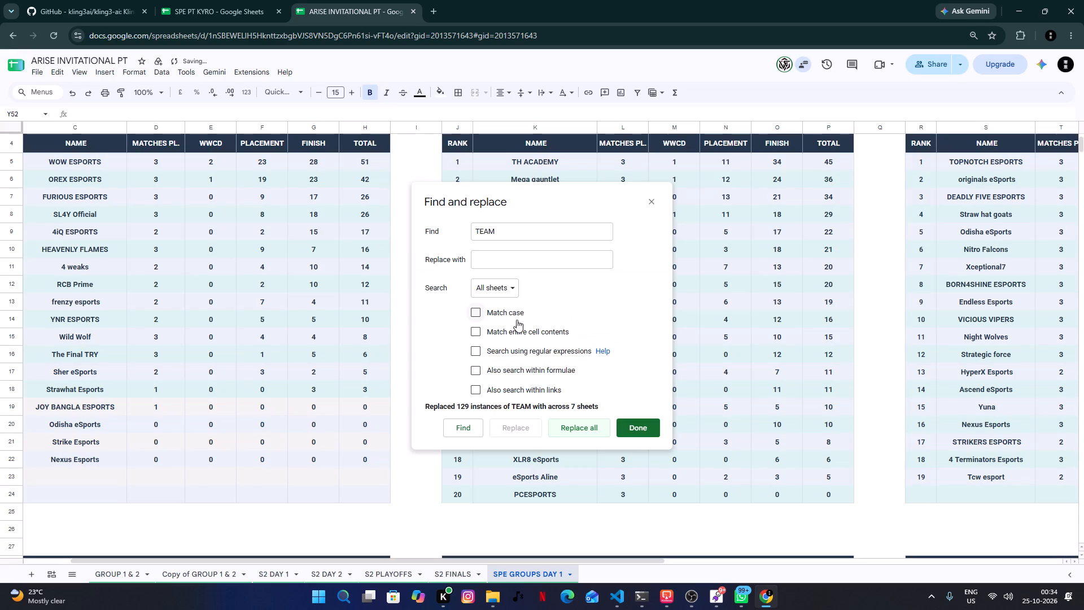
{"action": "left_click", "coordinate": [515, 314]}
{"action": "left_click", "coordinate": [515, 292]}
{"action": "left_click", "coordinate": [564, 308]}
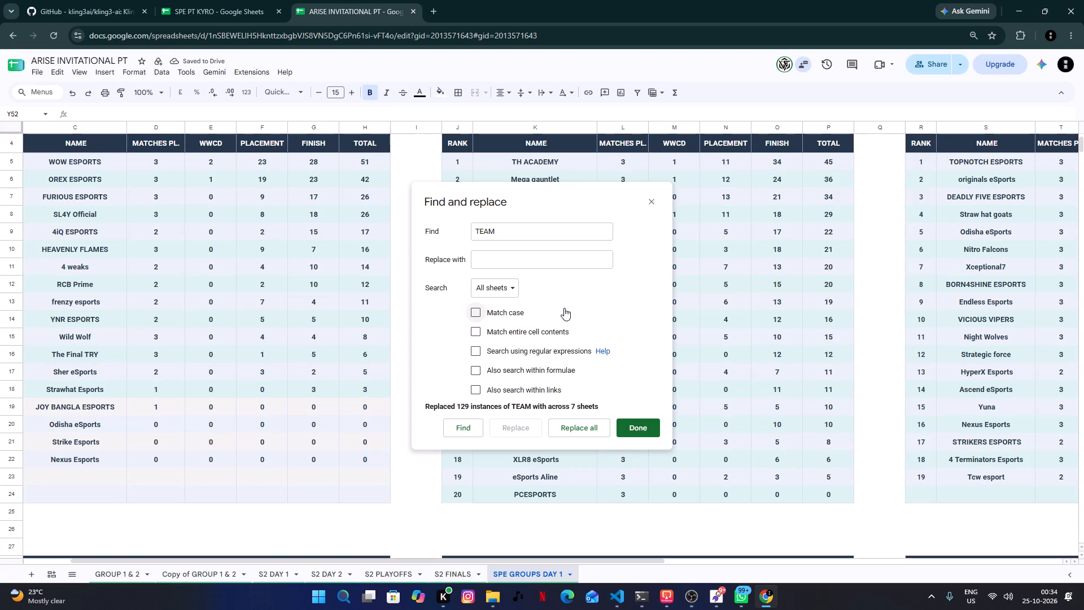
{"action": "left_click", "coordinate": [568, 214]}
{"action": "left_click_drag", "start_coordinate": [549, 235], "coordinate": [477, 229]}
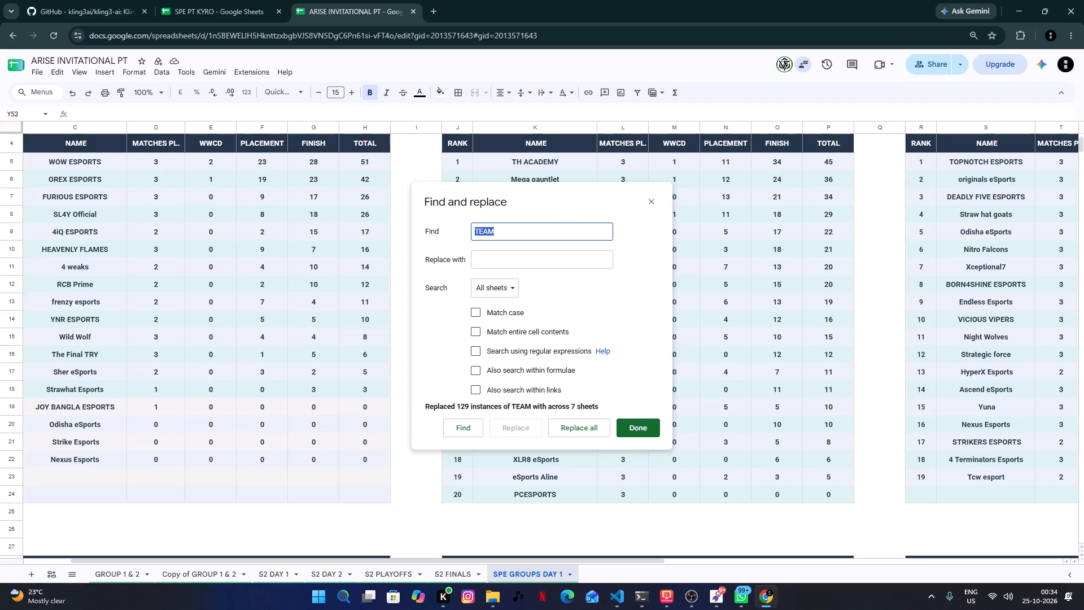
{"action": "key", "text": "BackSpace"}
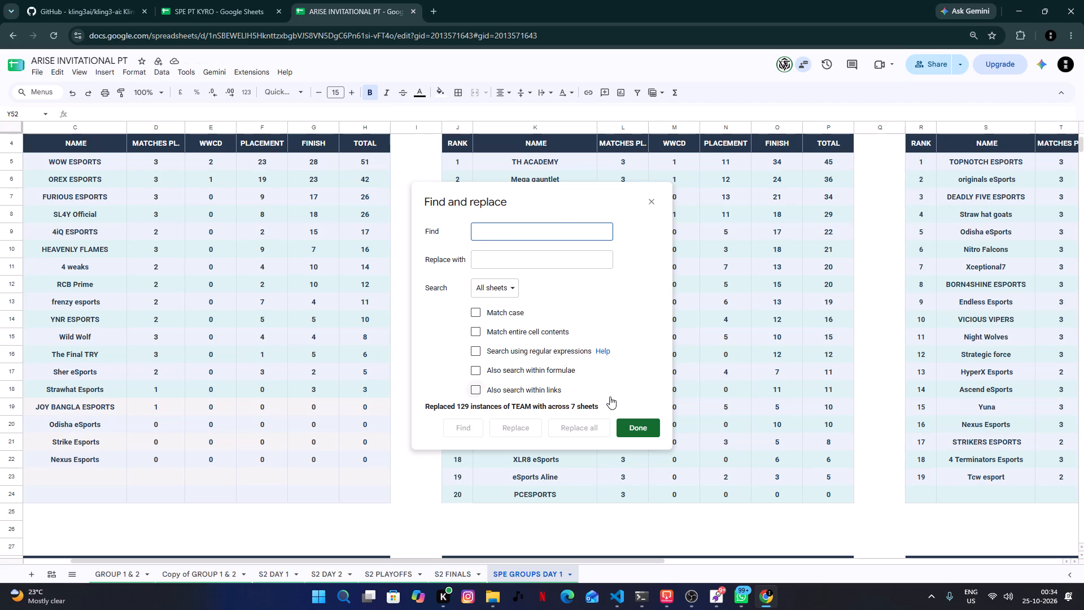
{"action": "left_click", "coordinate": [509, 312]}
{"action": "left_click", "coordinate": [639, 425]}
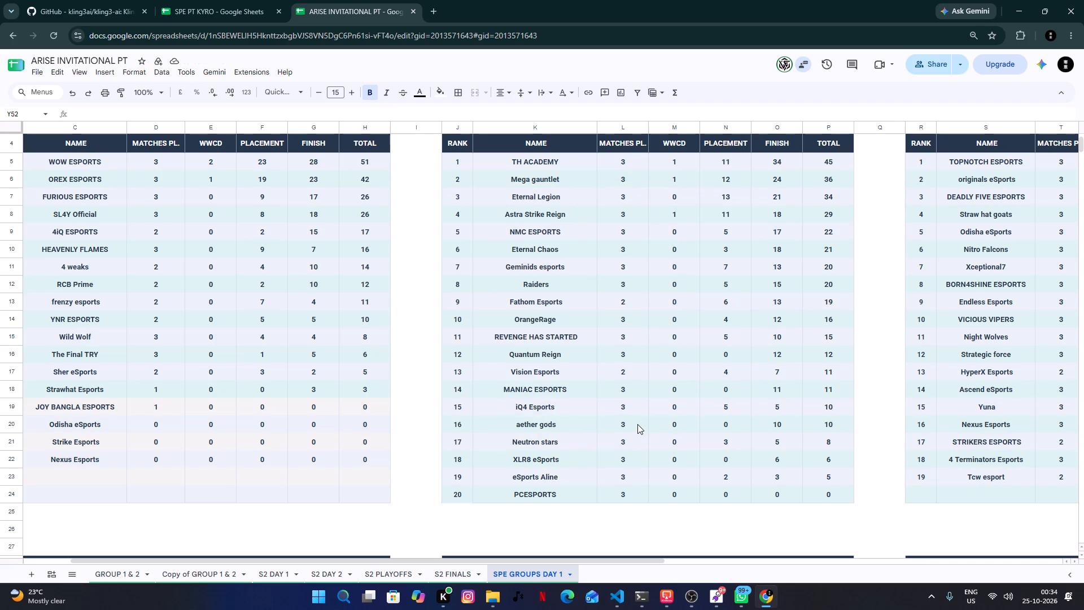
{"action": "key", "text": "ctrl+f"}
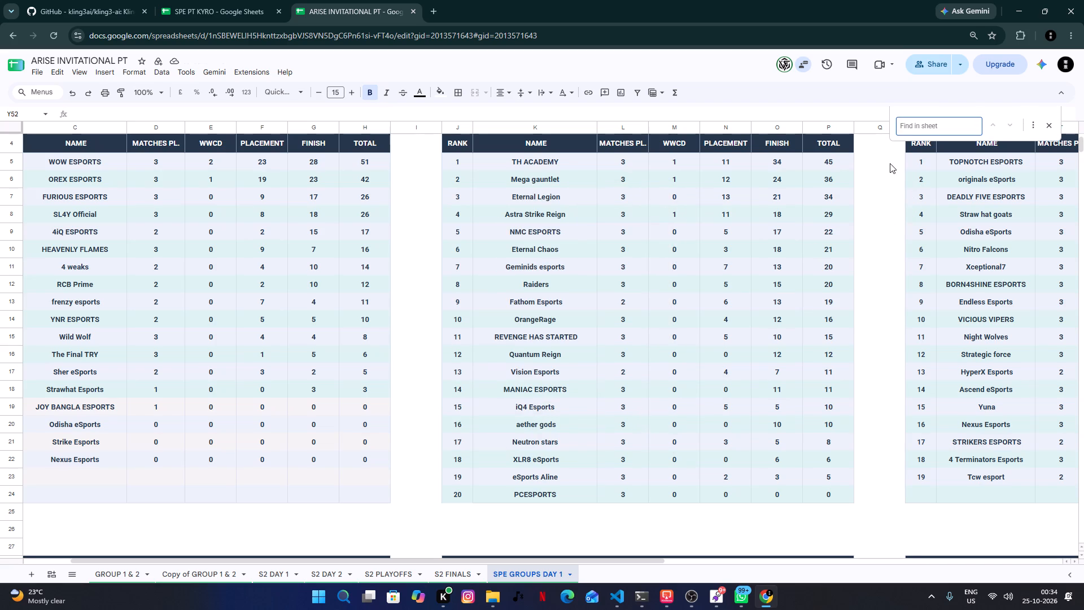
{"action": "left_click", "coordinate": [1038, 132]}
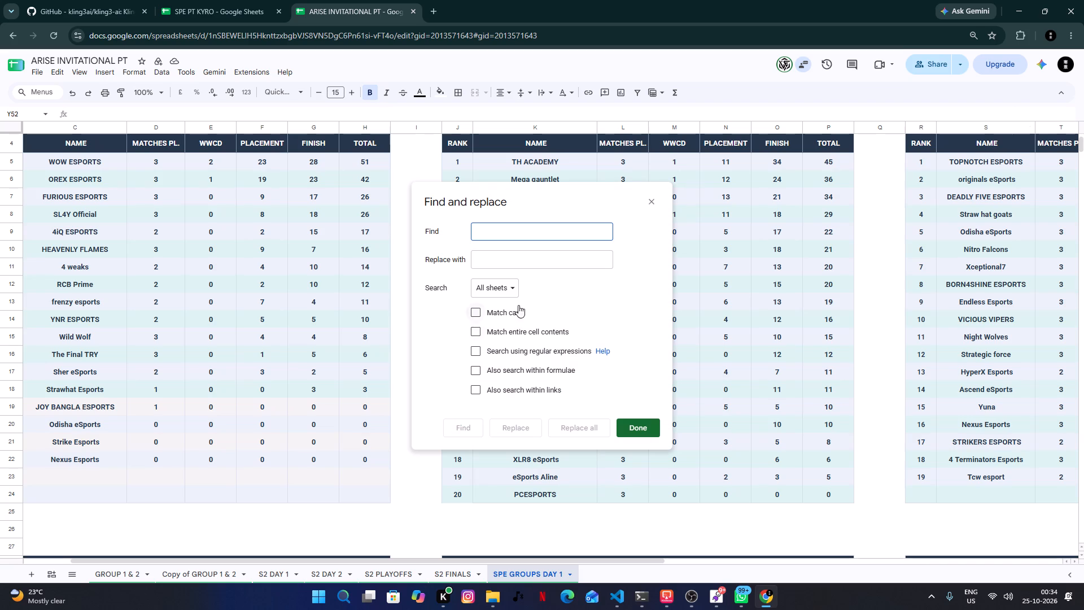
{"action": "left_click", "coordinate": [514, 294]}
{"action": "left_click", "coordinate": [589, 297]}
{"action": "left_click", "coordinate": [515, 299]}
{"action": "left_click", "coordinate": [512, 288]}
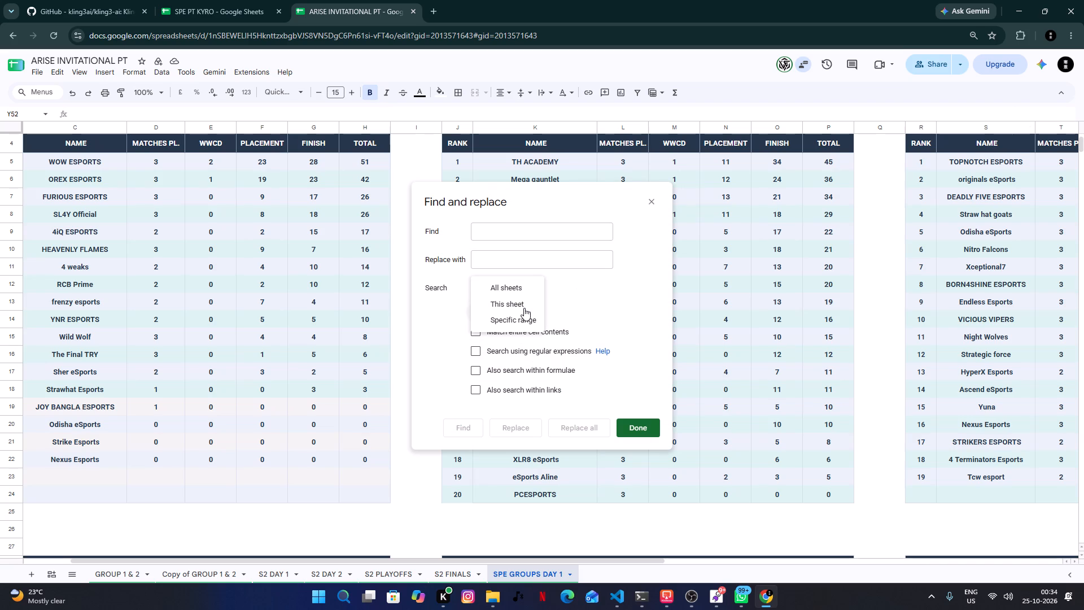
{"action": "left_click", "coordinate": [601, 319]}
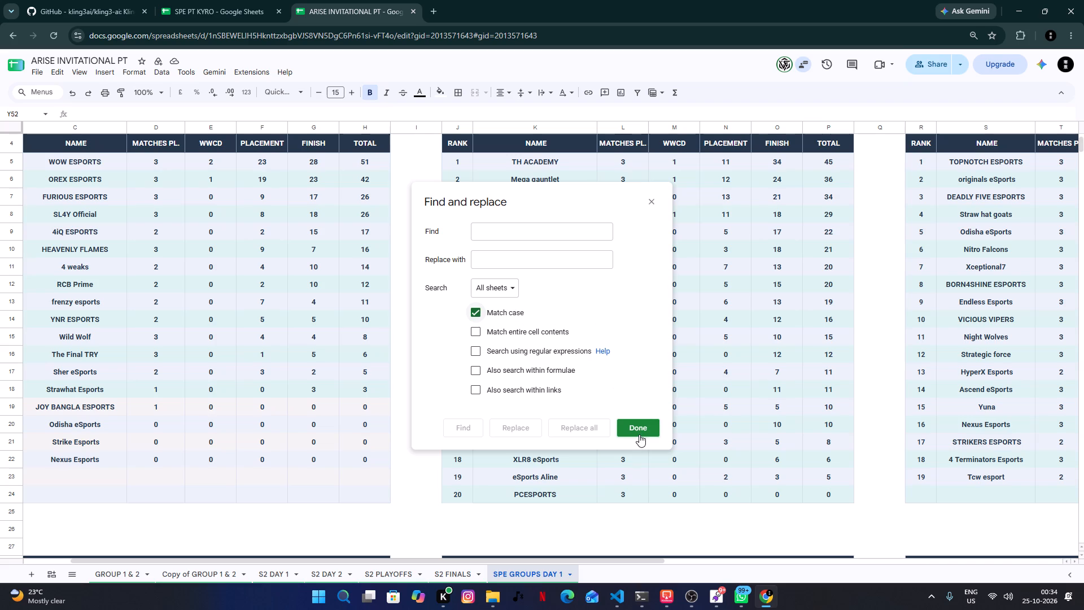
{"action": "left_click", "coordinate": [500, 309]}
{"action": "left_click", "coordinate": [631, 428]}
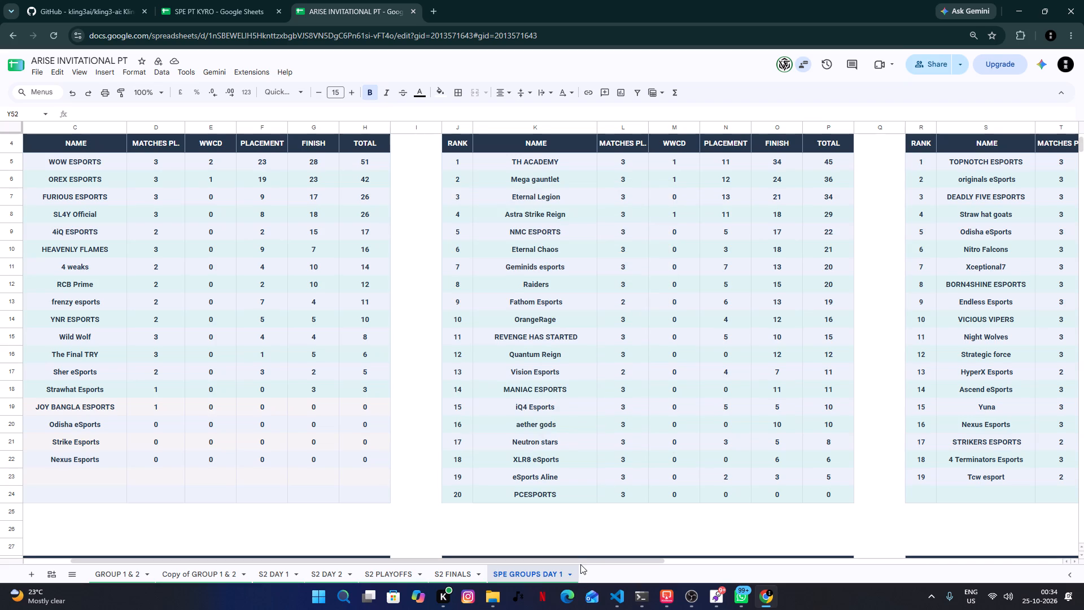
Review the team names and standings across the R1 SPECIAL group tables on SPE GROUPS DAY 1.
{"action": "left_click_drag", "start_coordinate": [582, 559], "coordinate": [470, 537]}
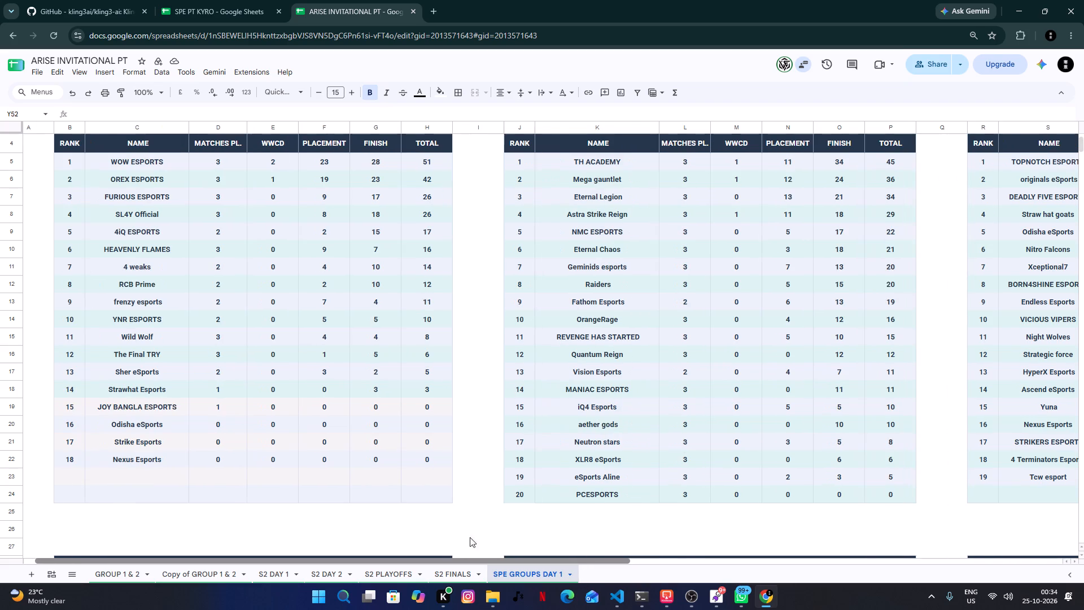
{"action": "left_click_drag", "start_coordinate": [470, 537], "coordinate": [410, 527]}
{"action": "left_click_drag", "start_coordinate": [410, 527], "coordinate": [410, 526]}
{"action": "left_click_drag", "start_coordinate": [410, 526], "coordinate": [782, 537]}
{"action": "scroll", "coordinate": [471, 411], "scroll_direction": "down", "scroll_amount": 8}
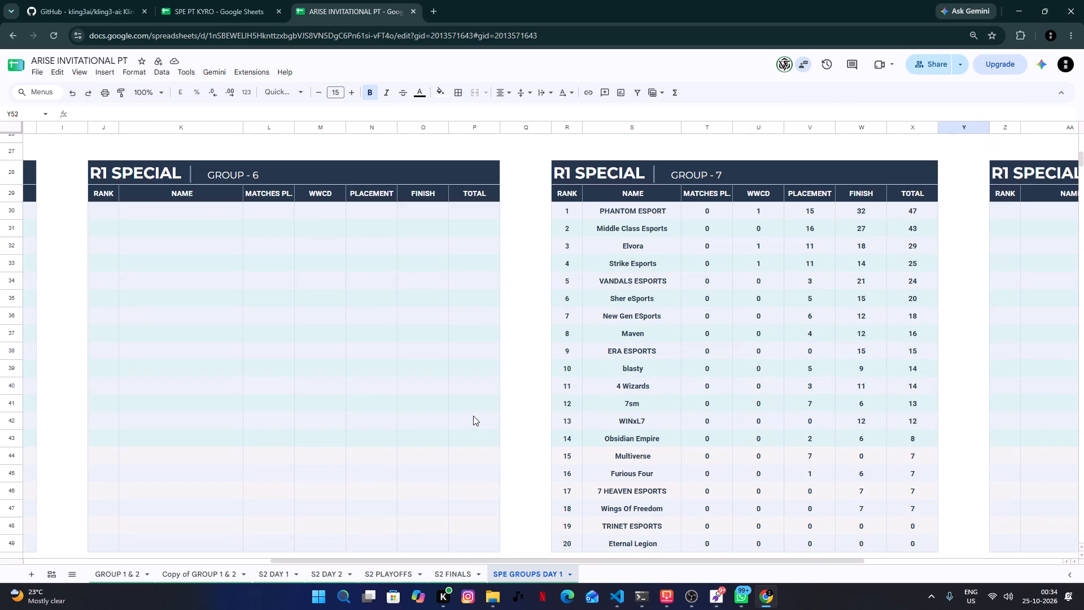
{"action": "left_click_drag", "start_coordinate": [501, 560], "coordinate": [444, 556]}
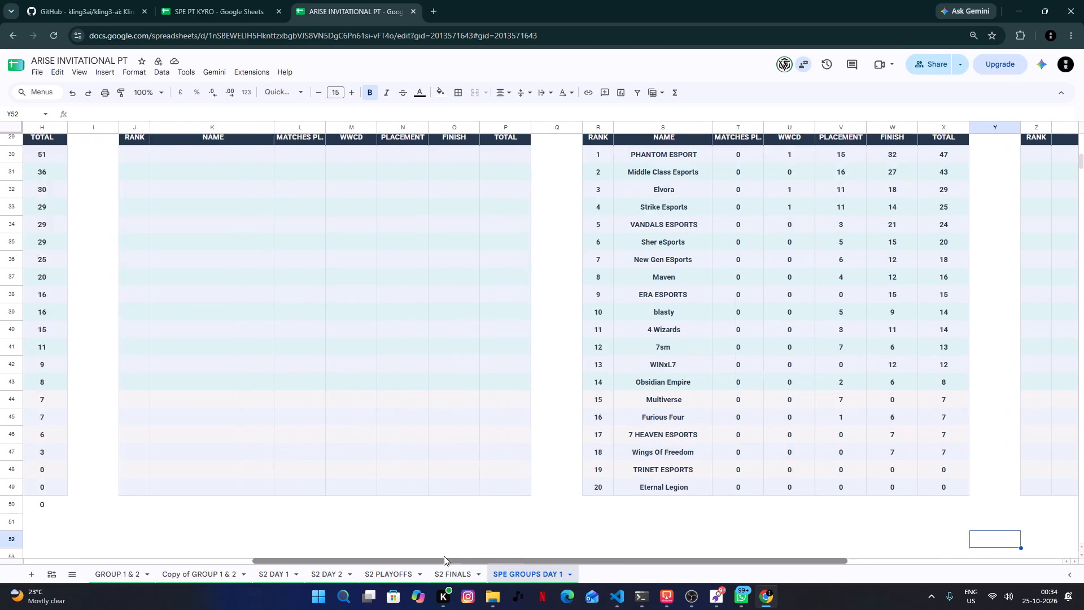
{"action": "left_click_drag", "start_coordinate": [444, 556], "coordinate": [217, 529]}
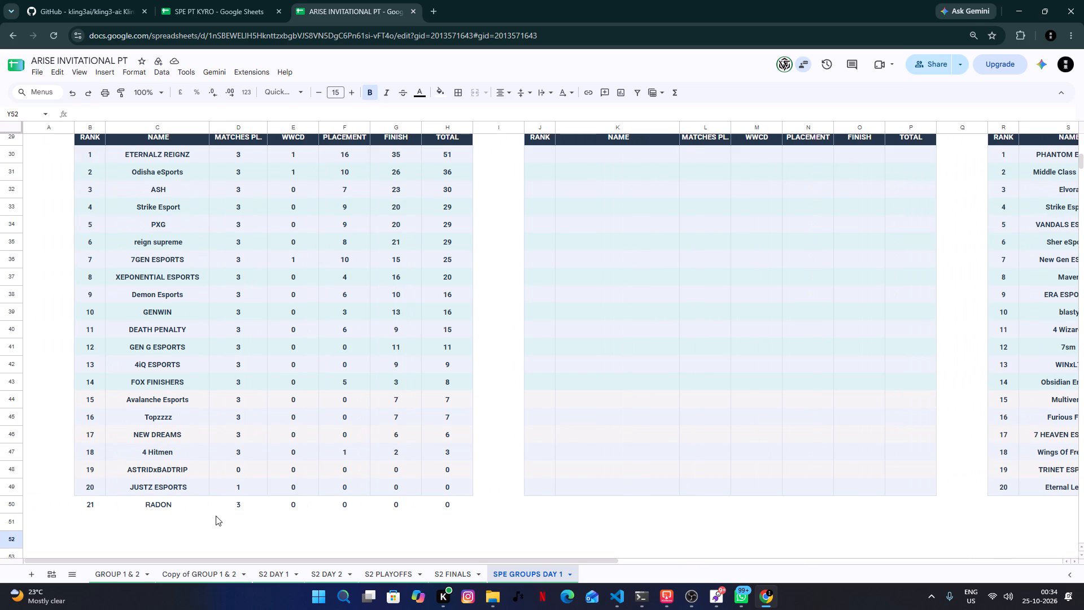
{"action": "scroll", "coordinate": [216, 516], "scroll_direction": "up", "scroll_amount": 4}
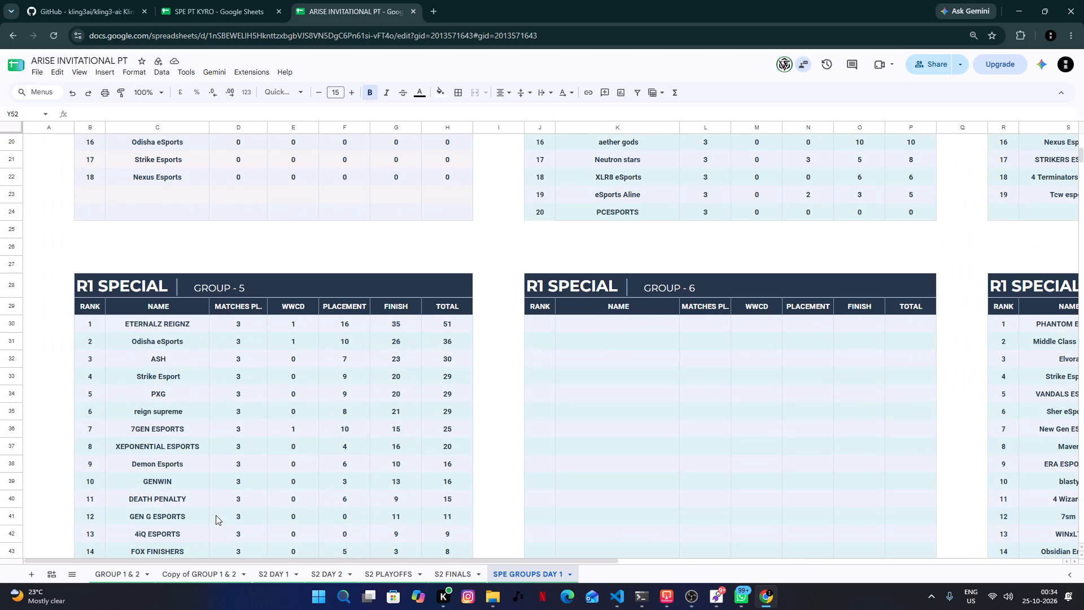
{"action": "scroll", "coordinate": [216, 515], "scroll_direction": "up", "scroll_amount": 1}
{"action": "scroll", "coordinate": [216, 515], "scroll_direction": "down", "scroll_amount": 3}
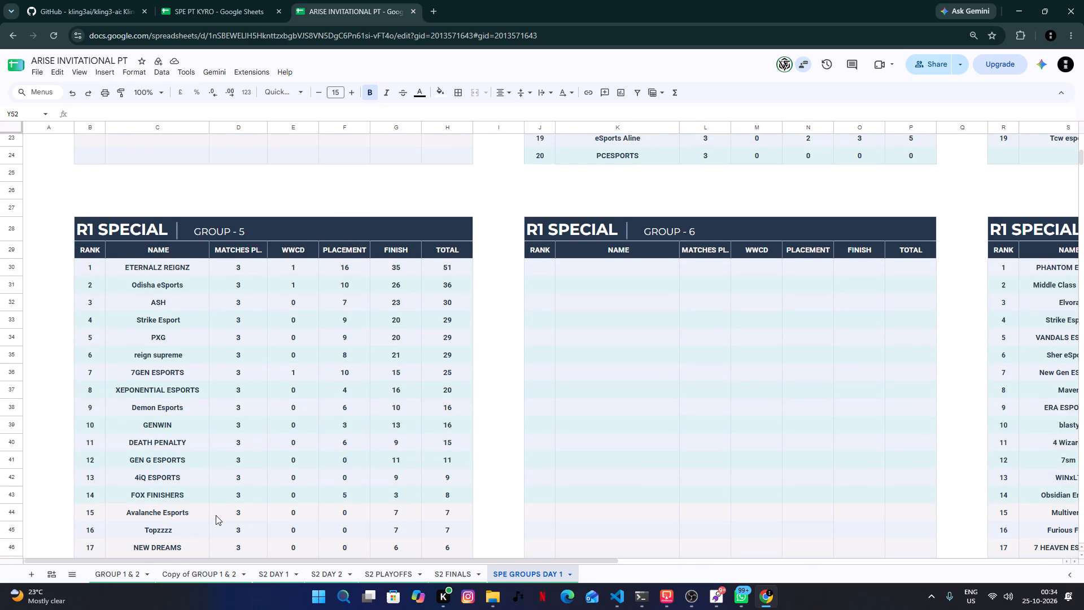
{"action": "scroll", "coordinate": [219, 515], "scroll_direction": "up", "scroll_amount": 13}
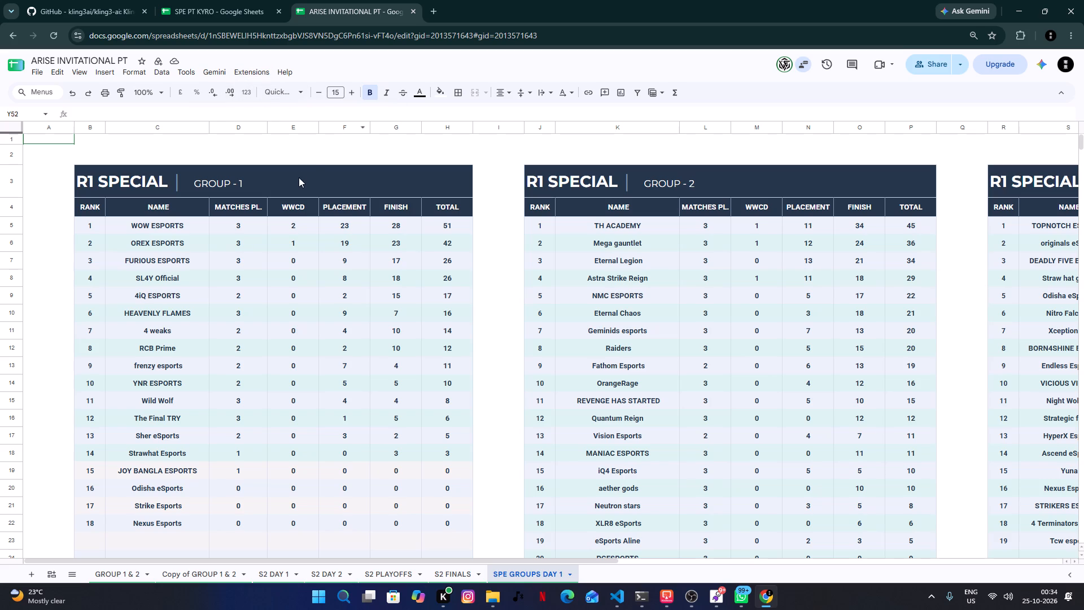
Set the font of the RADON team name in C50, below the GROUP - 5 table, to Roboto.
{"action": "left_click", "coordinate": [612, 236]}
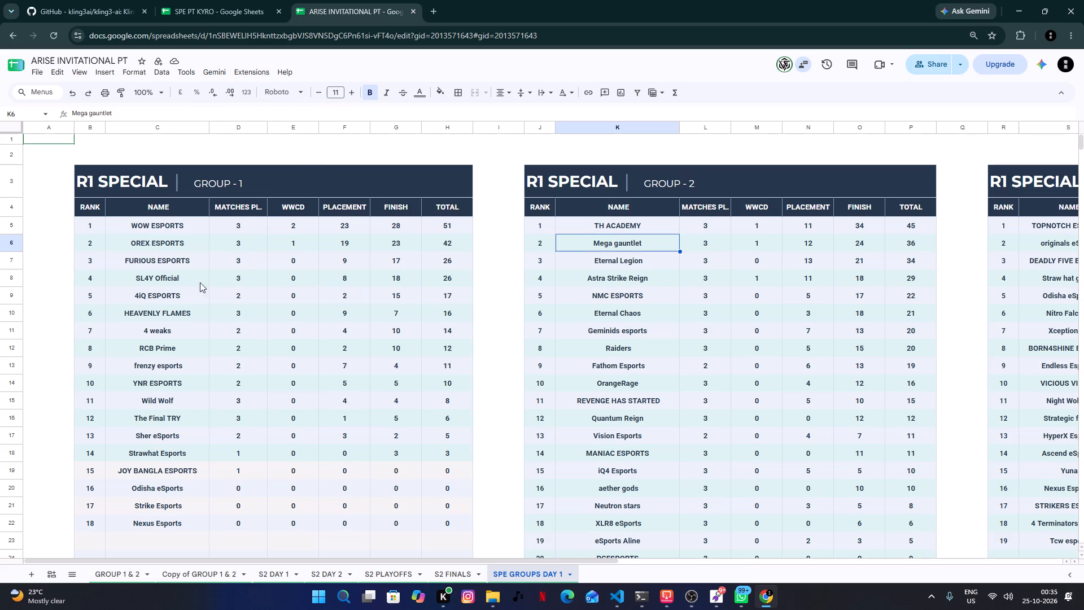
{"action": "left_click", "coordinate": [191, 282]}
{"action": "scroll", "coordinate": [191, 282], "scroll_direction": "down", "scroll_amount": 6}
{"action": "scroll", "coordinate": [146, 402], "scroll_direction": "down", "scroll_amount": 4}
{"action": "scroll", "coordinate": [141, 399], "scroll_direction": "up", "scroll_amount": 3}
{"action": "scroll", "coordinate": [169, 274], "scroll_direction": "up", "scroll_amount": 1}
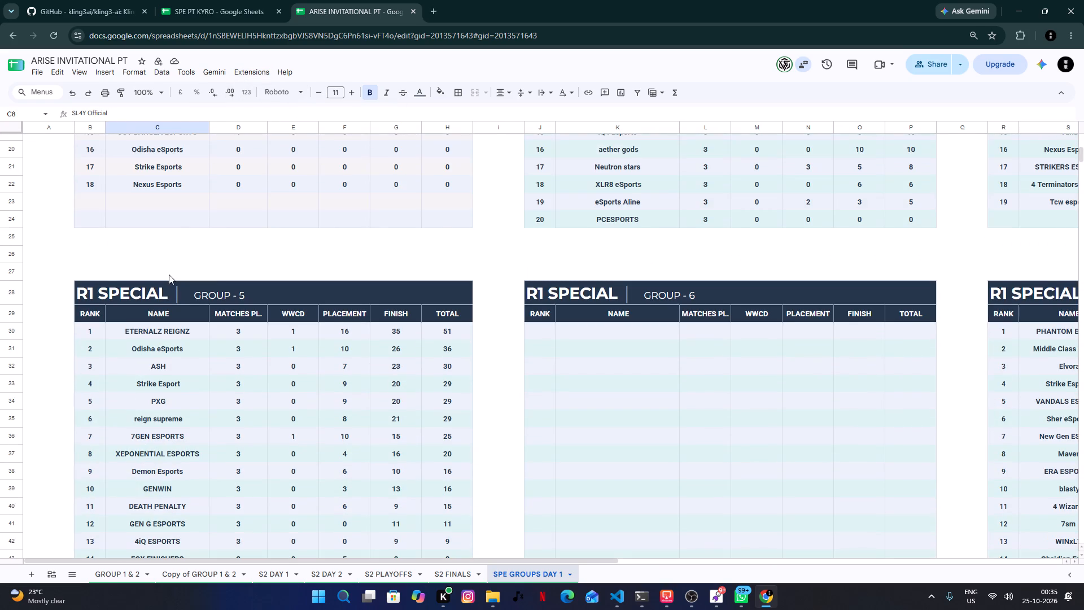
{"action": "left_click", "coordinate": [177, 177]}
{"action": "scroll", "coordinate": [177, 212], "scroll_direction": "down", "scroll_amount": 3}
{"action": "scroll", "coordinate": [132, 453], "scroll_direction": "down", "scroll_amount": 1}
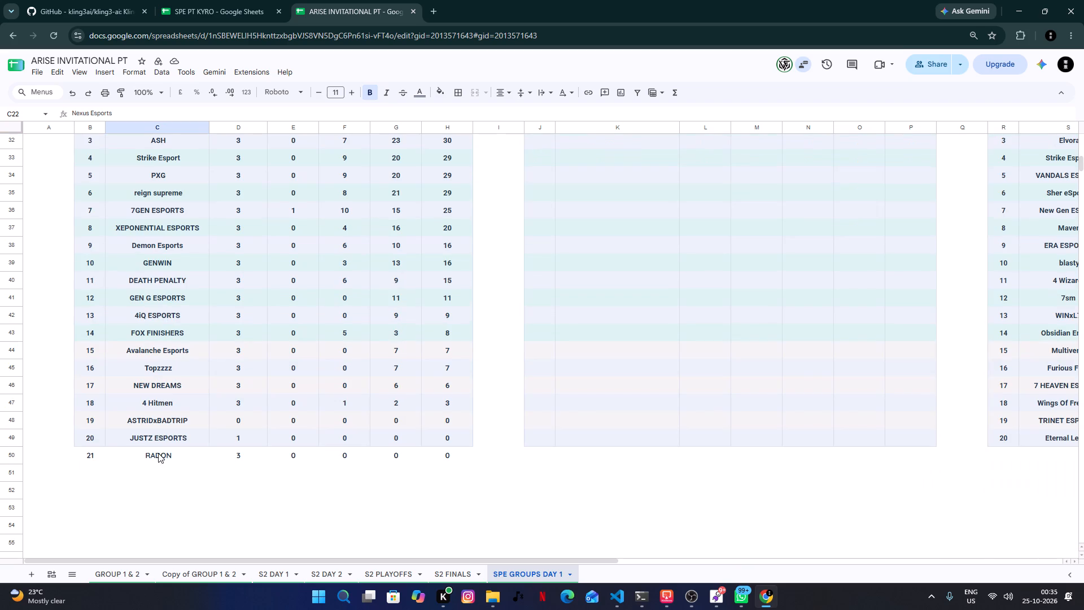
{"action": "left_click", "coordinate": [159, 452]}
{"action": "left_click", "coordinate": [270, 84]}
{"action": "left_click", "coordinate": [272, 88]}
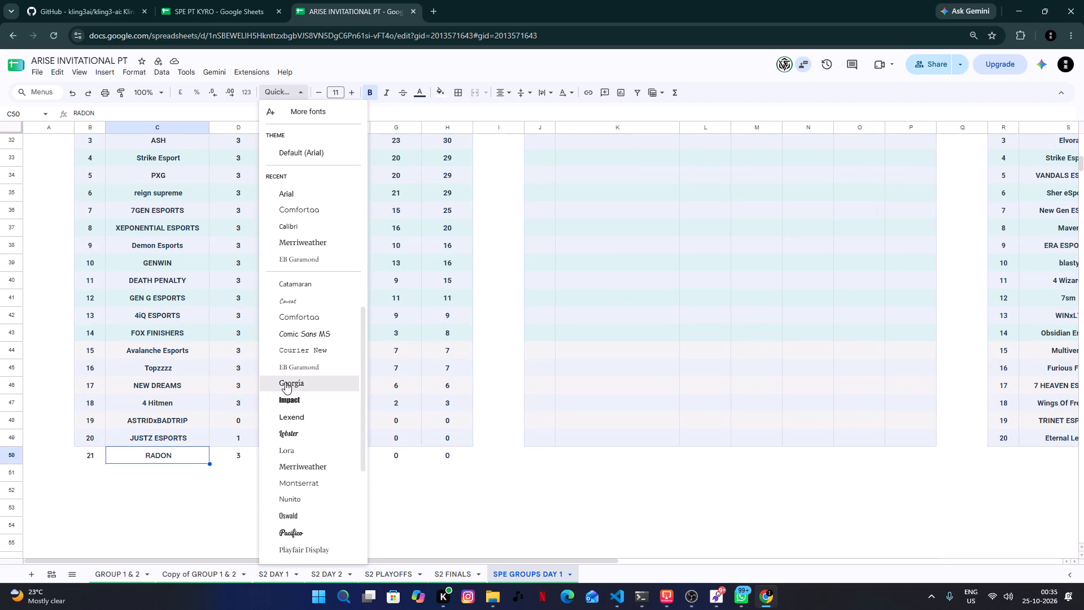
{"action": "scroll", "coordinate": [300, 180], "scroll_direction": "down", "scroll_amount": 4}
{"action": "scroll", "coordinate": [304, 311], "scroll_direction": "down", "scroll_amount": 1}
{"action": "left_click", "coordinate": [314, 467]}
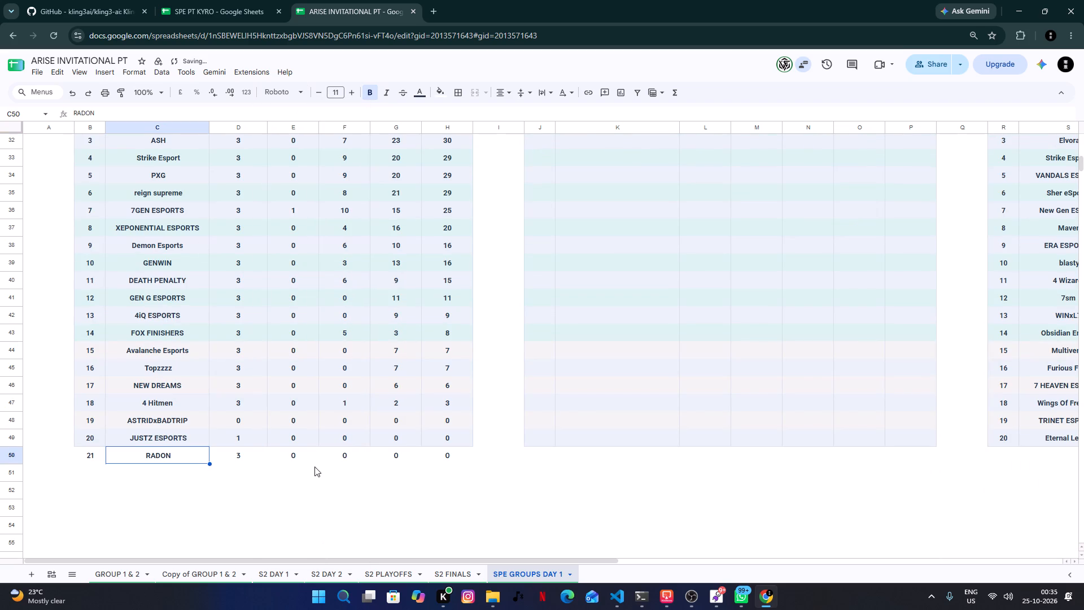
{"action": "left_click", "coordinate": [314, 467]}
Switch to the SPE PT KYRO spreadsheet and check the BLAZE G8 sheet for group standings.
{"action": "scroll", "coordinate": [397, 347], "scroll_direction": "up", "scroll_amount": 10}
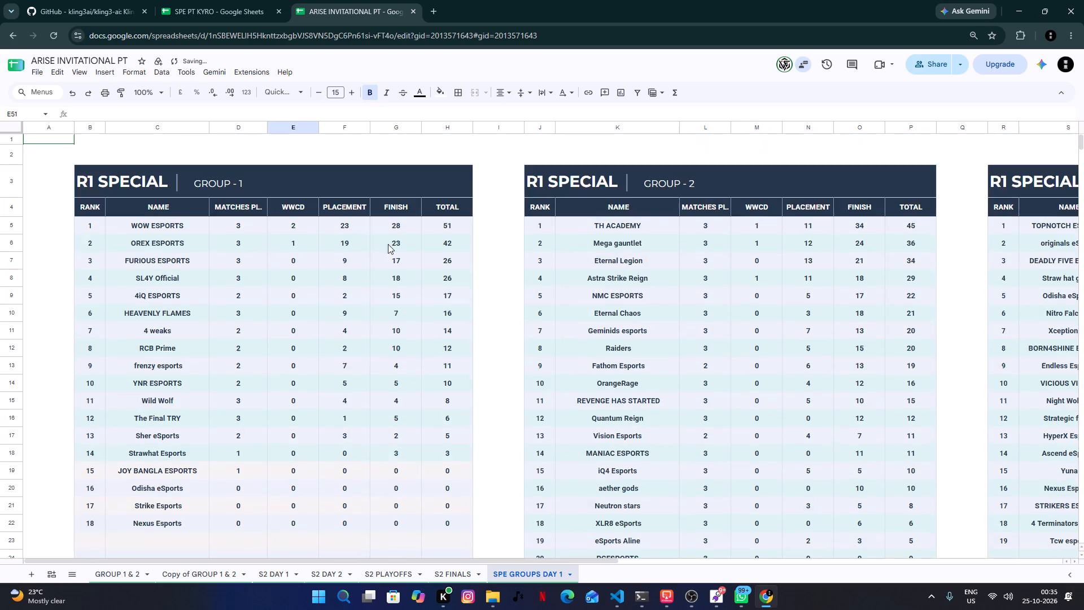
{"action": "left_click", "coordinate": [232, 0]}
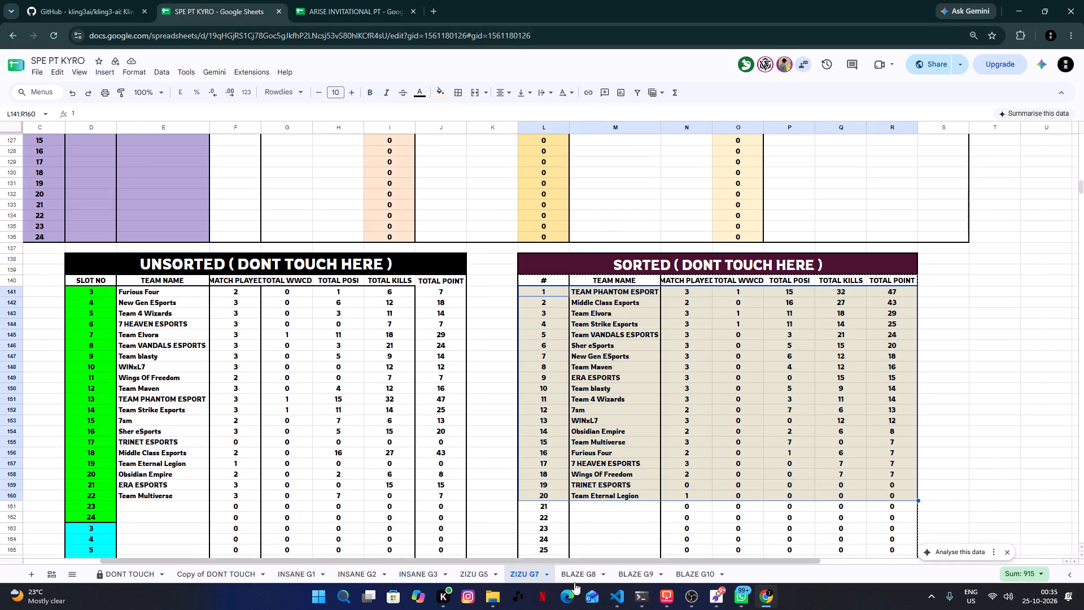
{"action": "left_click", "coordinate": [574, 582]}
{"action": "scroll", "coordinate": [653, 489], "scroll_direction": "up", "scroll_amount": 15}
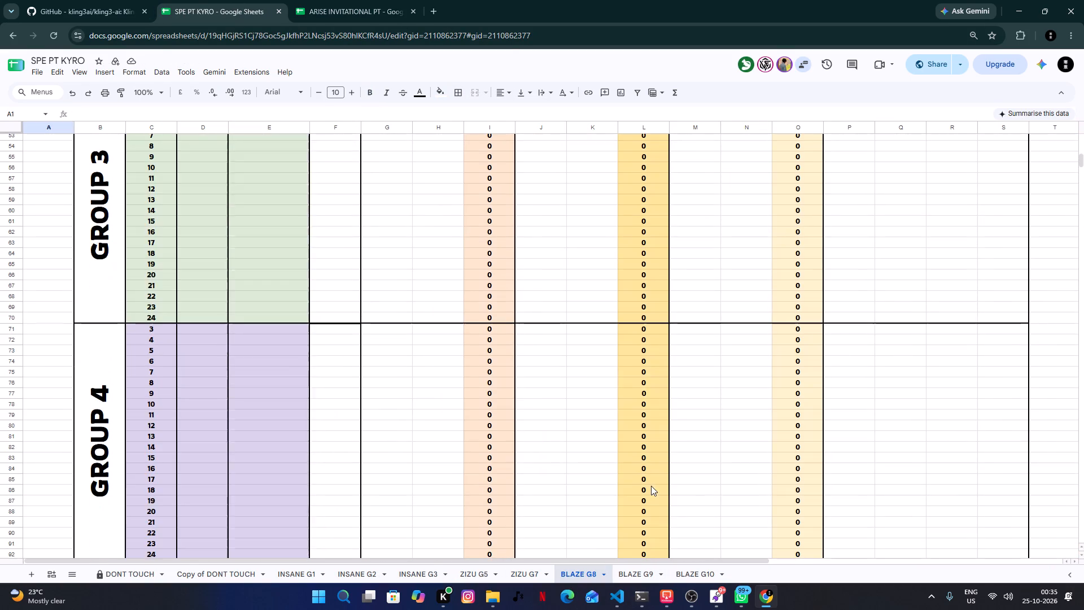
Return to the ARISE INVITATIONAL PT spreadsheet and review the R1 SPECIAL tables for groups 1 to 7 on SPE GROUPS DAY 1.
{"action": "left_click", "coordinate": [305, 0]}
{"action": "scroll", "coordinate": [519, 360], "scroll_direction": "up", "scroll_amount": 4}
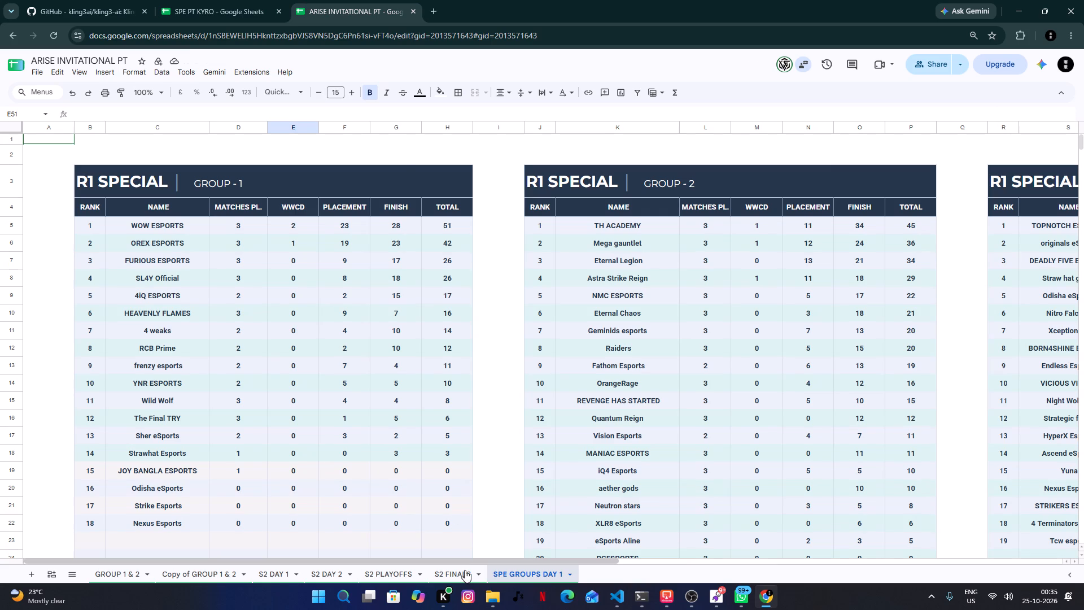
{"action": "left_click_drag", "start_coordinate": [470, 560], "coordinate": [837, 567]}
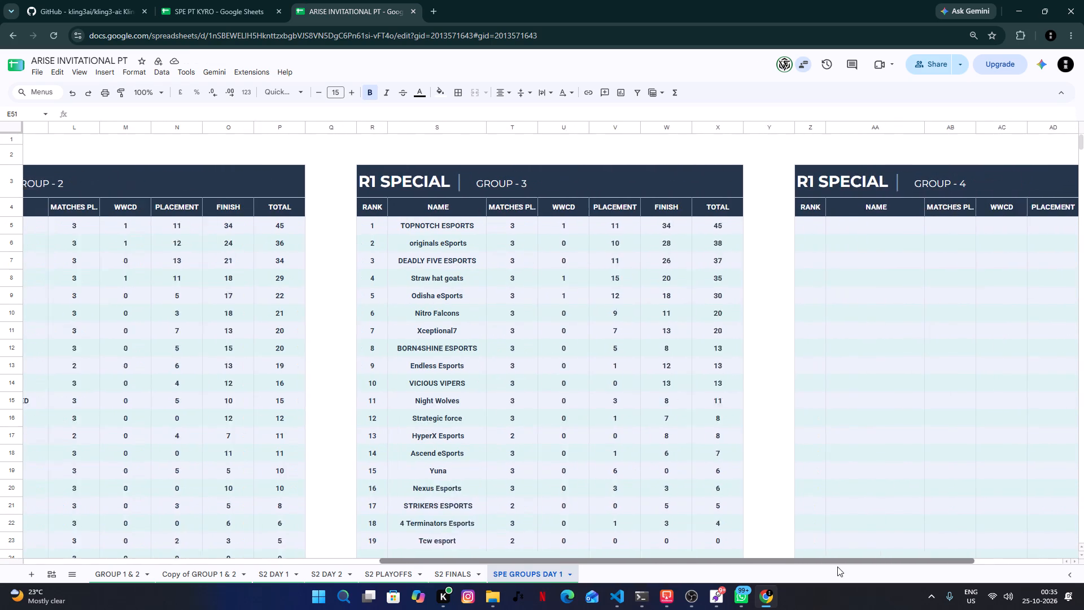
{"action": "left_click_drag", "start_coordinate": [837, 567], "coordinate": [349, 490]}
{"action": "scroll", "coordinate": [347, 460], "scroll_direction": "down", "scroll_amount": 4}
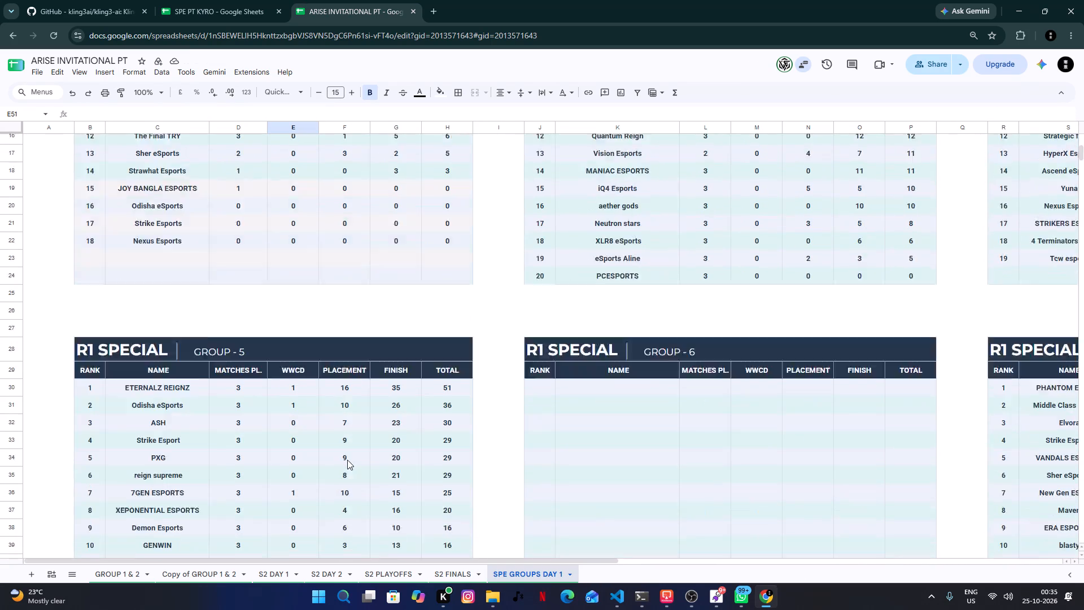
{"action": "scroll", "coordinate": [347, 460], "scroll_direction": "down", "scroll_amount": 2}
{"action": "left_click_drag", "start_coordinate": [426, 560], "coordinate": [645, 586]}
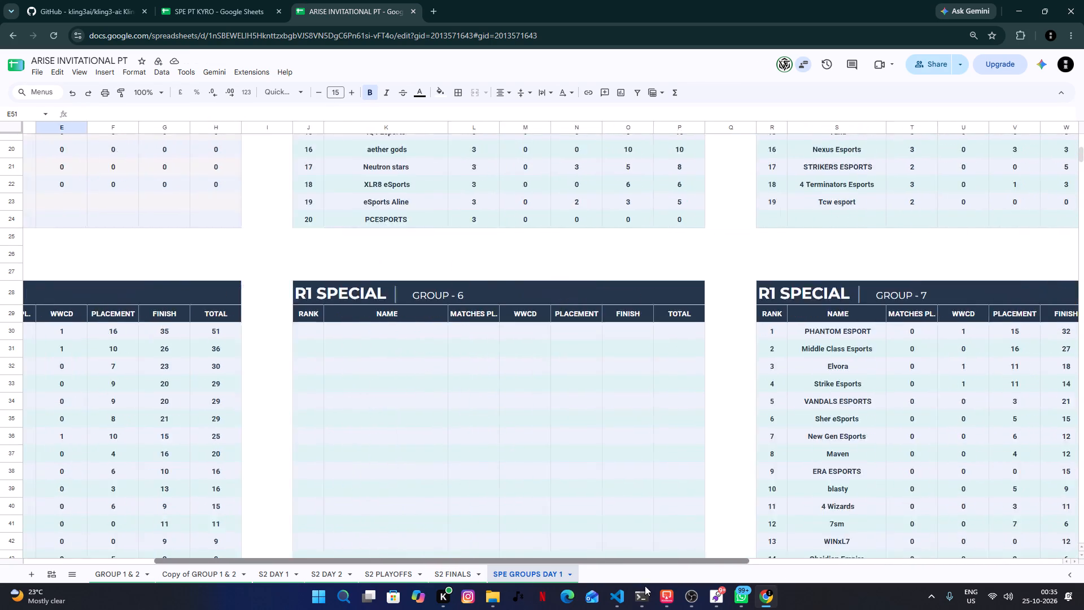
{"action": "left_click_drag", "start_coordinate": [645, 586], "coordinate": [1044, 609]}
{"action": "scroll", "coordinate": [696, 461], "scroll_direction": "up", "scroll_amount": 8}
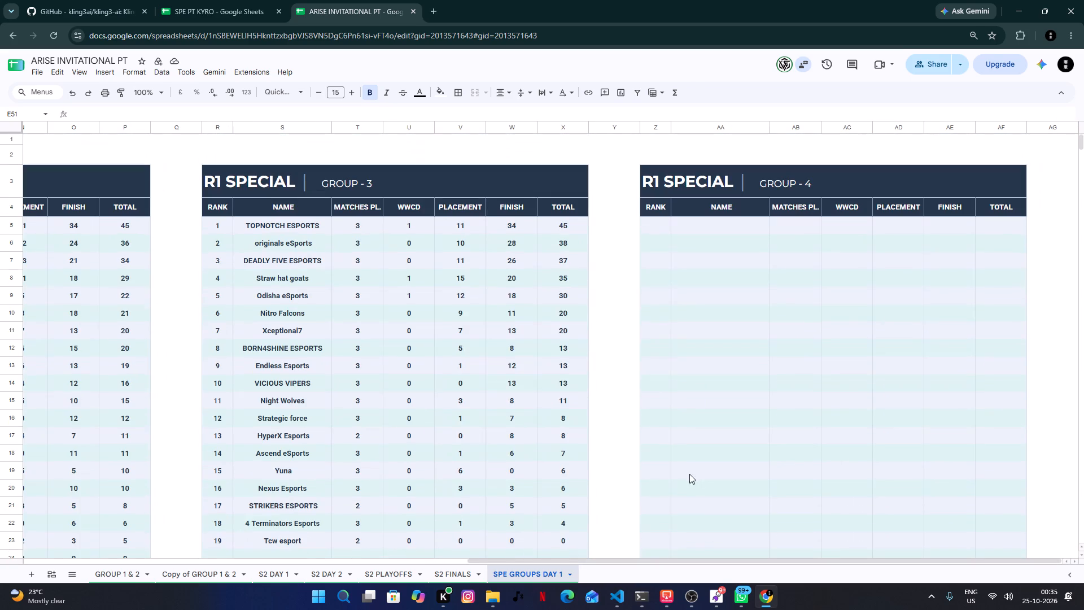
{"action": "scroll", "coordinate": [689, 474], "scroll_direction": "up", "scroll_amount": 1}
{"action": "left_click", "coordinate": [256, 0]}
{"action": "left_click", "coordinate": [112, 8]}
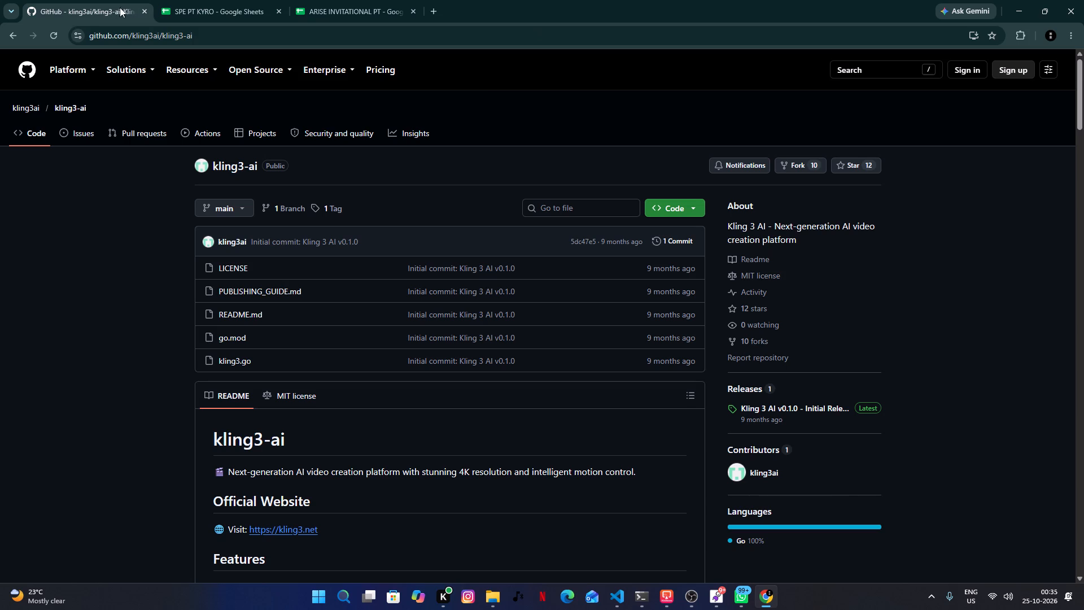
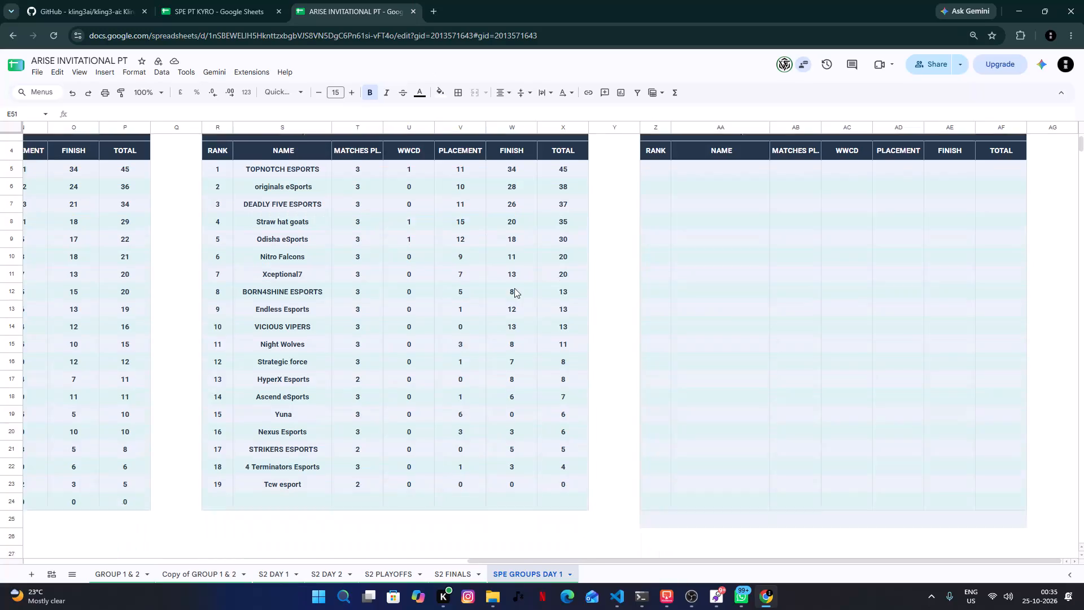
Switch to the SPE PT KYRO spreadsheet and check the BLAZE G10 and BLAZE G9 sheets for group standings.
{"action": "scroll", "coordinate": [514, 288], "scroll_direction": "down", "scroll_amount": 4}
{"action": "left_click", "coordinate": [203, 0]}
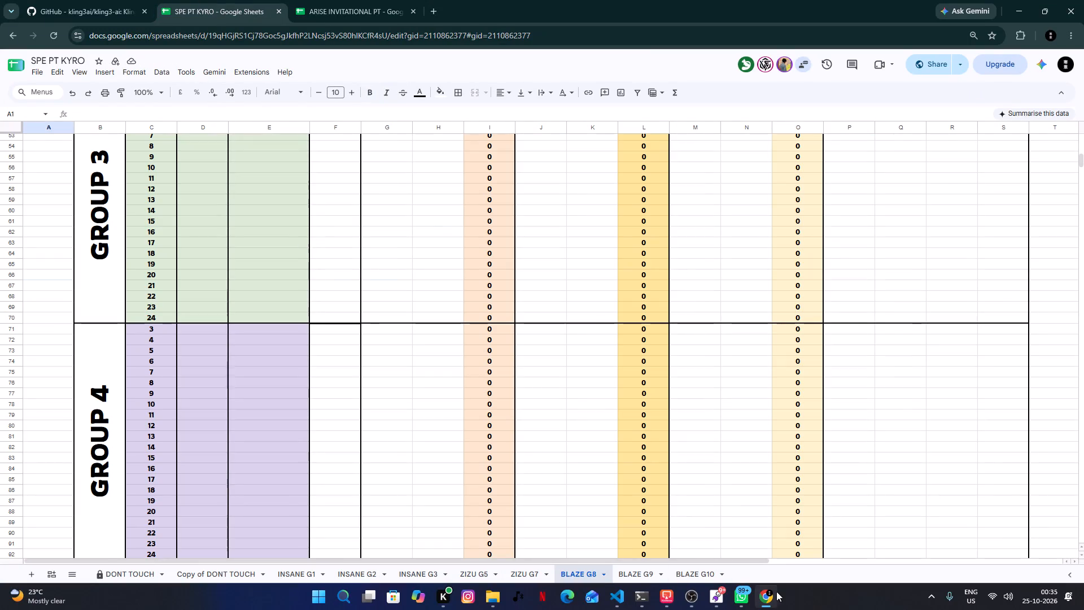
{"action": "left_click", "coordinate": [701, 576]}
{"action": "scroll", "coordinate": [686, 463], "scroll_direction": "down", "scroll_amount": 14}
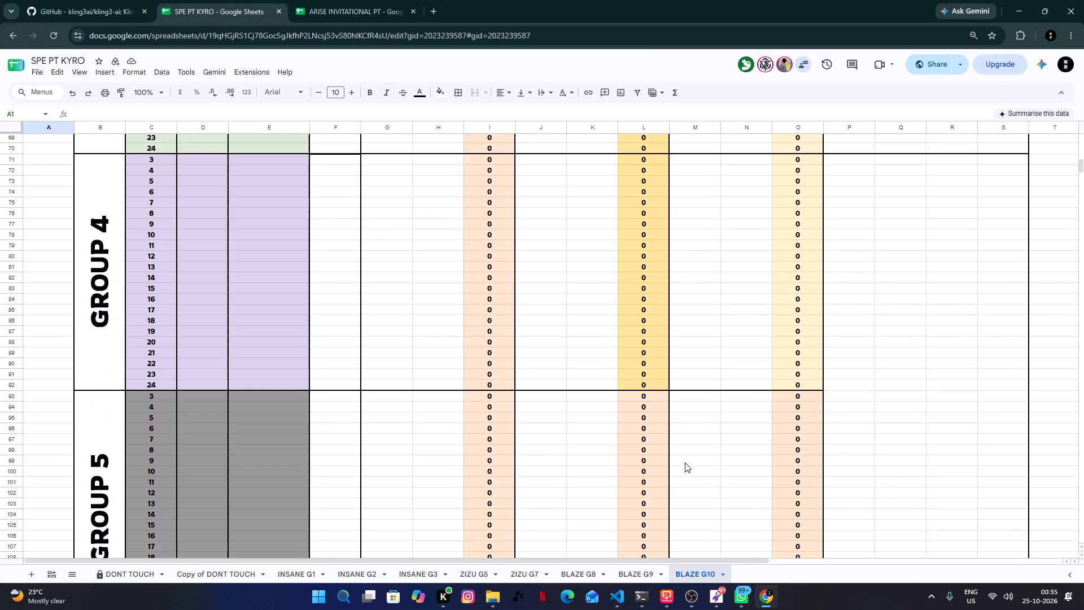
{"action": "scroll", "coordinate": [685, 463], "scroll_direction": "down", "scroll_amount": 1}
{"action": "left_click", "coordinate": [633, 570]}
{"action": "scroll", "coordinate": [644, 409], "scroll_direction": "down", "scroll_amount": 5}
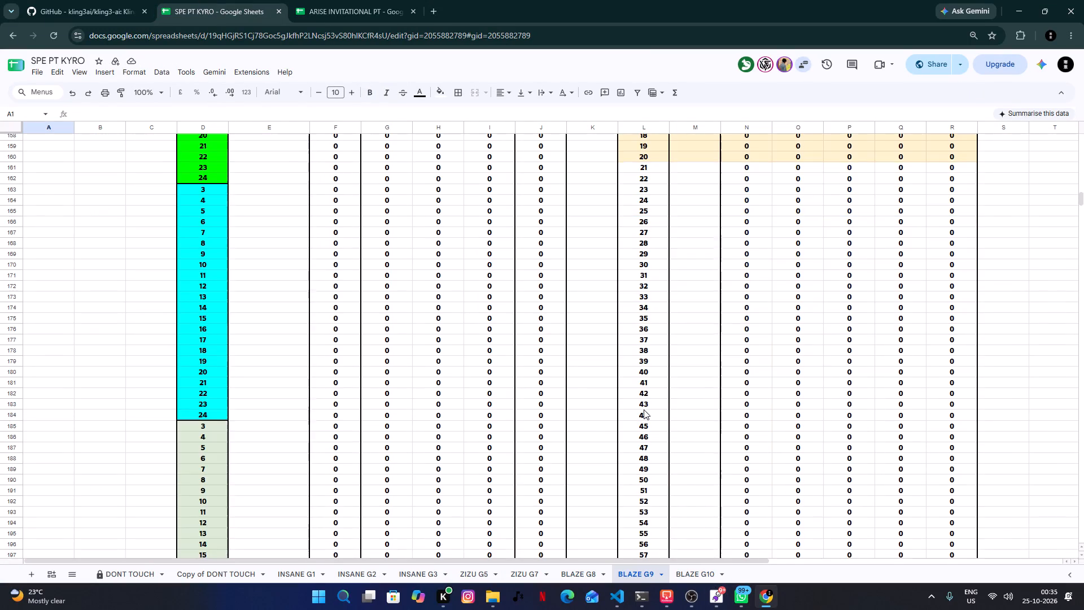
{"action": "scroll", "coordinate": [644, 409], "scroll_direction": "up", "scroll_amount": 20}
{"action": "scroll", "coordinate": [644, 409], "scroll_direction": "up", "scroll_amount": 4}
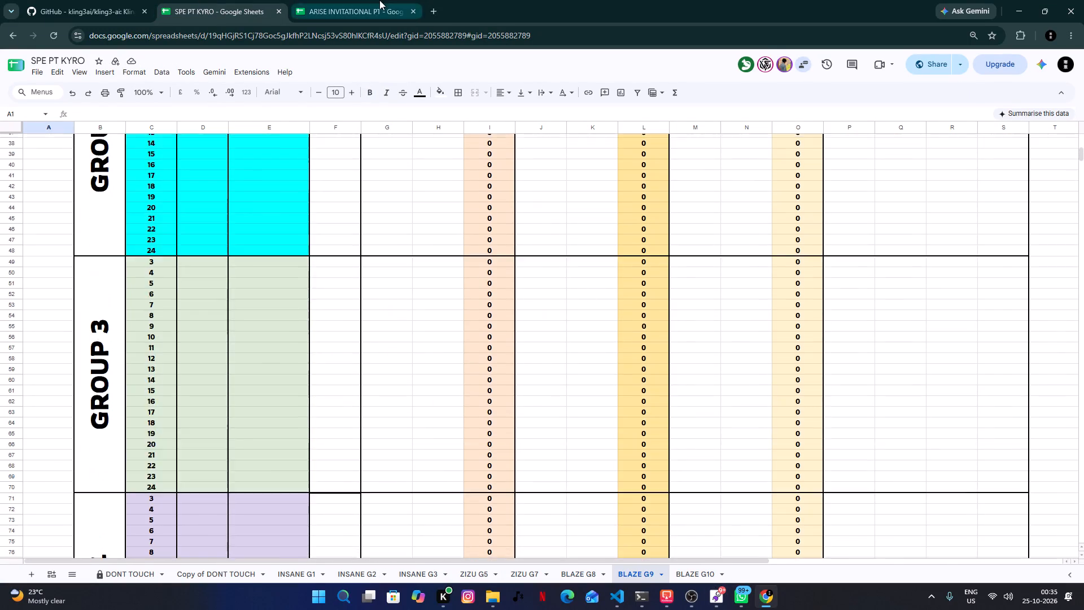
Return to the ARISE INVITATIONAL PT spreadsheet and copy the empty GROUP - 6 table, J28:P49, to H53 on SPE GROUPS DAY 1.
{"action": "left_click", "coordinate": [378, 0]}
{"action": "scroll", "coordinate": [471, 303], "scroll_direction": "up", "scroll_amount": 9}
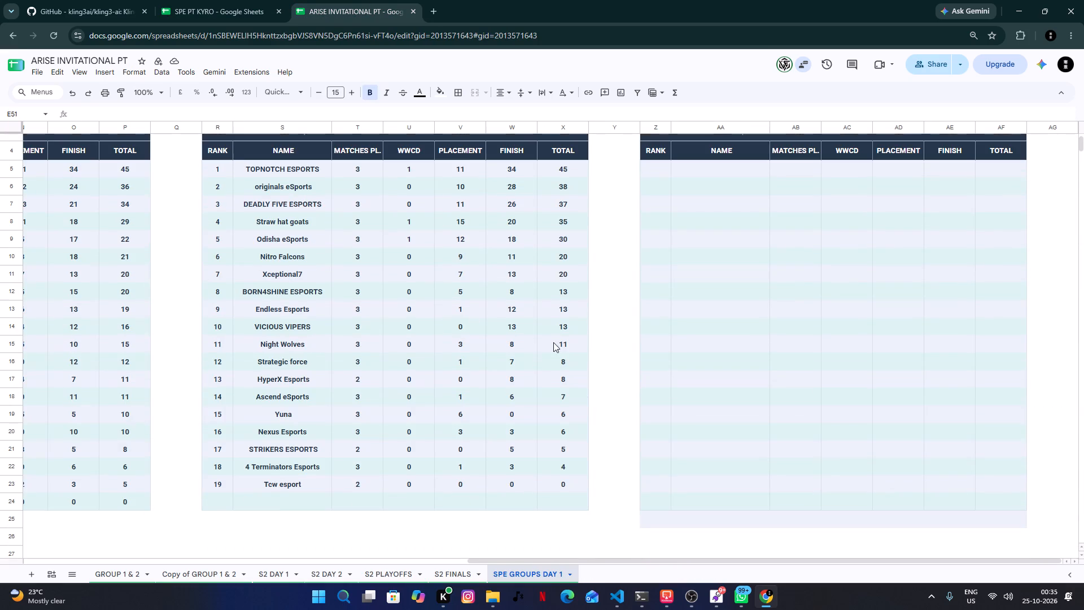
{"action": "left_click_drag", "start_coordinate": [624, 563], "coordinate": [120, 544]}
{"action": "scroll", "coordinate": [145, 440], "scroll_direction": "down", "scroll_amount": 1}
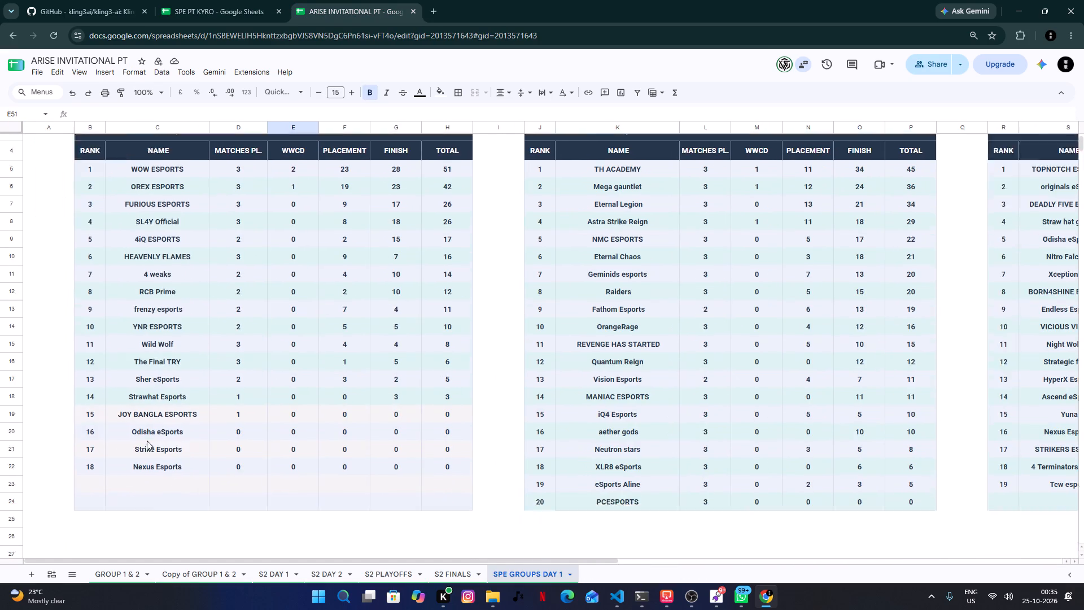
{"action": "scroll", "coordinate": [147, 441], "scroll_direction": "down", "scroll_amount": 7}
{"action": "left_click", "coordinate": [148, 211]}
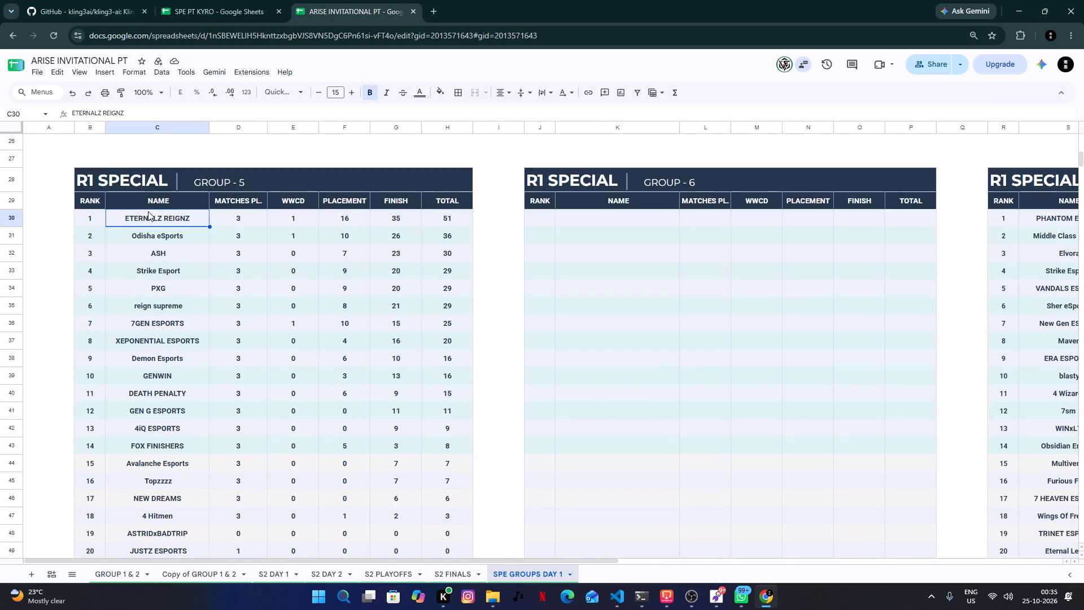
{"action": "scroll", "coordinate": [161, 250], "scroll_direction": "down", "scroll_amount": 4}
{"action": "scroll", "coordinate": [458, 432], "scroll_direction": "up", "scroll_amount": 4}
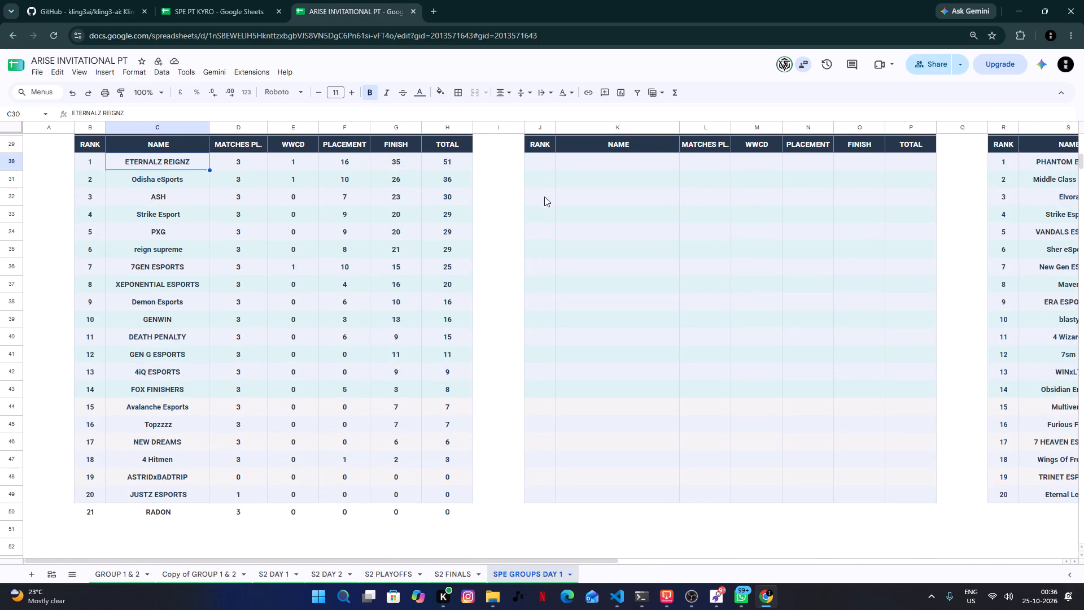
{"action": "left_click", "coordinate": [544, 191]}
{"action": "scroll", "coordinate": [560, 373], "scroll_direction": "down", "scroll_amount": 3}
{"action": "left_click", "coordinate": [921, 384], "text": "shift"}
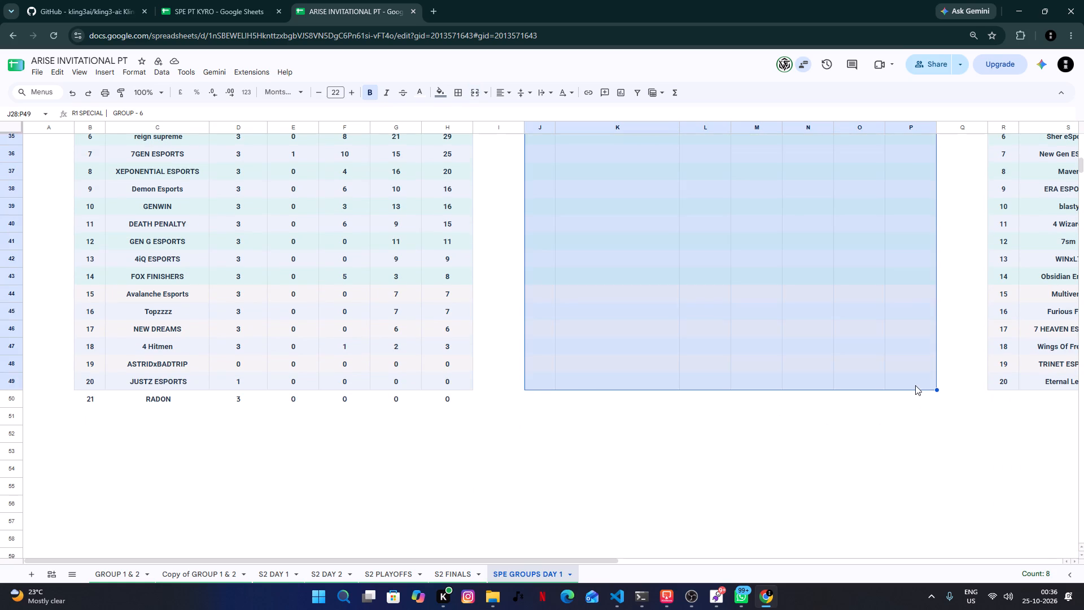
{"action": "key", "text": "ctrl+c"}
{"action": "scroll", "coordinate": [342, 504], "scroll_direction": "down", "scroll_amount": 3}
{"action": "left_click", "coordinate": [445, 289]}
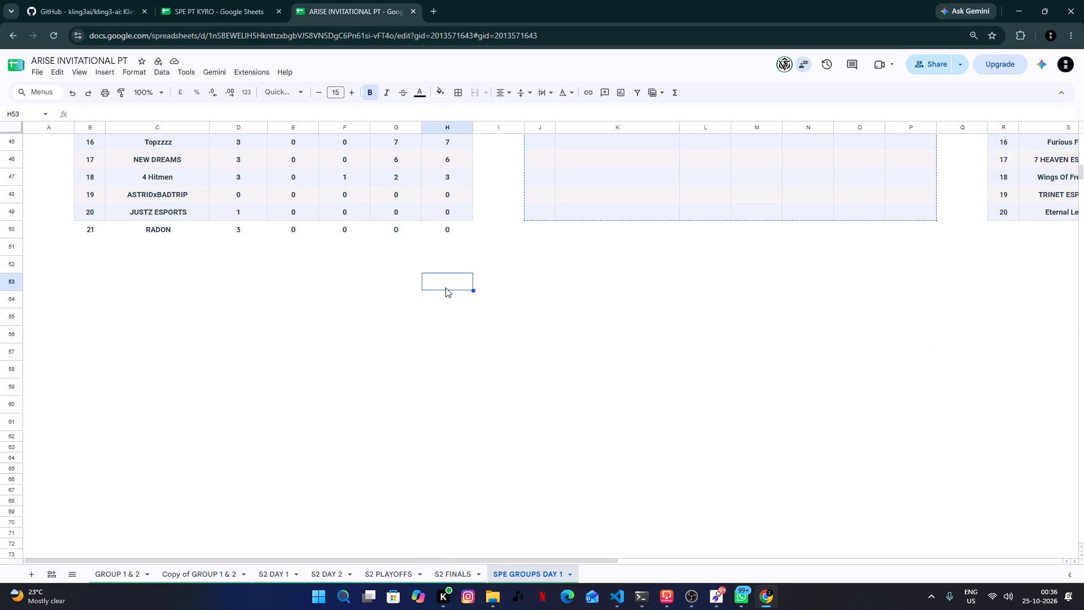
{"action": "key", "text": "ctrl+v"}
{"action": "left_click", "coordinate": [860, 360]}
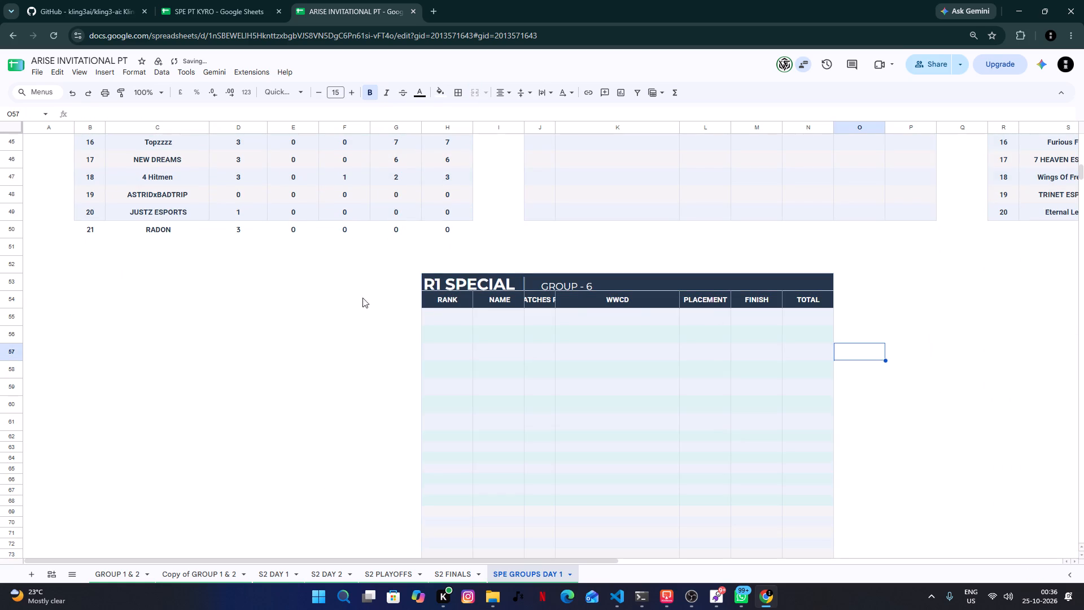
Increase the height of row 53, which holds the title of the newly pasted R1 SPECIAL table.
{"action": "left_click", "coordinate": [87, 291]}
{"action": "left_click", "coordinate": [522, 273]}
{"action": "left_click", "coordinate": [471, 276]}
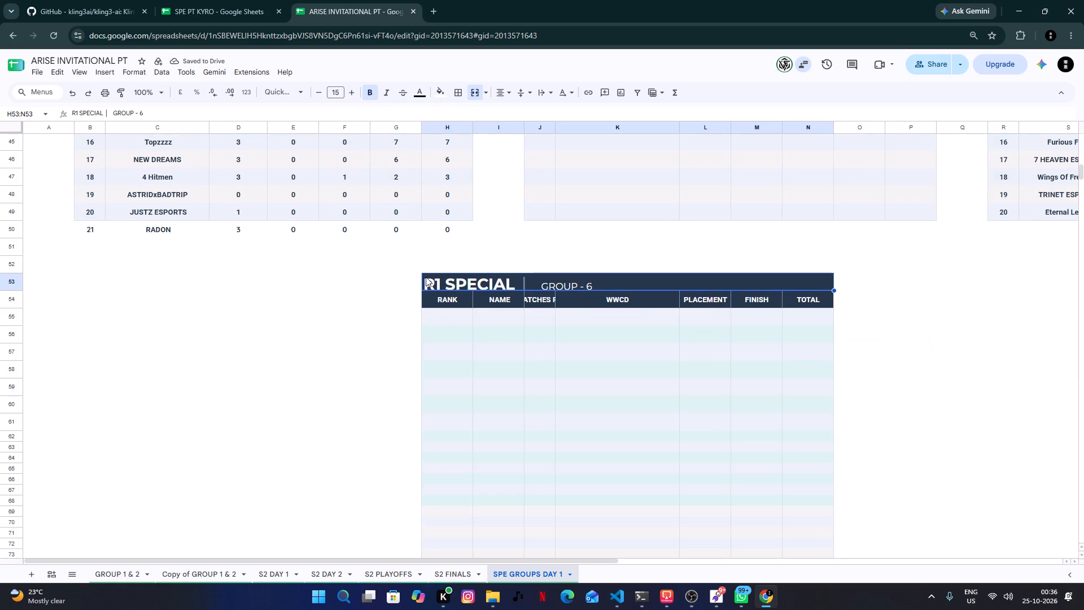
{"action": "left_click", "coordinate": [426, 277]}
{"action": "left_click", "coordinate": [291, 273]}
{"action": "left_click", "coordinate": [202, 283]}
{"action": "left_click", "coordinate": [0, 276]}
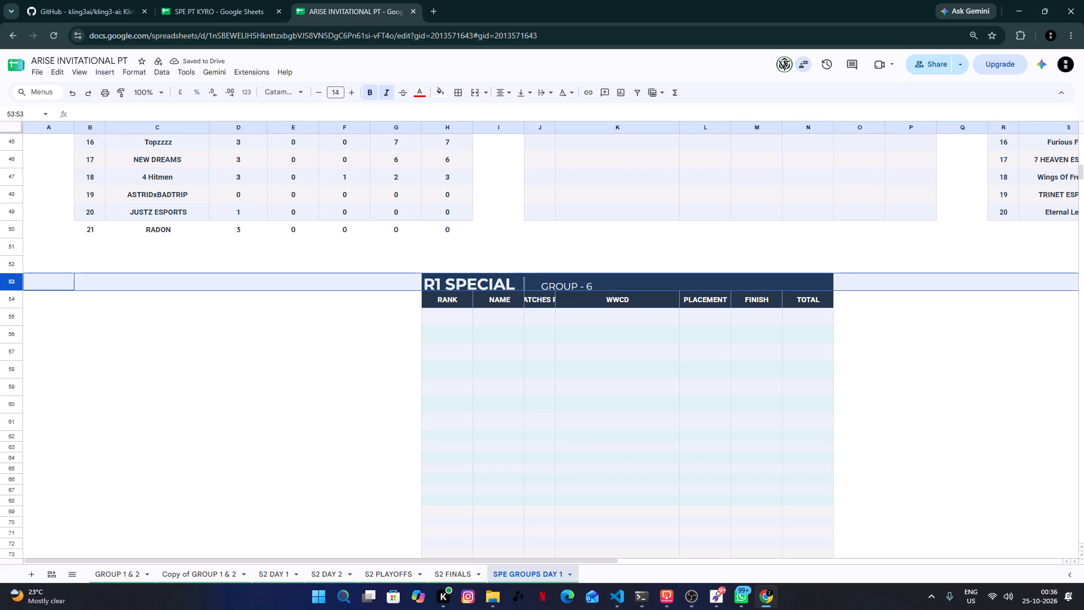
{"action": "left_click_drag", "start_coordinate": [12, 290], "coordinate": [12, 300]}
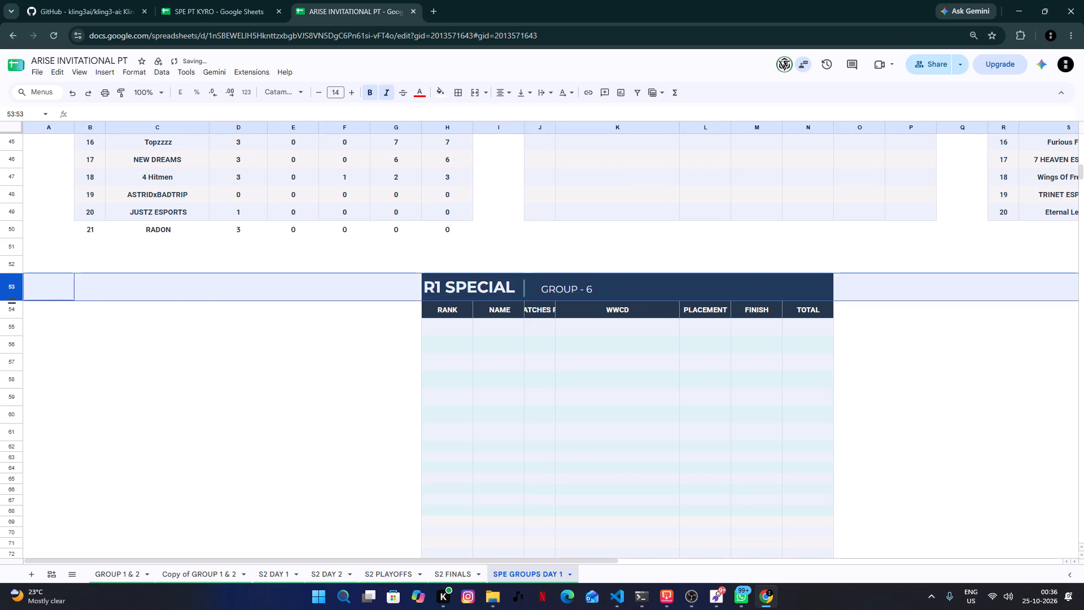
{"action": "left_click", "coordinate": [234, 297]}
Paste another copy of the empty GROUP - 6 table at R53, beneath the GROUP - 7 table.
{"action": "left_click_drag", "start_coordinate": [500, 562], "coordinate": [780, 561]}
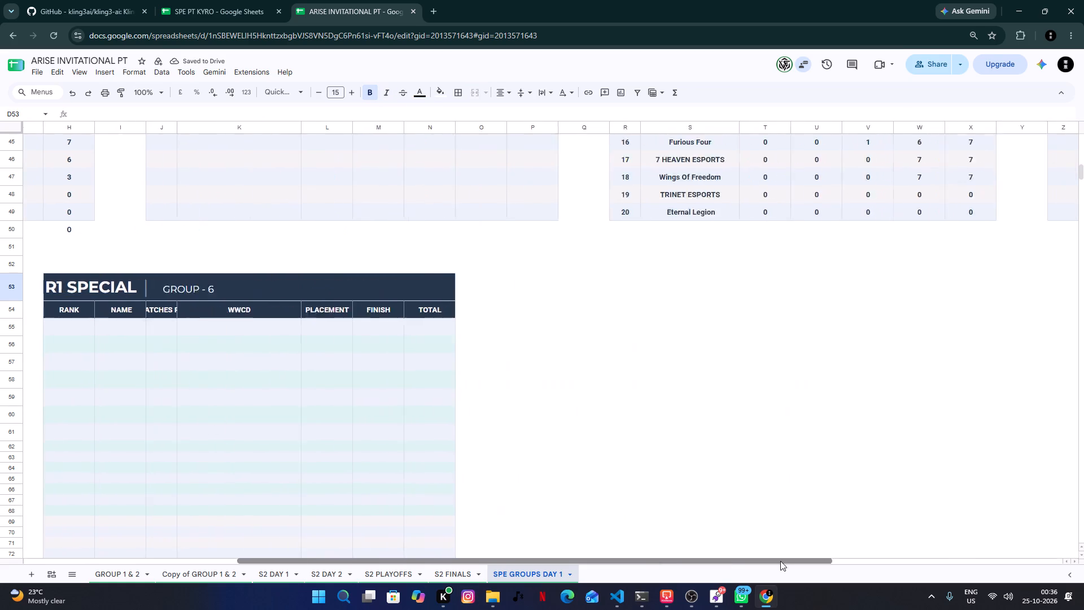
{"action": "left_click_drag", "start_coordinate": [780, 561], "coordinate": [838, 559]}
{"action": "left_click", "coordinate": [399, 289]}
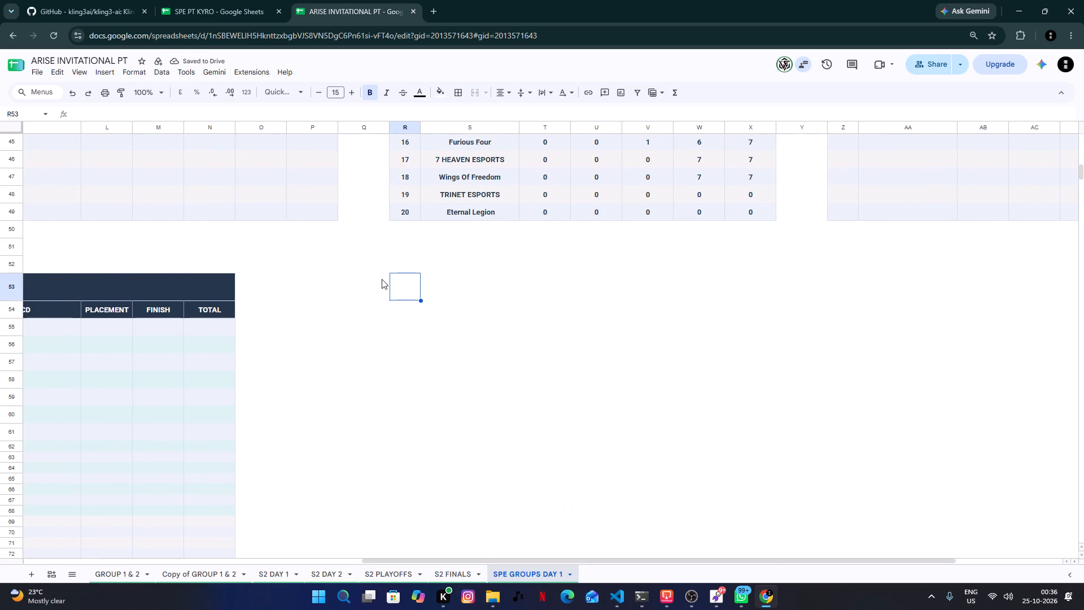
{"action": "key", "text": "ctrl+v"}
{"action": "left_click", "coordinate": [640, 326]}
Change the group label in the title of the pasted table at R53 to GROUP - 10.
{"action": "left_click", "coordinate": [588, 293]}
{"action": "double_click", "coordinate": [537, 289]}
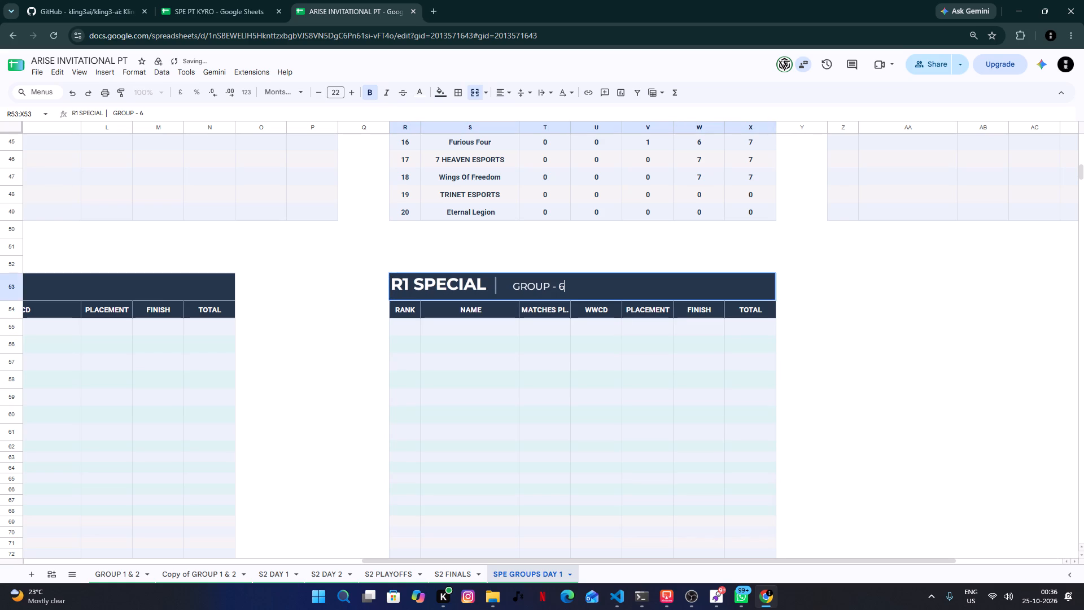
{"action": "key", "text": "BackSpace"}
{"action": "key", "text": "1"}
{"action": "key", "text": "9"}
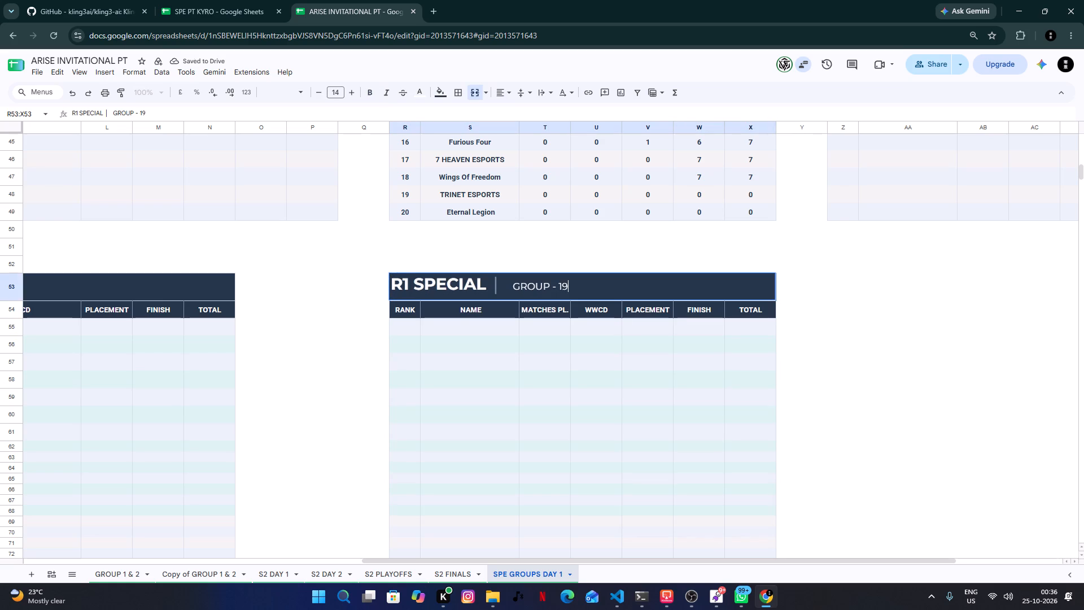
{"action": "key", "text": "BackSpace"}
{"action": "key", "text": "minus"}
{"action": "key", "text": "BackSpace"}
{"action": "key", "text": "0"}
{"action": "key", "text": "Return"}
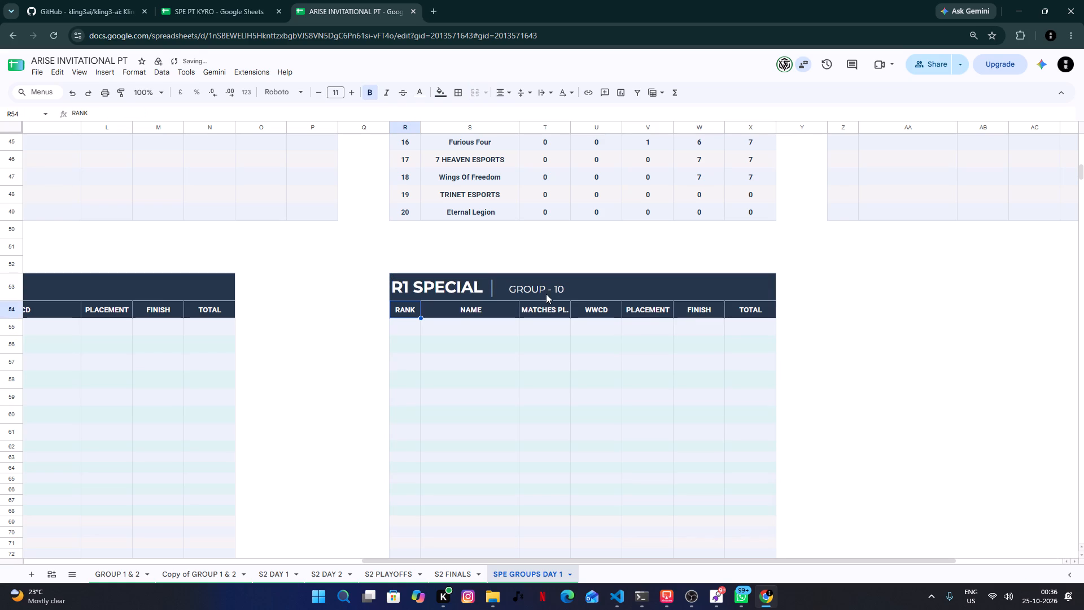
Change the group label in the title of the pasted table at H53 to GROUP - 9.
{"action": "left_click_drag", "start_coordinate": [526, 562], "coordinate": [285, 538]}
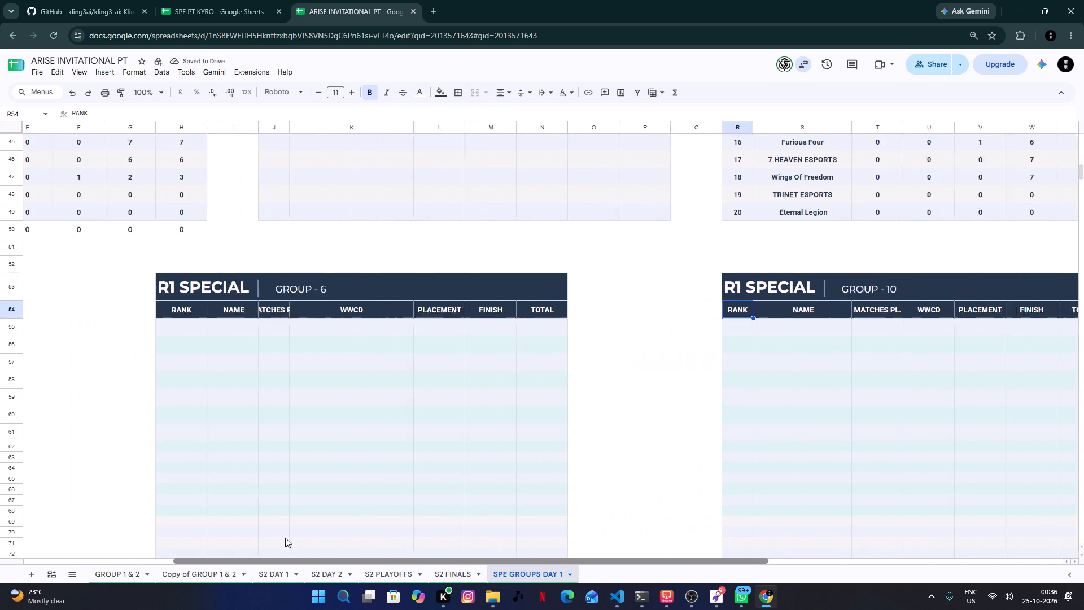
{"action": "left_click_drag", "start_coordinate": [285, 538], "coordinate": [239, 535]}
{"action": "double_click", "coordinate": [494, 282]}
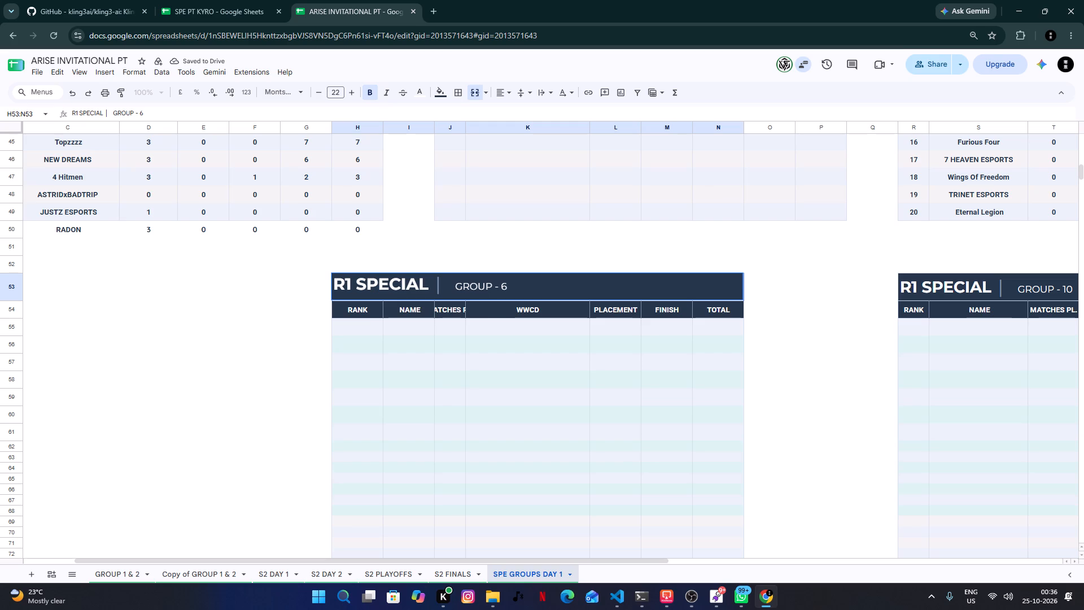
{"action": "key", "text": "BackSpace"}
{"action": "key", "text": "9"}
{"action": "key", "text": "Return"}
Select the GROUP - 9 table body, H55:N74, and check both of its alternating row colours.
{"action": "scroll", "coordinate": [631, 325], "scroll_direction": "down", "scroll_amount": 7, "text": "ctrl"}
{"action": "scroll", "coordinate": [631, 325], "scroll_direction": "up", "scroll_amount": 5}
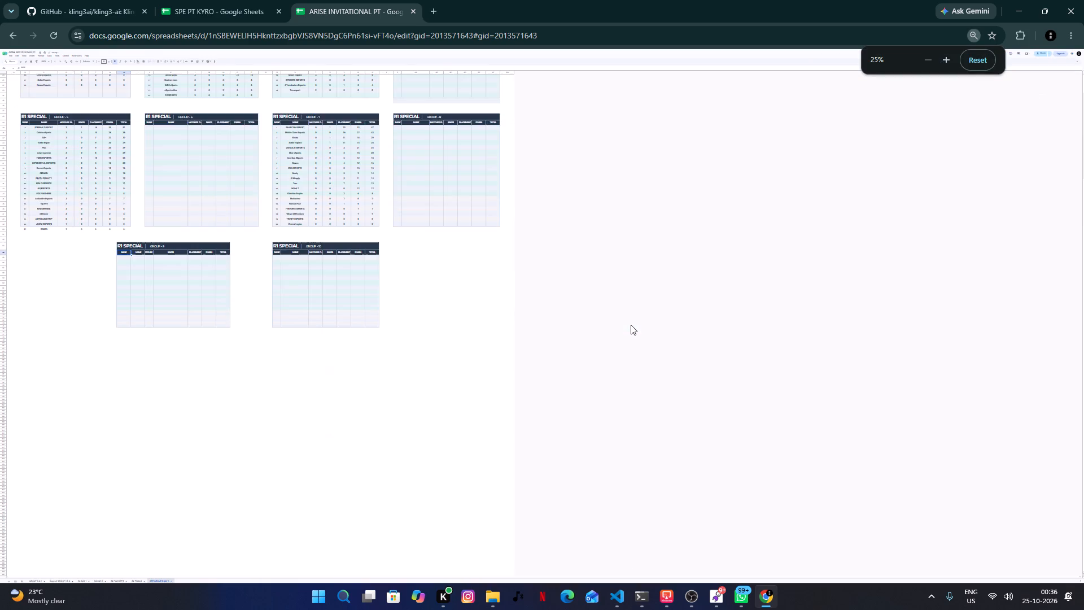
{"action": "scroll", "coordinate": [631, 325], "scroll_direction": "up", "scroll_amount": 7}
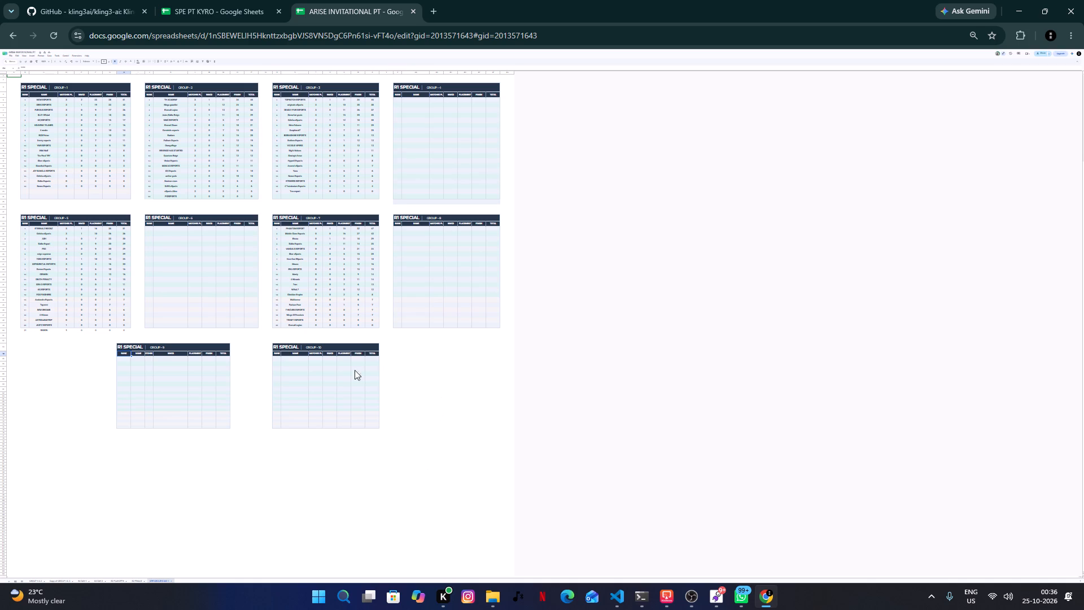
{"action": "scroll", "coordinate": [92, 269], "scroll_direction": "up", "scroll_amount": 1}
{"action": "left_click", "coordinate": [121, 360]}
{"action": "left_click", "coordinate": [226, 426], "text": "shift"}
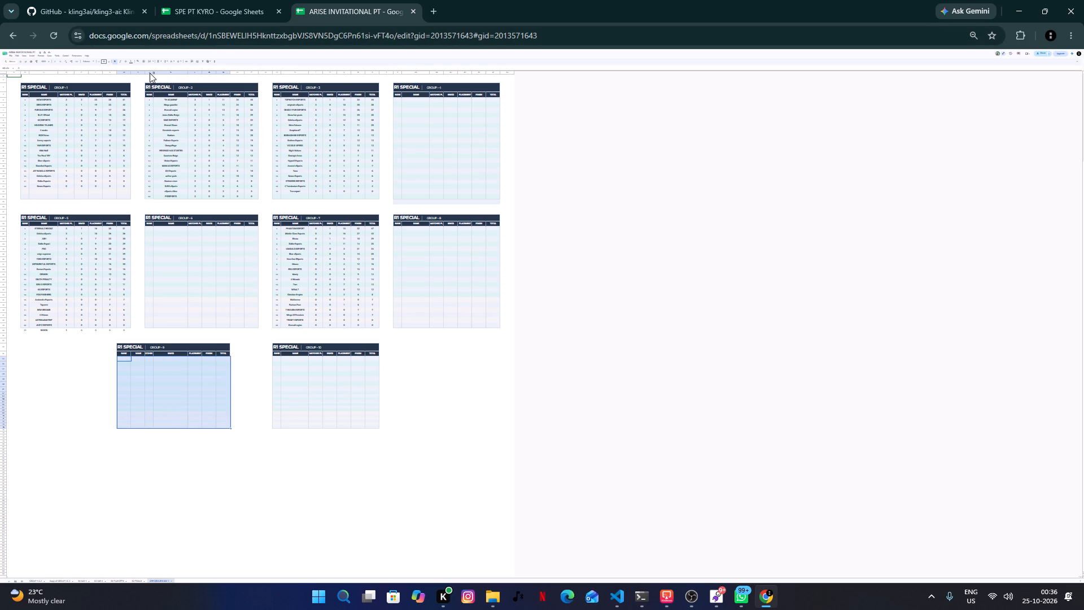
{"action": "scroll", "coordinate": [149, 70], "scroll_direction": "up", "scroll_amount": 3, "text": "ctrl"}
{"action": "left_click", "coordinate": [330, 83]}
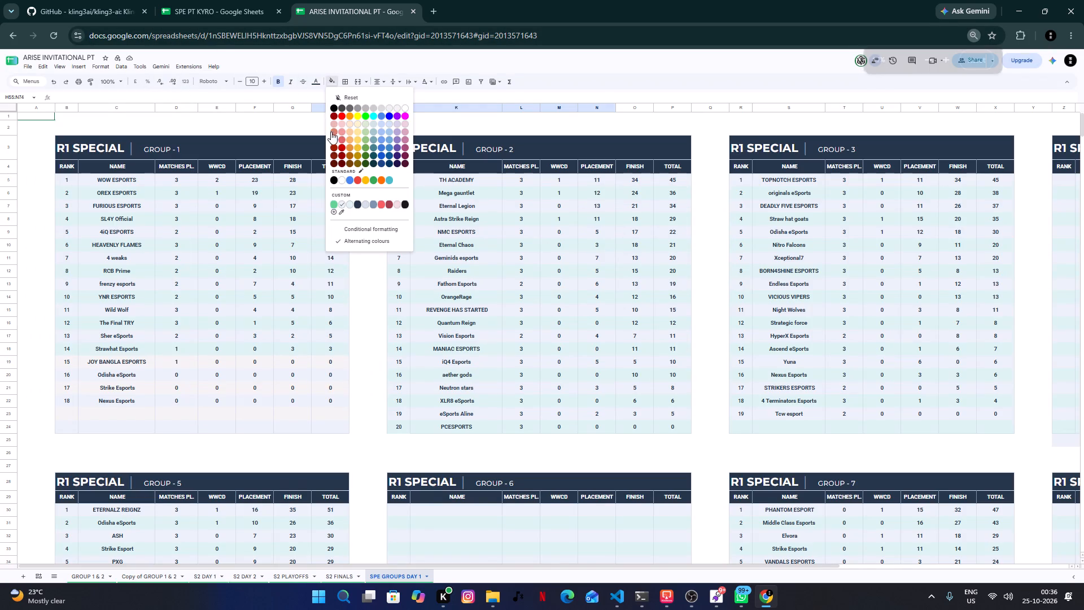
{"action": "left_click", "coordinate": [355, 242]}
{"action": "left_click", "coordinate": [1041, 250]}
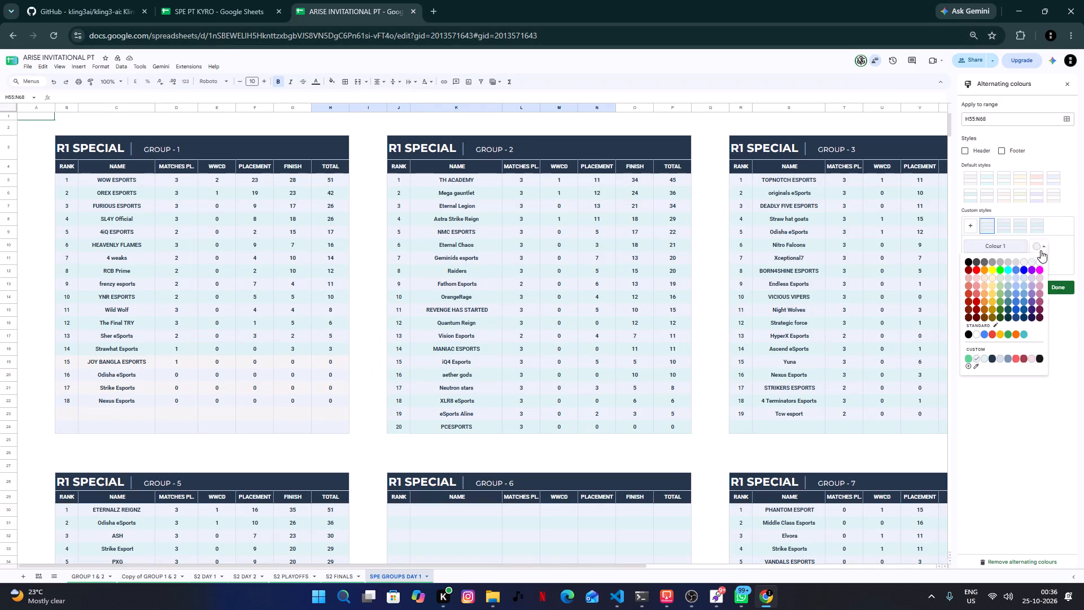
{"action": "left_click", "coordinate": [1013, 408]}
{"action": "left_click", "coordinate": [1046, 262]}
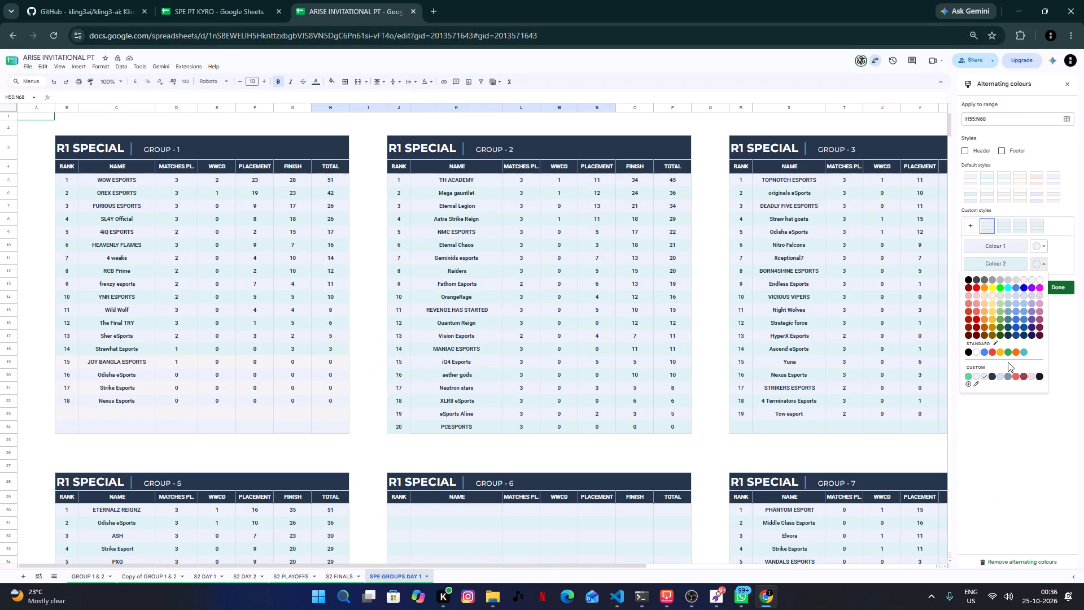
{"action": "left_click", "coordinate": [986, 378]}
{"action": "left_click", "coordinate": [984, 425]}
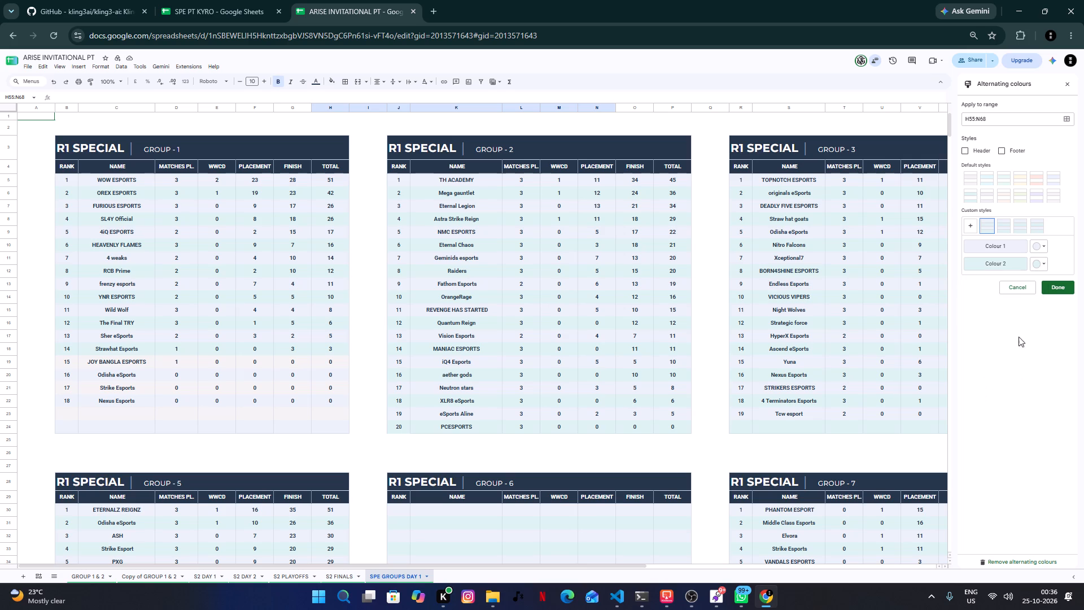
{"action": "left_click", "coordinate": [1051, 286]}
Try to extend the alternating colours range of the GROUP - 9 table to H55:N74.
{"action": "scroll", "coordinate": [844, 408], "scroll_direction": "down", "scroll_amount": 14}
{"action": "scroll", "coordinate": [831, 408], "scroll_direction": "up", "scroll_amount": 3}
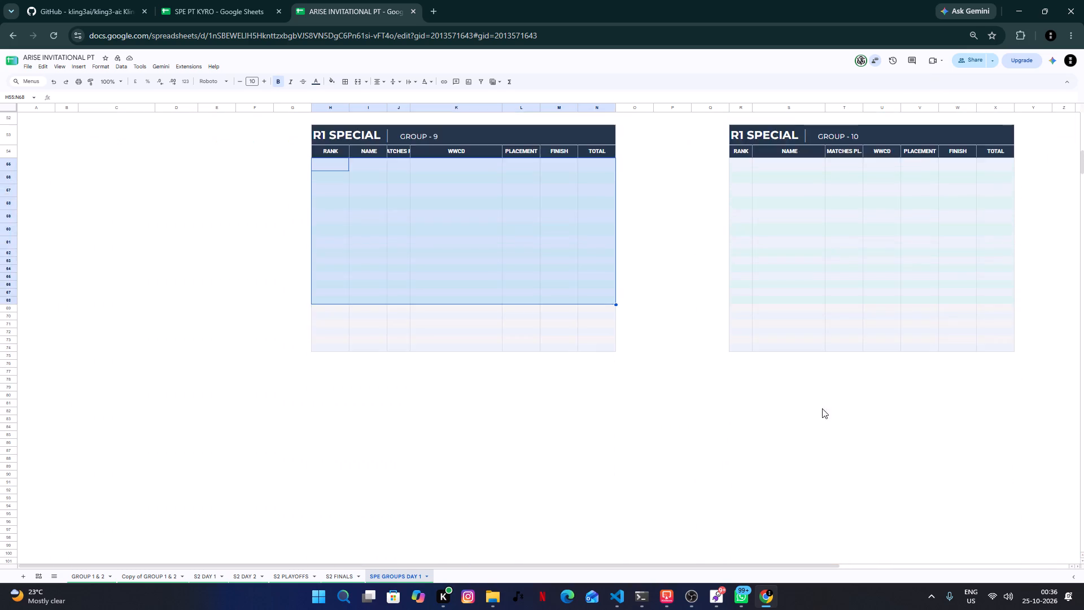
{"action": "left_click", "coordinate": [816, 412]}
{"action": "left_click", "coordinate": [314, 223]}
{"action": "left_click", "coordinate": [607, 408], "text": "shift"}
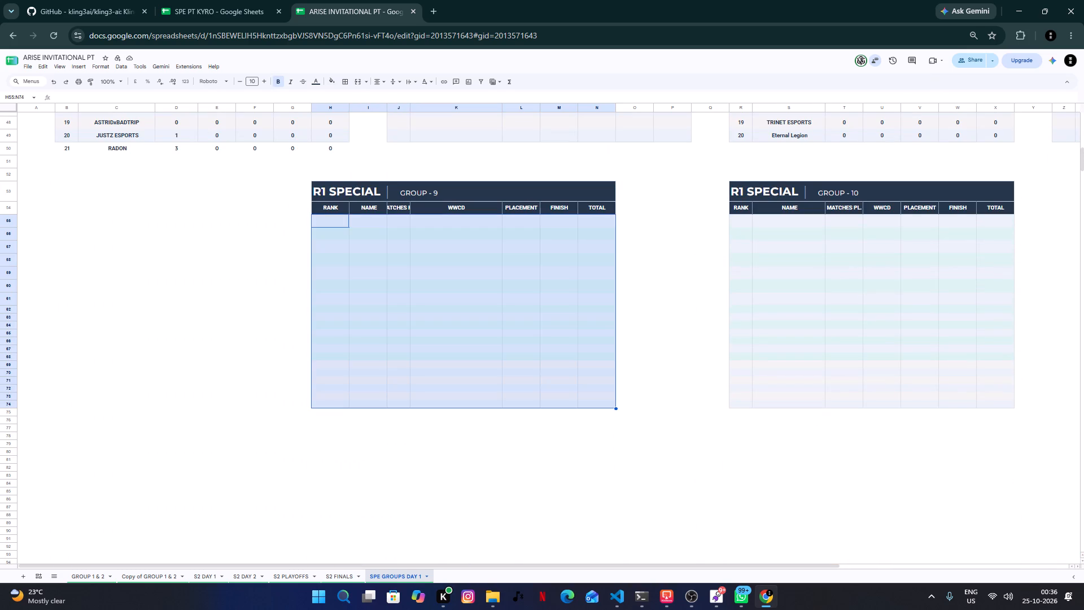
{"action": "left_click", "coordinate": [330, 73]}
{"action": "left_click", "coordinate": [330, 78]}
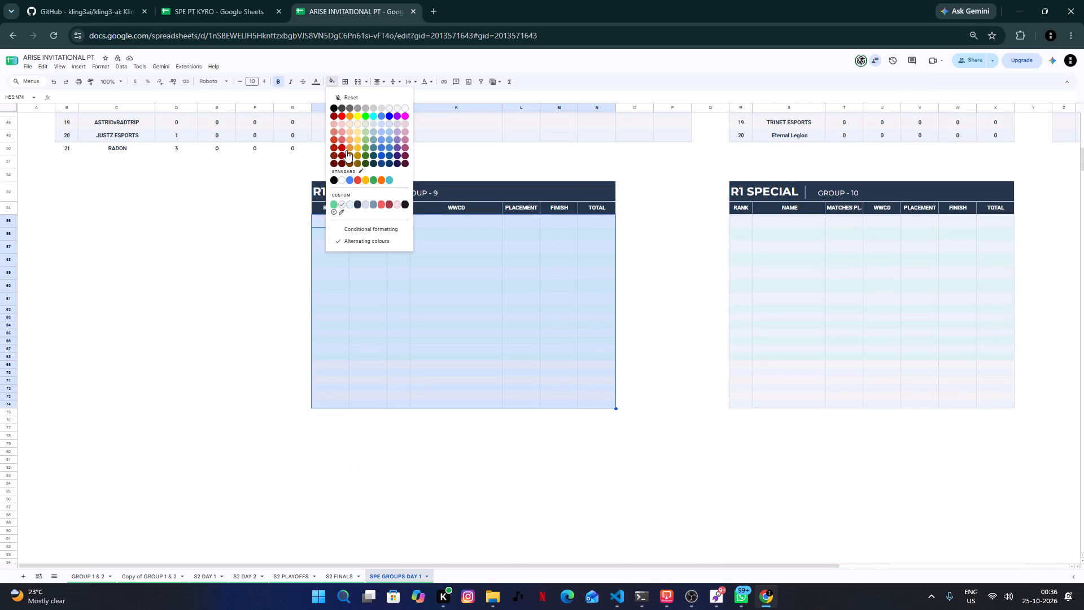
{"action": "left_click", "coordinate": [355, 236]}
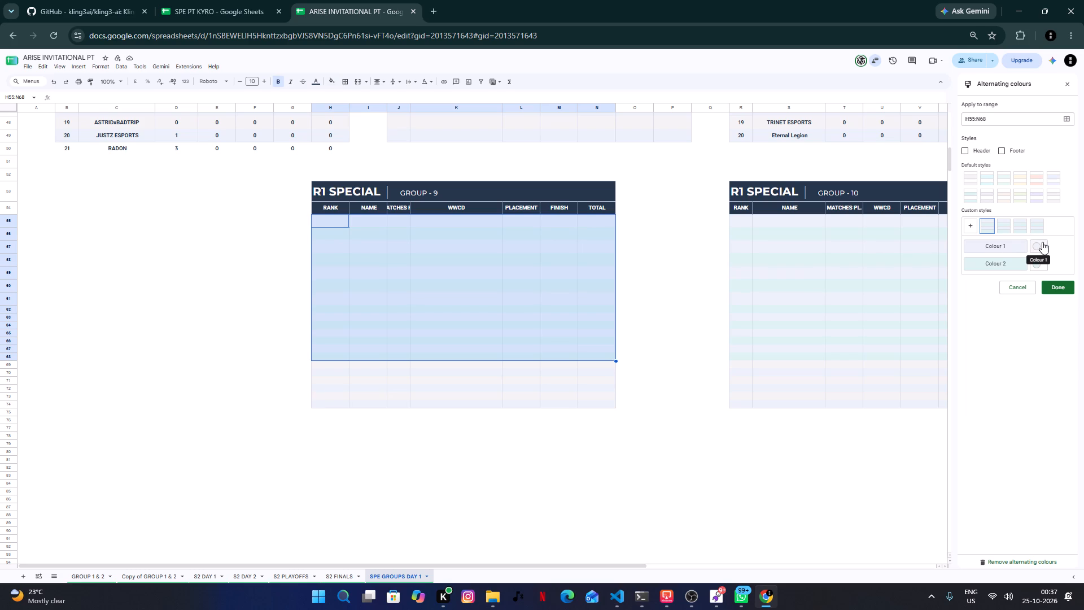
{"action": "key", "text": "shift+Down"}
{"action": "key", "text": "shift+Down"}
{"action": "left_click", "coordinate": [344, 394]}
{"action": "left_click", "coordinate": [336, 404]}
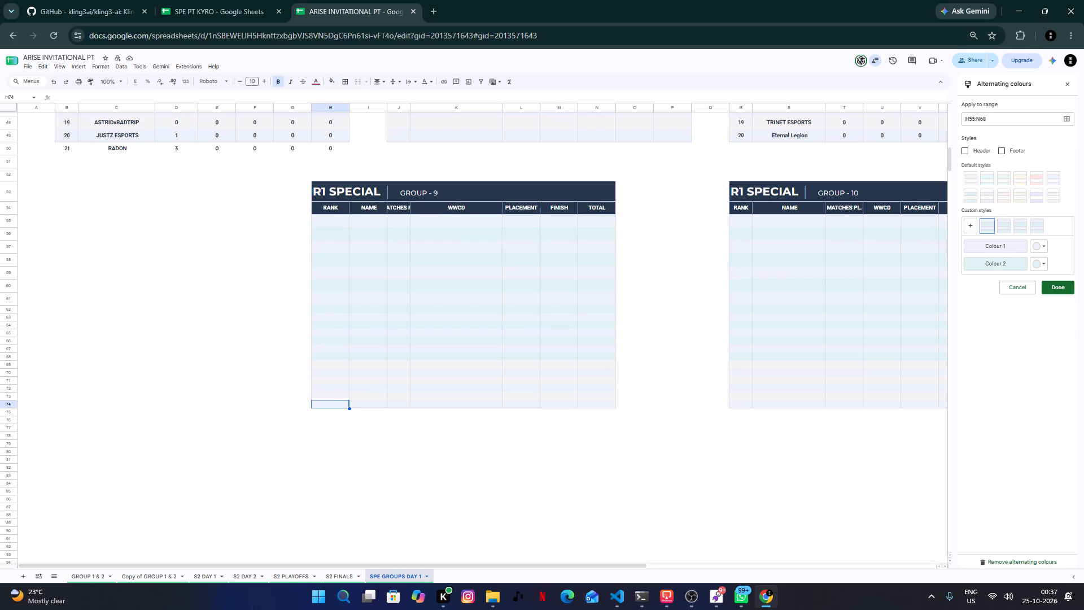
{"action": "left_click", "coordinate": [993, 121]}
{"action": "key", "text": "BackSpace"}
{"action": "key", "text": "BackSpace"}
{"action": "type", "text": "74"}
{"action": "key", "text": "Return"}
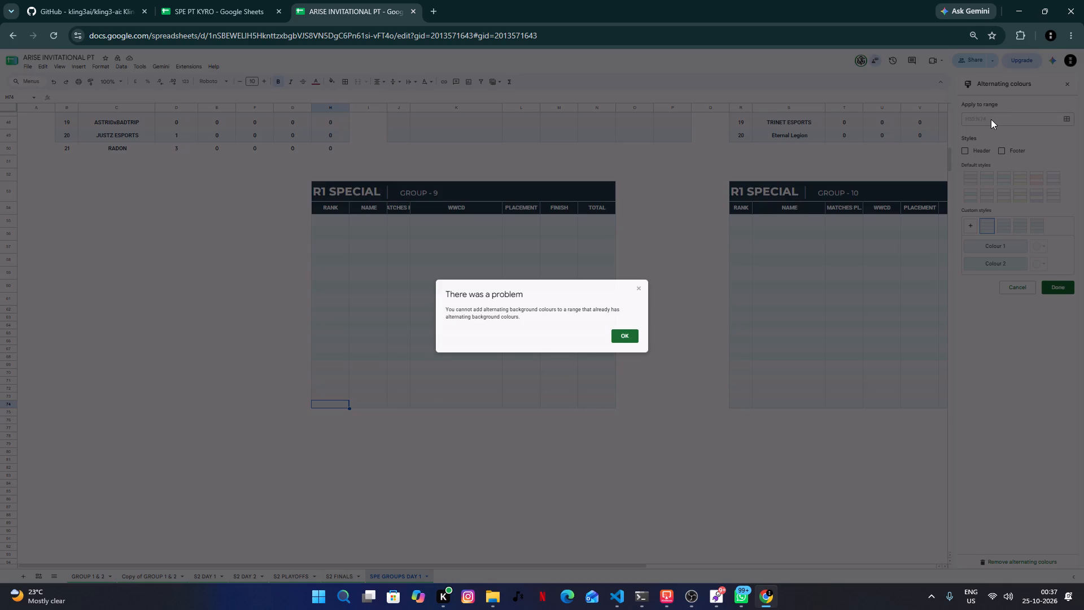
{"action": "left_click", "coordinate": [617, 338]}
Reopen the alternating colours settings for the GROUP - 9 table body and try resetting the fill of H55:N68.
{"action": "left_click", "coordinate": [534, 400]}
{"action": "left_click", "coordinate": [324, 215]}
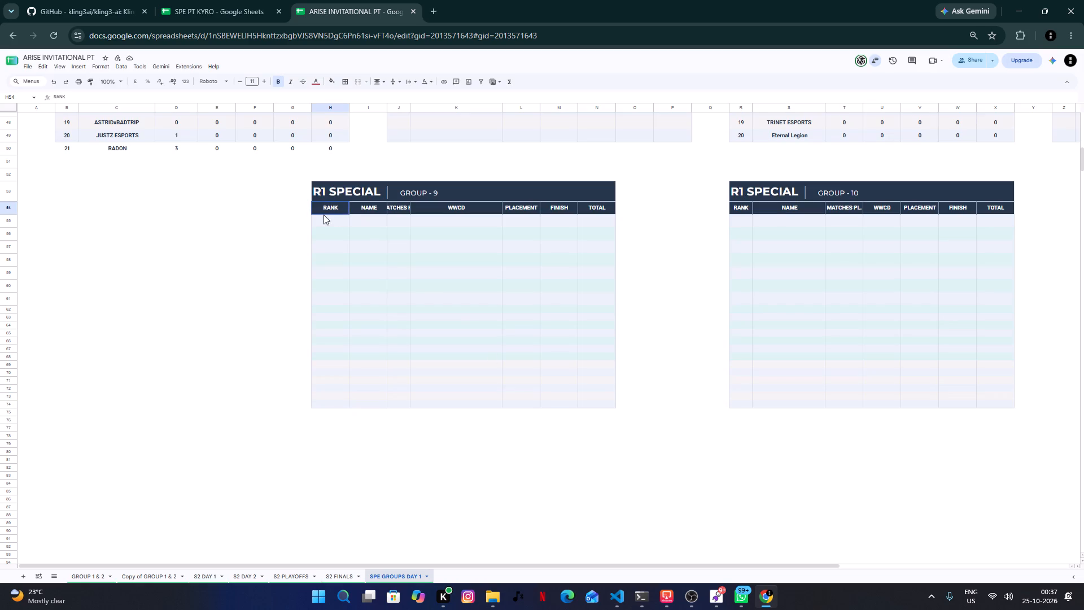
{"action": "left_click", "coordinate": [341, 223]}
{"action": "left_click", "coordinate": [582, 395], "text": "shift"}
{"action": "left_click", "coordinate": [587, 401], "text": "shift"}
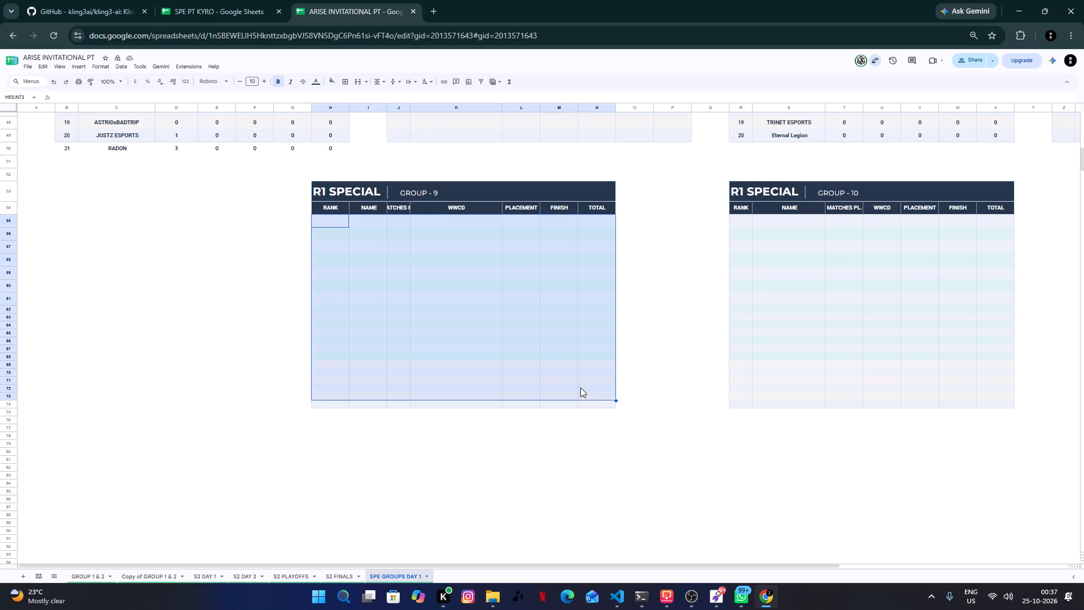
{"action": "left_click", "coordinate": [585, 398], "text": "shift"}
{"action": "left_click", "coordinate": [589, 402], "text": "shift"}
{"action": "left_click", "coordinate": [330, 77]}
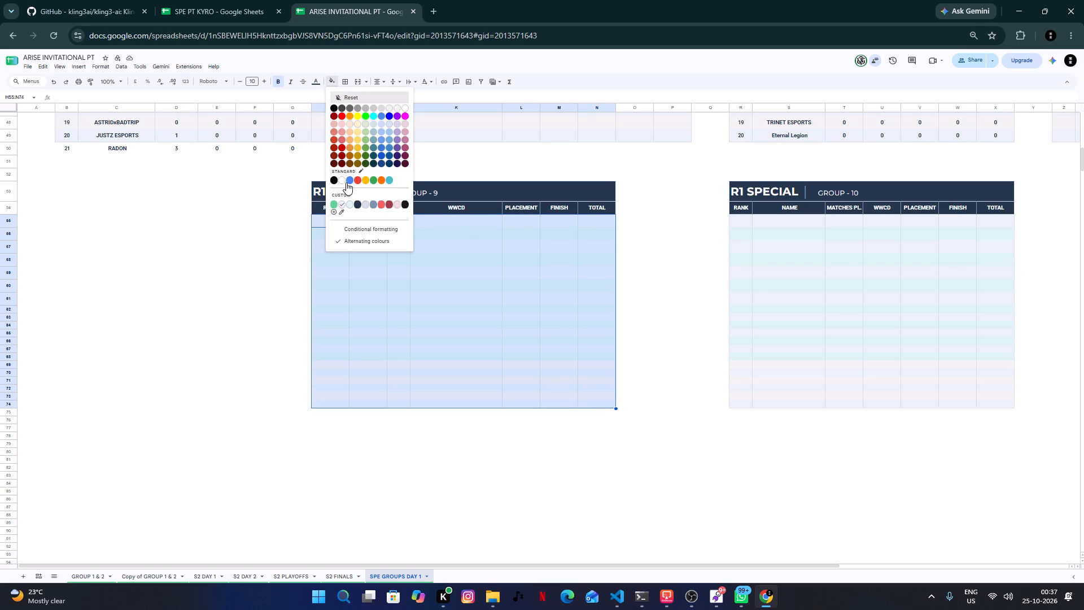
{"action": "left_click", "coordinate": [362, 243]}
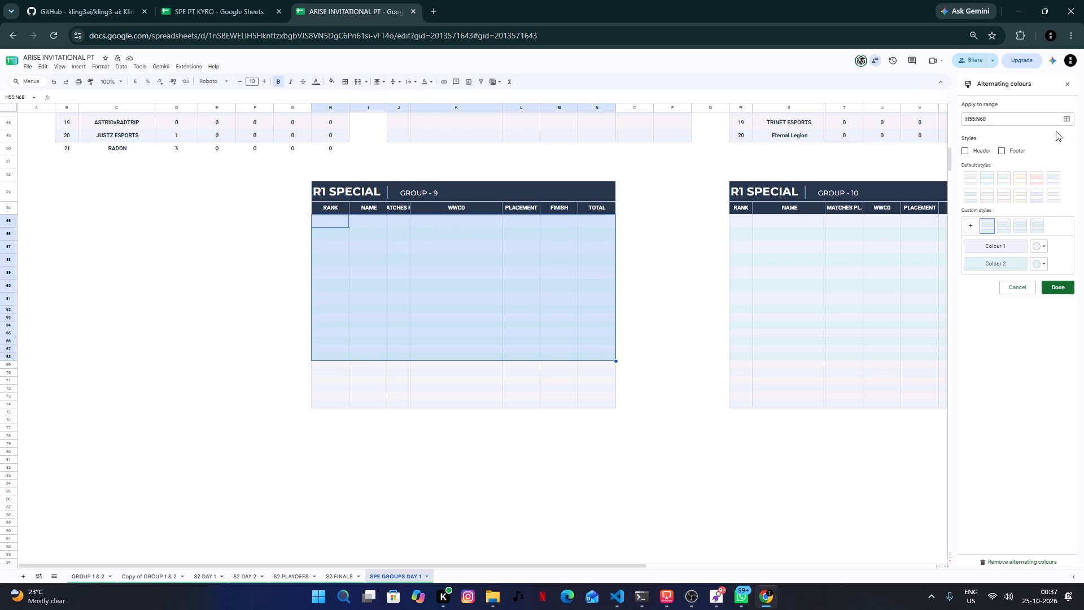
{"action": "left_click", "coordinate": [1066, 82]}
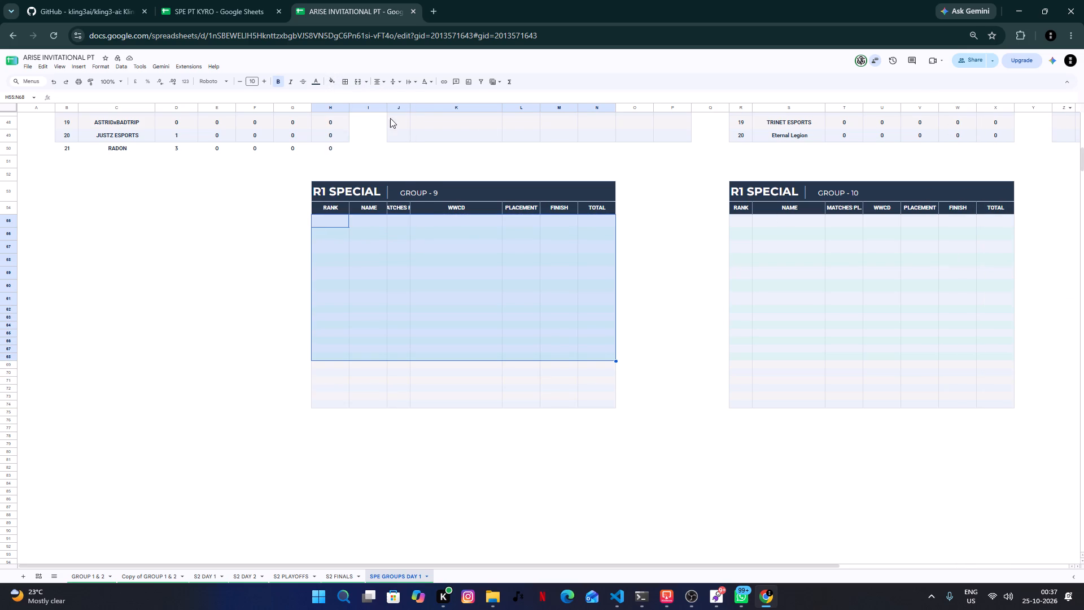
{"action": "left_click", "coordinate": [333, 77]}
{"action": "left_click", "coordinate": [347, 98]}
Remove the alternating colours from both parts of the GROUP - 9 table body, H55:N68 and H69:N74.
{"action": "left_click", "coordinate": [326, 80]}
{"action": "left_click", "coordinate": [345, 246]}
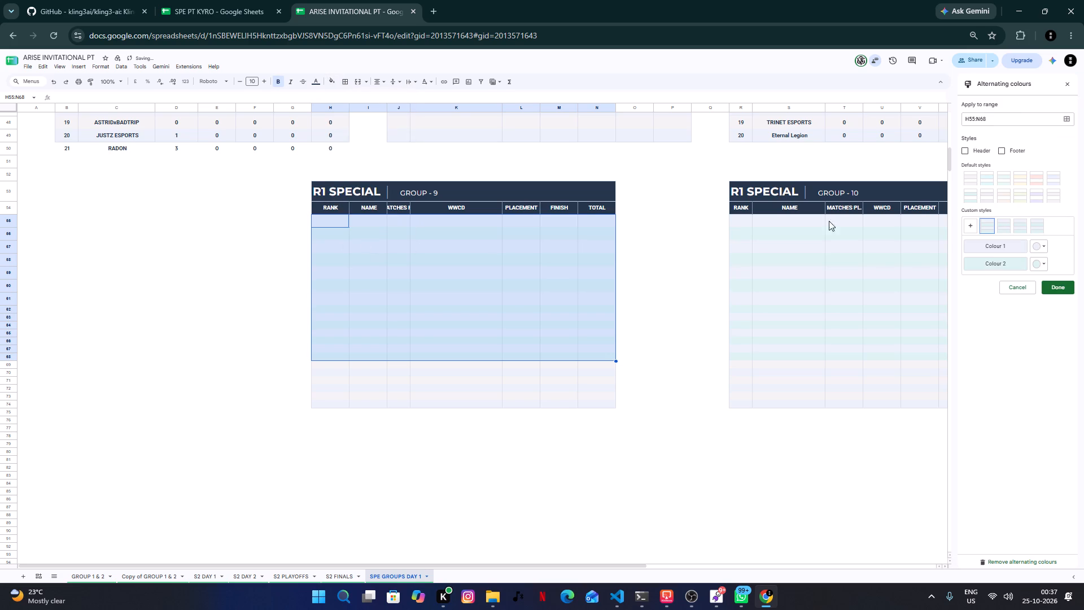
{"action": "left_click", "coordinate": [1030, 556]}
{"action": "left_click", "coordinate": [471, 381]}
{"action": "left_click", "coordinate": [331, 220]}
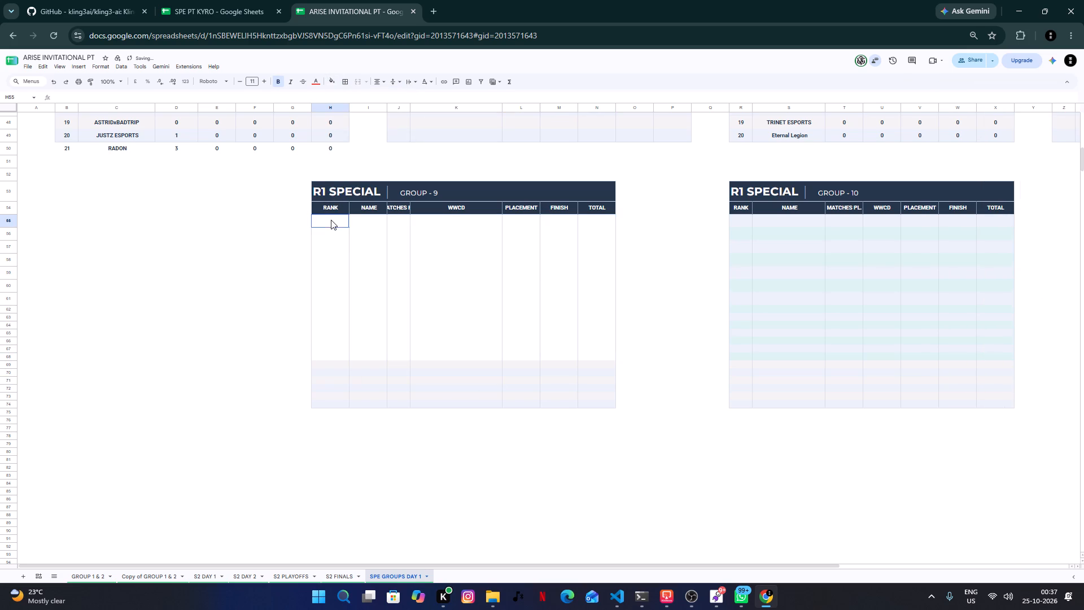
{"action": "left_click", "coordinate": [599, 404], "text": "shift"}
{"action": "left_click", "coordinate": [333, 75]}
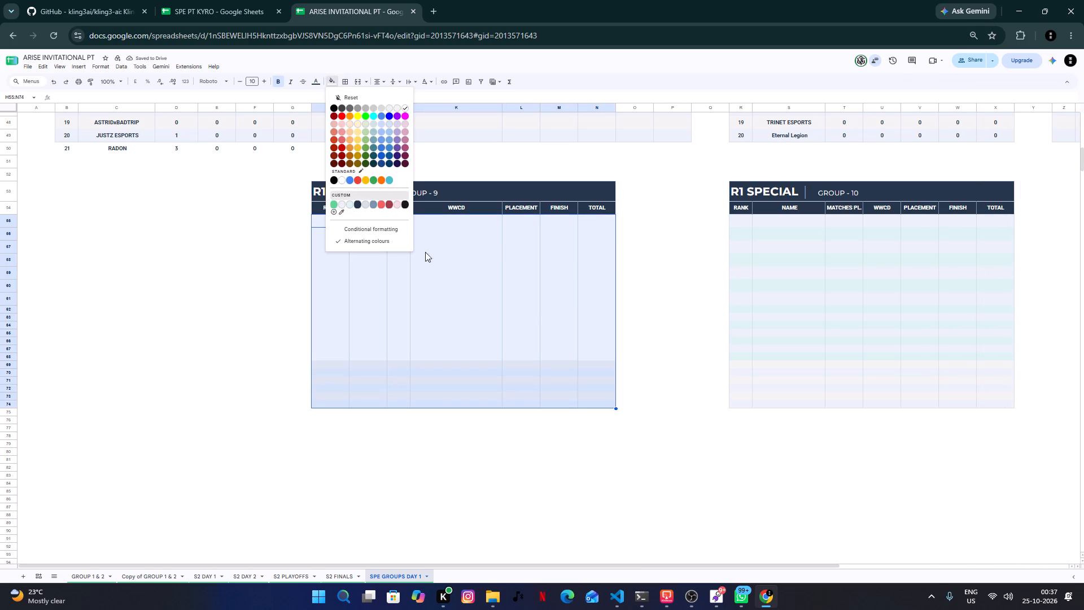
{"action": "left_click", "coordinate": [374, 238]}
{"action": "left_click", "coordinate": [1014, 559]}
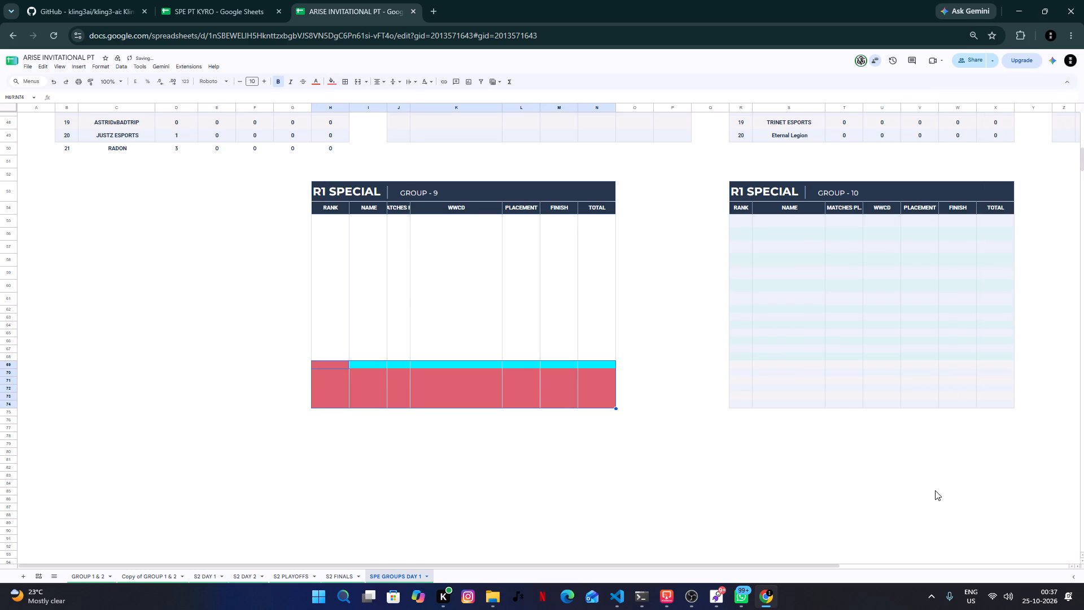
Reset the fill colour of the whole GROUP - 9 table body, H55:N74.
{"action": "left_click", "coordinate": [671, 477]}
{"action": "left_click", "coordinate": [326, 221]}
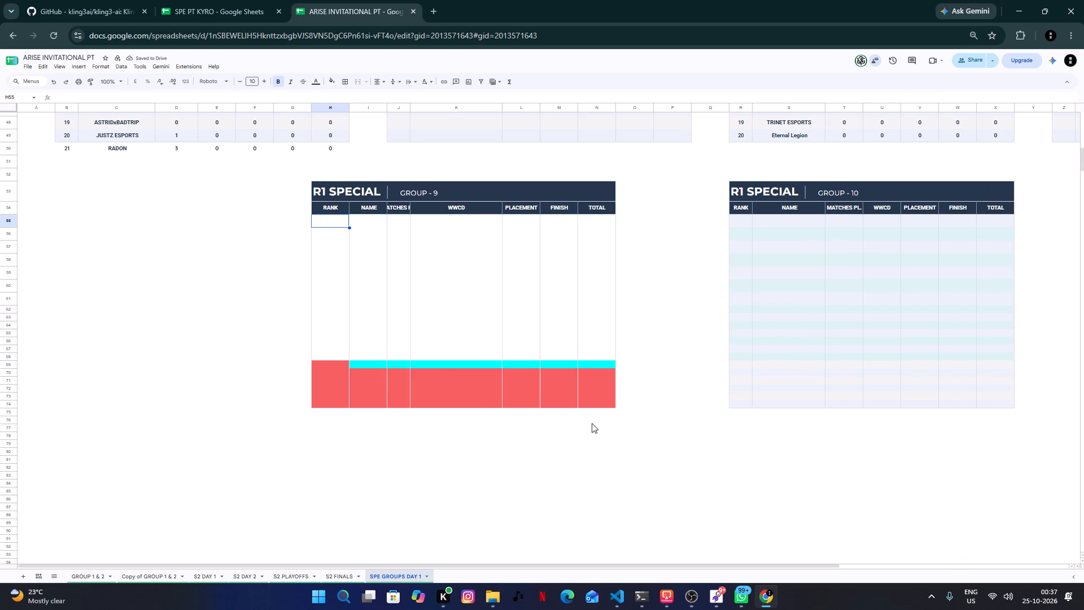
{"action": "left_click", "coordinate": [620, 409], "text": "shift"}
{"action": "left_click", "coordinate": [595, 406], "text": "shift"}
{"action": "left_click", "coordinate": [327, 76]}
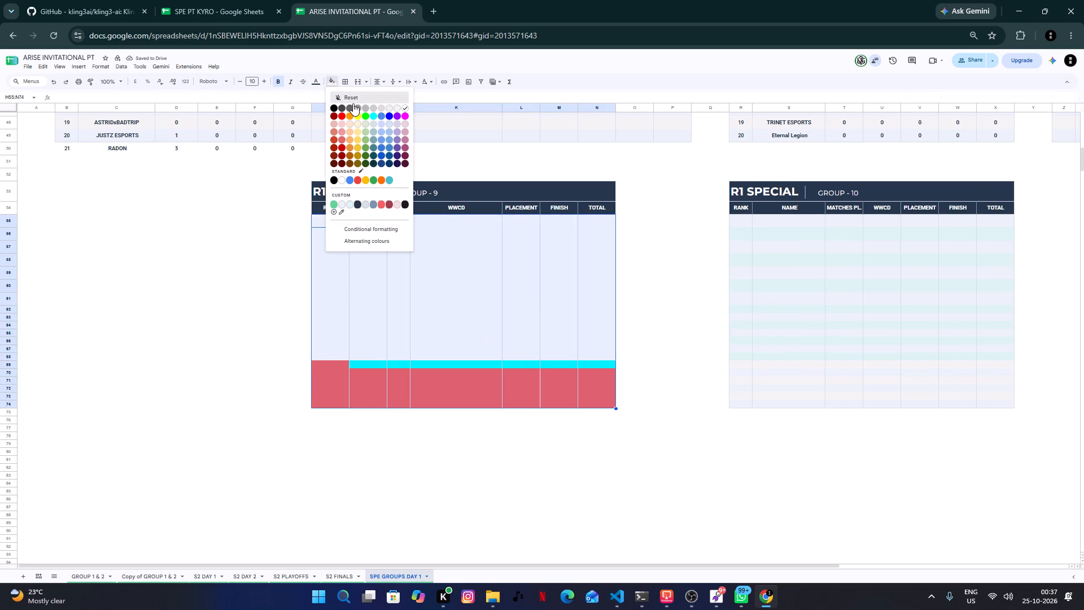
{"action": "left_click", "coordinate": [355, 96]}
{"action": "left_click", "coordinate": [367, 264]}
Apply alternating colours to H55:N74 with a pale lavender header colour and pale cyan as Colour 1.
{"action": "left_click", "coordinate": [327, 220]}
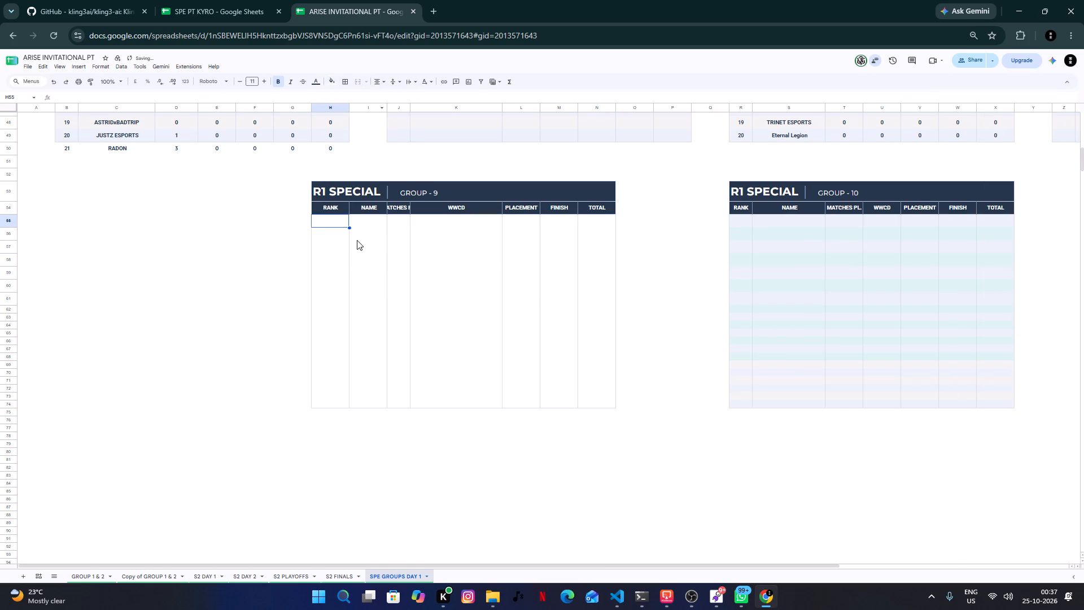
{"action": "left_click", "coordinate": [594, 399], "text": "shift"}
{"action": "left_click", "coordinate": [595, 403], "text": "shift"}
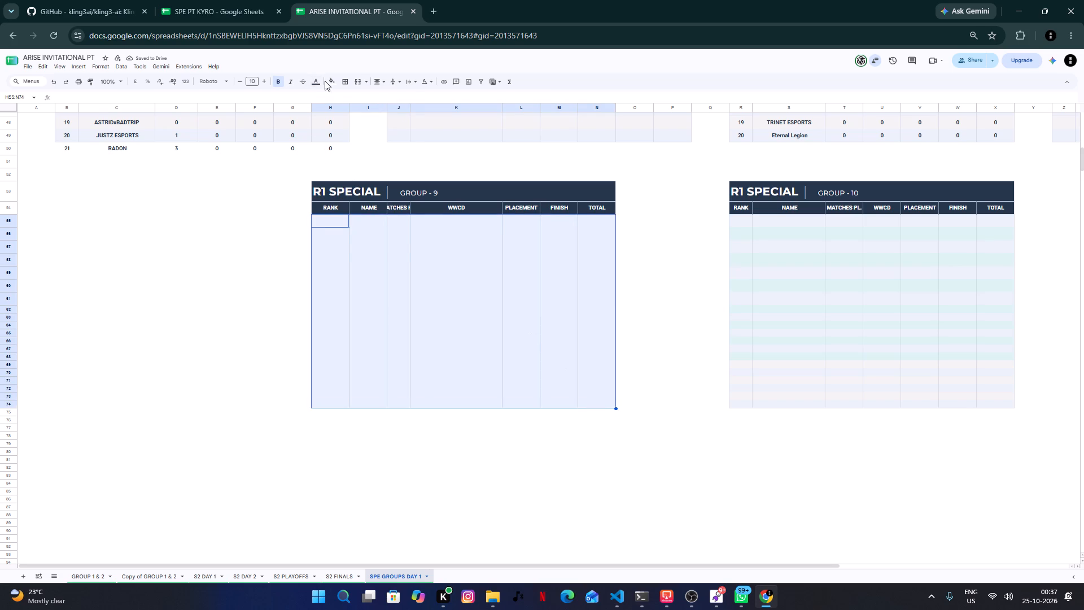
{"action": "left_click", "coordinate": [329, 81]}
{"action": "left_click", "coordinate": [375, 240]}
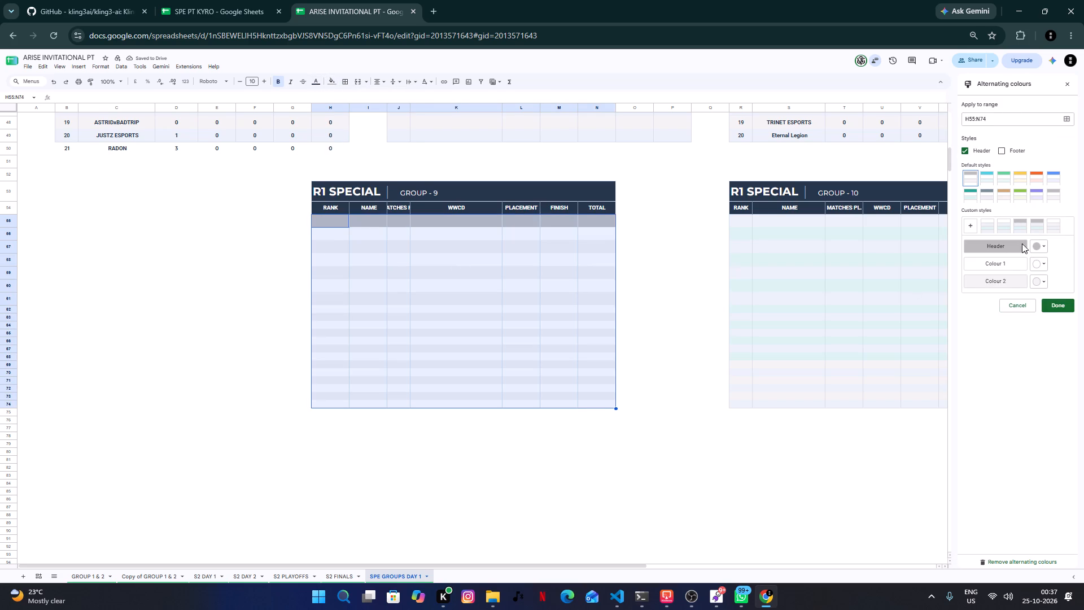
{"action": "left_click", "coordinate": [1041, 241]}
{"action": "left_click", "coordinate": [977, 360]}
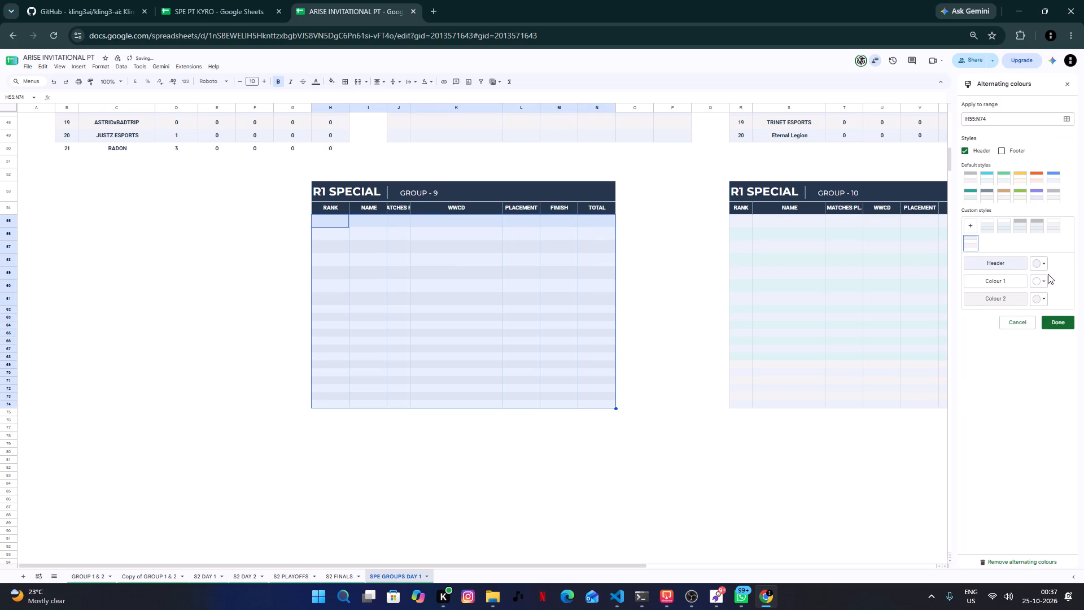
{"action": "left_click", "coordinate": [1034, 282]}
{"action": "left_click", "coordinate": [984, 395]}
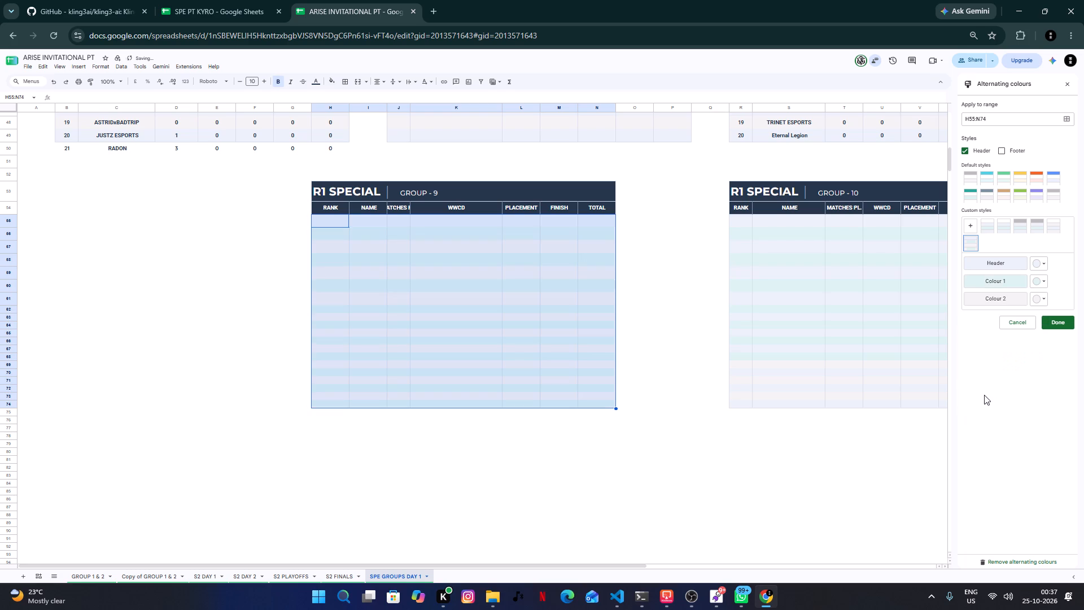
{"action": "left_click", "coordinate": [1053, 323]}
{"action": "left_click", "coordinate": [684, 495]}
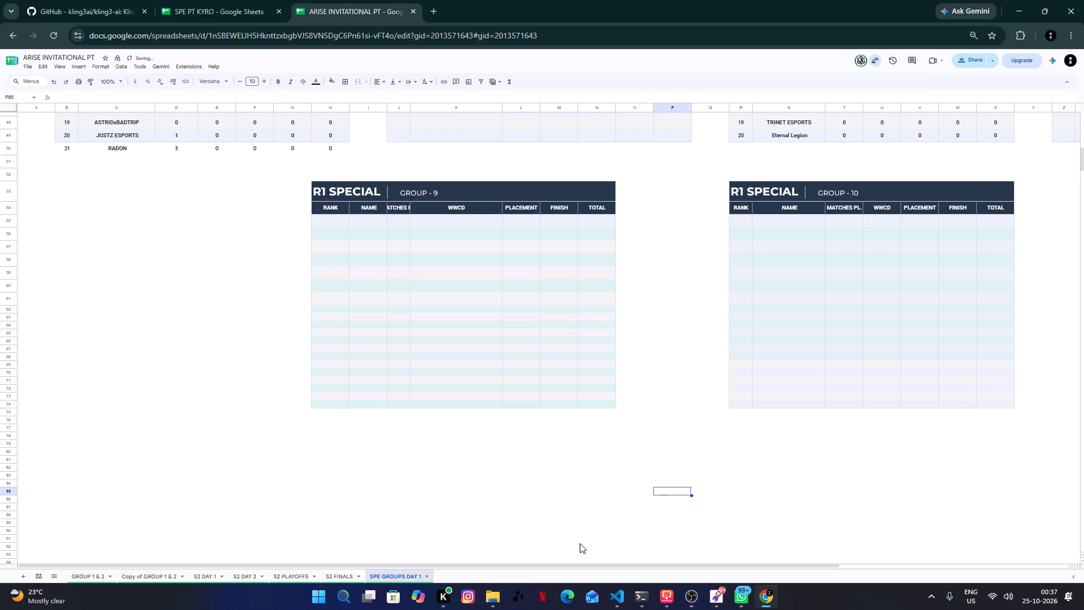
Adjust the height of row 61 in the GROUP - 9 table.
{"action": "left_click", "coordinate": [449, 345]}
{"action": "left_click", "coordinate": [448, 306]}
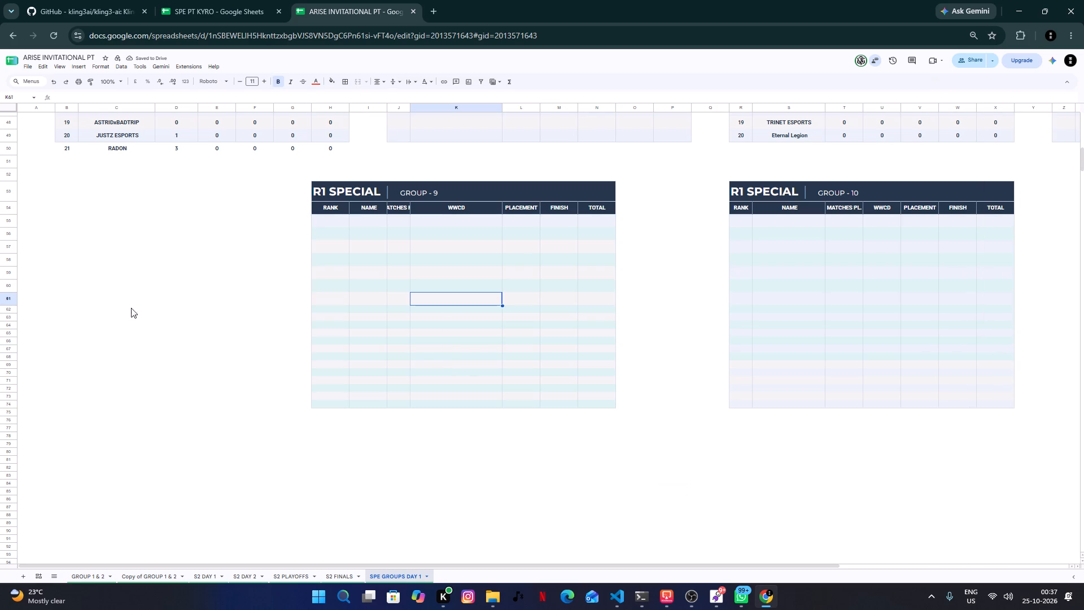
{"action": "left_click_drag", "start_coordinate": [9, 304], "coordinate": [9, 297]}
{"action": "left_click_drag", "start_coordinate": [9, 298], "coordinate": [9, 304]}
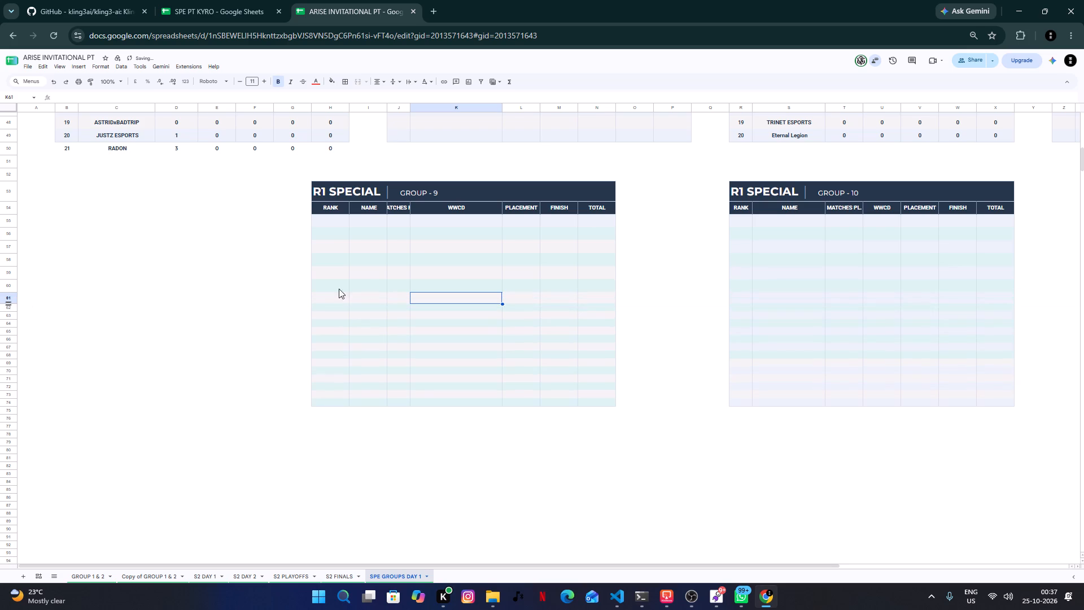
Move the GROUP - 9 table body range H55:N73 down one row to H56:N74.
{"action": "left_click", "coordinate": [320, 218]}
{"action": "left_click", "coordinate": [583, 396], "text": "shift"}
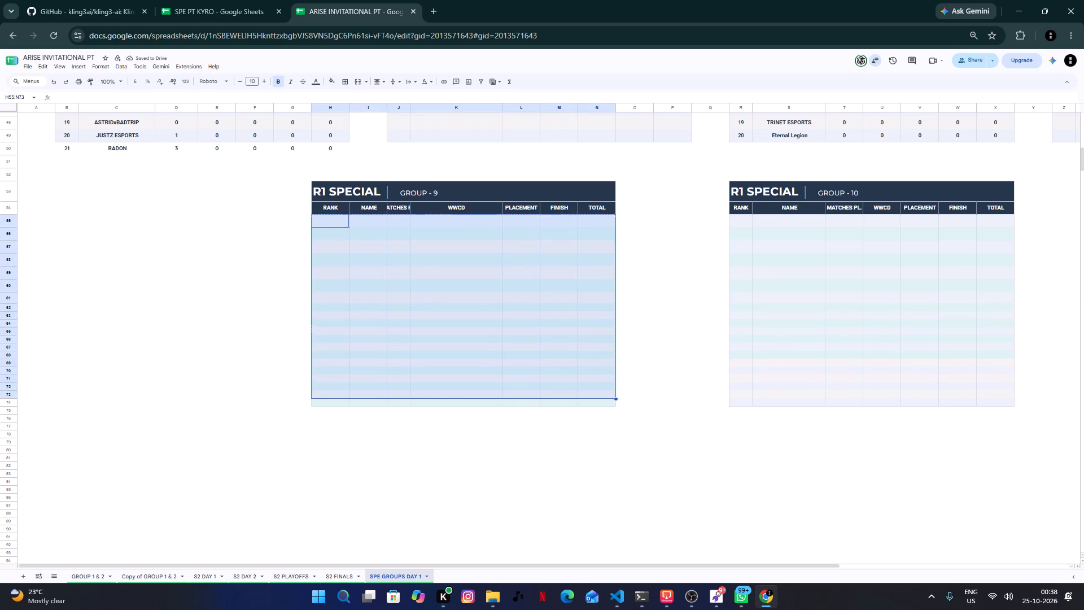
{"action": "left_click", "coordinate": [587, 399], "text": "shift"}
Increase the height of row 56 slightly.
{"action": "left_click_drag", "start_coordinate": [8, 242], "coordinate": [8, 239]}
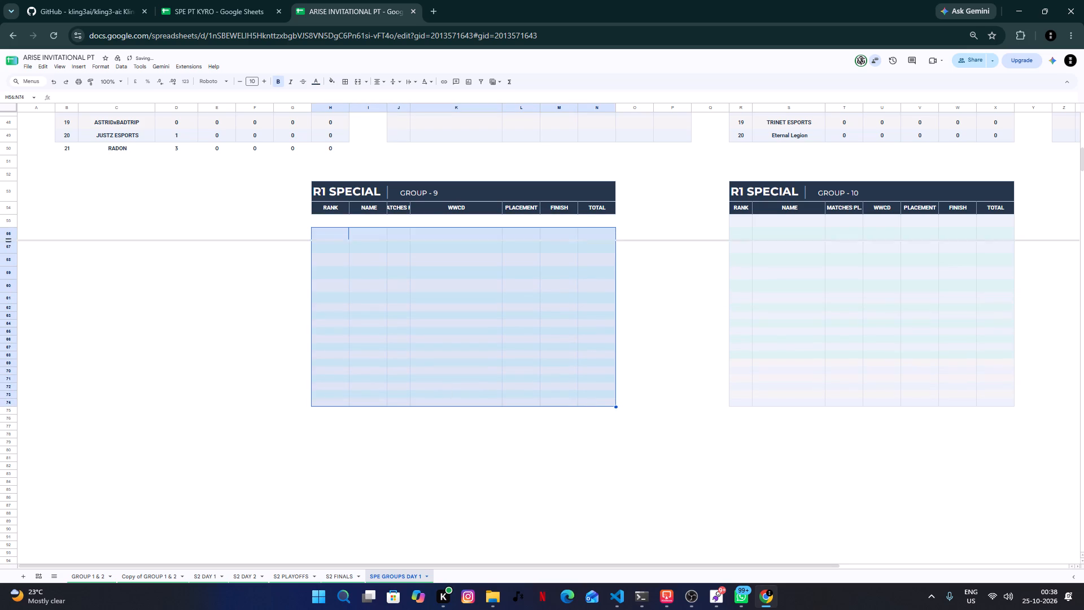
{"action": "left_click_drag", "start_coordinate": [8, 239], "coordinate": [8, 237]}
{"action": "left_click_drag", "start_coordinate": [8, 237], "coordinate": [8, 250]}
{"action": "left_click_drag", "start_coordinate": [8, 250], "coordinate": [9, 245]}
Increase the height of row 62 slightly.
{"action": "left_click", "coordinate": [248, 337]}
{"action": "left_click", "coordinate": [474, 369]}
{"action": "left_click", "coordinate": [325, 306]}
{"action": "left_click", "coordinate": [334, 307]}
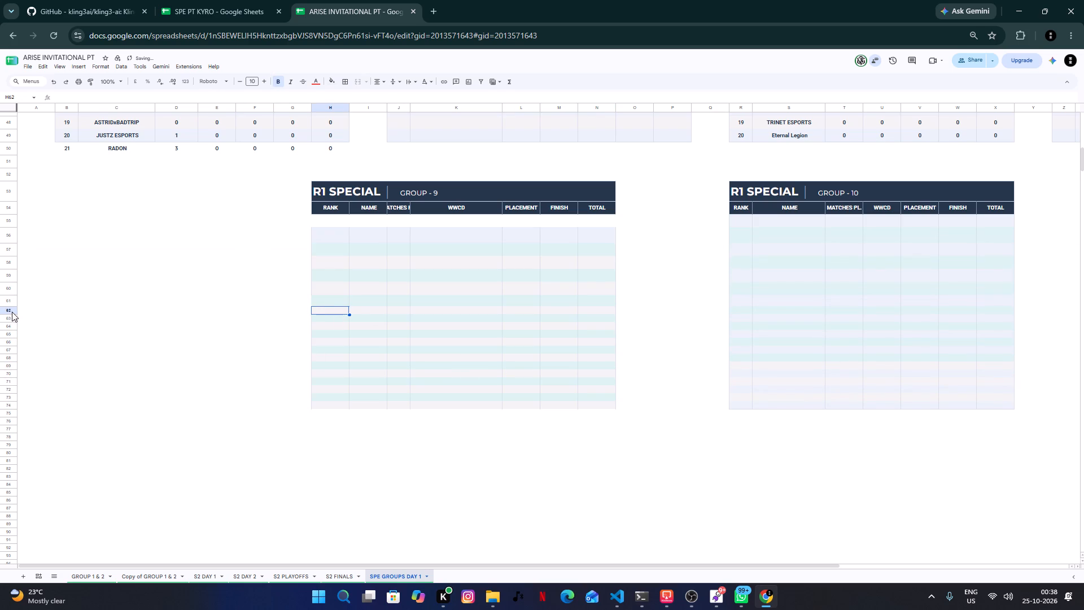
{"action": "left_click_drag", "start_coordinate": [6, 313], "coordinate": [7, 320]}
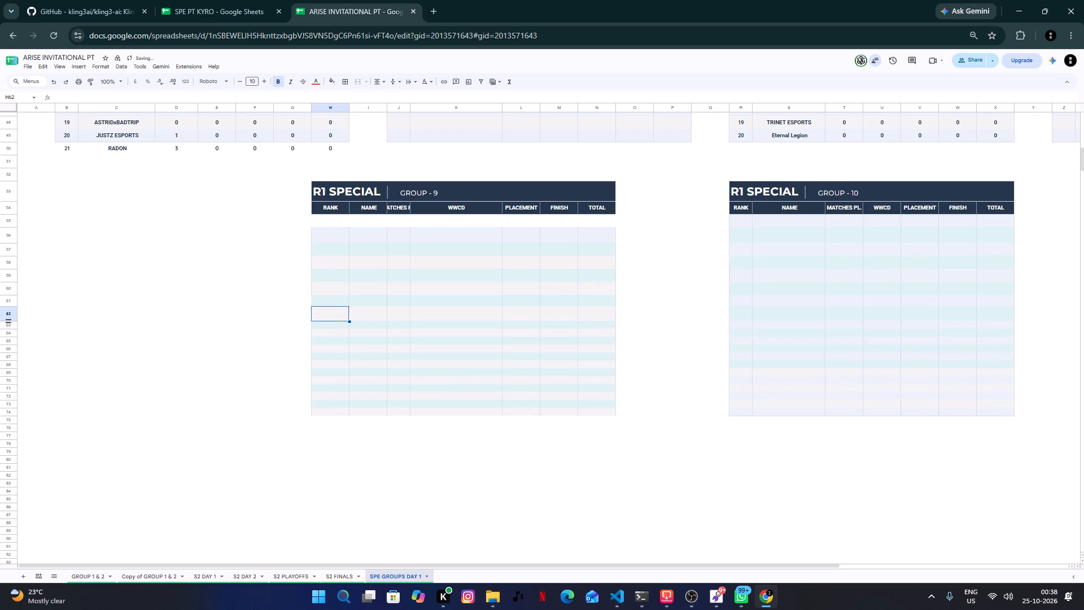
{"action": "left_click", "coordinate": [7, 320]}
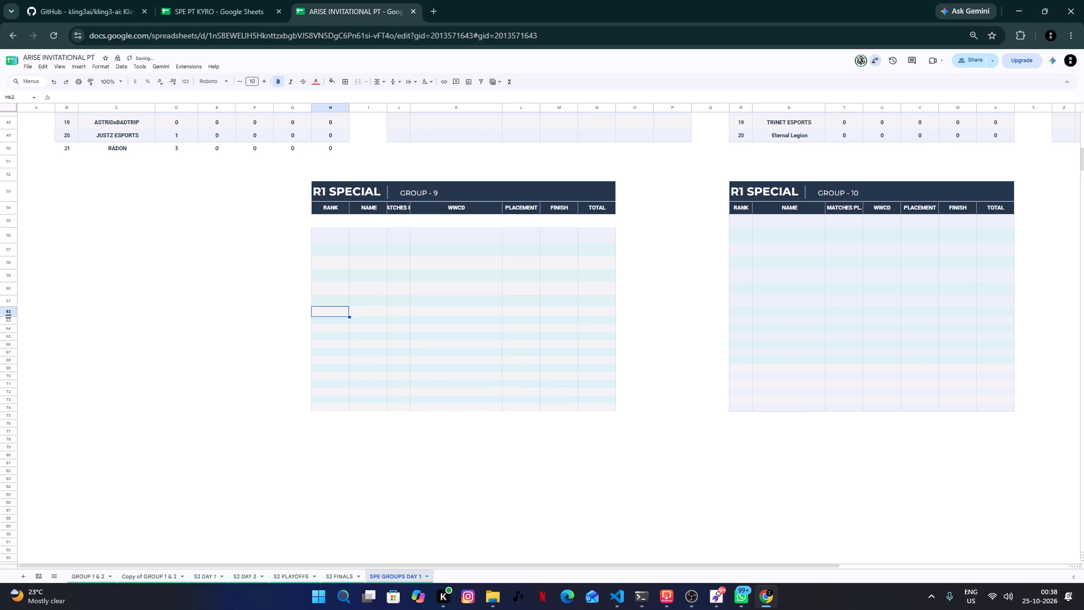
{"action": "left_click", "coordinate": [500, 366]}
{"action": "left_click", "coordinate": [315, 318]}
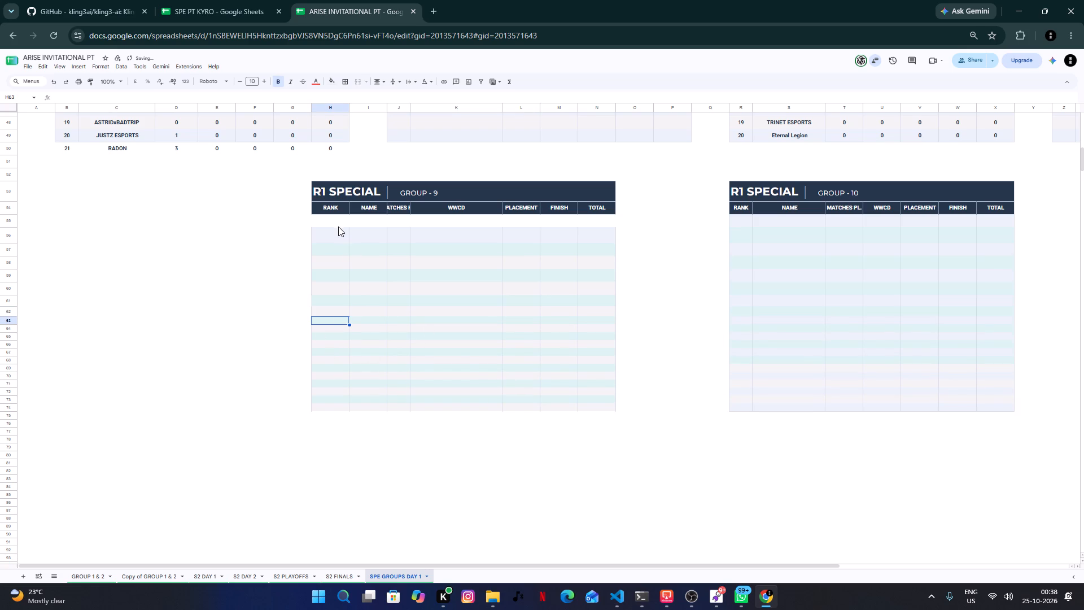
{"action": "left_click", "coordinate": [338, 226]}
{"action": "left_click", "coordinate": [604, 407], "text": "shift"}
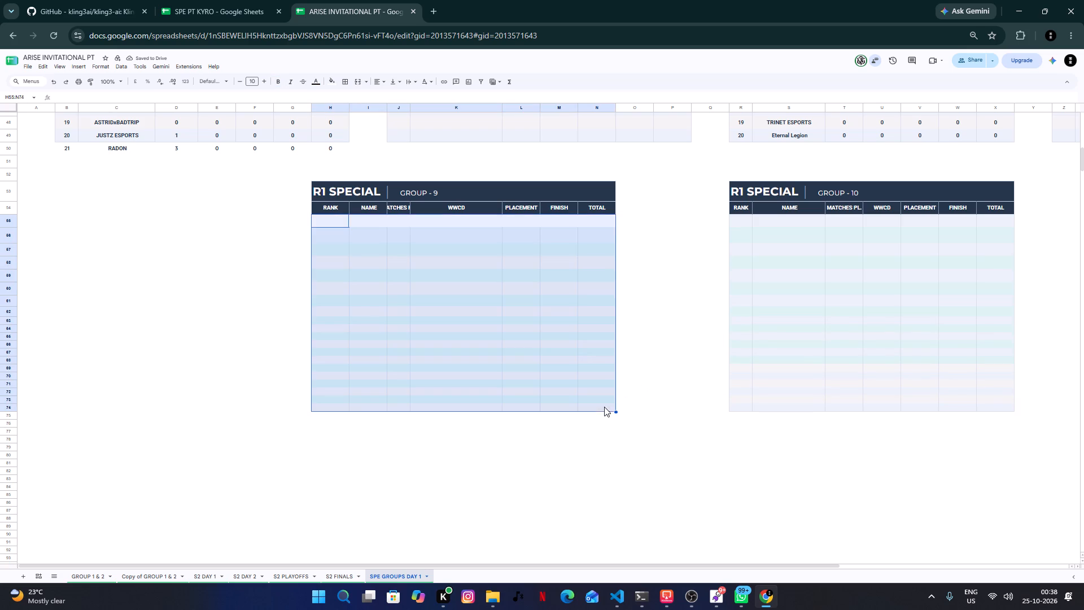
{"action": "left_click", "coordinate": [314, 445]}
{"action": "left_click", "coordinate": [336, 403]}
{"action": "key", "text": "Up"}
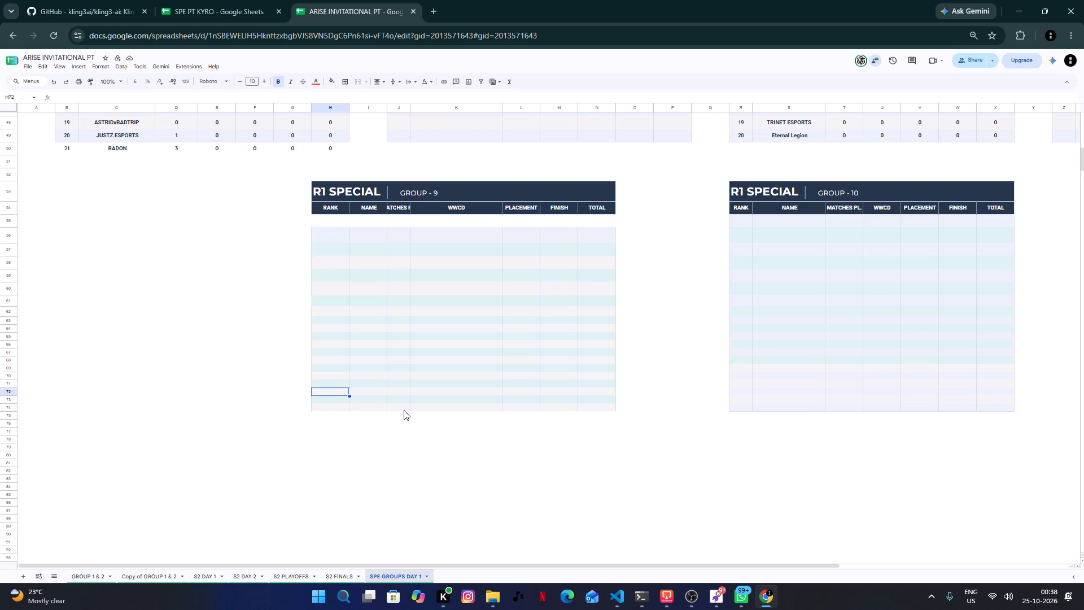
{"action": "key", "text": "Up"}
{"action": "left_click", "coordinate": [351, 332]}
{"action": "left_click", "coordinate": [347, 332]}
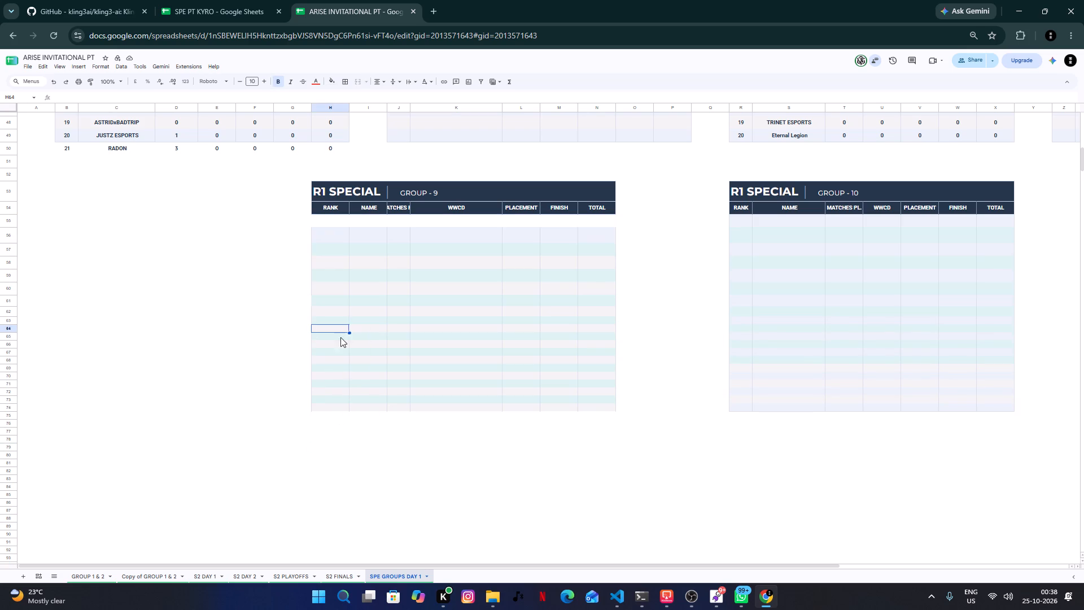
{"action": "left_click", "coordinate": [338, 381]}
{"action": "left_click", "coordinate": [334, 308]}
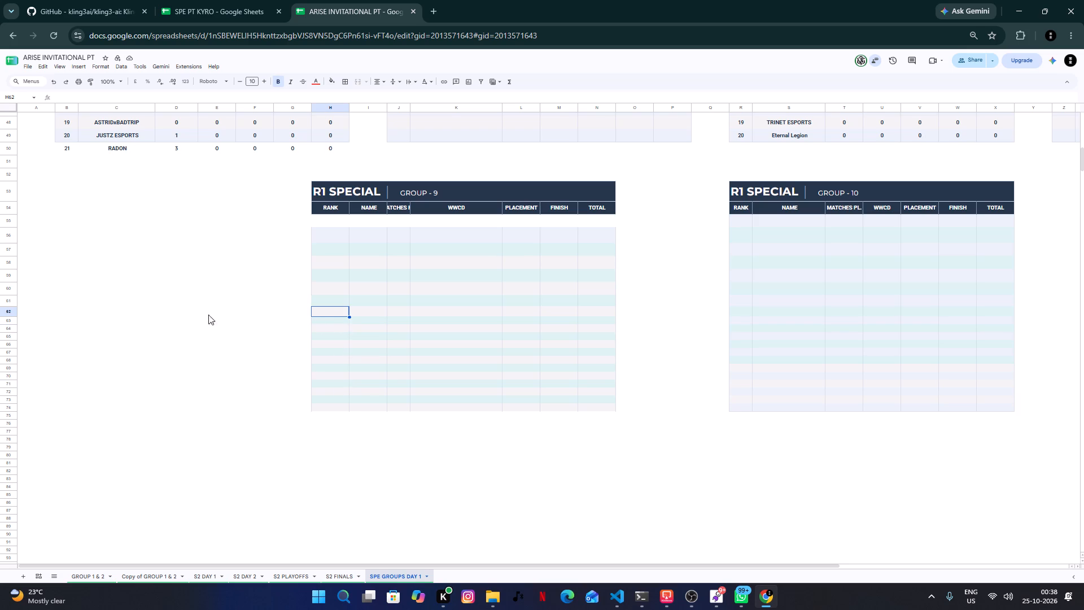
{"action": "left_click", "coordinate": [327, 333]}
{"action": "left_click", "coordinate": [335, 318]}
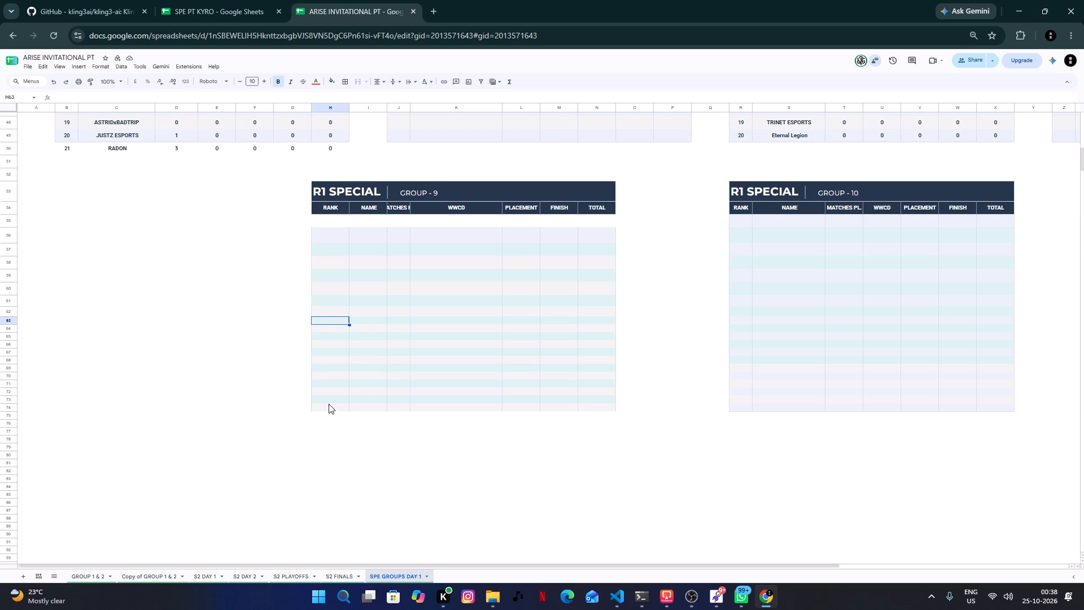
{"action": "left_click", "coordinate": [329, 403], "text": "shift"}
Increase the height of row 63 in the GROUP - 9 table to about that of the upper body rows.
{"action": "left_click_drag", "start_coordinate": [7, 324], "coordinate": [7, 330]}
{"action": "left_click", "coordinate": [246, 364]}
{"action": "left_click", "coordinate": [401, 371]}
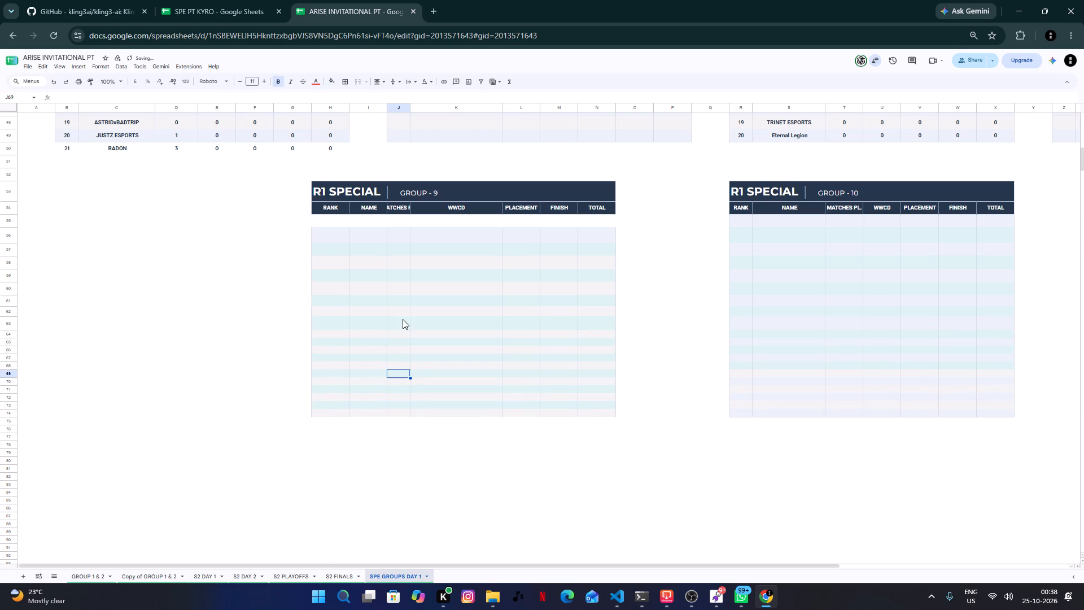
Increase the height of row 64 in the GROUP - 9 table slightly.
{"action": "left_click", "coordinate": [321, 332]}
{"action": "left_click", "coordinate": [600, 418], "text": "shift"}
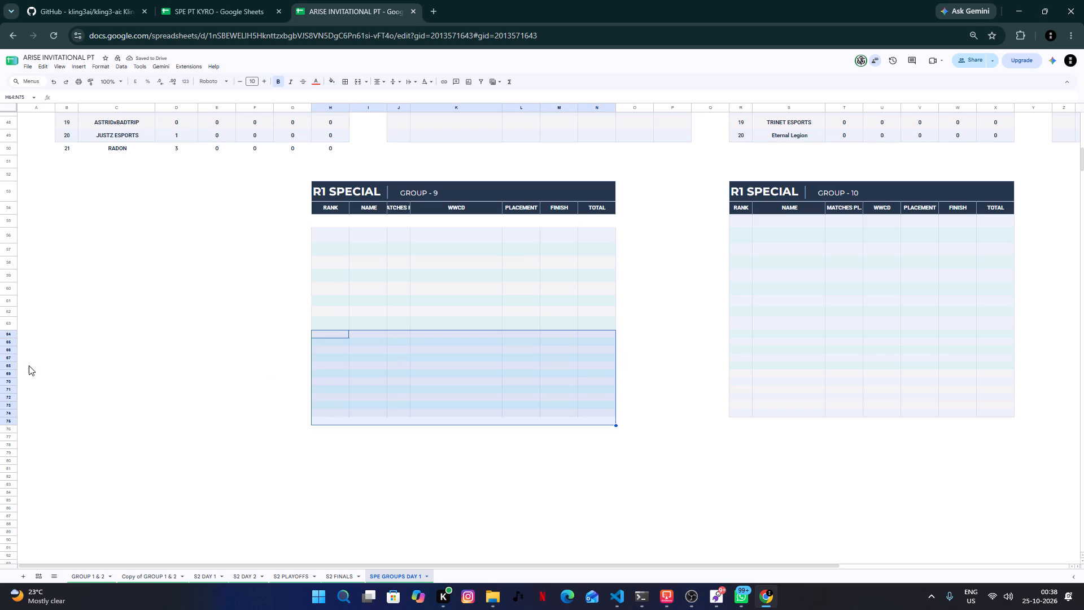
{"action": "left_click", "coordinate": [10, 337]}
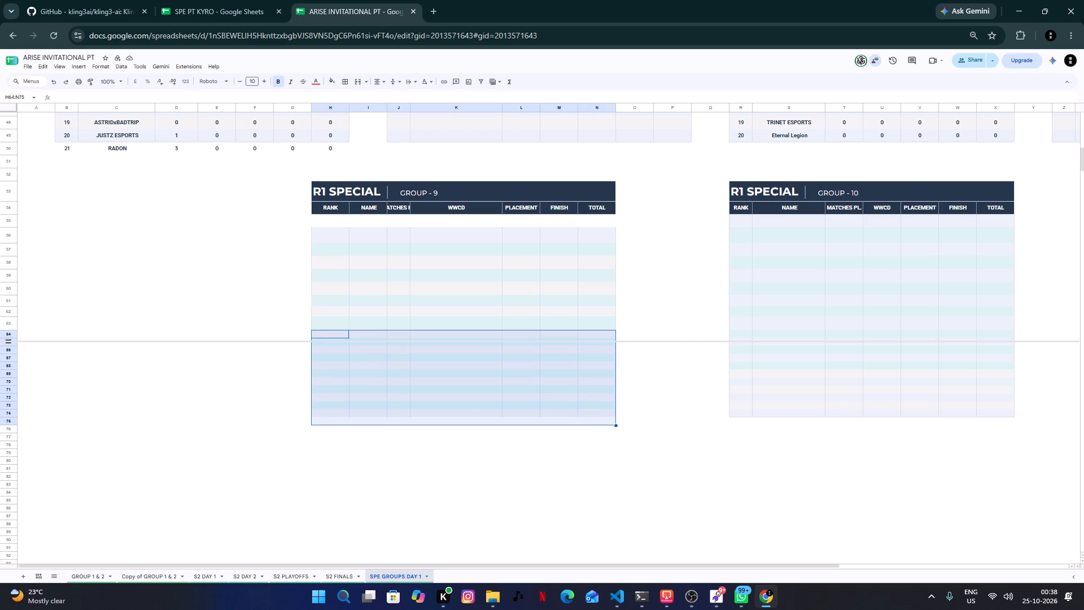
{"action": "left_click", "coordinate": [256, 396]}
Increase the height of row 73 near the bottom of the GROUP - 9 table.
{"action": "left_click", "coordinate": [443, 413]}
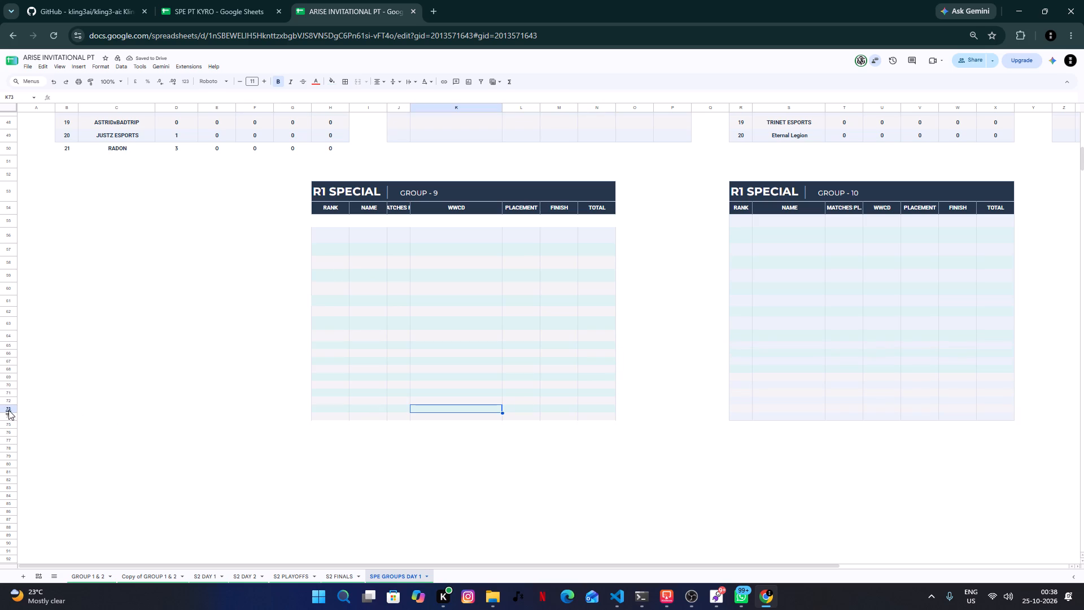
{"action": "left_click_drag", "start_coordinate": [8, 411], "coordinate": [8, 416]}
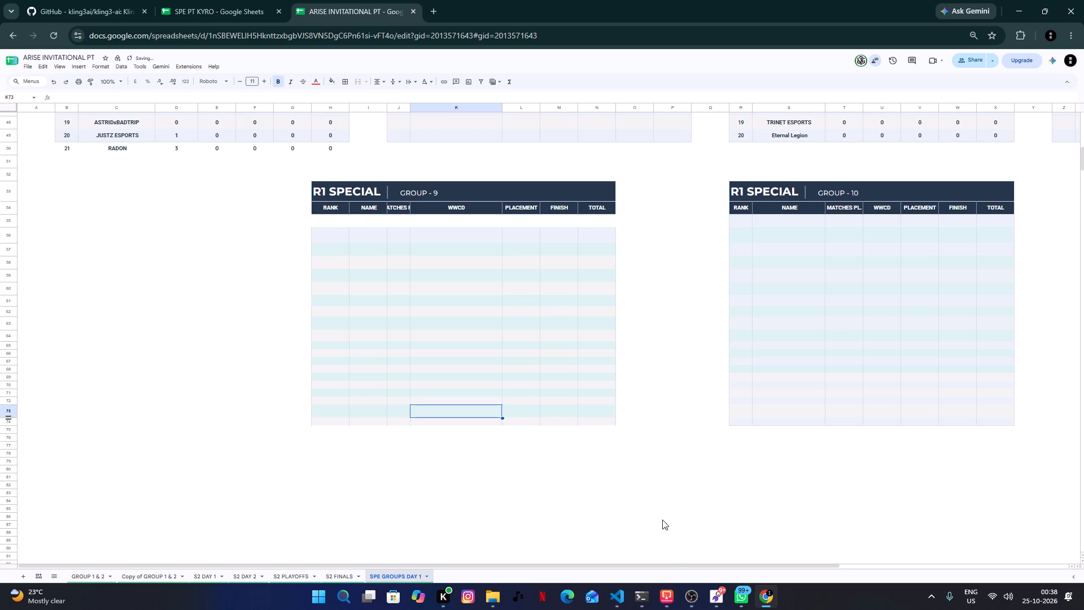
Switch to Legcord and check the ARISE GAMING IN server's channel list.
{"action": "left_click", "coordinate": [713, 583]}
{"action": "scroll", "coordinate": [91, 334], "scroll_direction": "down", "scroll_amount": 1}
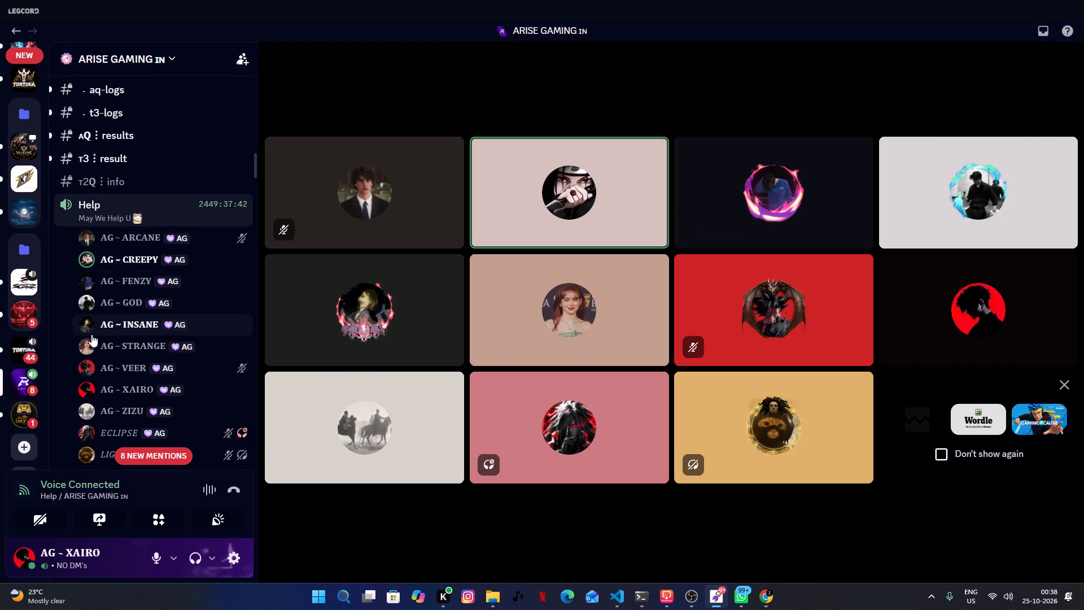
{"action": "scroll", "coordinate": [91, 333], "scroll_direction": "down", "scroll_amount": 1}
{"action": "left_click", "coordinate": [993, 7]}
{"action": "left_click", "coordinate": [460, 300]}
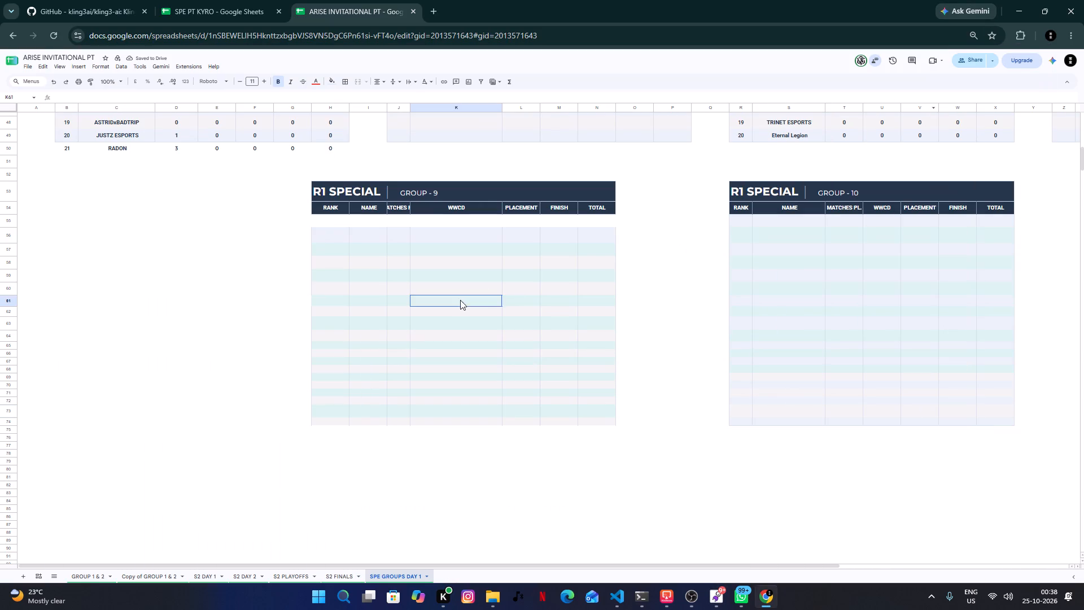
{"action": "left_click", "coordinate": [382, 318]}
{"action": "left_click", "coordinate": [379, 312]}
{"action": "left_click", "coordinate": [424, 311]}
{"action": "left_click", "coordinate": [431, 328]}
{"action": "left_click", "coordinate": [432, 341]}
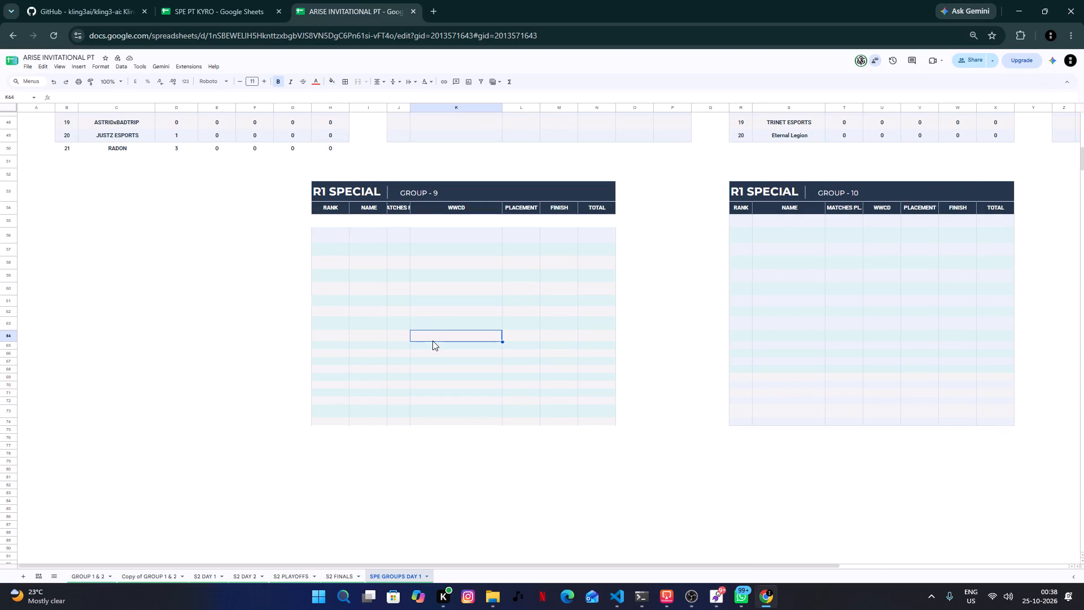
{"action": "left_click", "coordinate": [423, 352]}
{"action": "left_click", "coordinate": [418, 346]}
Increase the heights of rows 65, 66 and 67 in the GROUP - 9 table to roughly match the rows above.
{"action": "left_click", "coordinate": [343, 343]}
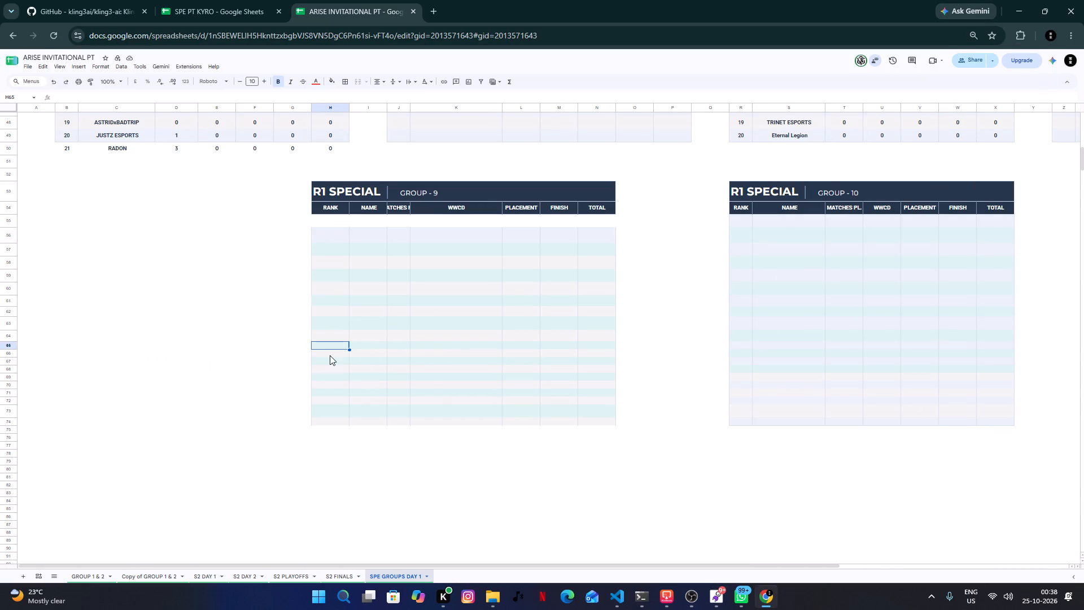
{"action": "left_click", "coordinate": [8, 349]}
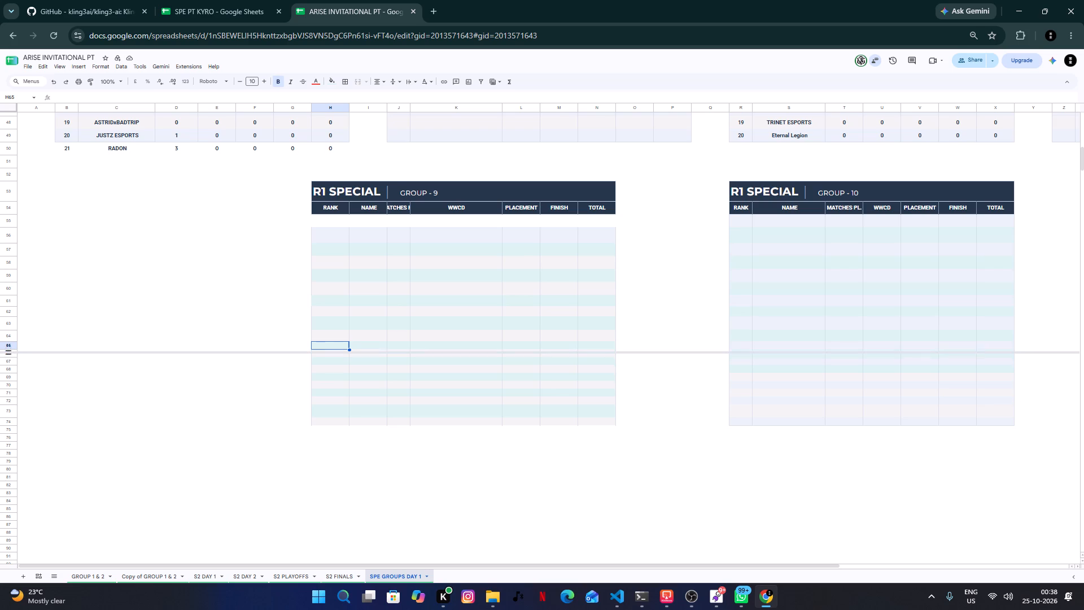
{"action": "left_click", "coordinate": [344, 360]}
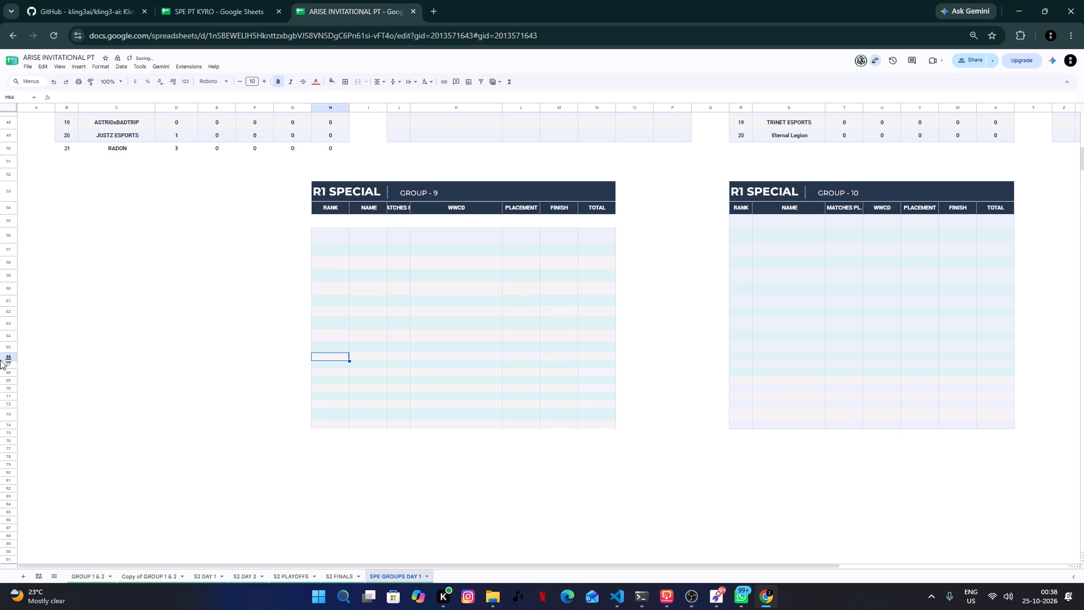
{"action": "left_click", "coordinate": [8, 359]}
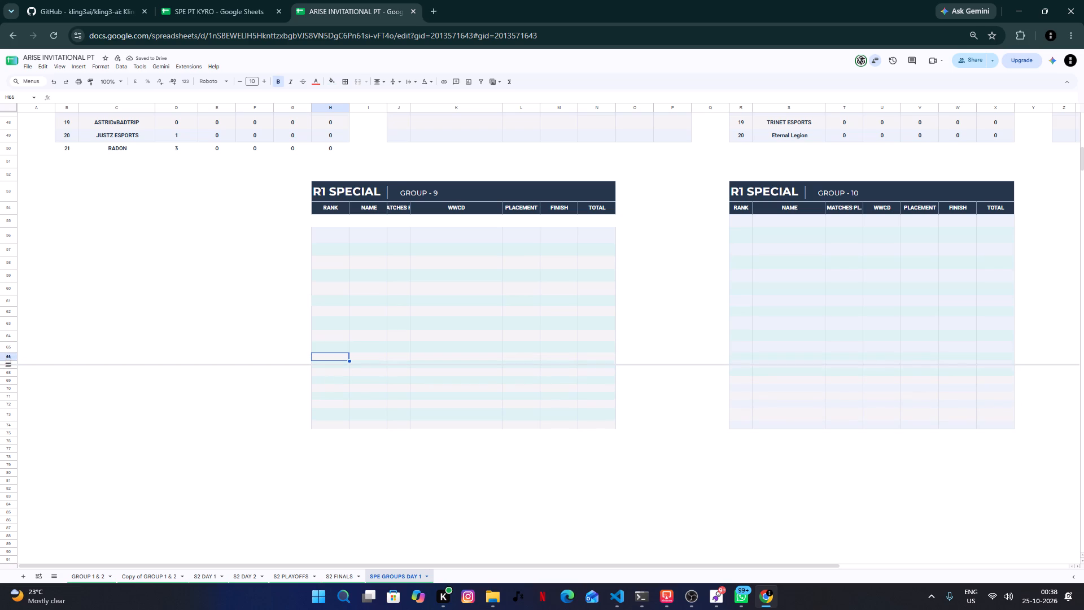
{"action": "left_click", "coordinate": [338, 369]}
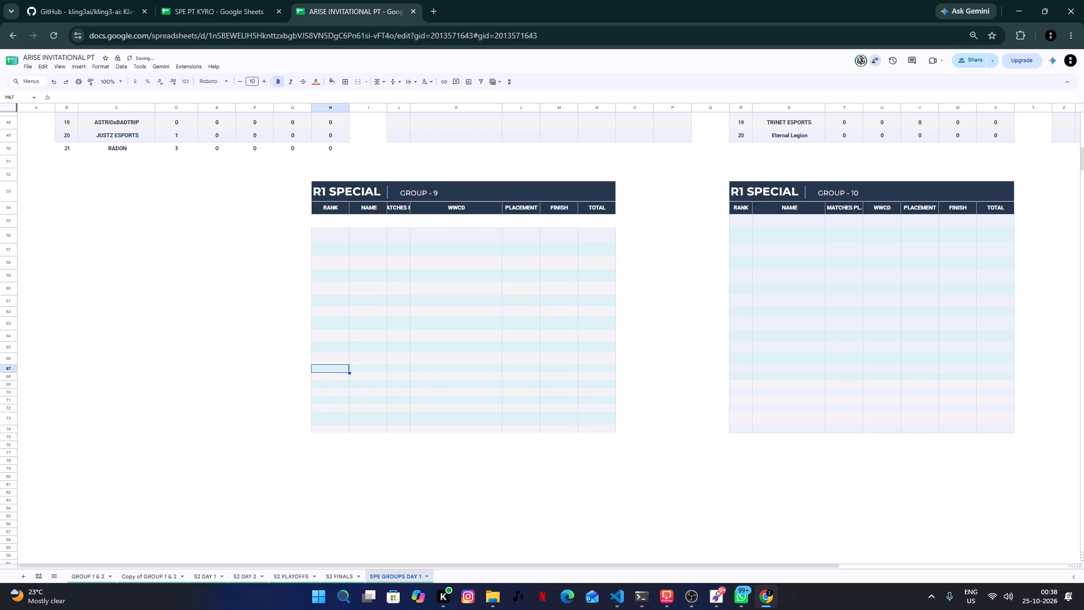
{"action": "left_click_drag", "start_coordinate": [10, 372], "coordinate": [10, 378]}
Increase the heights of rows 69 and 71 in the GROUP - 9 table slightly.
{"action": "left_click", "coordinate": [329, 391]}
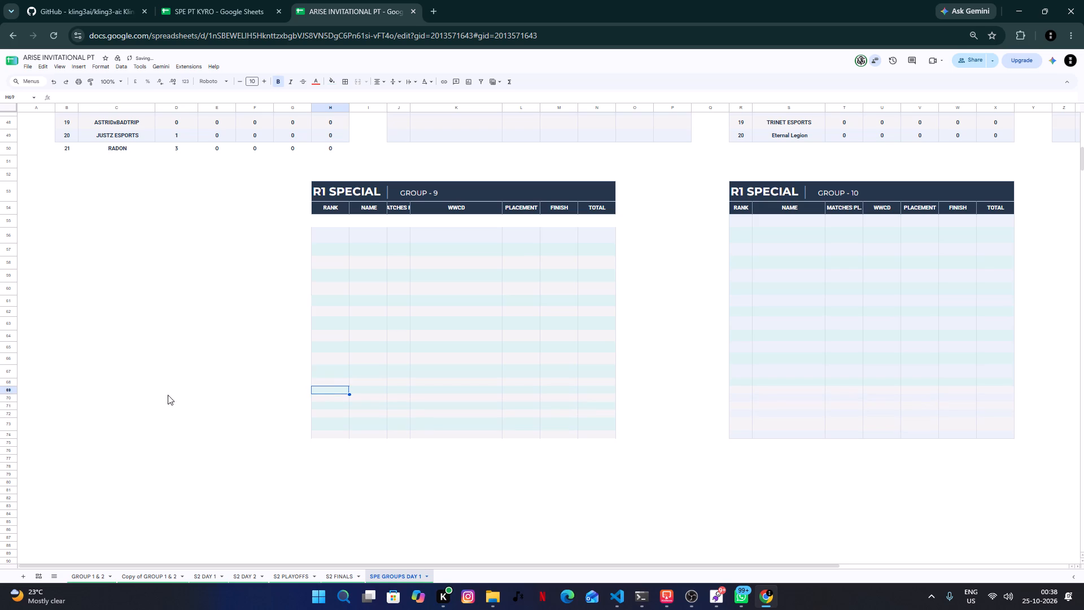
{"action": "left_click", "coordinate": [8, 394]}
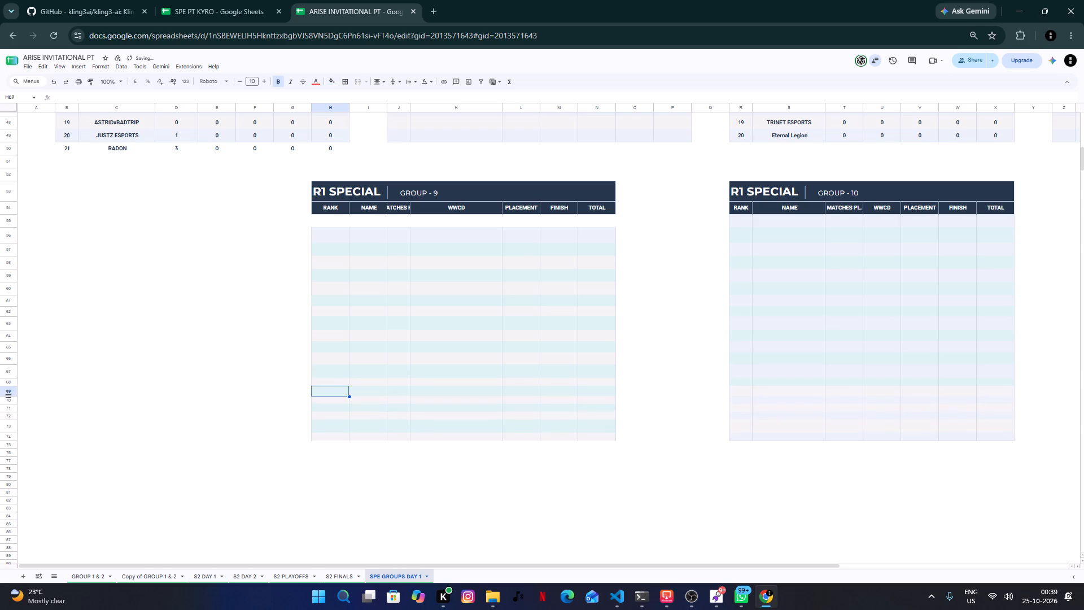
{"action": "left_click", "coordinate": [329, 406]}
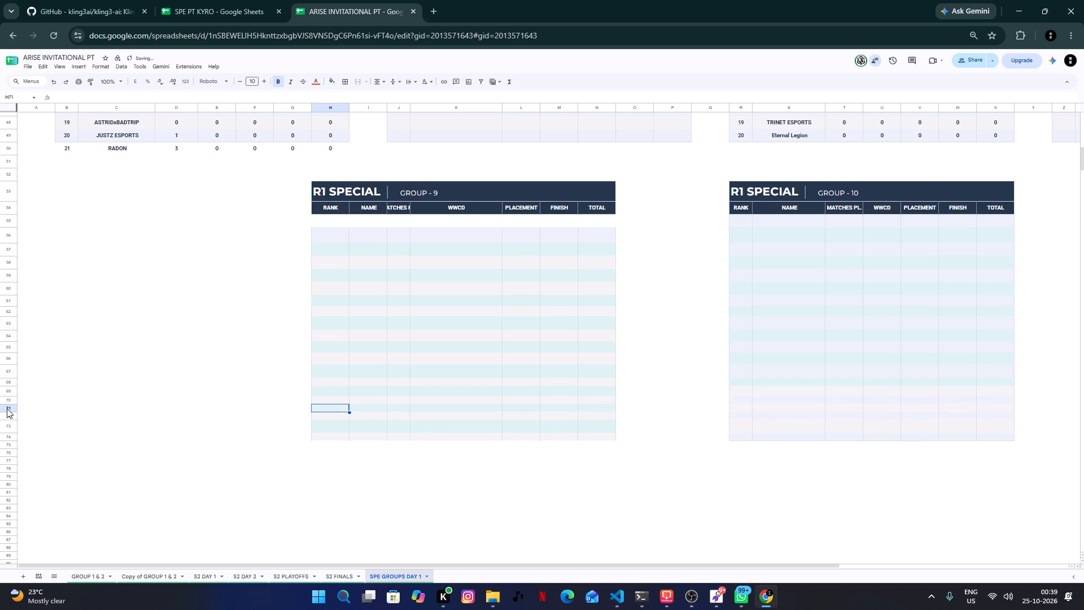
{"action": "left_click", "coordinate": [9, 413]}
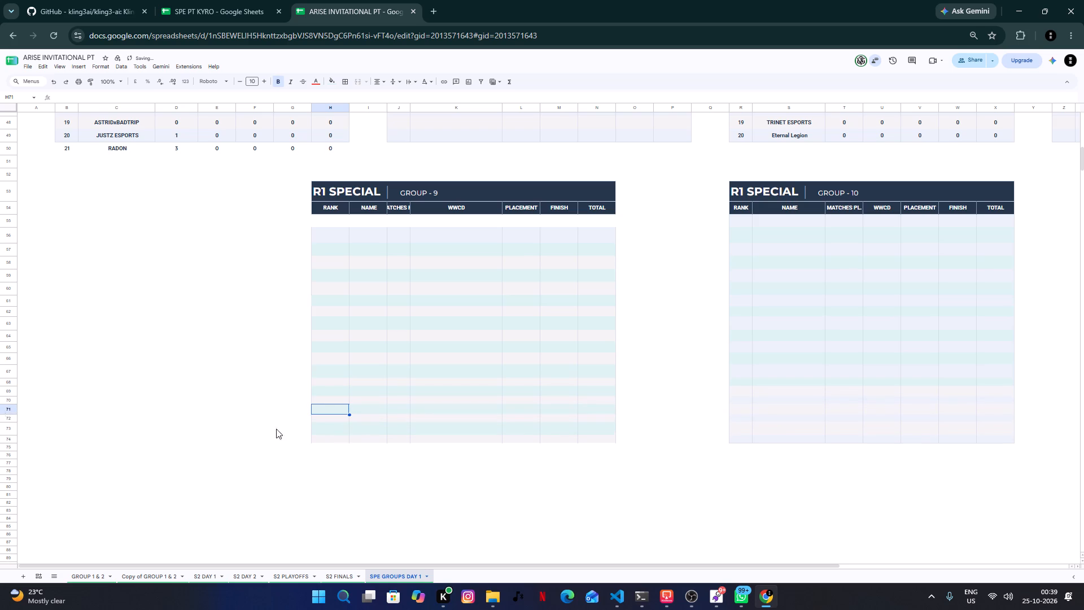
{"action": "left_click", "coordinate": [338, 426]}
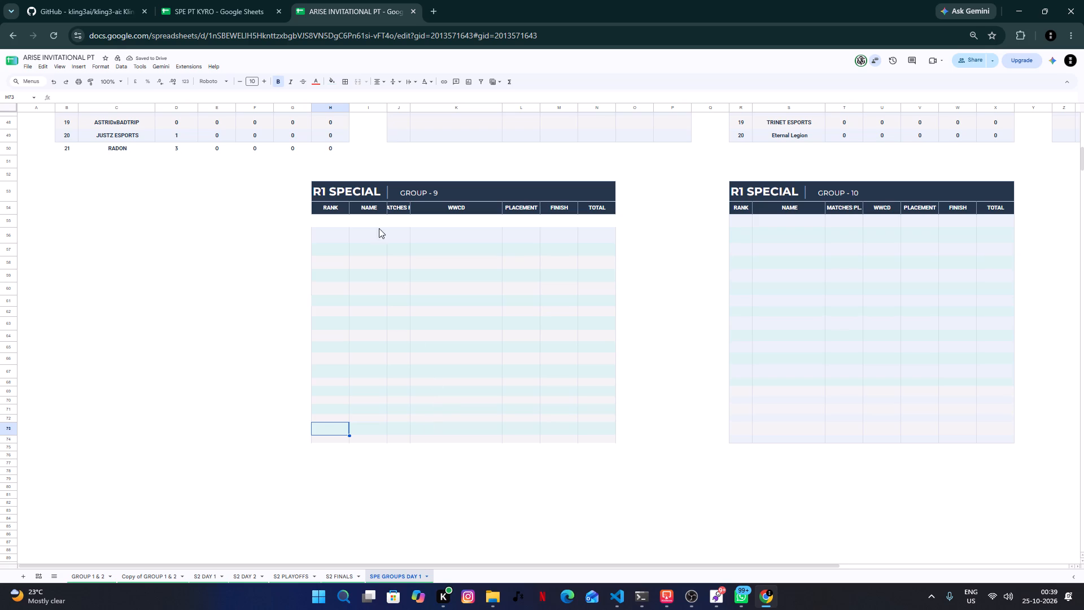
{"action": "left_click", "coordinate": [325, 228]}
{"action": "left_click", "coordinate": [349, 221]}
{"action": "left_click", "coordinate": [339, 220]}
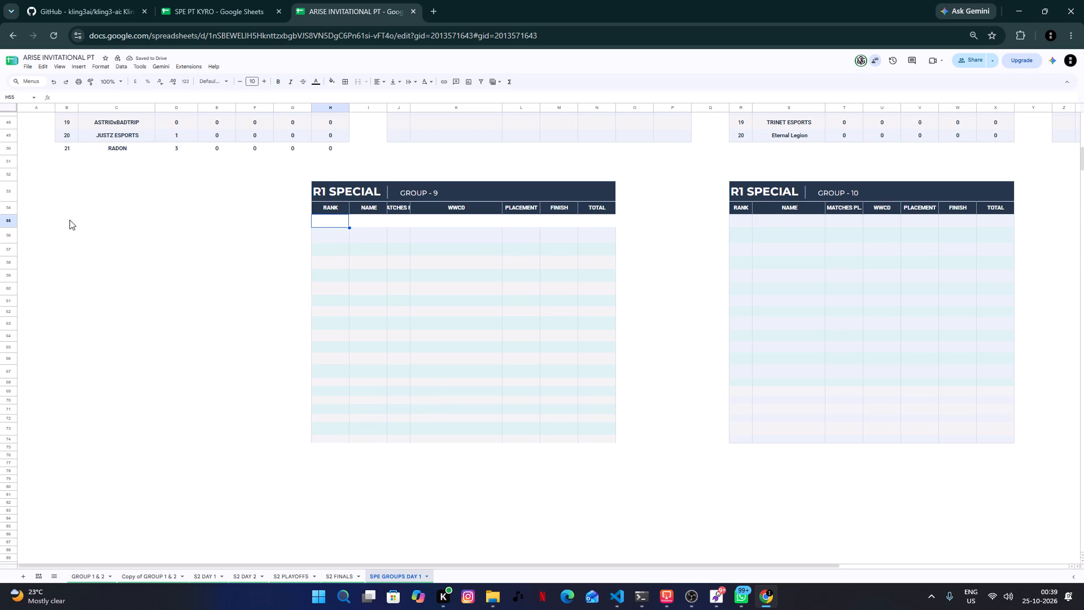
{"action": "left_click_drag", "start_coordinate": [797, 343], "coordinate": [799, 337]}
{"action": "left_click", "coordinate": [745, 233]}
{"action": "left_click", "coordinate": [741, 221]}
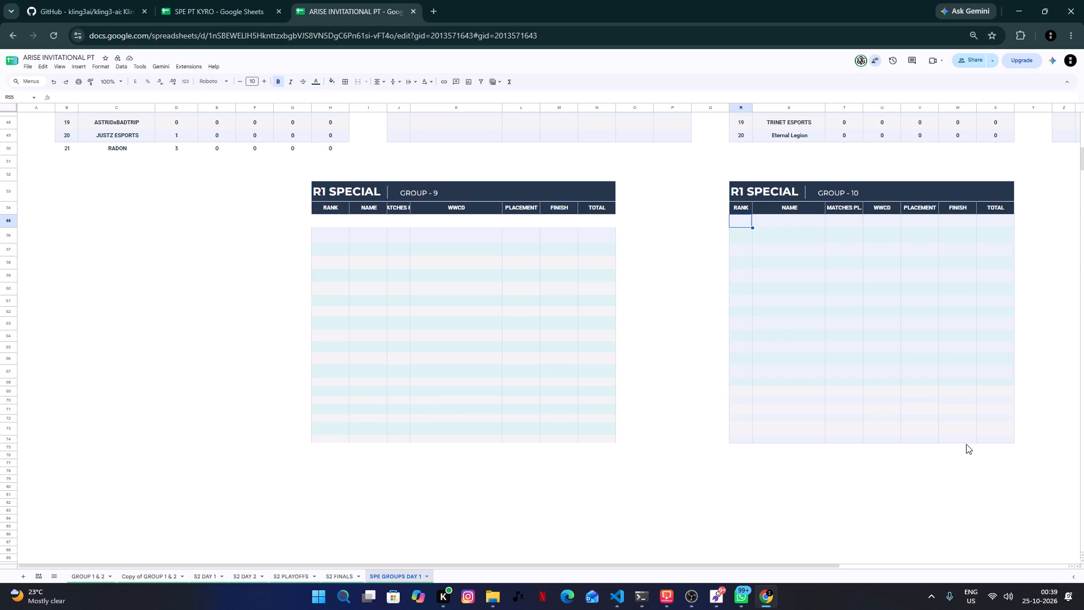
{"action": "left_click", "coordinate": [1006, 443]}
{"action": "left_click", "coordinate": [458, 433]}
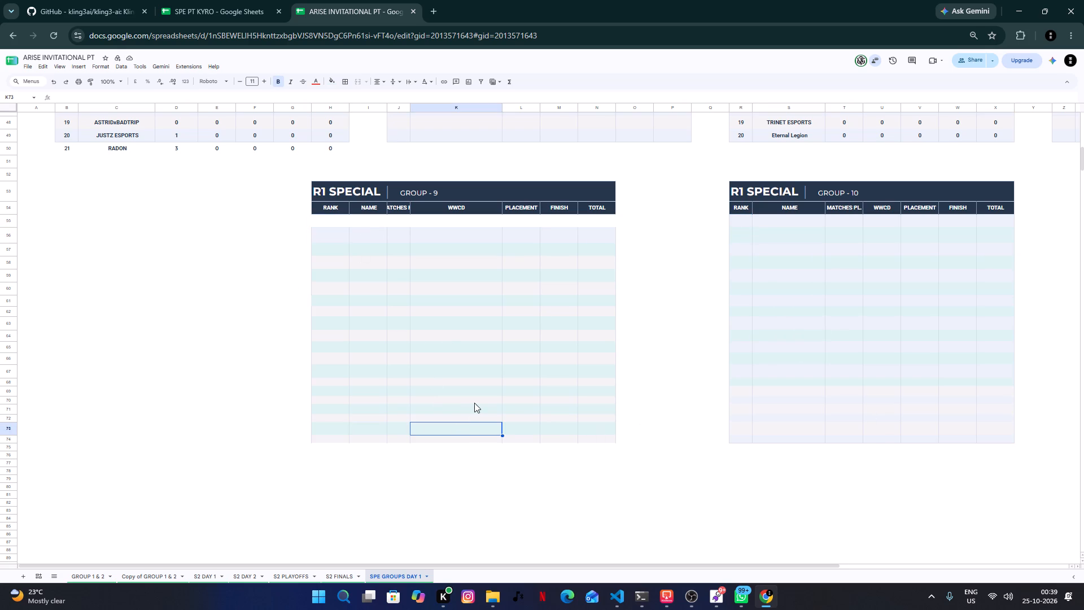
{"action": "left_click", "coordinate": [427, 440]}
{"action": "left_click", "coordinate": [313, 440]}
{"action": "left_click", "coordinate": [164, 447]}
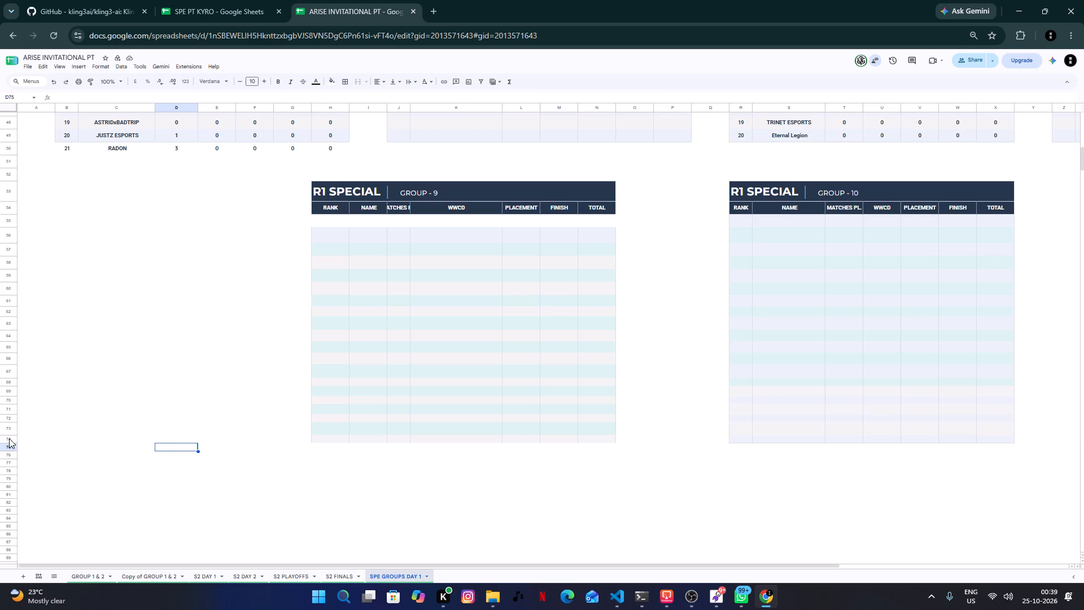
Reduce the height of row 73 in the GROUP - 9 table slightly.
{"action": "left_click", "coordinate": [11, 438]}
{"action": "left_click", "coordinate": [8, 437]}
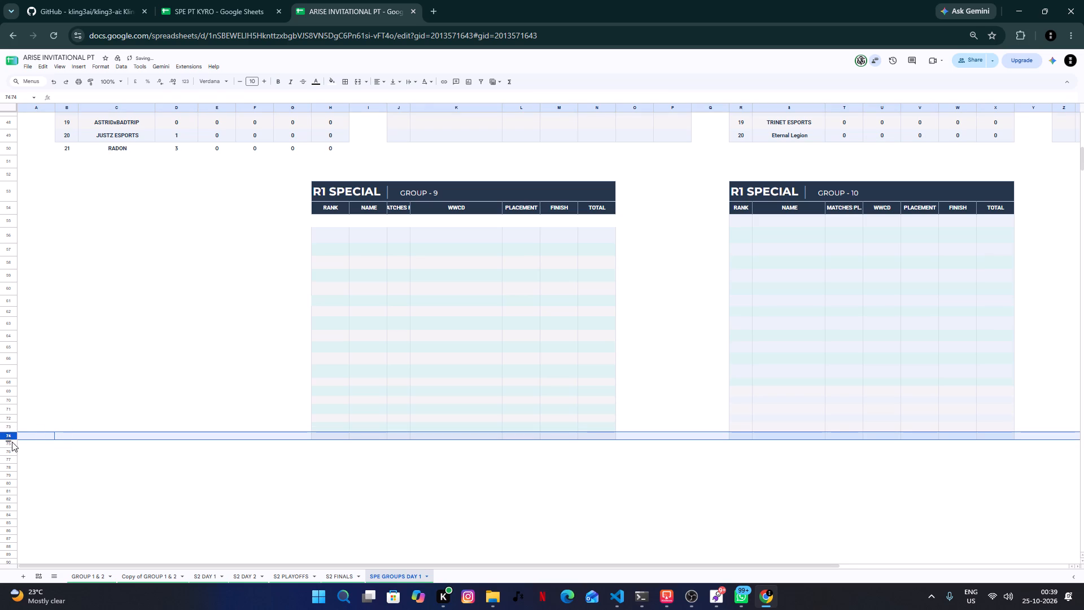
Increase the height of row 74, the last row of the GROUP - 9 table, and trim it back slightly.
{"action": "left_click_drag", "start_coordinate": [10, 440], "coordinate": [10, 447]}
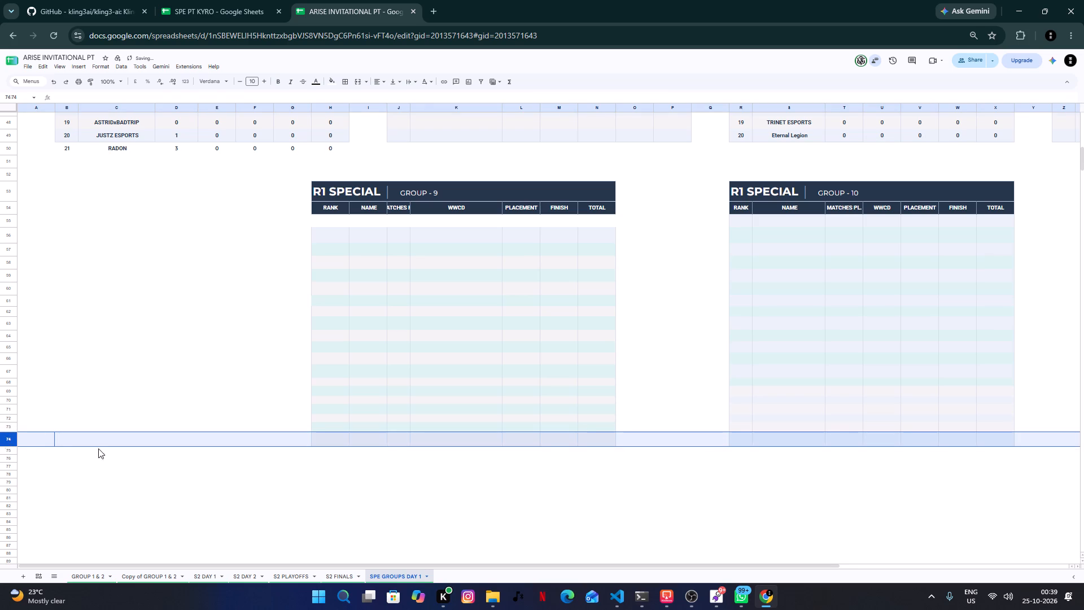
{"action": "left_click", "coordinate": [8, 447]}
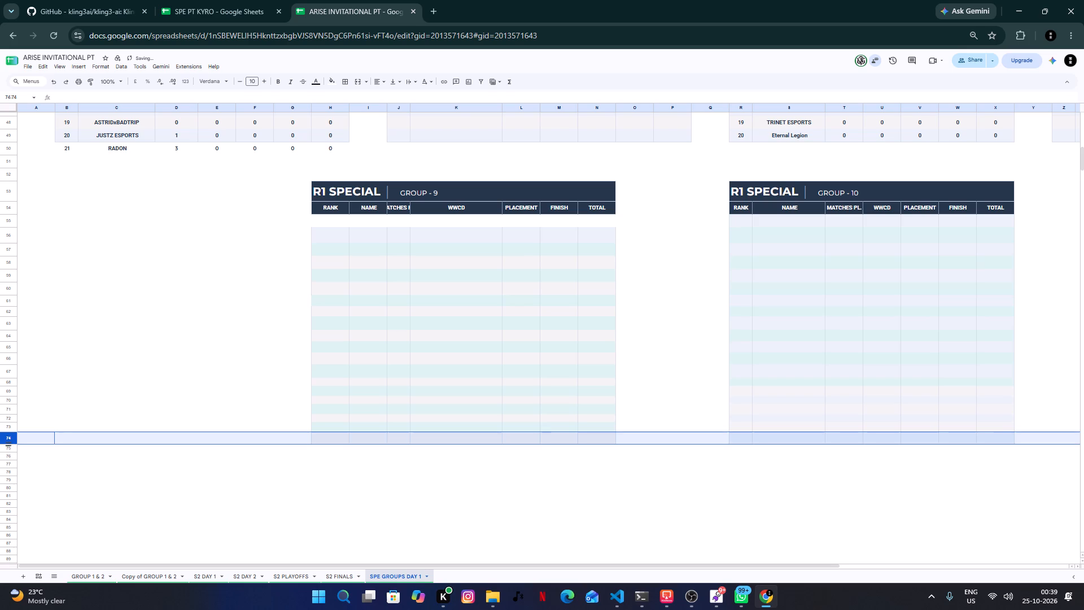
{"action": "left_click", "coordinate": [203, 459]}
Reduce the height of row 72 in the GROUP - 9 table slightly.
{"action": "left_click", "coordinate": [355, 421]}
{"action": "left_click", "coordinate": [320, 429]}
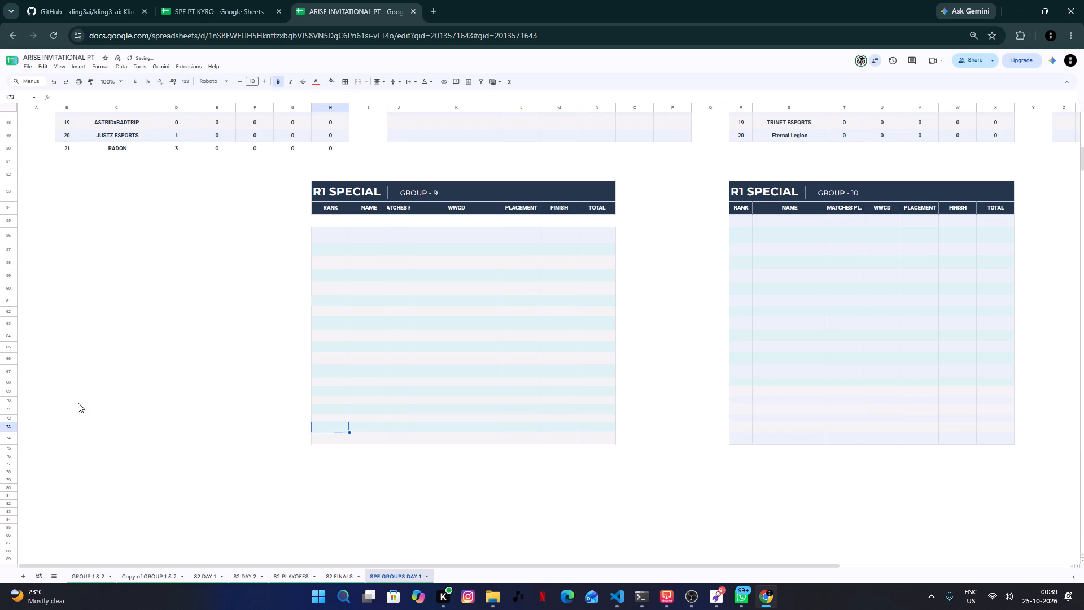
{"action": "left_click", "coordinate": [7, 424]}
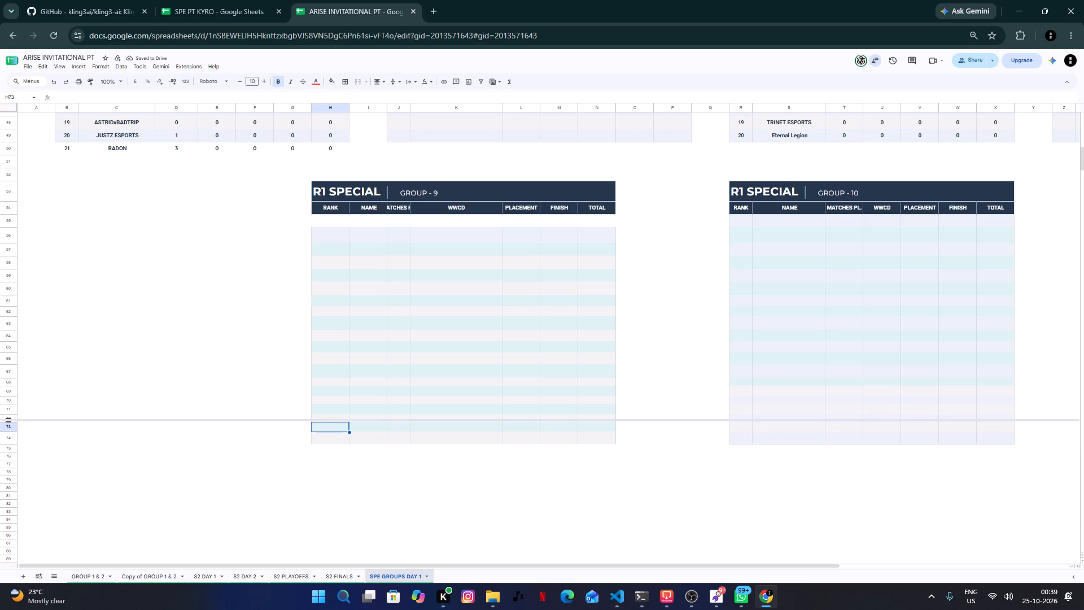
{"action": "left_click", "coordinate": [168, 433]}
{"action": "left_click", "coordinate": [427, 425]}
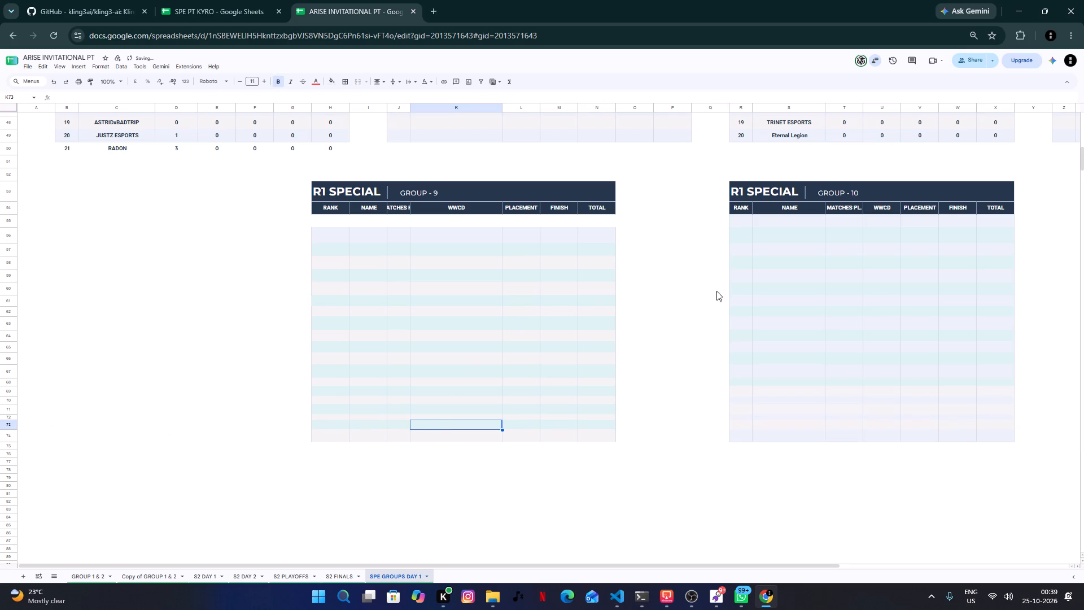
Open cell N20, the PLACEMENT value of aether gods in the GROUP - 2 table, for editing.
{"action": "scroll", "coordinate": [797, 355], "scroll_direction": "down", "scroll_amount": 4}
{"action": "scroll", "coordinate": [810, 347], "scroll_direction": "up", "scroll_amount": 14}
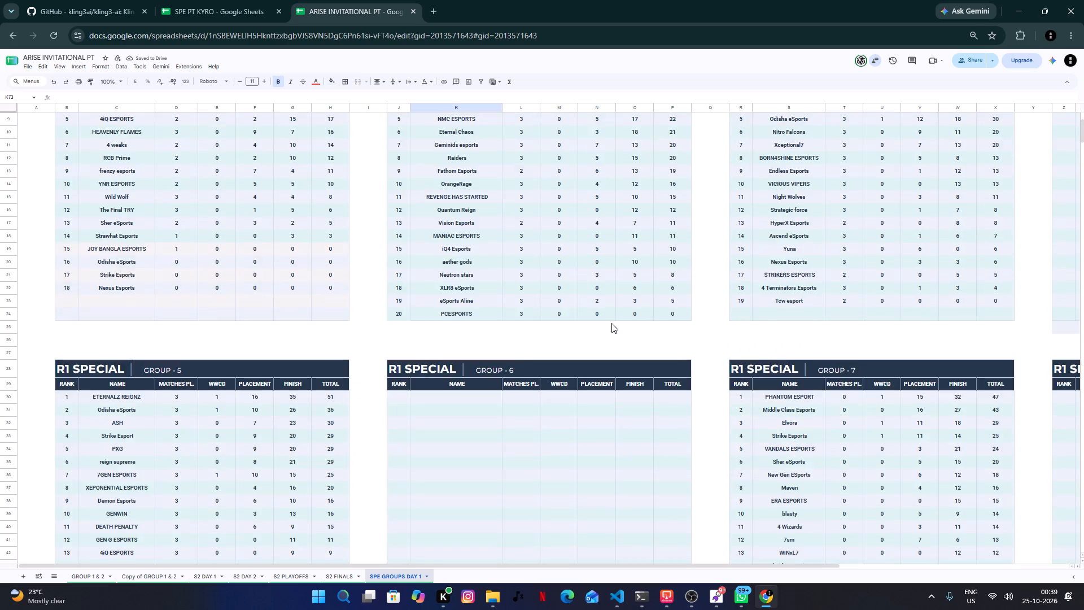
{"action": "left_click", "coordinate": [611, 323]}
{"action": "scroll", "coordinate": [611, 323], "scroll_direction": "up", "scroll_amount": 7}
{"action": "key", "text": "space"}
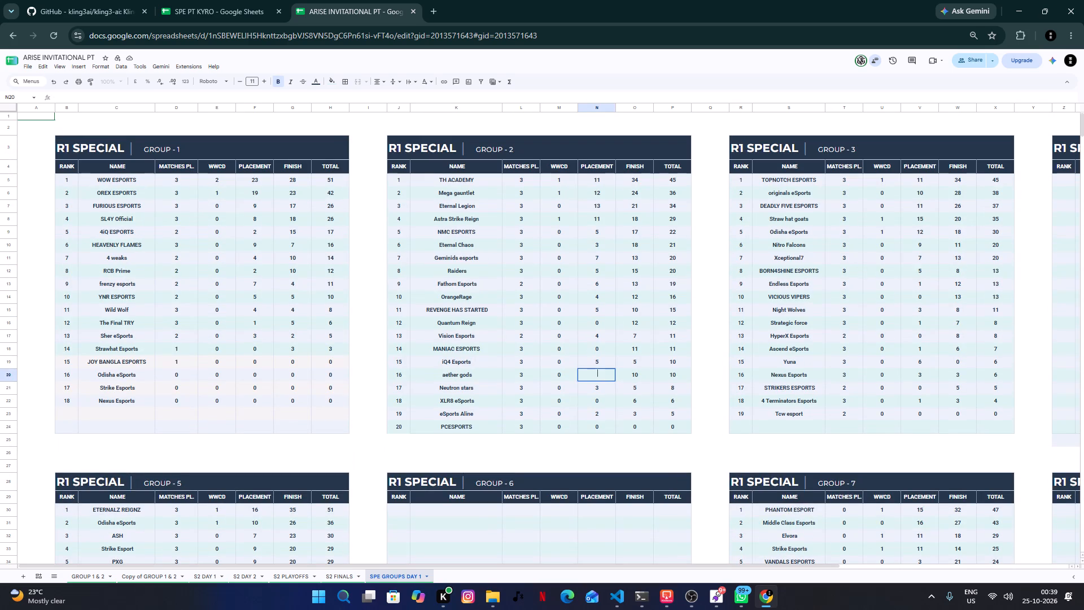
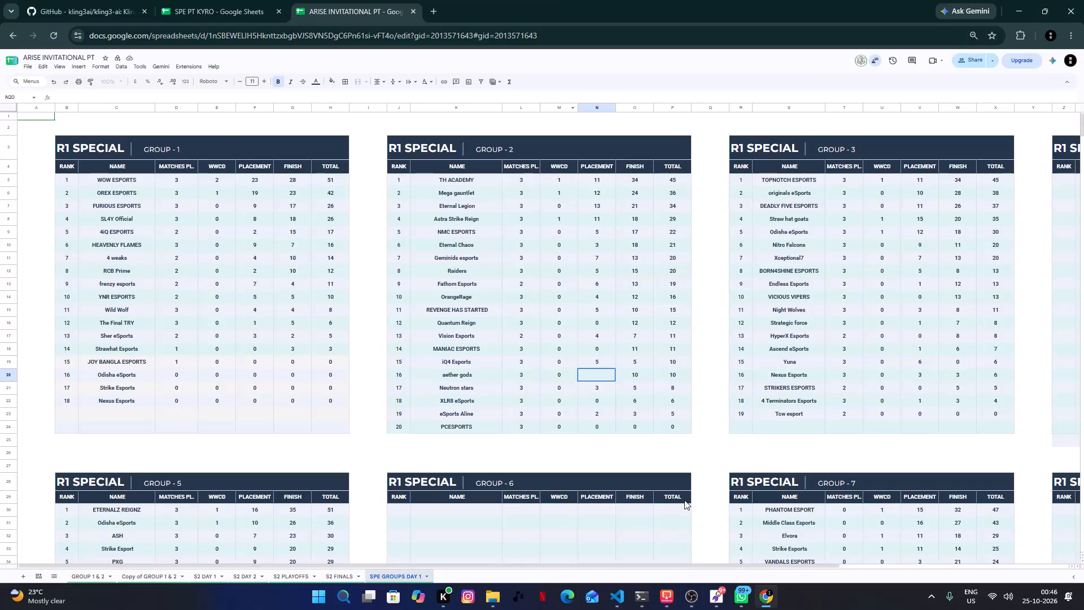
Switch to Visual Studio Code and clear the unsent draft from the Codex follow-up message box.
{"action": "left_click", "coordinate": [618, 609]}
{"action": "left_click", "coordinate": [930, 506]}
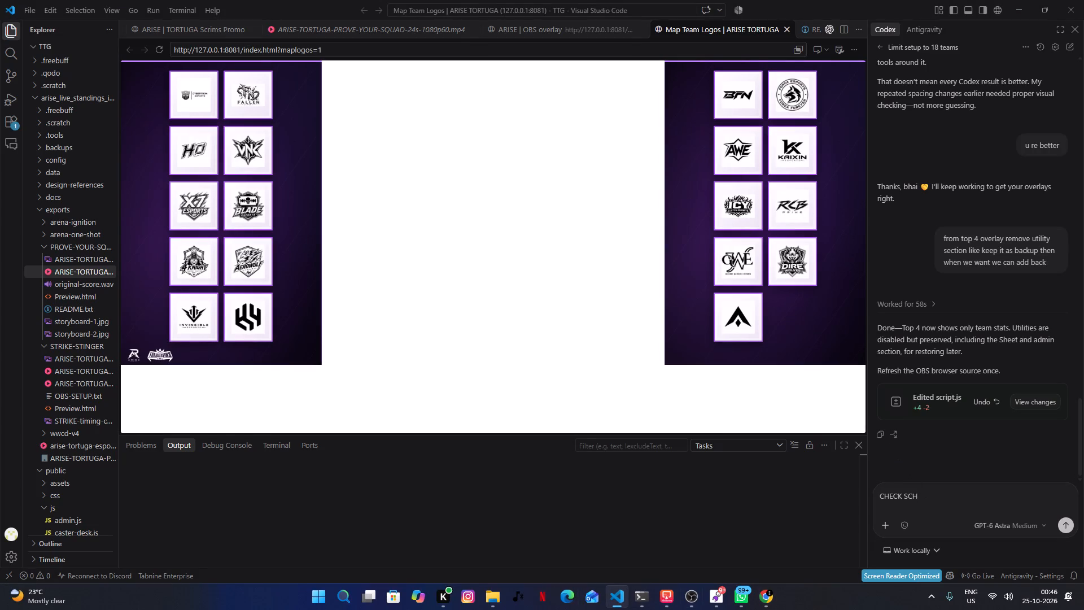
{"action": "key", "text": "ctrl+a"}
{"action": "key", "text": "BackSpace"}
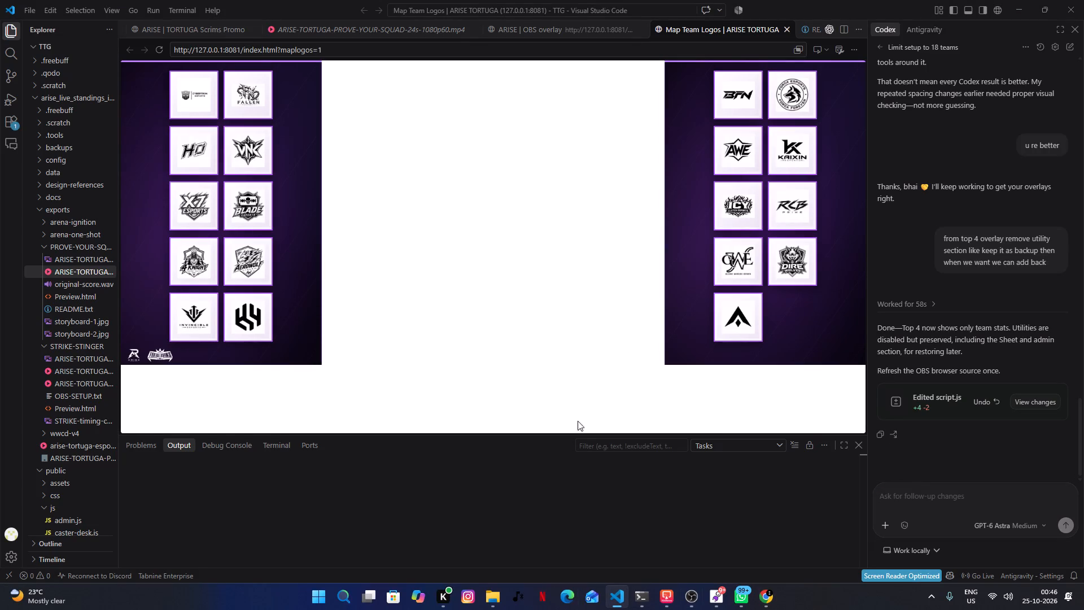
Switch to File Explorer, go to the DATA (D:) drive and copy the TTG folder.
{"action": "left_click", "coordinate": [494, 596]}
{"action": "scroll", "coordinate": [464, 321], "scroll_direction": "down", "scroll_amount": 2}
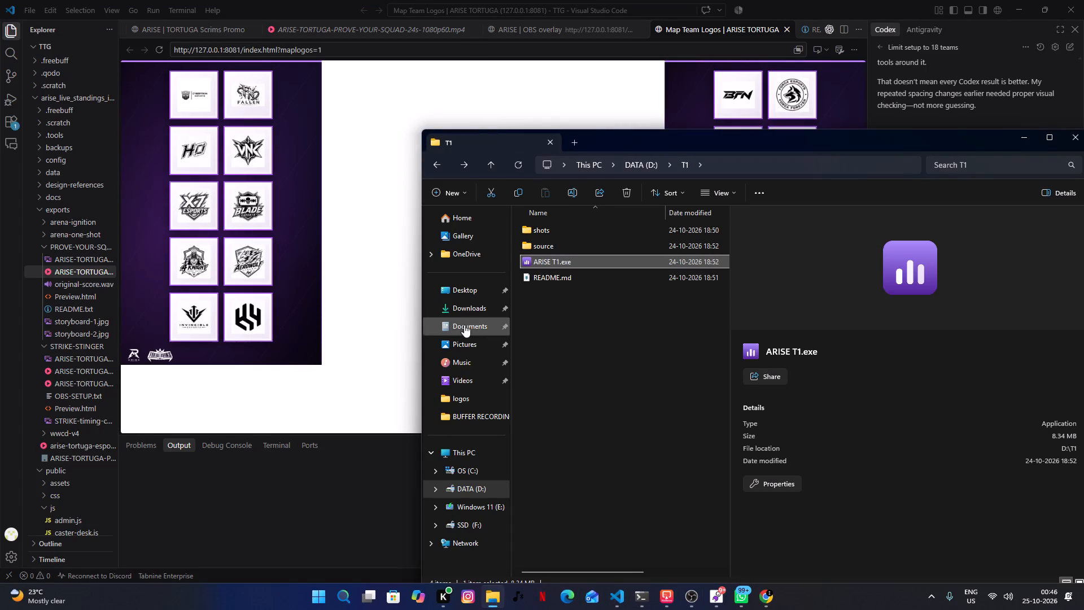
{"action": "scroll", "coordinate": [464, 325], "scroll_direction": "down", "scroll_amount": 1}
{"action": "left_click", "coordinate": [459, 493]}
{"action": "left_click_drag", "start_coordinate": [748, 149], "coordinate": [547, 114]}
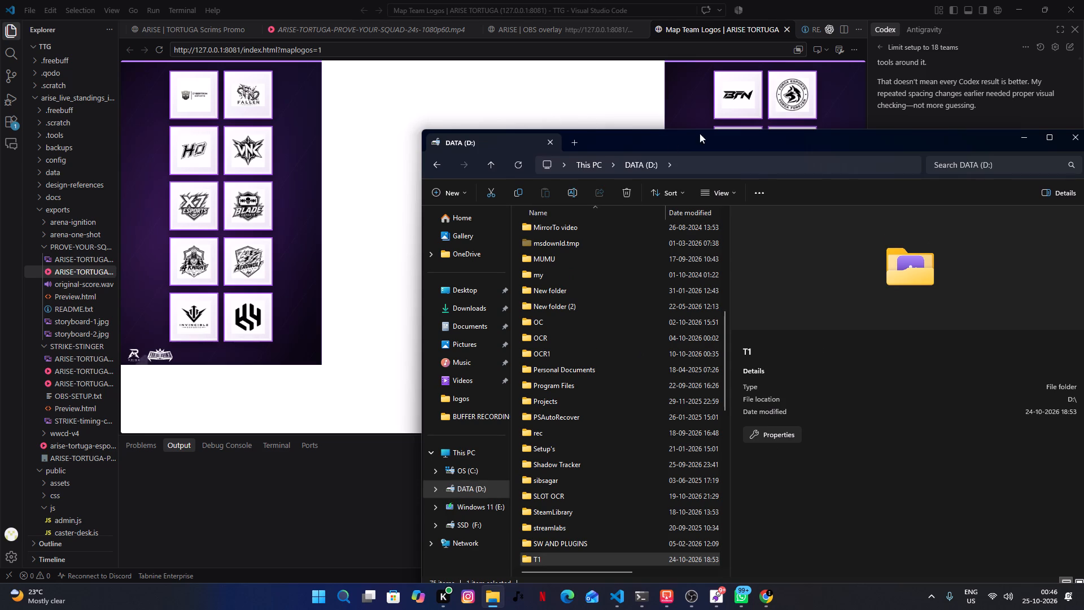
{"action": "left_click_drag", "start_coordinate": [745, 140], "coordinate": [477, 92]}
{"action": "scroll", "coordinate": [220, 402], "scroll_direction": "down", "scroll_amount": 2}
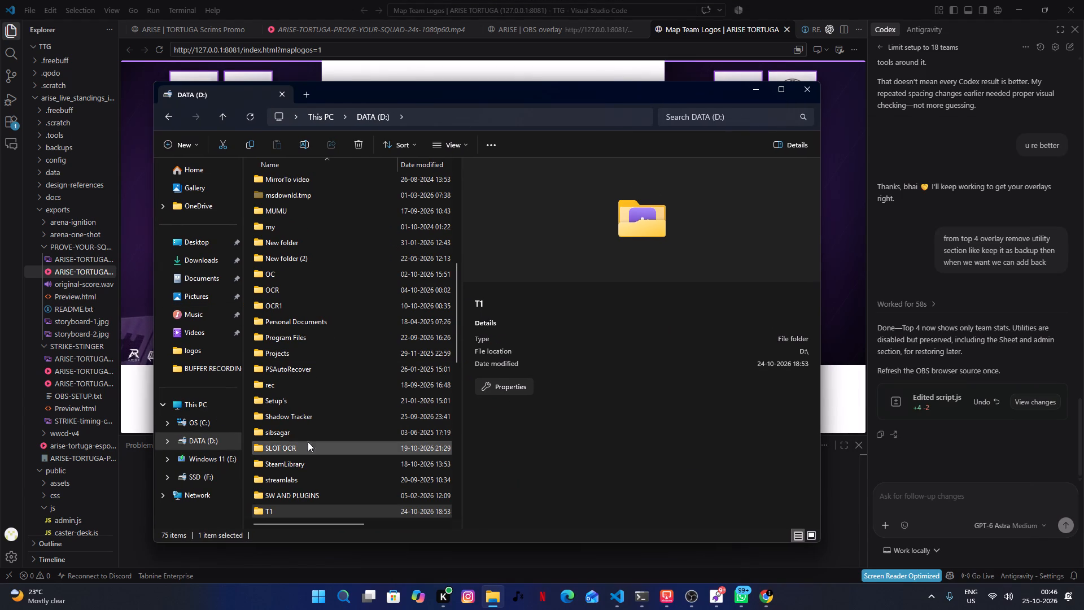
{"action": "left_click", "coordinate": [291, 280]}
{"action": "key", "text": "t"}
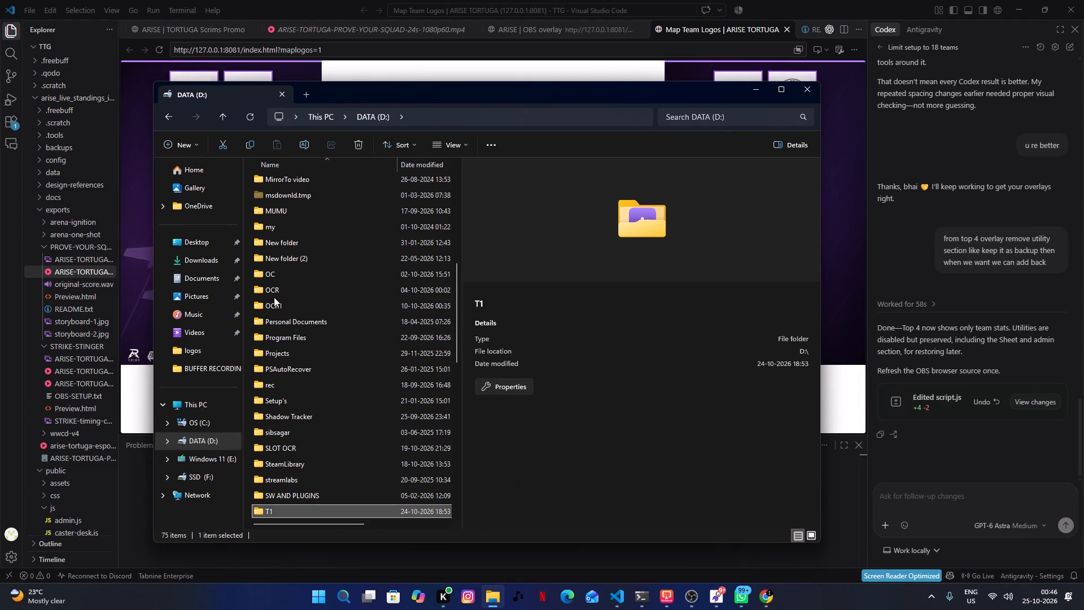
{"action": "key", "text": "t"}
{"action": "type", "text": "tt"}
{"action": "type", "text": "tt"}
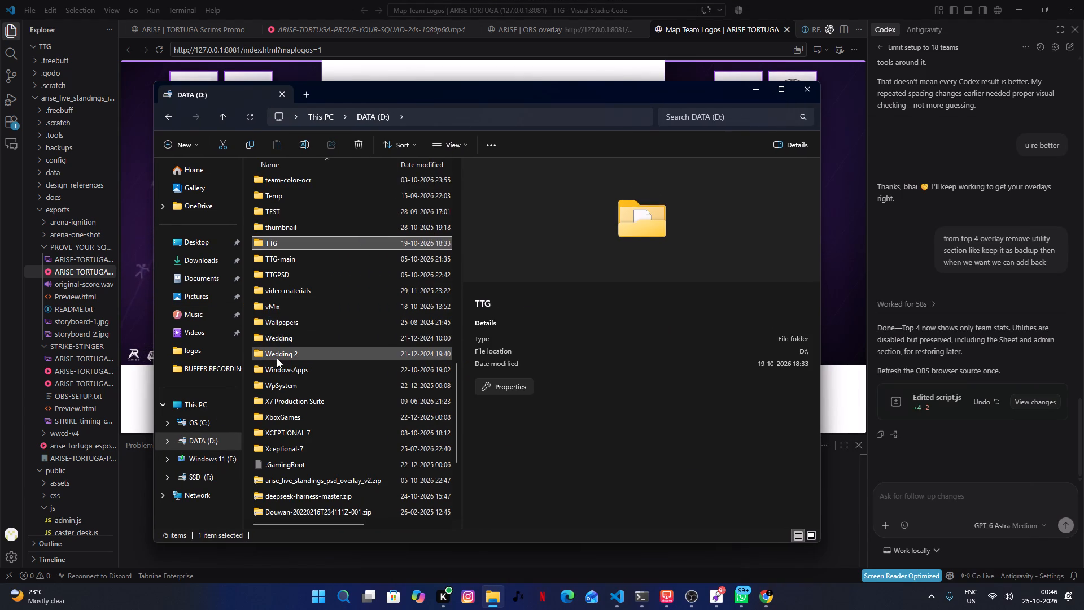
{"action": "key", "text": "ctrl+c"}
Create a new folder named t1 inside the XCEPTIONAL 7 folder on the D: drive and open it.
{"action": "triple_click", "coordinate": [290, 428]}
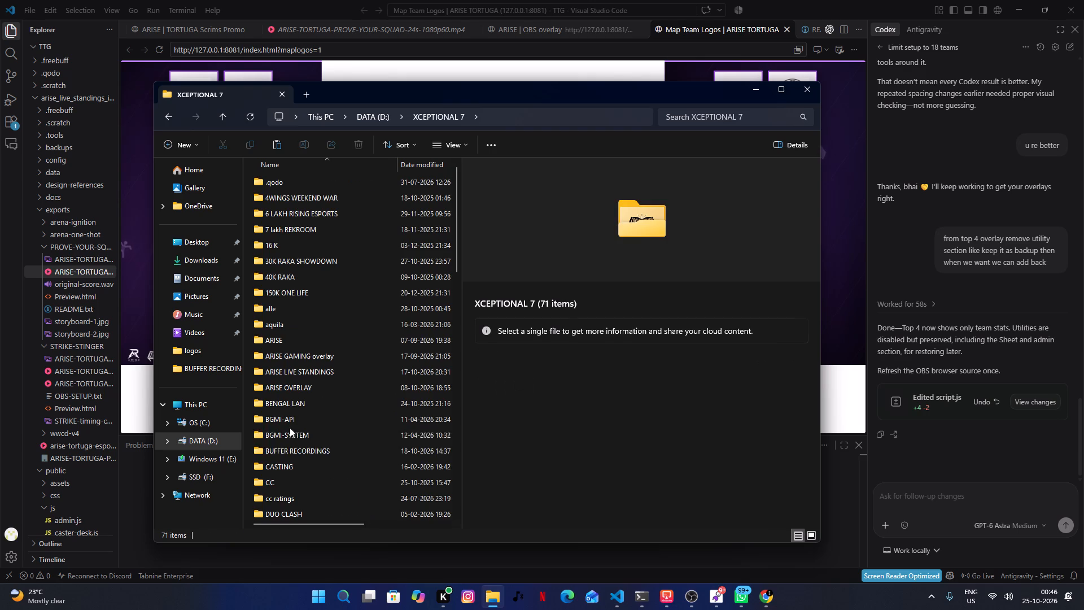
{"action": "left_click", "coordinate": [244, 307]}
{"action": "right_click", "coordinate": [246, 310]}
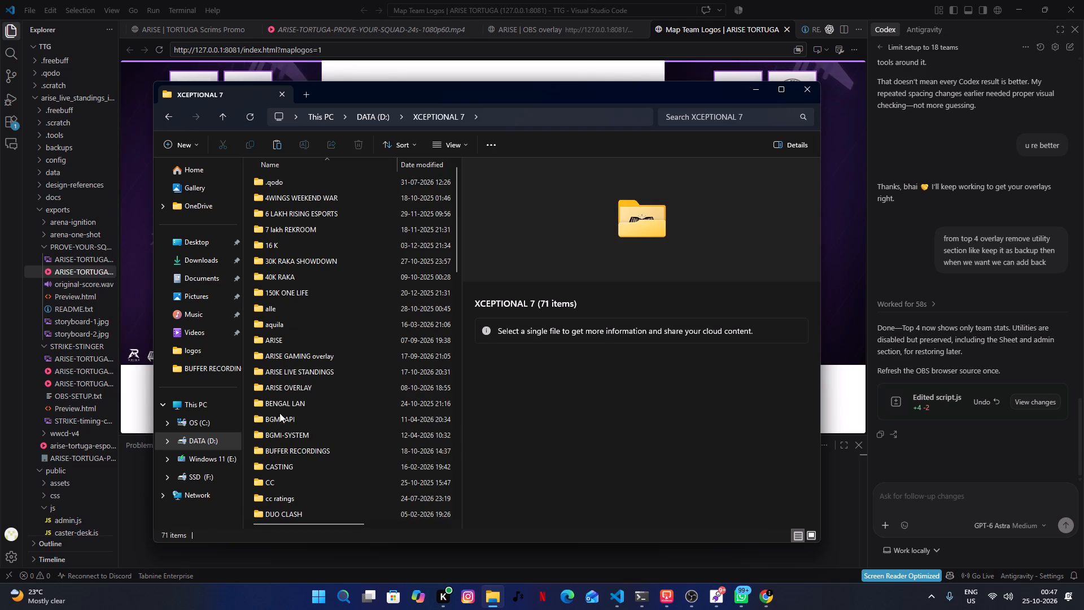
{"action": "left_click", "coordinate": [292, 429]}
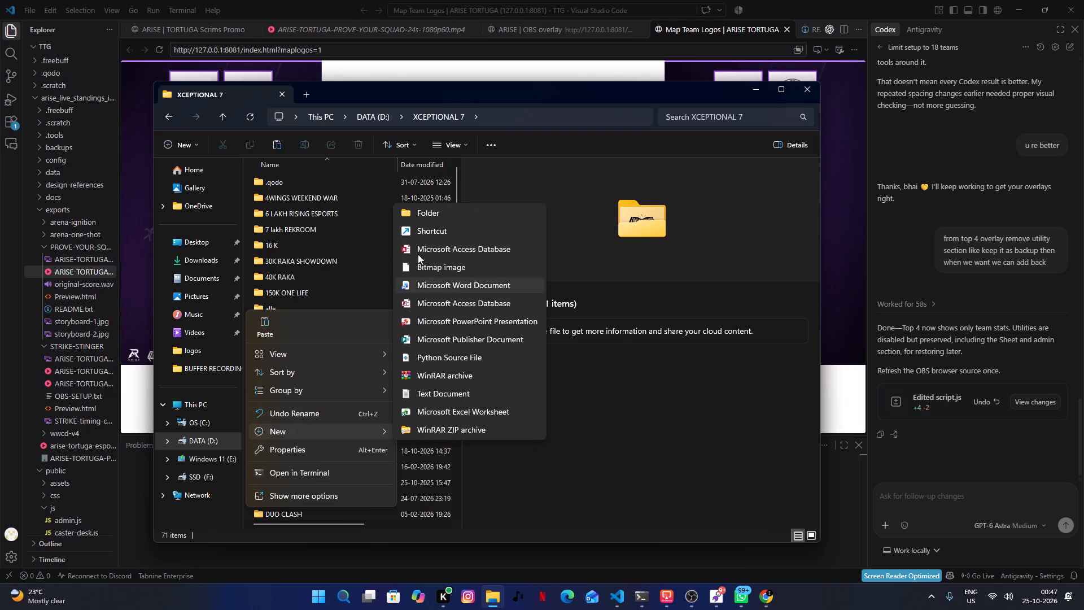
{"action": "left_click", "coordinate": [418, 212]}
{"action": "type", "text": "t1"}
{"action": "key", "text": "Return"}
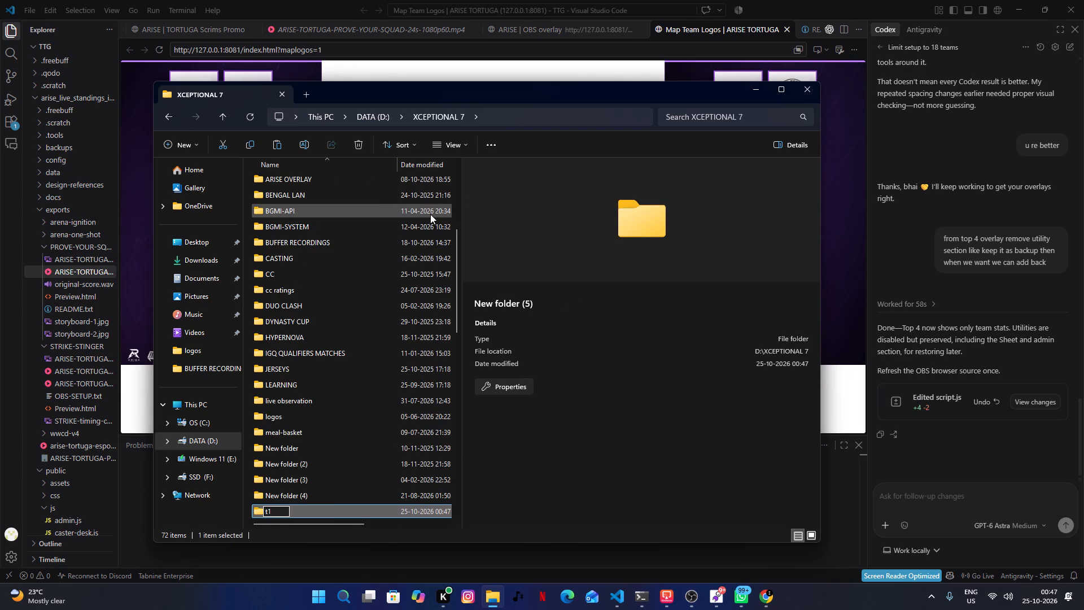
{"action": "key", "text": "Return"}
Paste the copied TTG folder into t1 and move the copy progress window clear of the file list.
{"action": "key", "text": "ctrl+v"}
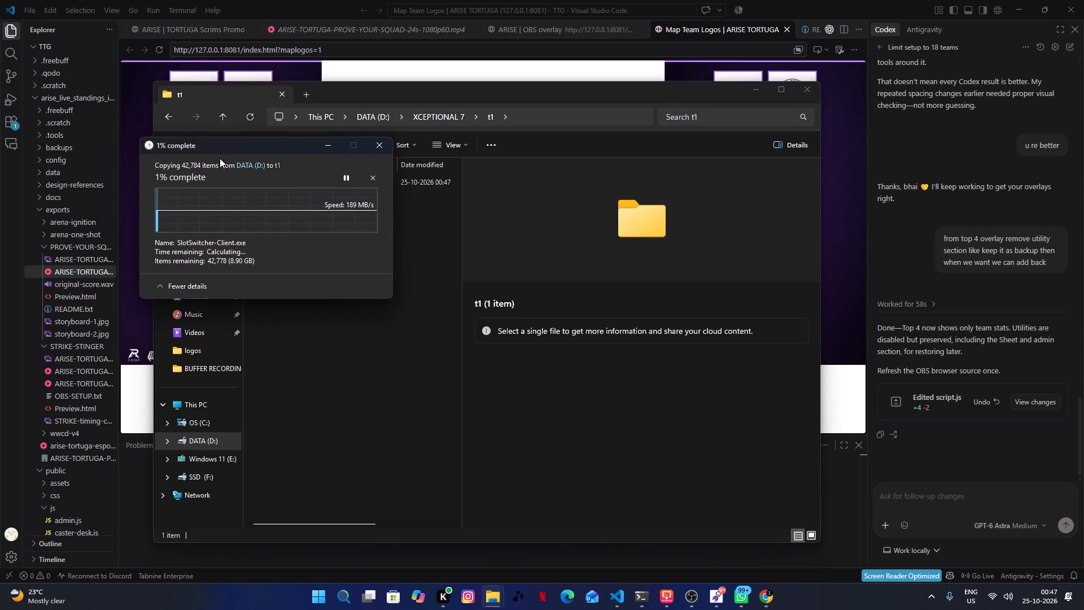
{"action": "left_click_drag", "start_coordinate": [220, 147], "coordinate": [544, 365]}
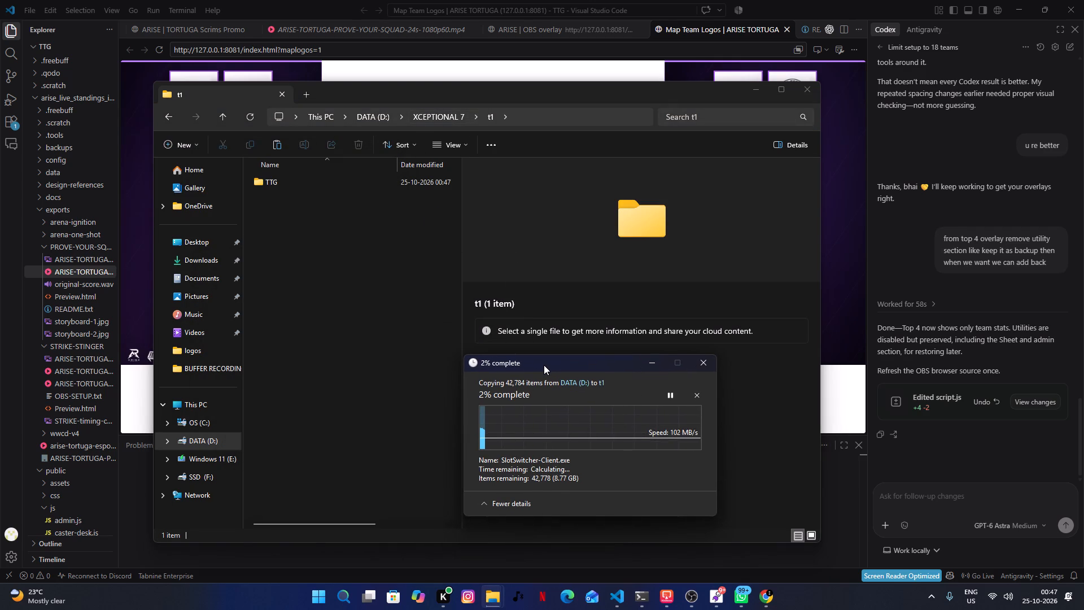
{"action": "left_click_drag", "start_coordinate": [544, 365], "coordinate": [547, 356]}
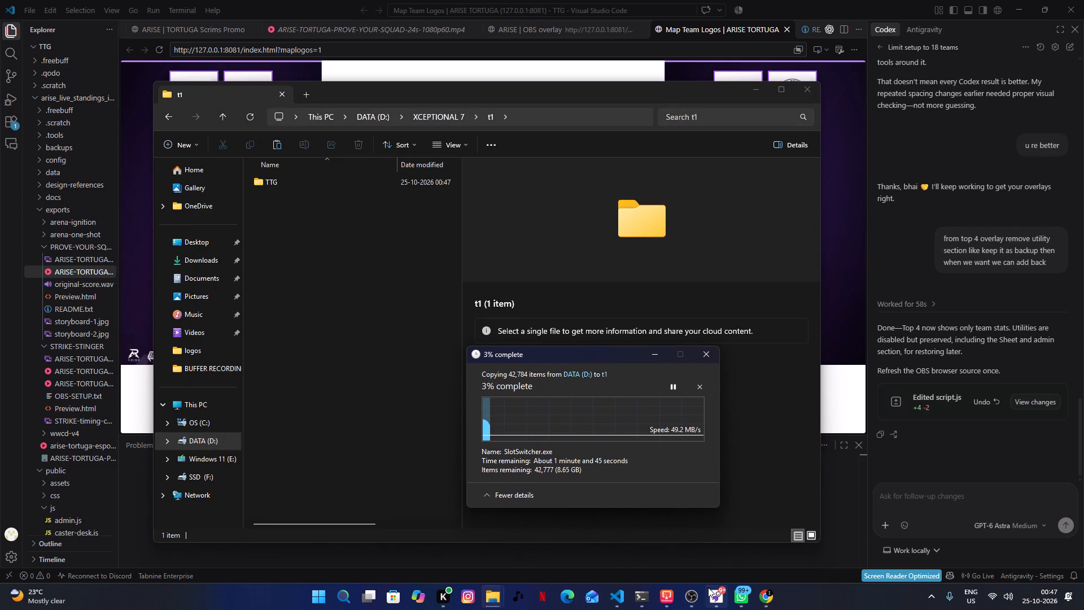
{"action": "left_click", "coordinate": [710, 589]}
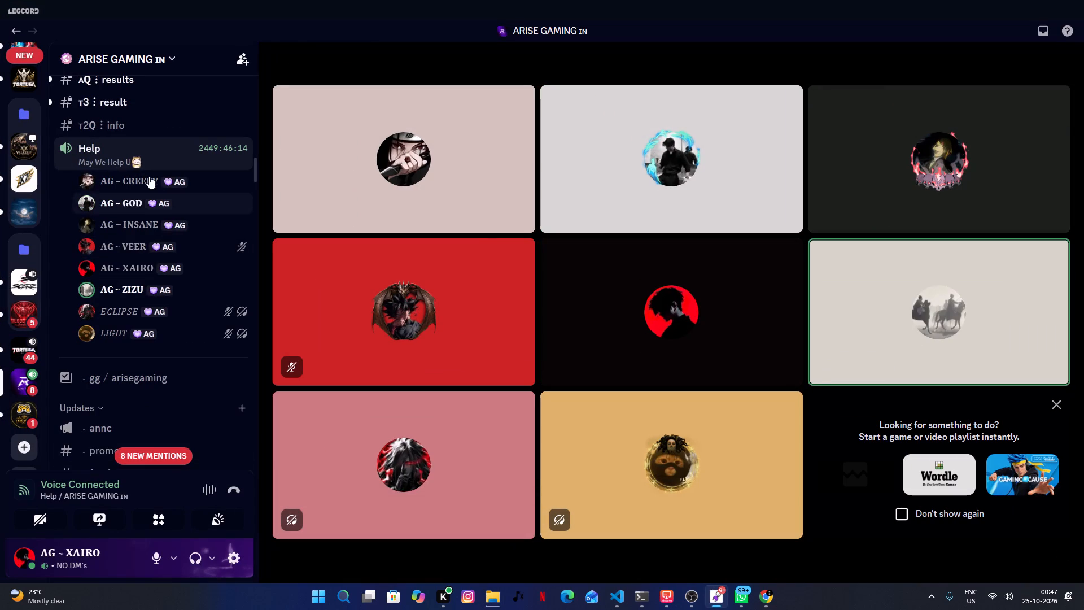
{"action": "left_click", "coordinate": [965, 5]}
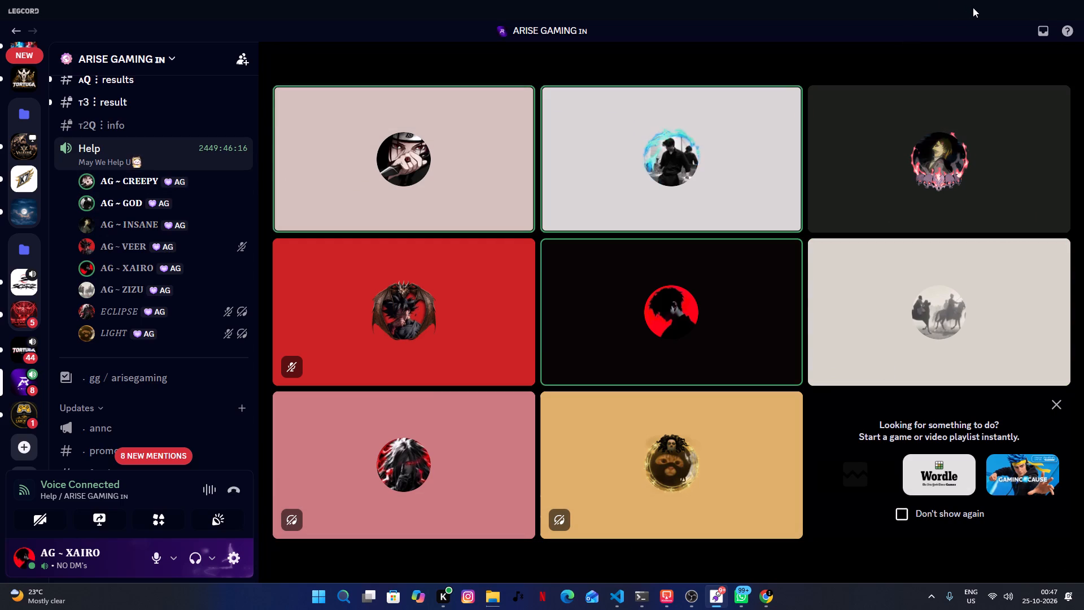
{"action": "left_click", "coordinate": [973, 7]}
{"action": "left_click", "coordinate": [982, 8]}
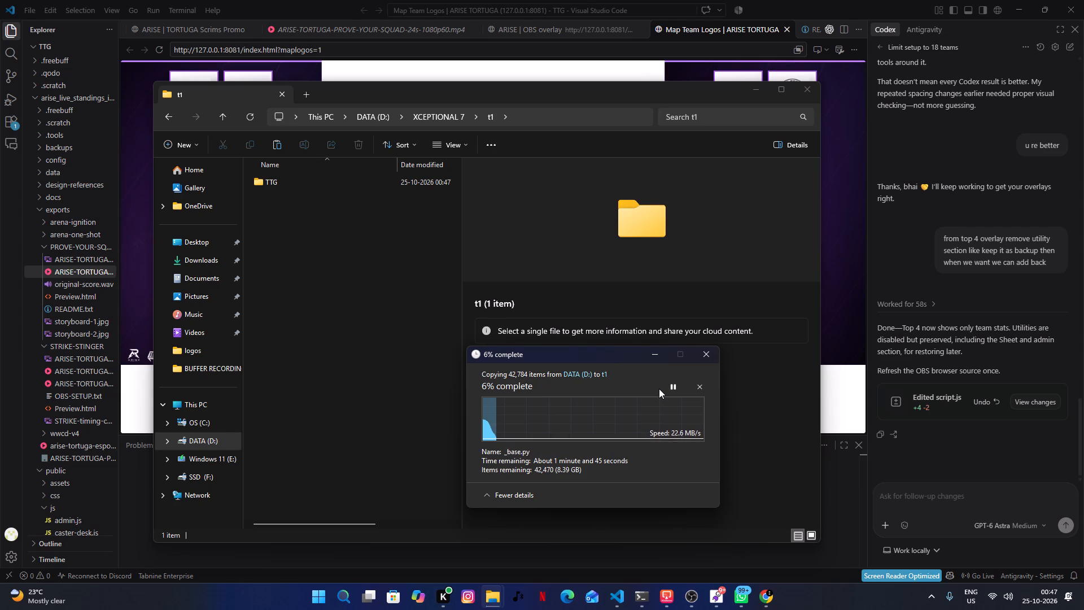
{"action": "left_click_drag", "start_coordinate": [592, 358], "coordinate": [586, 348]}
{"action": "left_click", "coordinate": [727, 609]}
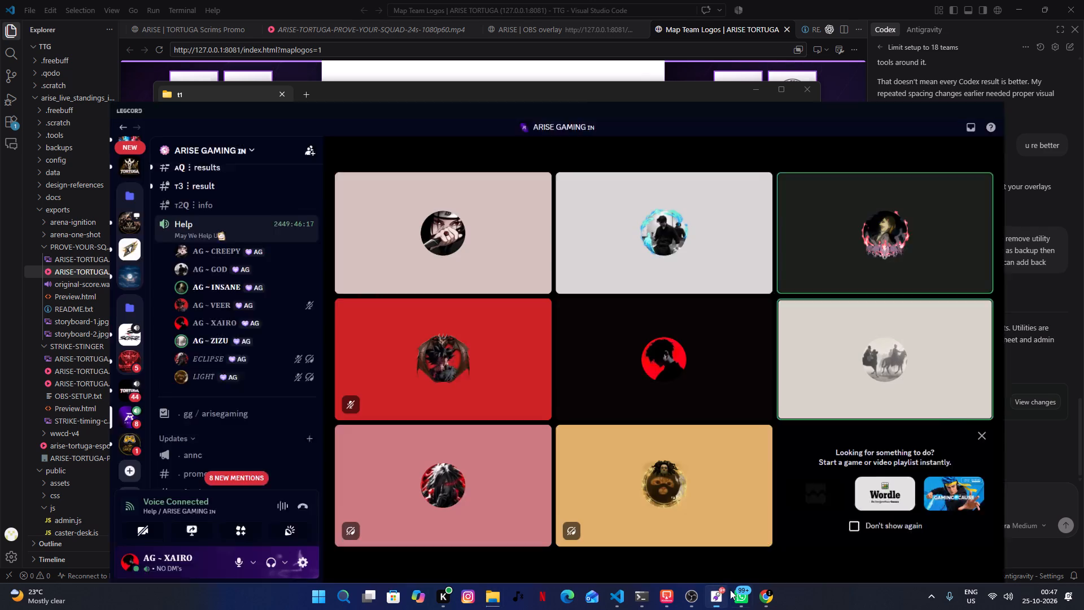
Switch to Chrome and examine the BLAZE G8, BLAZE G9 and BLAZE G10 sheets of SPE PT KYRO for filled-in teams and match points.
{"action": "left_click", "coordinate": [773, 609]}
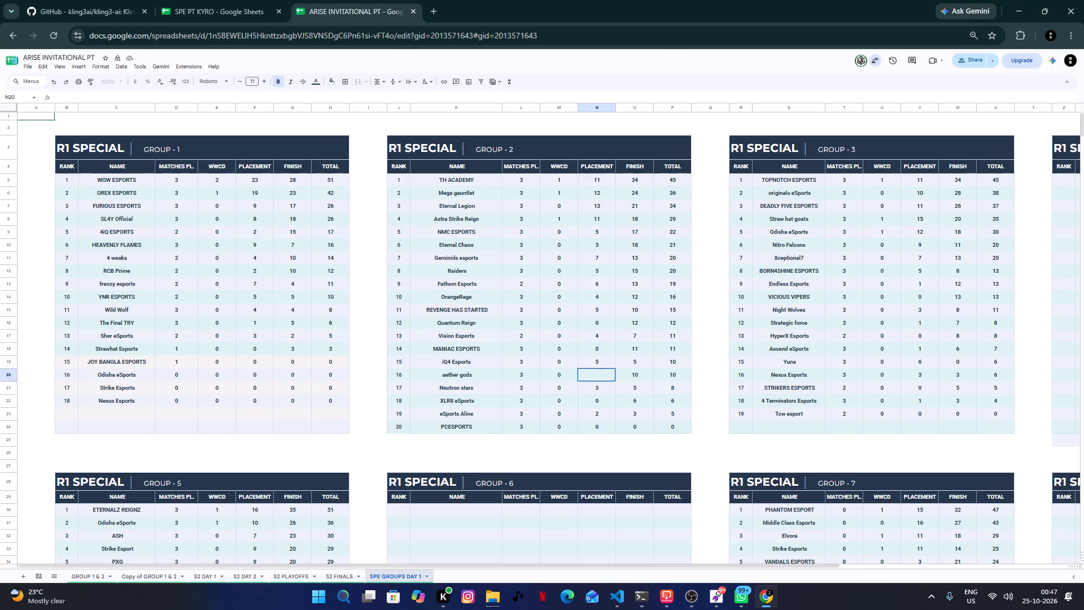
{"action": "left_click", "coordinate": [245, 8]}
{"action": "left_click", "coordinate": [69, 0]}
{"action": "left_click", "coordinate": [202, 0]}
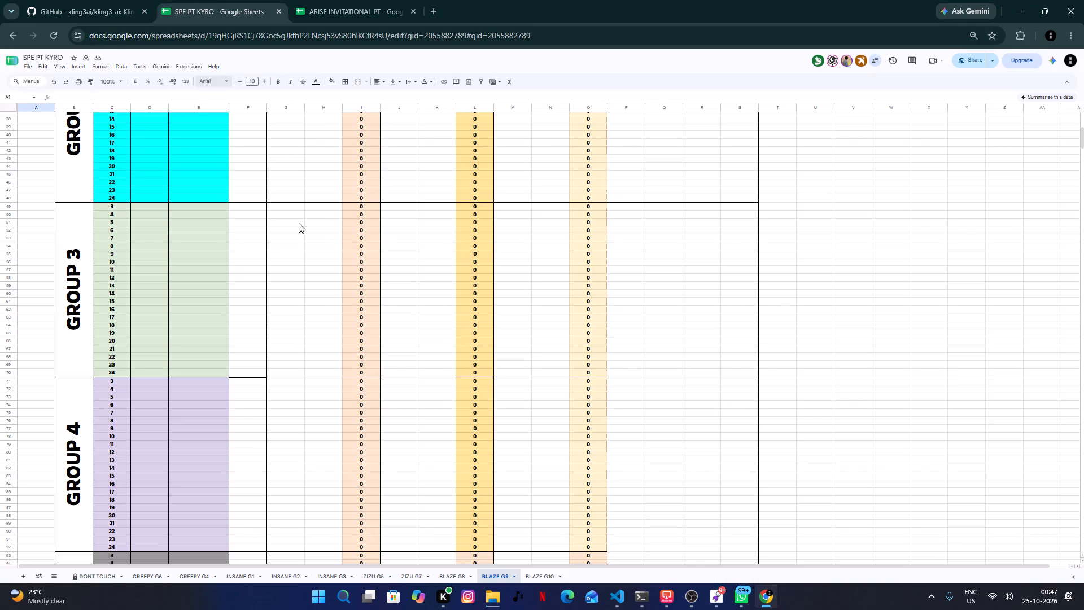
{"action": "scroll", "coordinate": [421, 392], "scroll_direction": "down", "scroll_amount": 4}
{"action": "left_click", "coordinate": [538, 572]}
{"action": "left_click", "coordinate": [478, 577]}
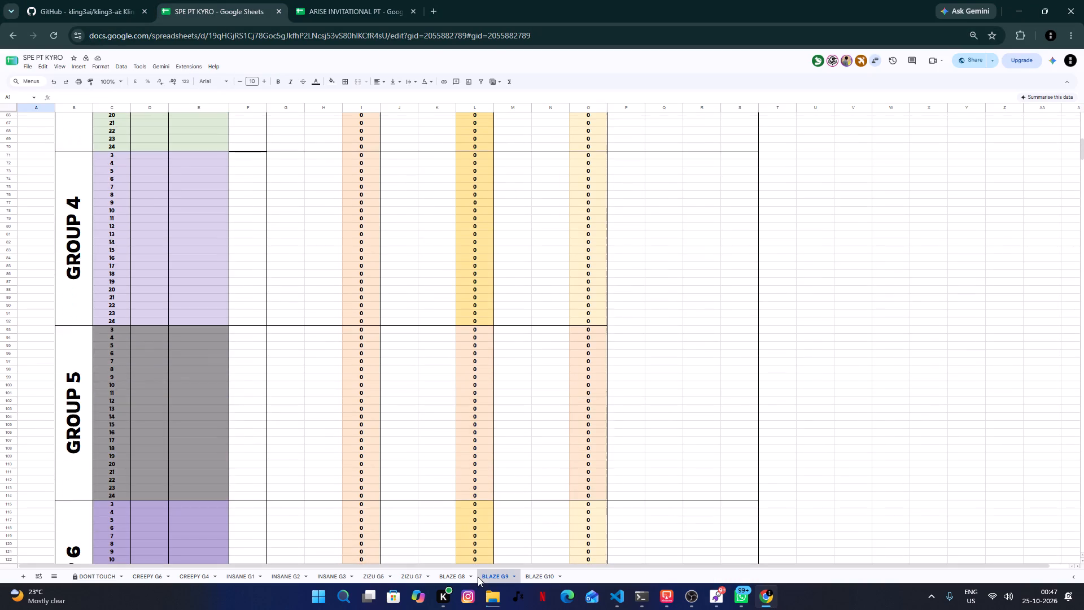
{"action": "left_click", "coordinate": [456, 579]}
{"action": "left_click", "coordinate": [417, 582]}
{"action": "left_click", "coordinate": [461, 569]}
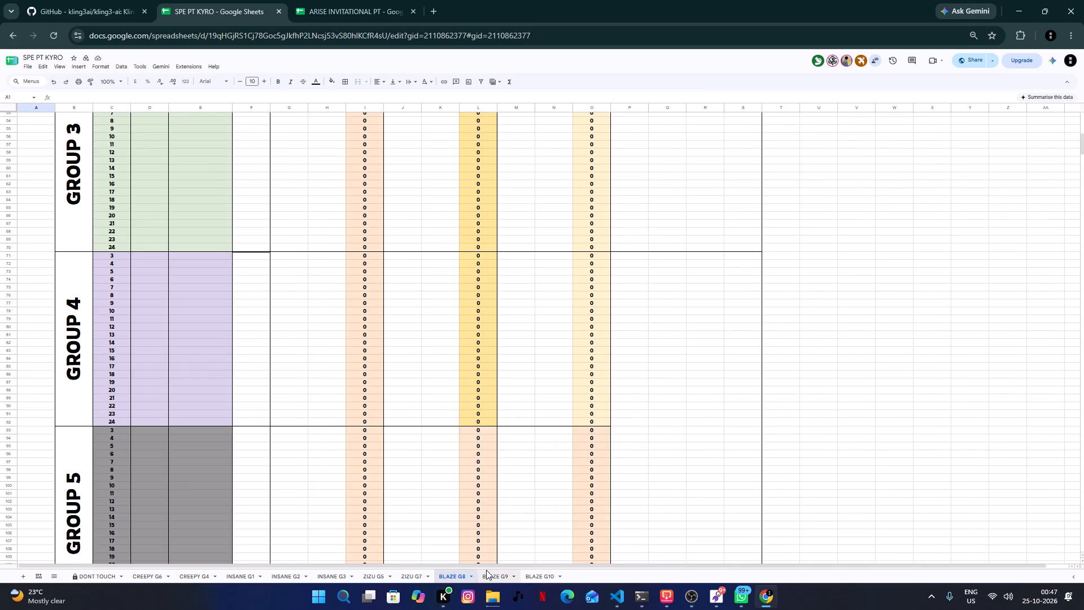
{"action": "left_click", "coordinate": [486, 570]}
{"action": "left_click", "coordinate": [542, 571]}
{"action": "left_click", "coordinate": [488, 575]}
{"action": "left_click", "coordinate": [440, 577]}
{"action": "scroll", "coordinate": [495, 500], "scroll_direction": "up", "scroll_amount": 6}
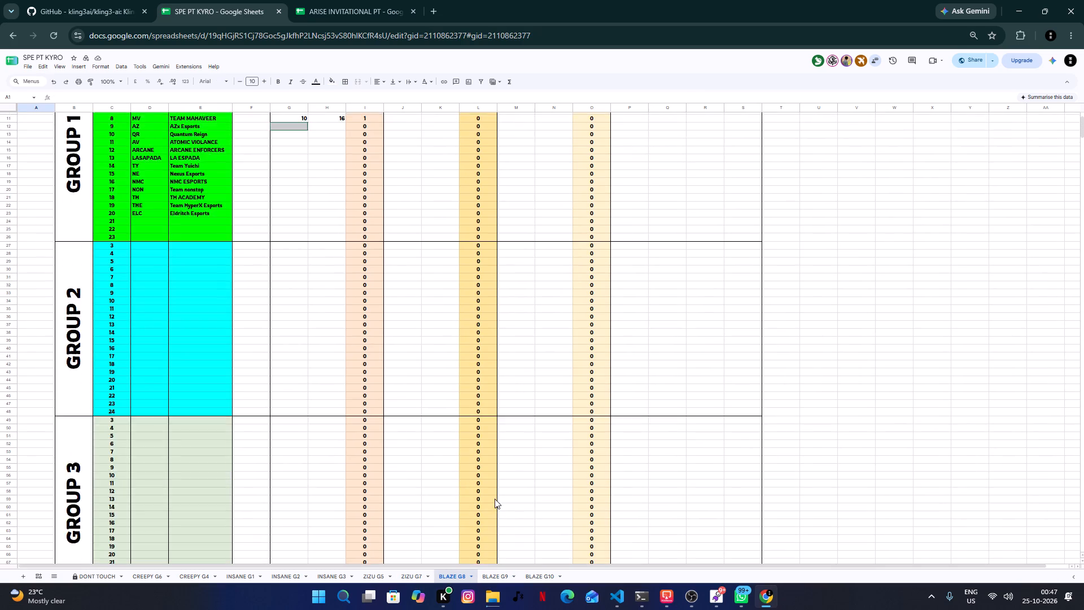
{"action": "scroll", "coordinate": [495, 499], "scroll_direction": "up", "scroll_amount": 8}
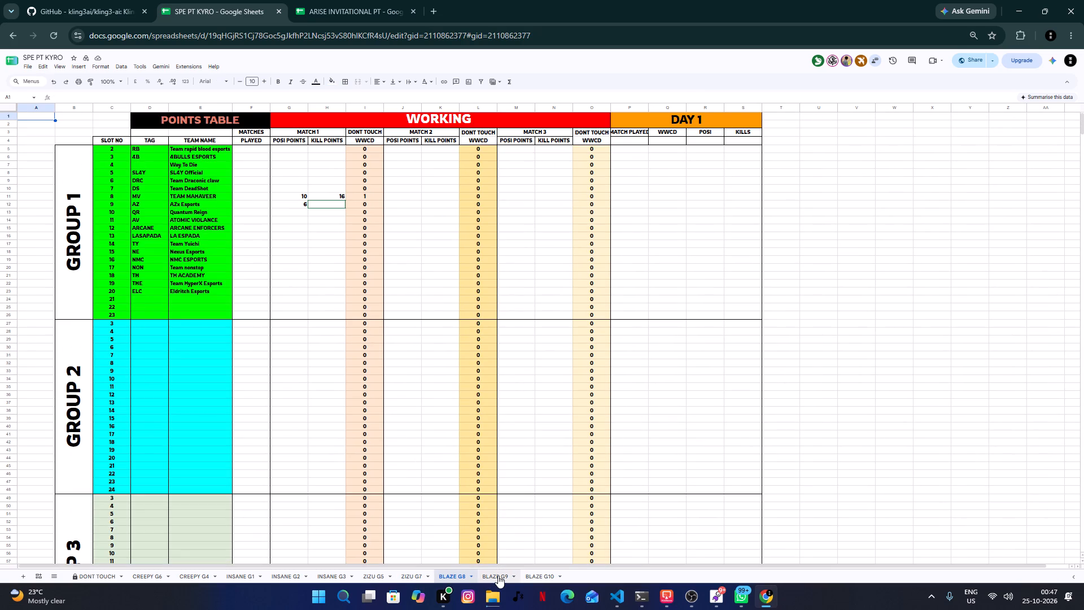
{"action": "left_click", "coordinate": [498, 577]}
{"action": "scroll", "coordinate": [524, 447], "scroll_direction": "up", "scroll_amount": 7}
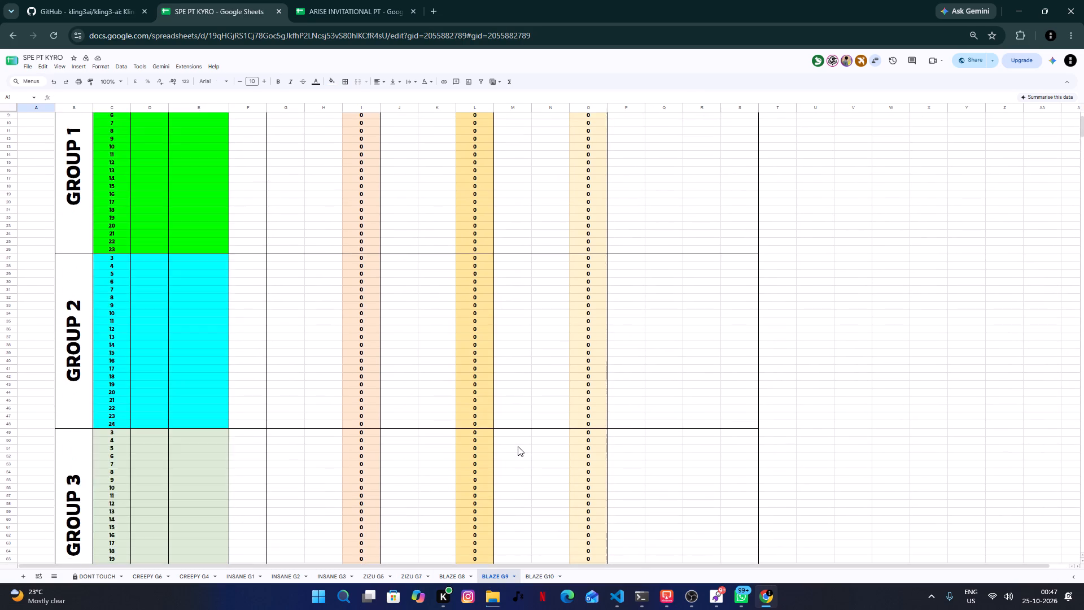
{"action": "scroll", "coordinate": [518, 446], "scroll_direction": "up", "scroll_amount": 7}
{"action": "scroll", "coordinate": [278, 317], "scroll_direction": "up", "scroll_amount": 2, "text": "ctrl"}
{"action": "scroll", "coordinate": [277, 342], "scroll_direction": "up", "scroll_amount": 1}
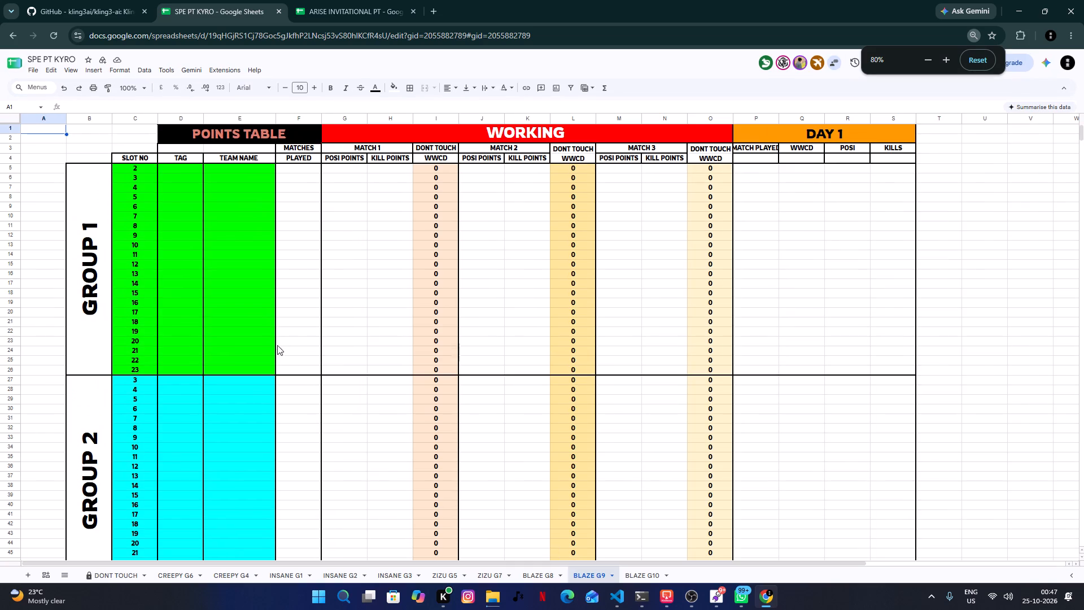
Switch to Legcord and find and open the slot-list channel under RESULT/SLOTLIST in the ARISE GAMING server.
{"action": "left_click", "coordinate": [722, 596]}
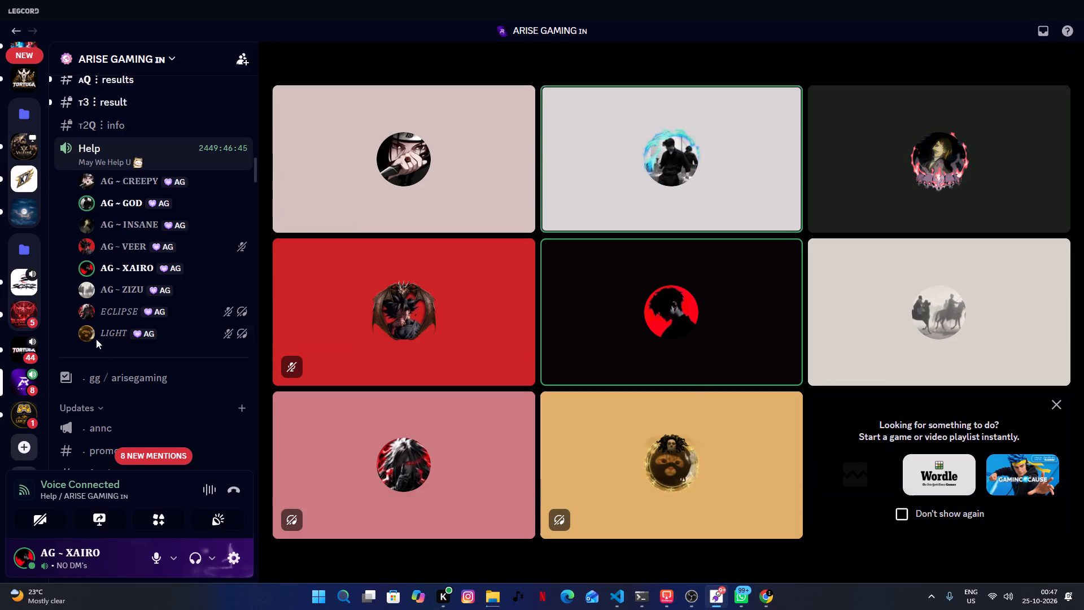
{"action": "scroll", "coordinate": [102, 309], "scroll_direction": "up", "scroll_amount": 6}
{"action": "scroll", "coordinate": [150, 270], "scroll_direction": "down", "scroll_amount": 3}
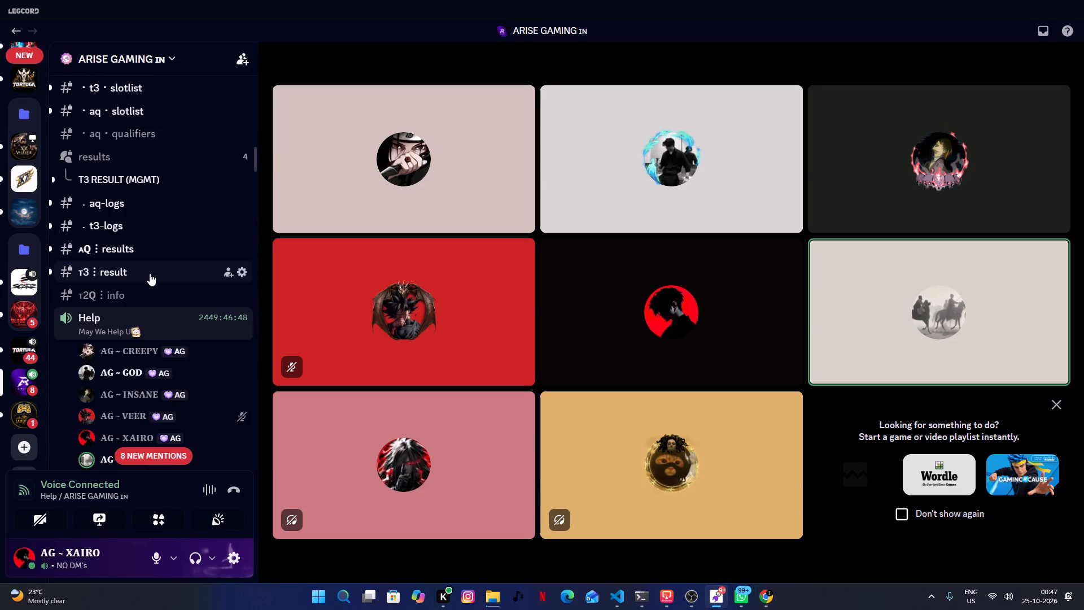
{"action": "scroll", "coordinate": [150, 276], "scroll_direction": "up", "scroll_amount": 2}
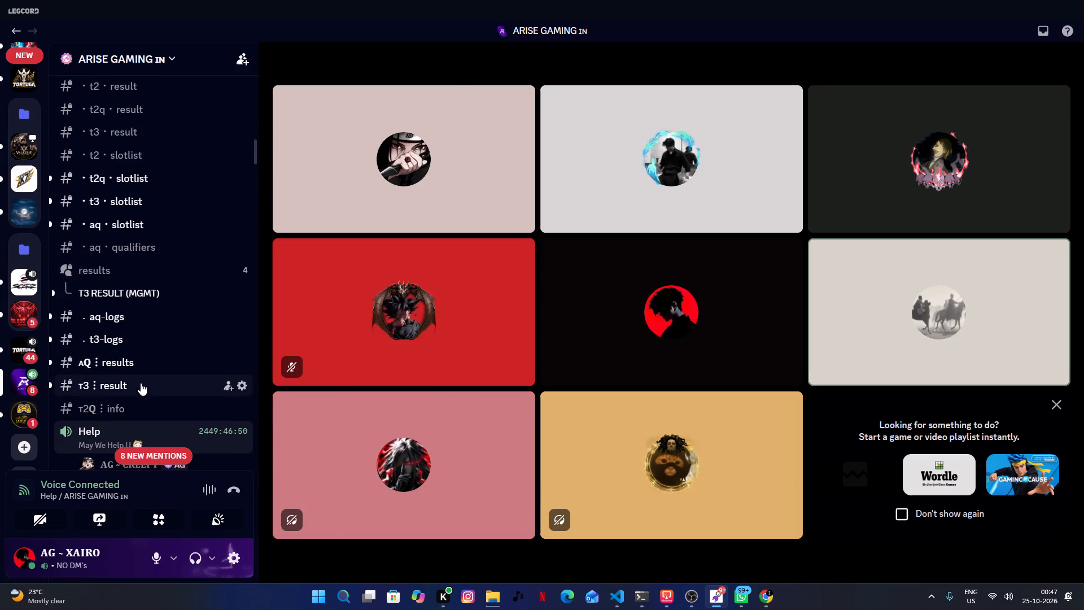
{"action": "scroll", "coordinate": [141, 383], "scroll_direction": "down", "scroll_amount": 17}
{"action": "scroll", "coordinate": [147, 360], "scroll_direction": "up", "scroll_amount": 1}
{"action": "scroll", "coordinate": [147, 360], "scroll_direction": "down", "scroll_amount": 9}
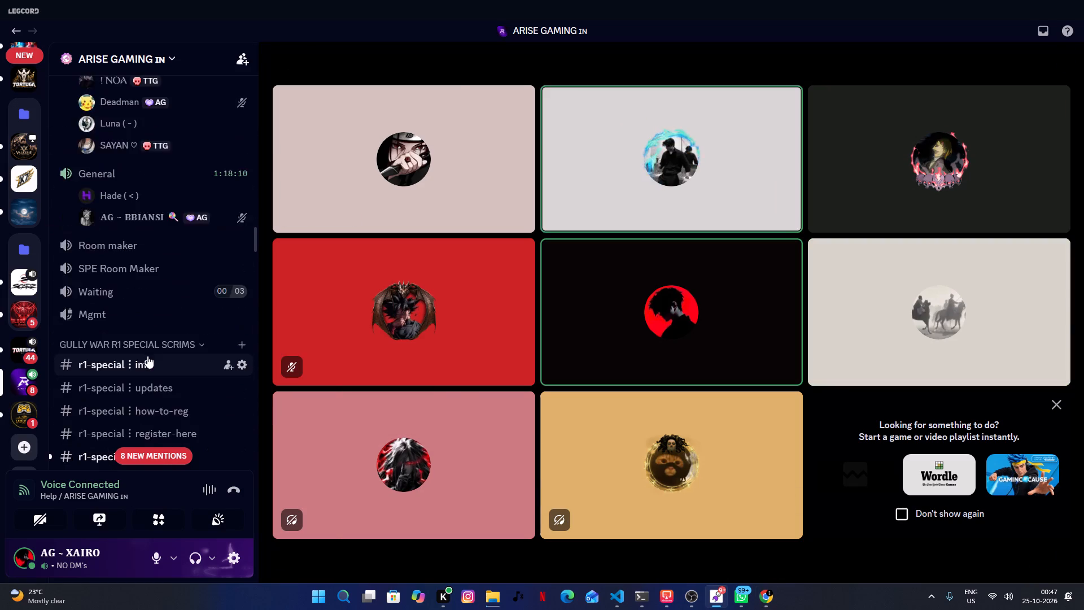
{"action": "scroll", "coordinate": [147, 356], "scroll_direction": "down", "scroll_amount": 20}
{"action": "scroll", "coordinate": [147, 356], "scroll_direction": "down", "scroll_amount": 10}
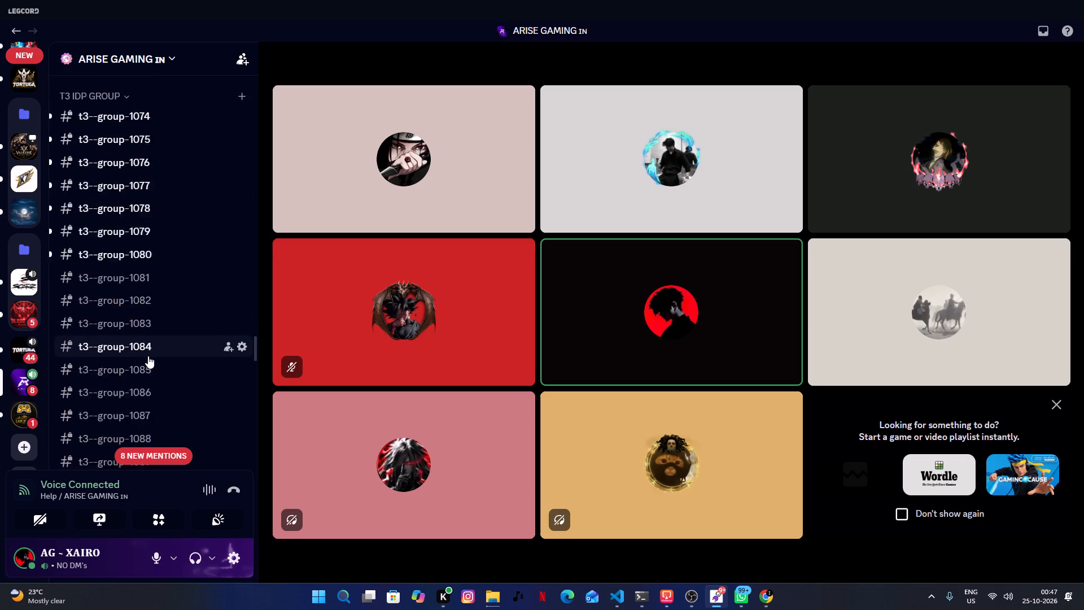
{"action": "scroll", "coordinate": [148, 356], "scroll_direction": "down", "scroll_amount": 18}
{"action": "scroll", "coordinate": [148, 356], "scroll_direction": "up", "scroll_amount": 1}
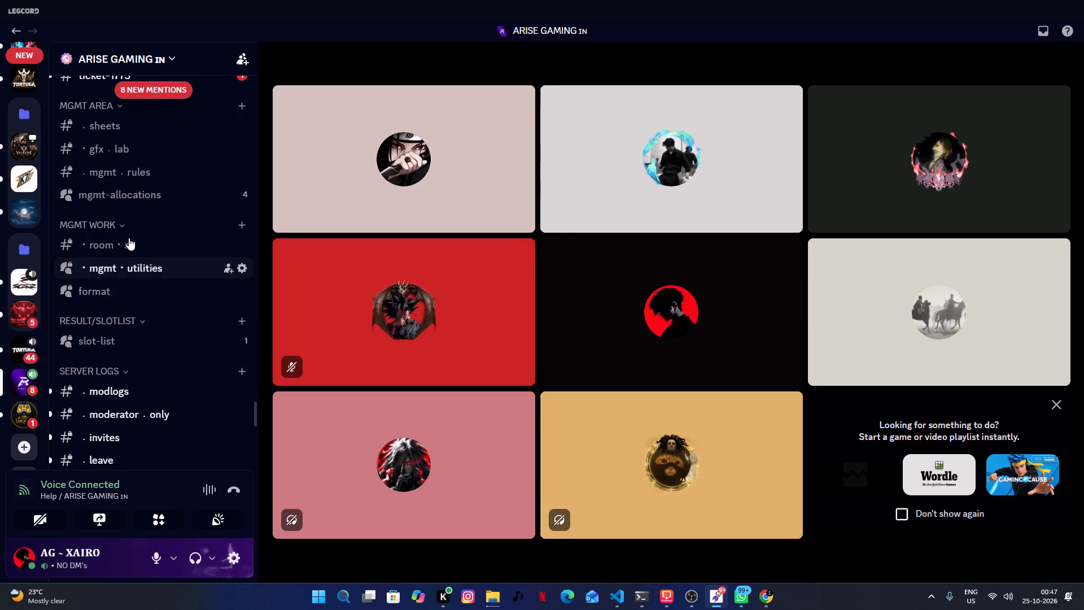
{"action": "scroll", "coordinate": [115, 302], "scroll_direction": "up", "scroll_amount": 1}
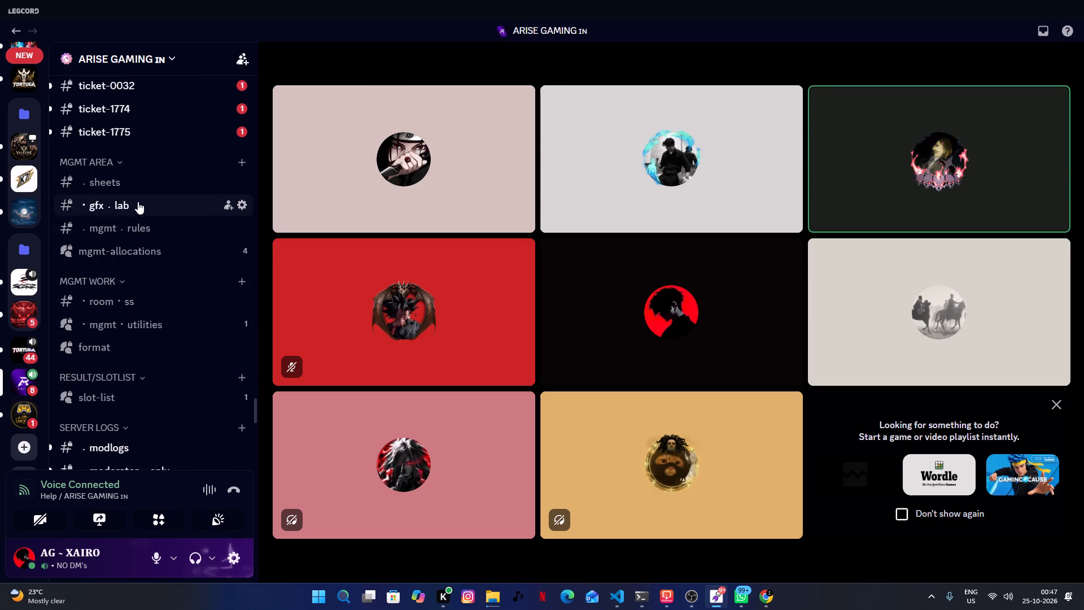
{"action": "left_click", "coordinate": [137, 397]}
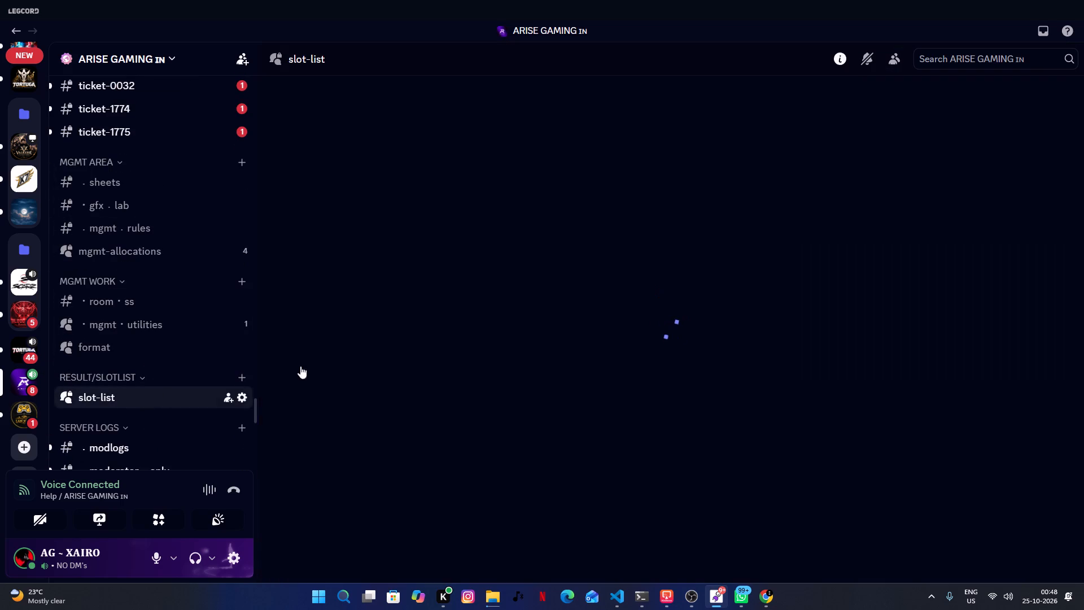
Open the R1 Special Scrims post and find the Group 9 slot list in its thread.
{"action": "left_click", "coordinate": [360, 265]}
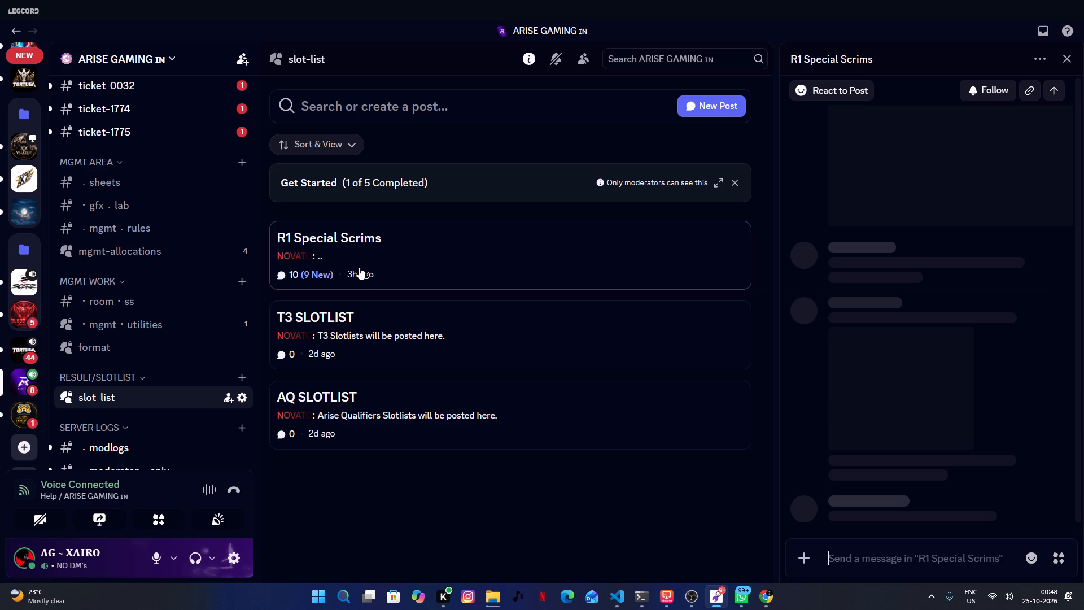
{"action": "scroll", "coordinate": [936, 417], "scroll_direction": "down", "scroll_amount": 9}
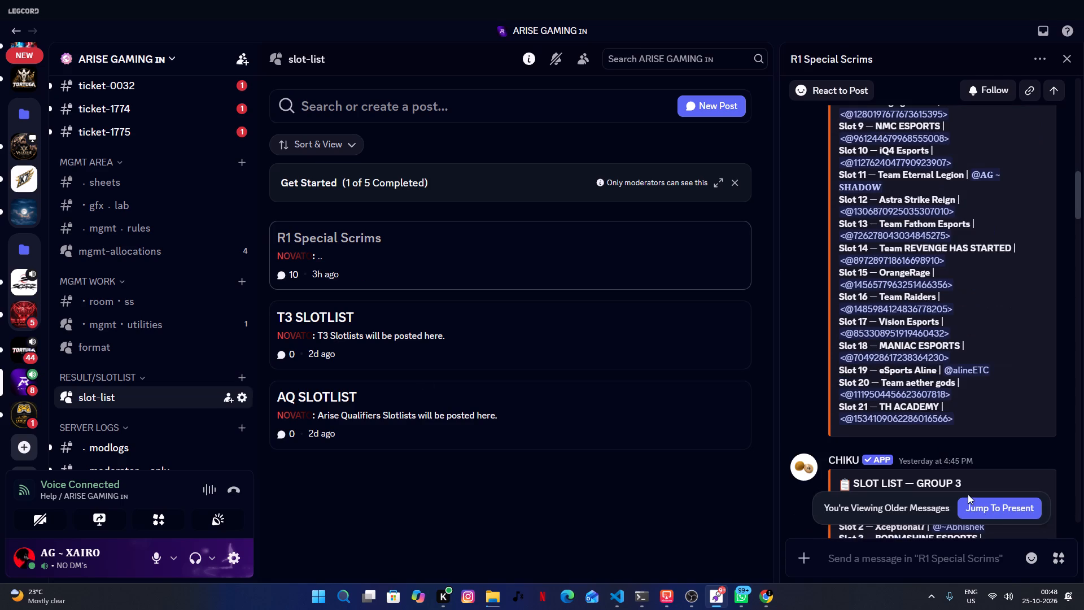
{"action": "left_click", "coordinate": [990, 516]}
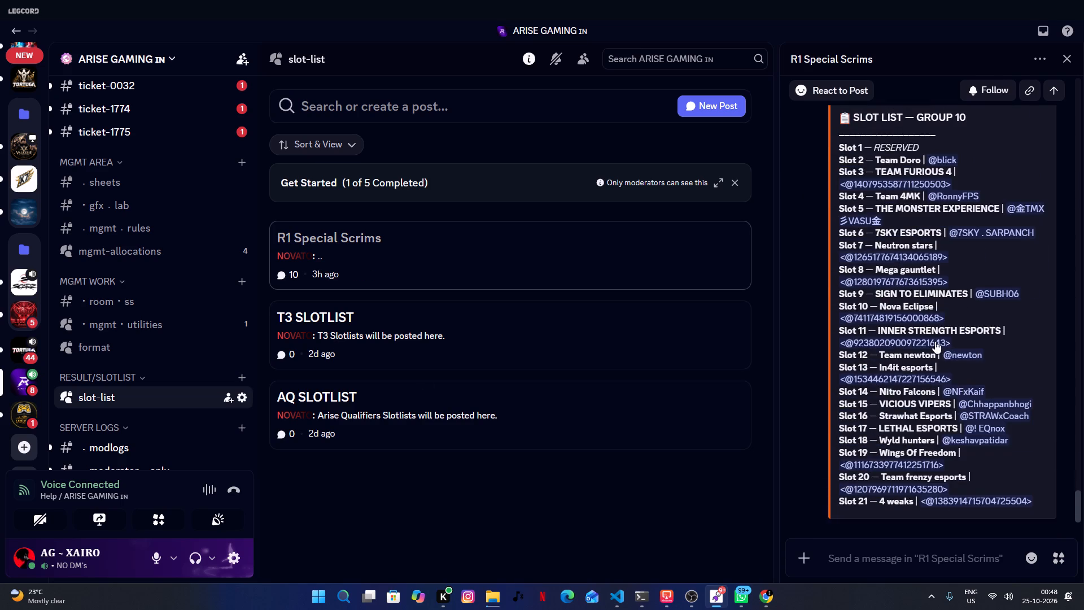
{"action": "scroll", "coordinate": [935, 341], "scroll_direction": "down", "scroll_amount": 4}
{"action": "scroll", "coordinate": [935, 348], "scroll_direction": "up", "scroll_amount": 10}
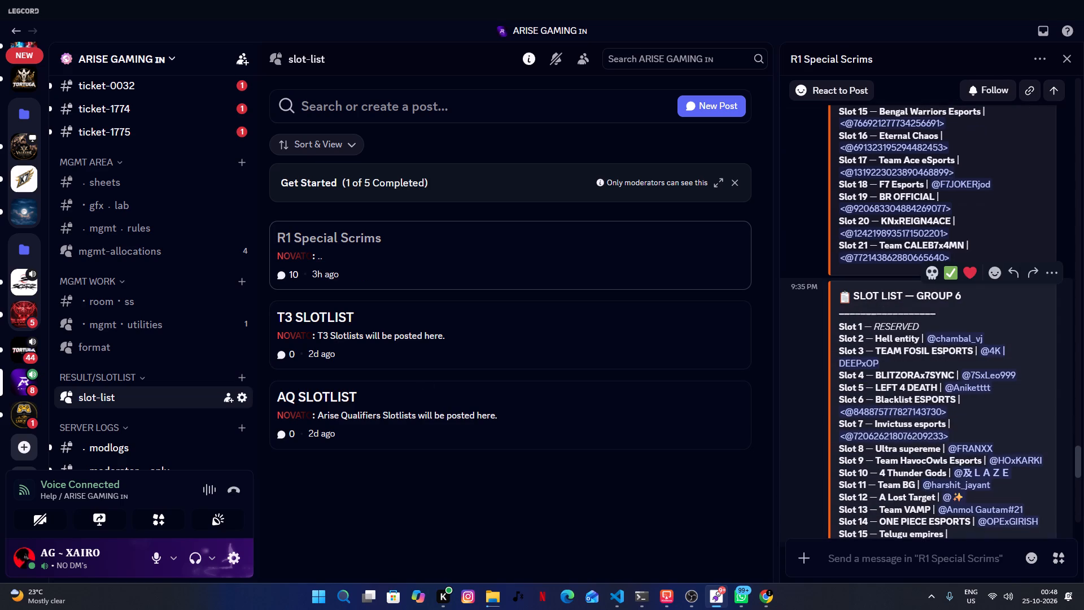
{"action": "scroll", "coordinate": [871, 332], "scroll_direction": "up", "scroll_amount": 9}
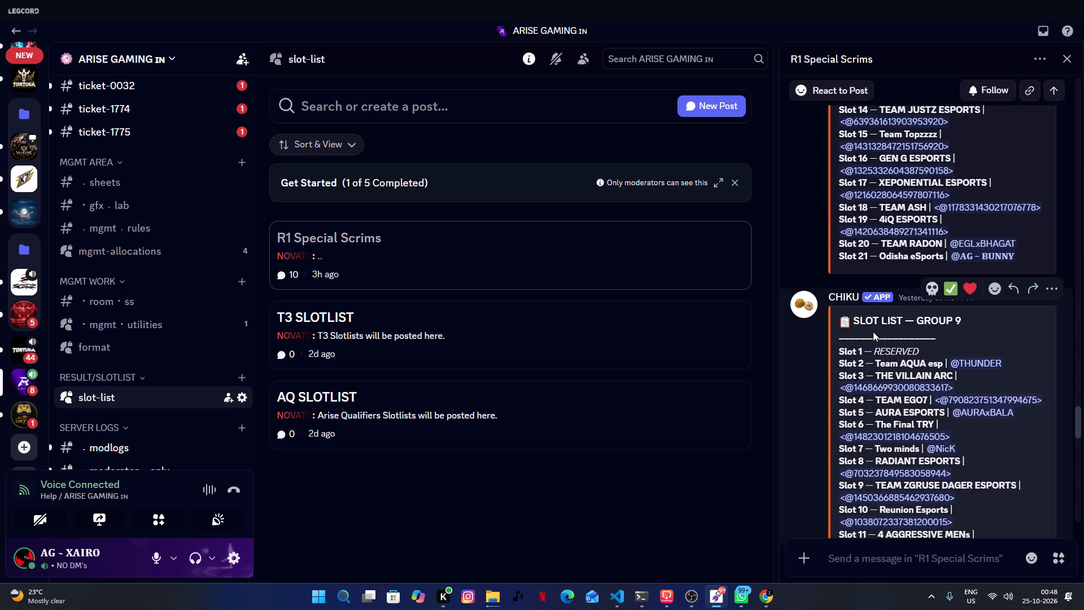
Copy the Slot 2 to Slot 21 entries of the Group 9 slot list.
{"action": "scroll", "coordinate": [831, 350], "scroll_direction": "down", "scroll_amount": 3}
{"action": "left_click_drag", "start_coordinate": [832, 197], "coordinate": [982, 515]}
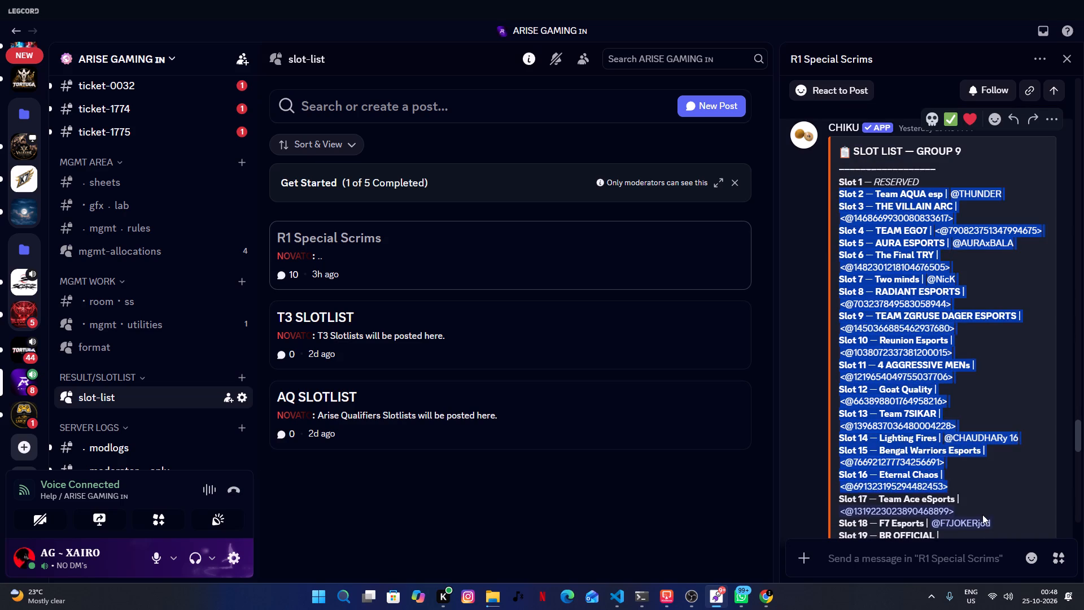
{"action": "left_click_drag", "start_coordinate": [982, 515], "coordinate": [988, 527]}
{"action": "scroll", "coordinate": [991, 482], "scroll_direction": "down", "scroll_amount": 3}
{"action": "left_click", "coordinate": [976, 433], "text": "shift"}
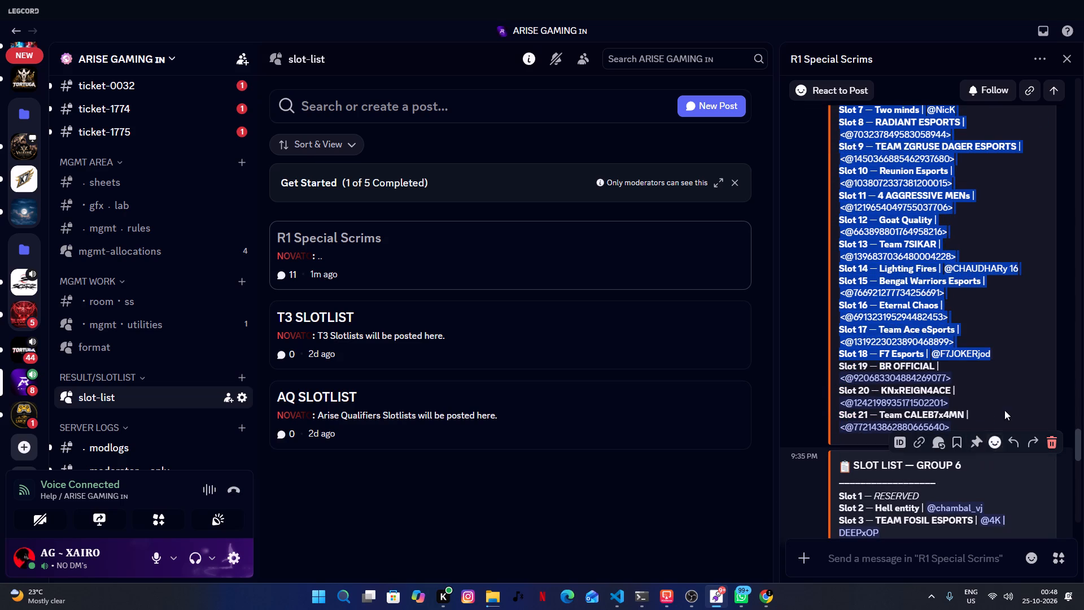
{"action": "left_click", "coordinate": [986, 421], "text": "shift"}
{"action": "key", "text": "ctrl+c"}
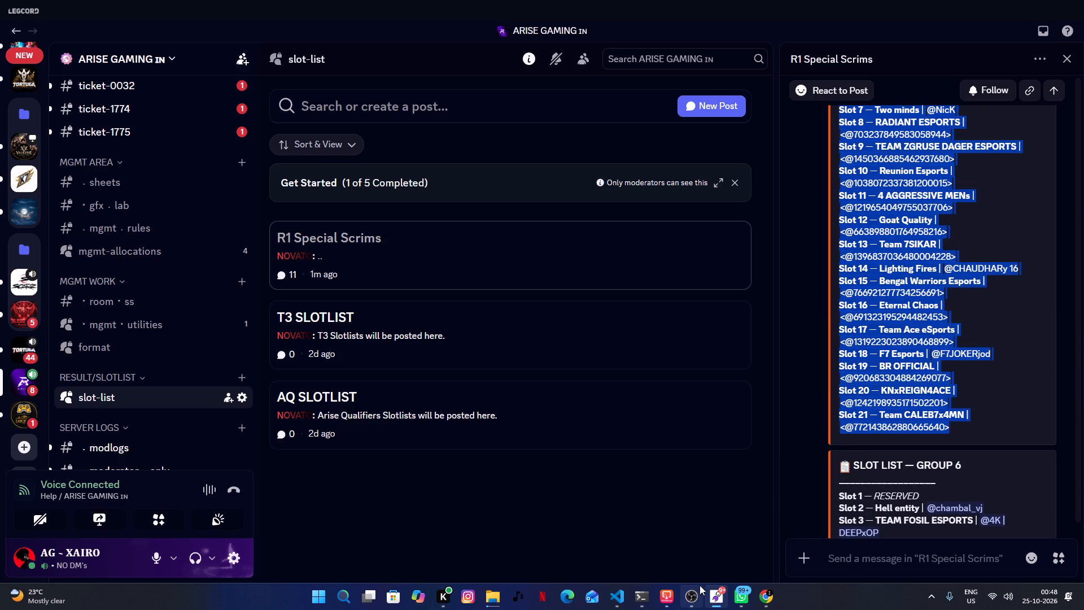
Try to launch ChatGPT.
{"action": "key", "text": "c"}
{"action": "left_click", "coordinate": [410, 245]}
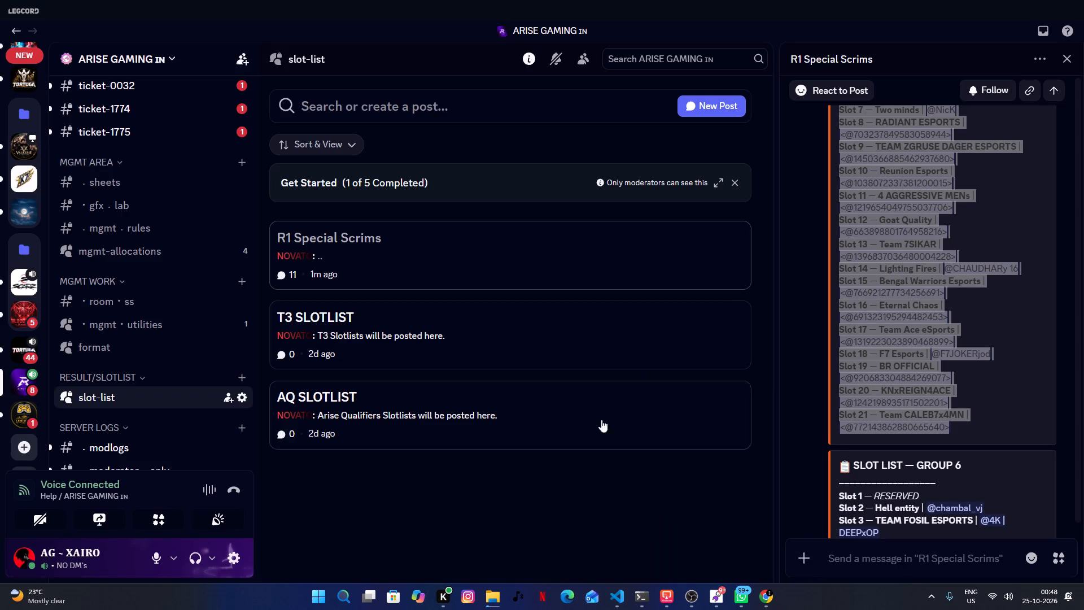
Exit OBS Studio running in the background.
{"action": "left_click", "coordinate": [926, 594]}
{"action": "right_click", "coordinate": [884, 561]}
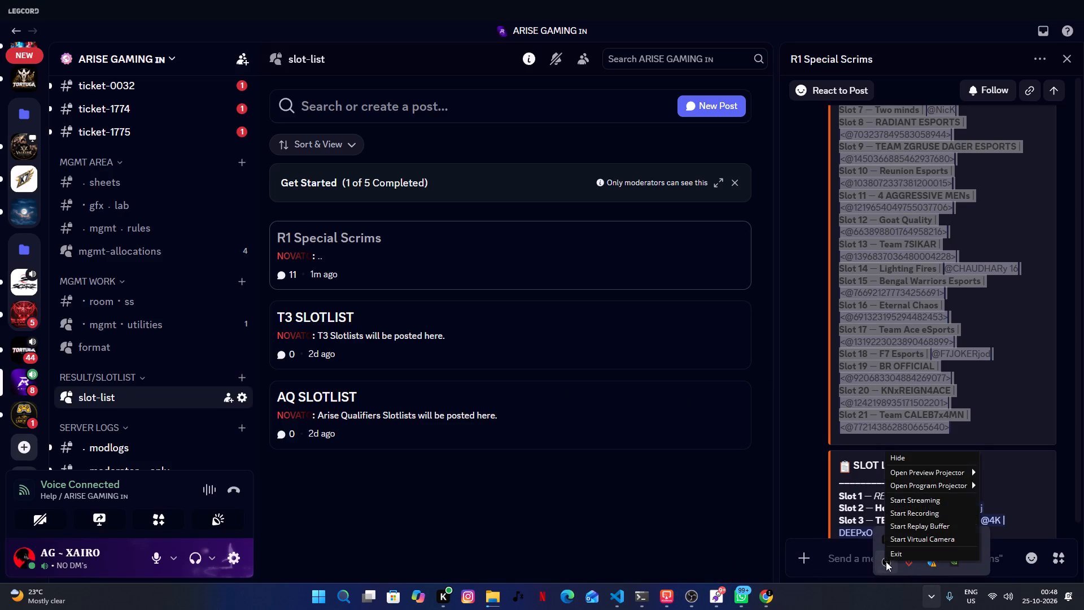
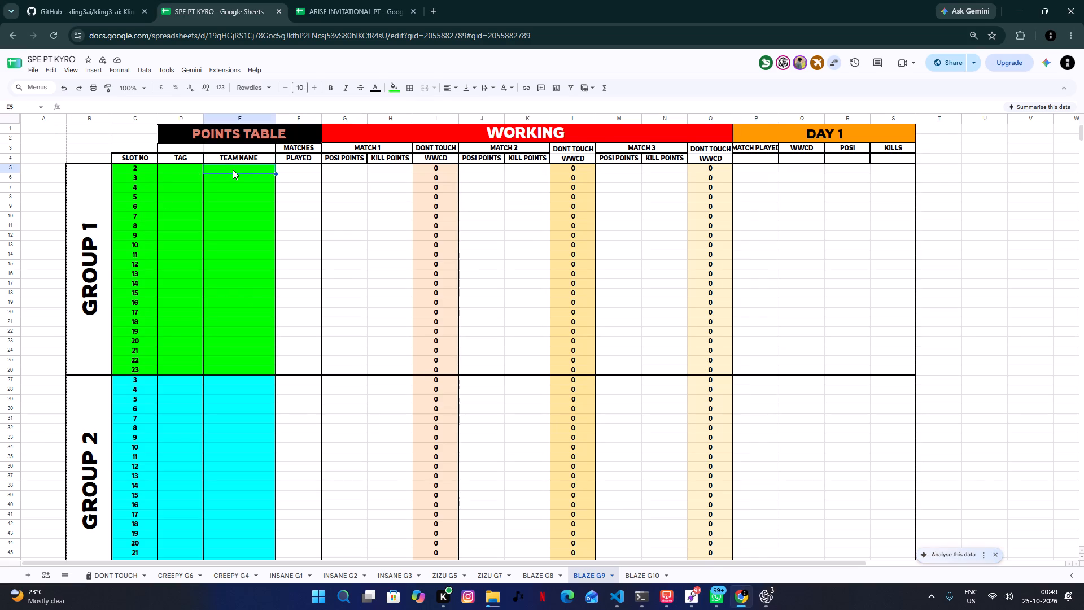
{"action": "key", "text": "ctrl+shift+v"}
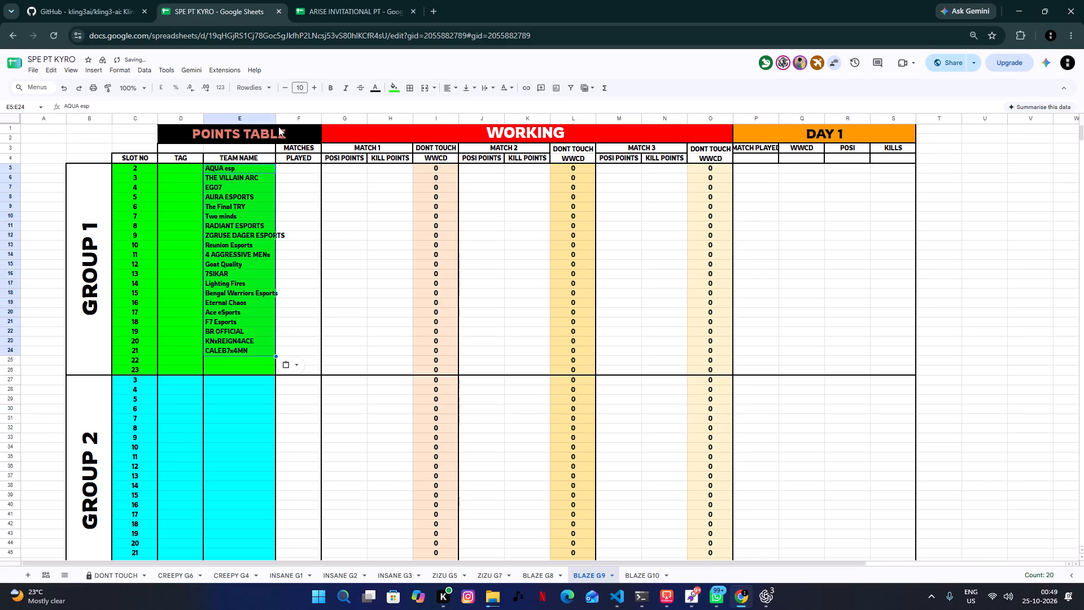
Auto-fit the width of the TEAM NAME column in the BLAZE G9 sheet to its contents.
{"action": "double_click", "coordinate": [278, 120]}
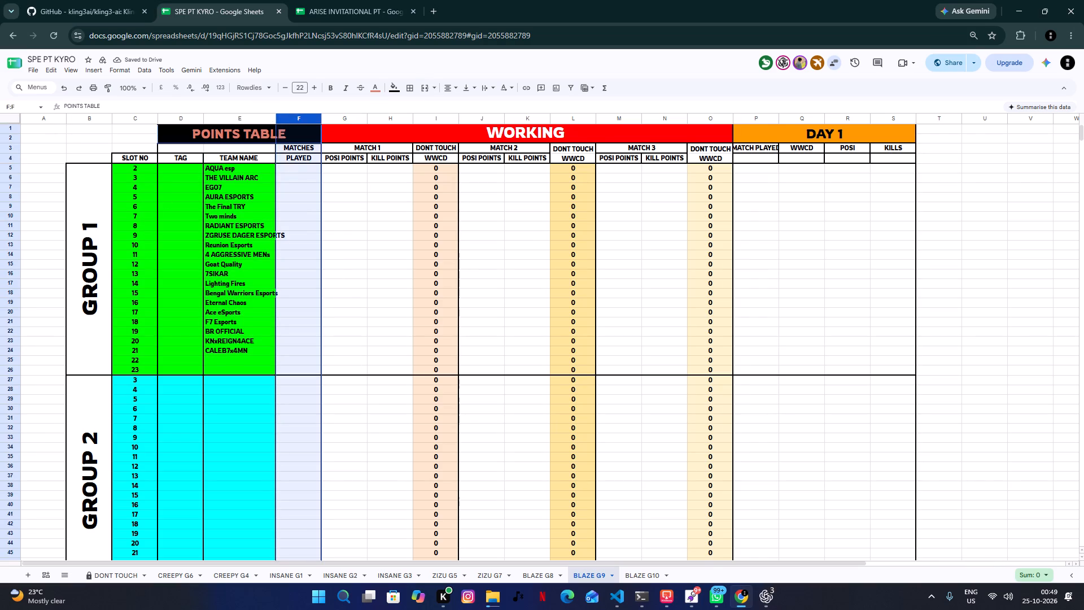
{"action": "double_click", "coordinate": [277, 117]}
{"action": "left_click", "coordinate": [404, 193]}
{"action": "left_click", "coordinate": [383, 295]}
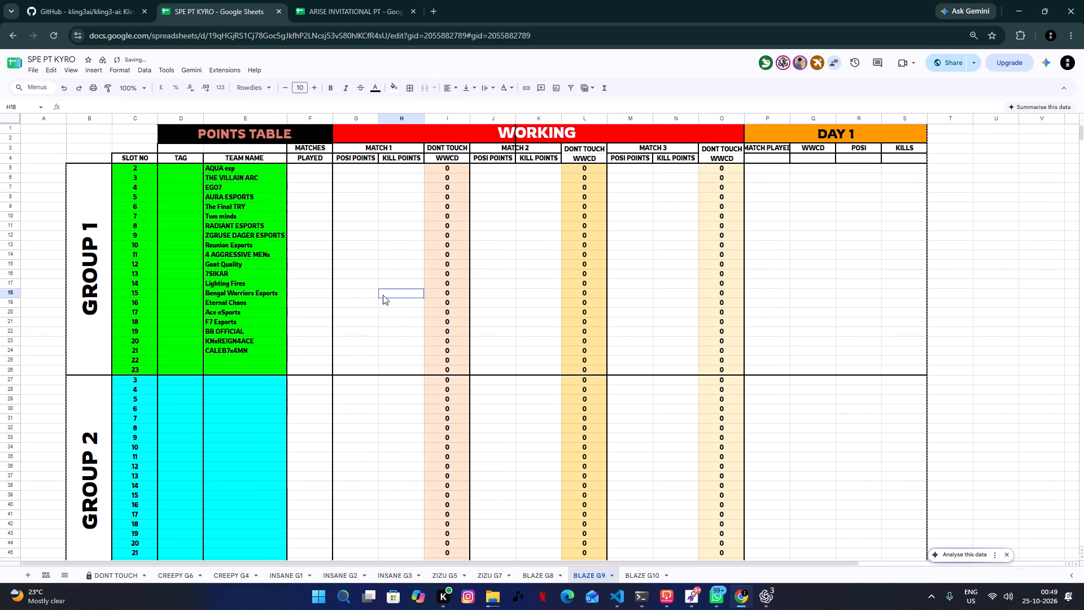
{"action": "left_click", "coordinate": [326, 198]}
{"action": "left_click", "coordinate": [315, 166]}
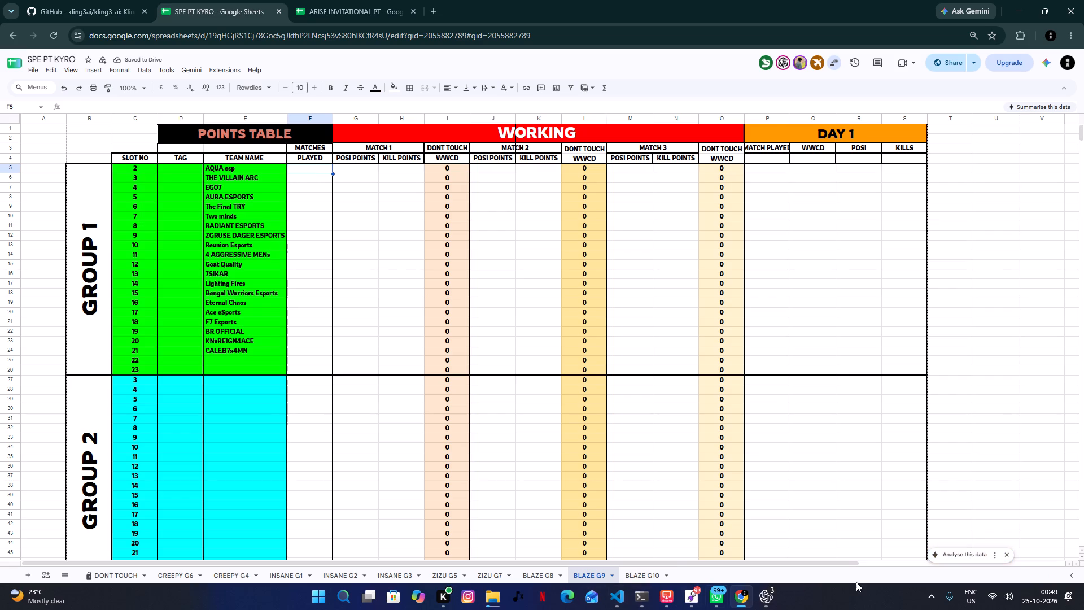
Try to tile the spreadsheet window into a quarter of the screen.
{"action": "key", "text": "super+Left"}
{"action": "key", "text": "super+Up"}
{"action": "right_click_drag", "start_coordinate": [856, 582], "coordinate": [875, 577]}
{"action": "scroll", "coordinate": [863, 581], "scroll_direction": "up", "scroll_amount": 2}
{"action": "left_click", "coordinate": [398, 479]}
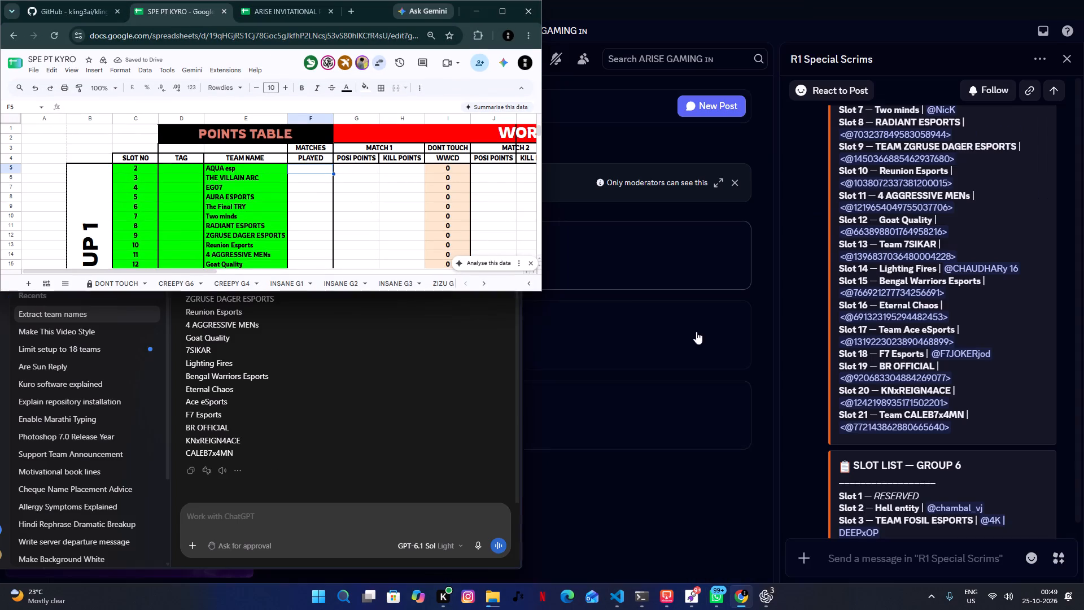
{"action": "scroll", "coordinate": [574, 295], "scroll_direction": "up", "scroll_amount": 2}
Switch to Legcord and open the SPE RESULT (MGMT) post in the ARISE GAMING results channel.
{"action": "left_click", "coordinate": [684, 607]}
{"action": "scroll", "coordinate": [189, 417], "scroll_direction": "up", "scroll_amount": 3}
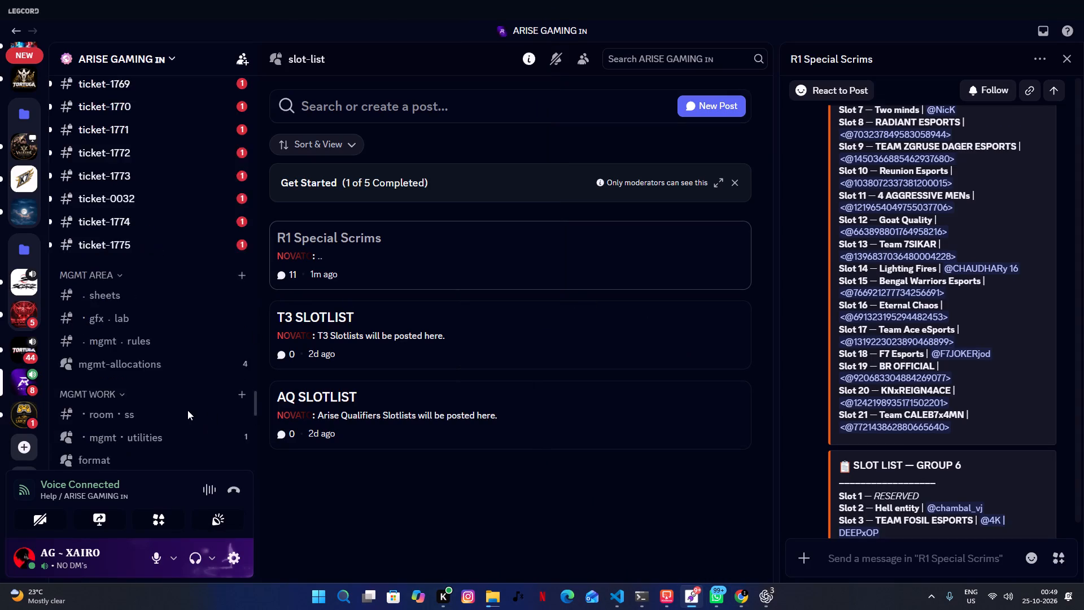
{"action": "scroll", "coordinate": [187, 410], "scroll_direction": "up", "scroll_amount": 20}
{"action": "scroll", "coordinate": [187, 410], "scroll_direction": "up", "scroll_amount": 18}
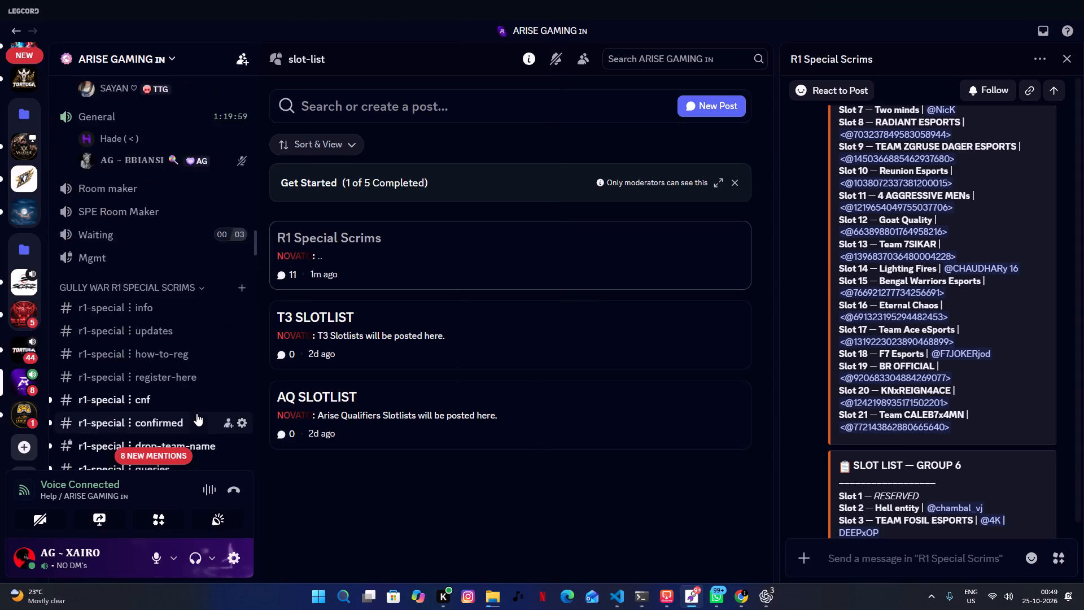
{"action": "scroll", "coordinate": [196, 413], "scroll_direction": "up", "scroll_amount": 20}
{"action": "scroll", "coordinate": [196, 413], "scroll_direction": "up", "scroll_amount": 12}
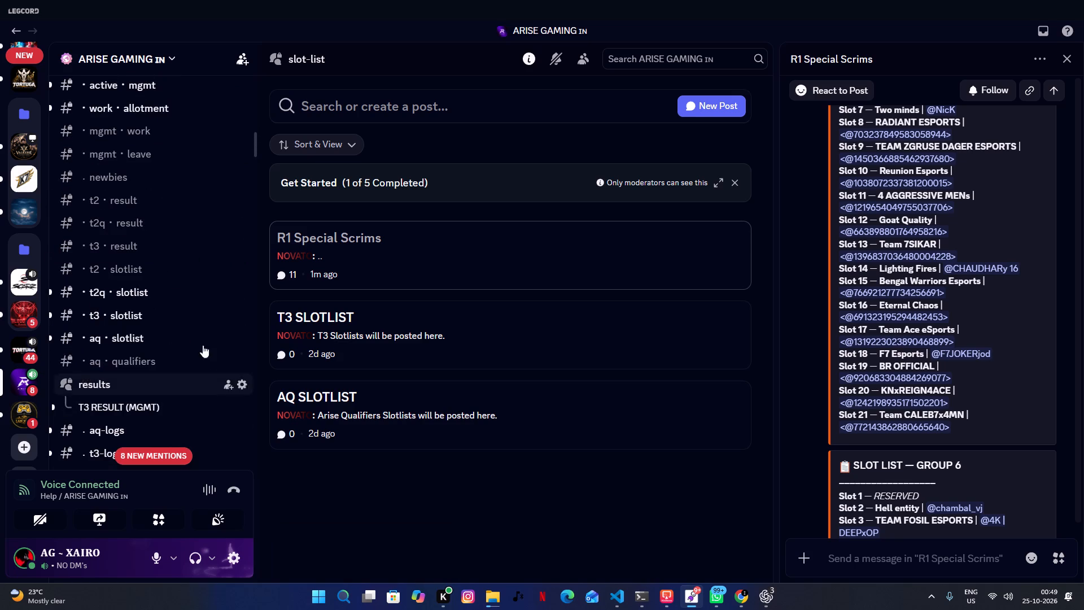
{"action": "scroll", "coordinate": [123, 384], "scroll_direction": "down", "scroll_amount": 2}
{"action": "left_click", "coordinate": [139, 264]}
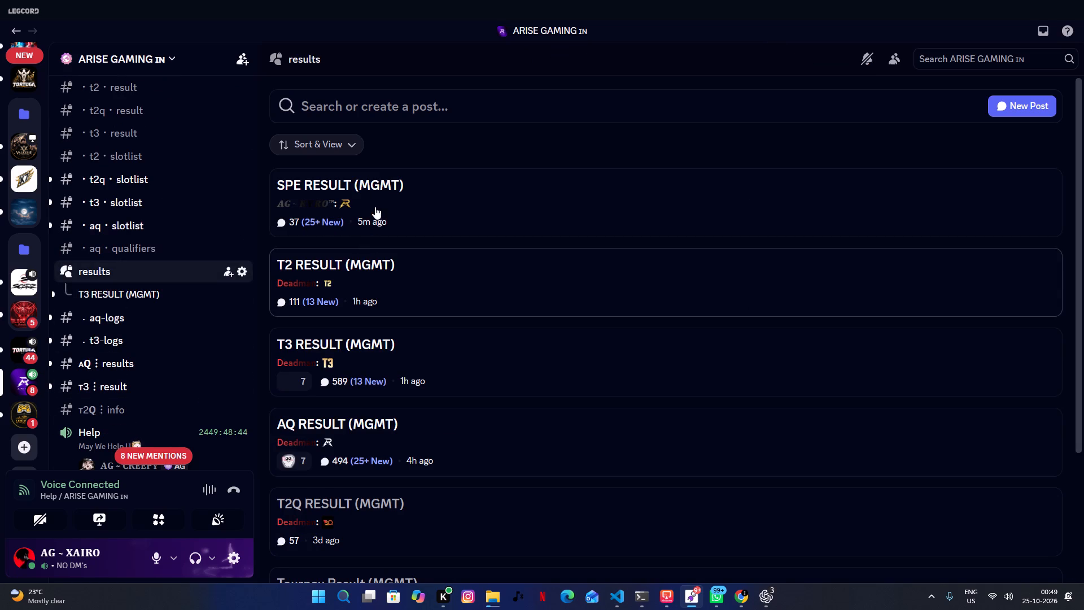
{"action": "left_click", "coordinate": [375, 207]}
Look through the SPE RESULT (MGMT) post for the G9 M1 result screenshots.
{"action": "scroll", "coordinate": [913, 332], "scroll_direction": "down", "scroll_amount": 12}
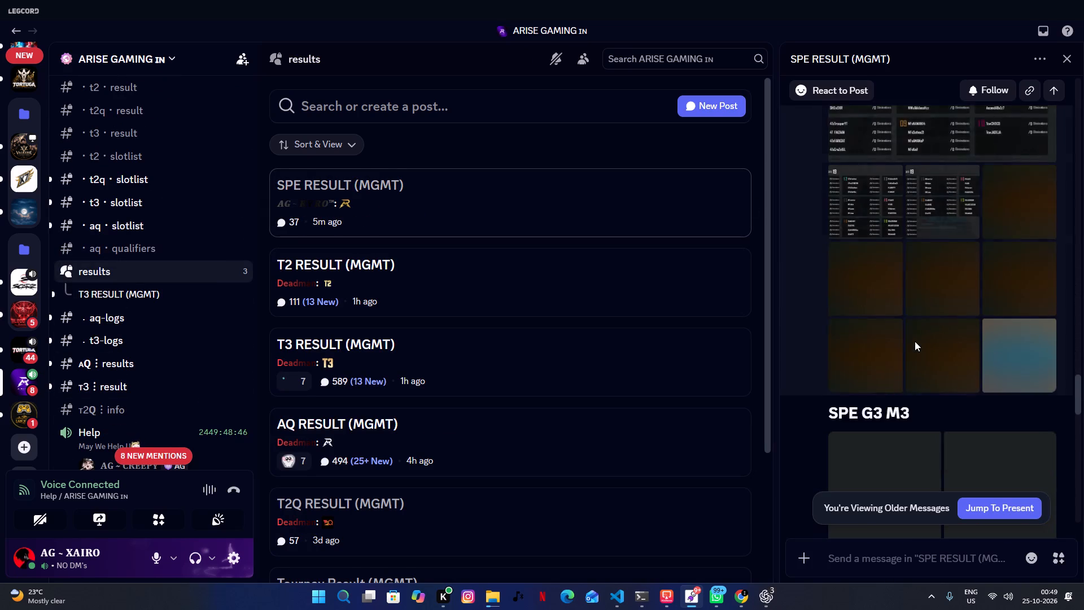
{"action": "scroll", "coordinate": [915, 341], "scroll_direction": "down", "scroll_amount": 20}
{"action": "scroll", "coordinate": [915, 341], "scroll_direction": "down", "scroll_amount": 13}
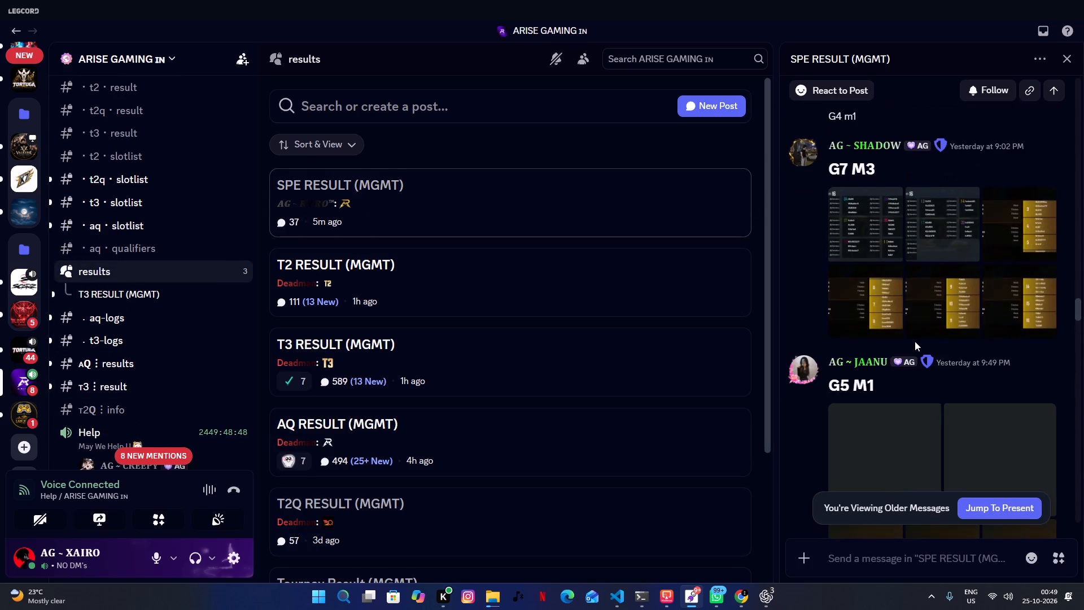
{"action": "scroll", "coordinate": [915, 341], "scroll_direction": "down", "scroll_amount": 17}
{"action": "scroll", "coordinate": [915, 341], "scroll_direction": "down", "scroll_amount": 4}
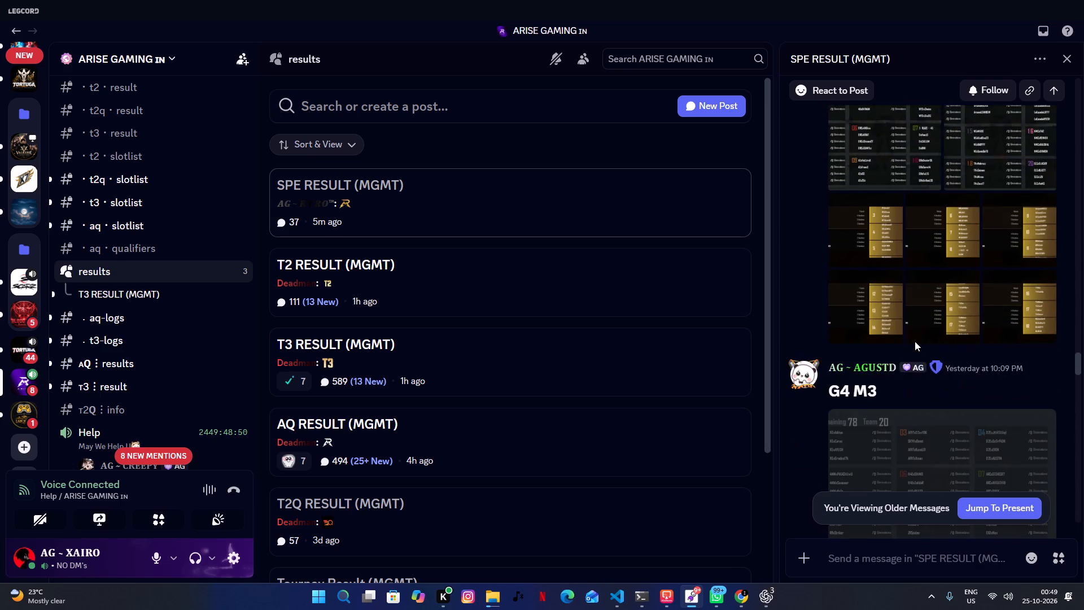
{"action": "scroll", "coordinate": [915, 341], "scroll_direction": "down", "scroll_amount": 12}
{"action": "left_click", "coordinate": [855, 284]}
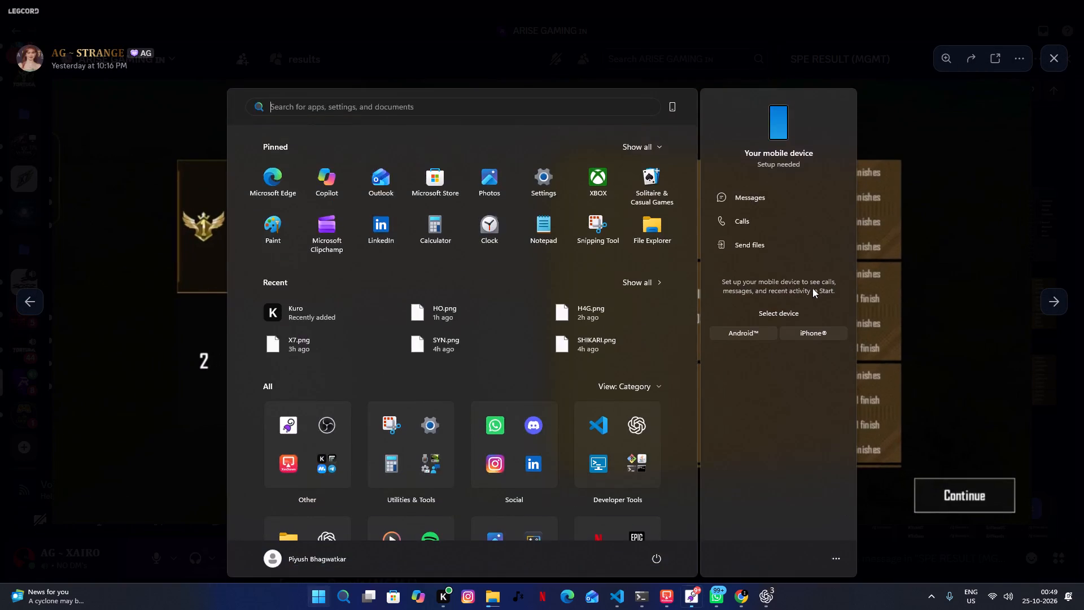
{"action": "key", "text": "Escape"}
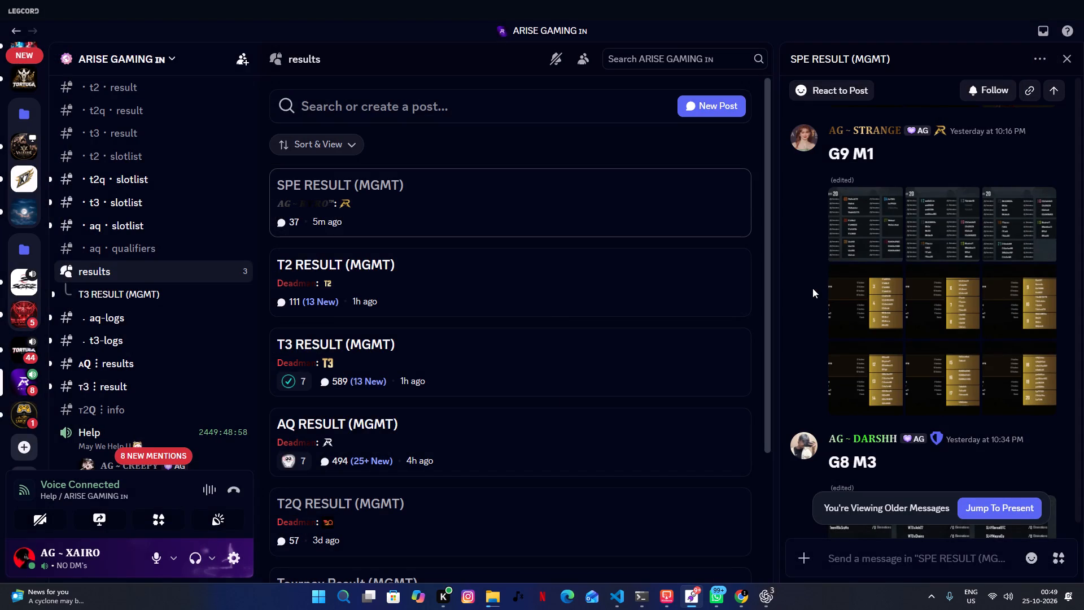
{"action": "scroll", "coordinate": [812, 288], "scroll_direction": "up", "scroll_amount": 1}
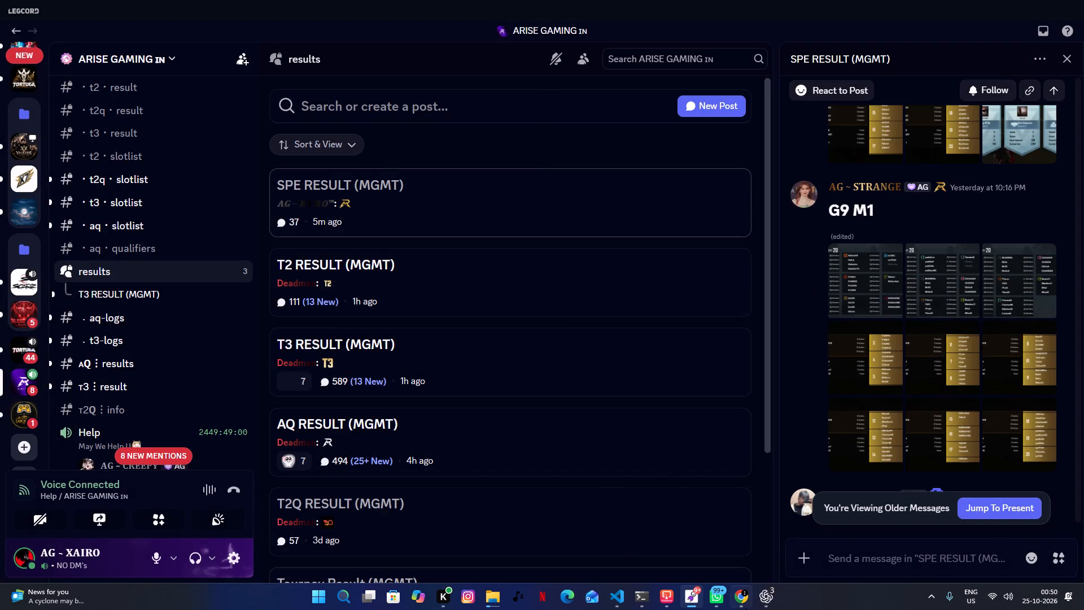
Tile the spreadsheet and Legcord side by side, each filling half of the screen.
{"action": "left_click", "coordinate": [745, 609]}
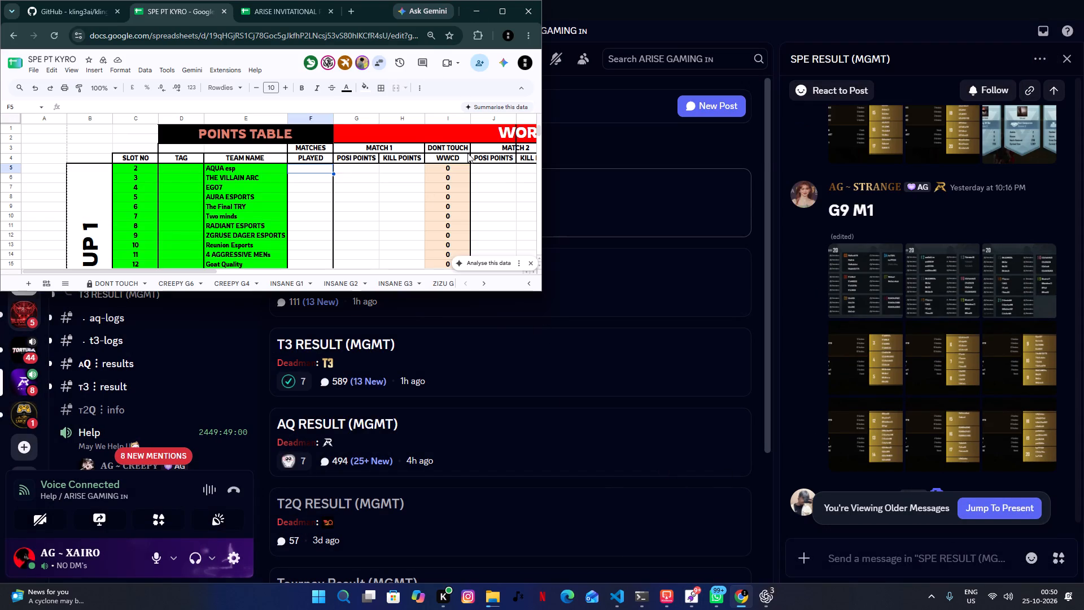
{"action": "key", "text": "super+Left"}
{"action": "left_click", "coordinate": [788, 399]}
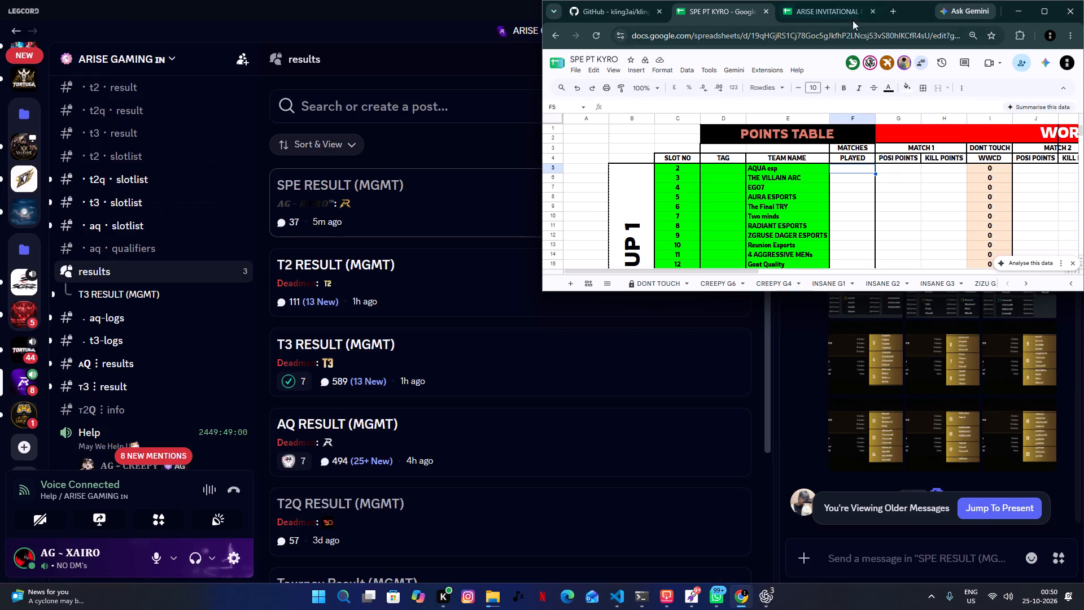
{"action": "left_click_drag", "start_coordinate": [906, 8], "coordinate": [794, 101]}
{"action": "key", "text": "super+Left"}
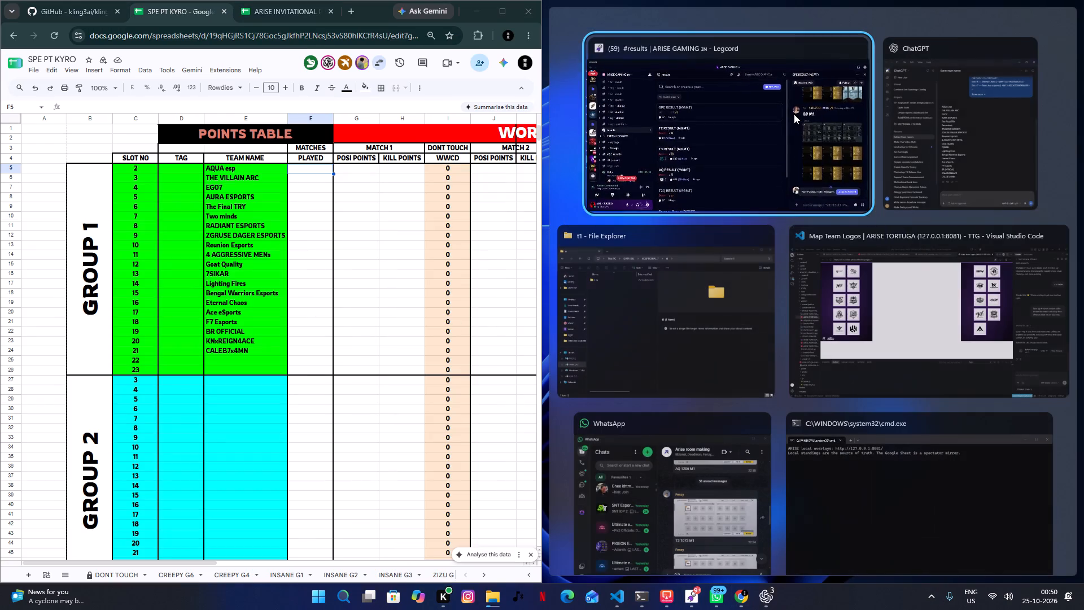
{"action": "left_click", "coordinate": [750, 151]}
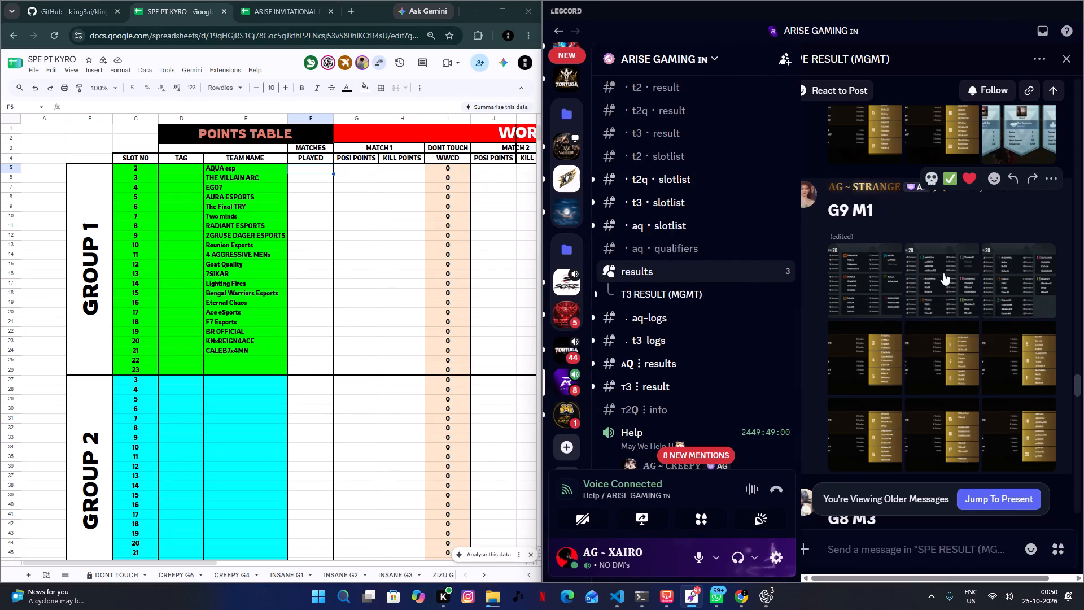
Enlarge the first G9 M1 standings screenshot and examine the top five teams' players and finishes.
{"action": "left_click", "coordinate": [887, 367]}
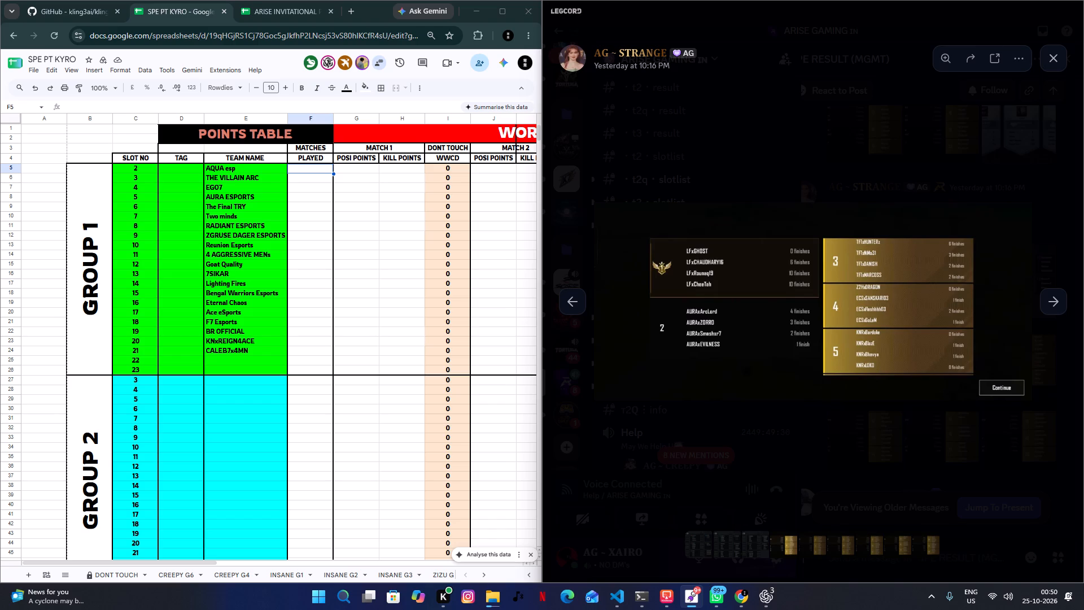
{"action": "left_click", "coordinate": [798, 263]}
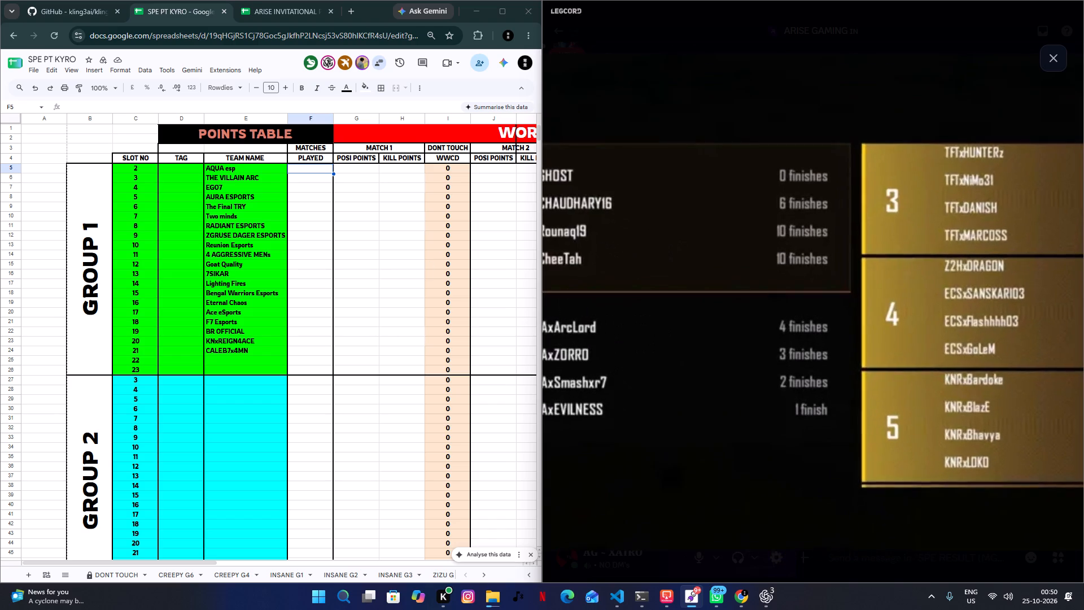
{"action": "left_click_drag", "start_coordinate": [663, 278], "coordinate": [823, 276]}
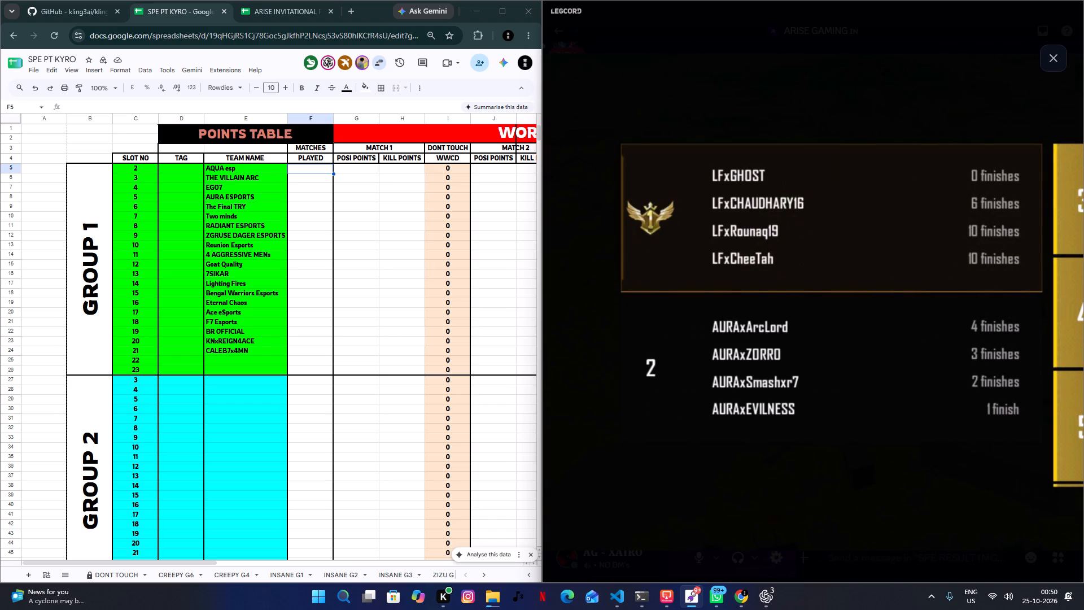
{"action": "left_click_drag", "start_coordinate": [1035, 391], "coordinate": [877, 404]}
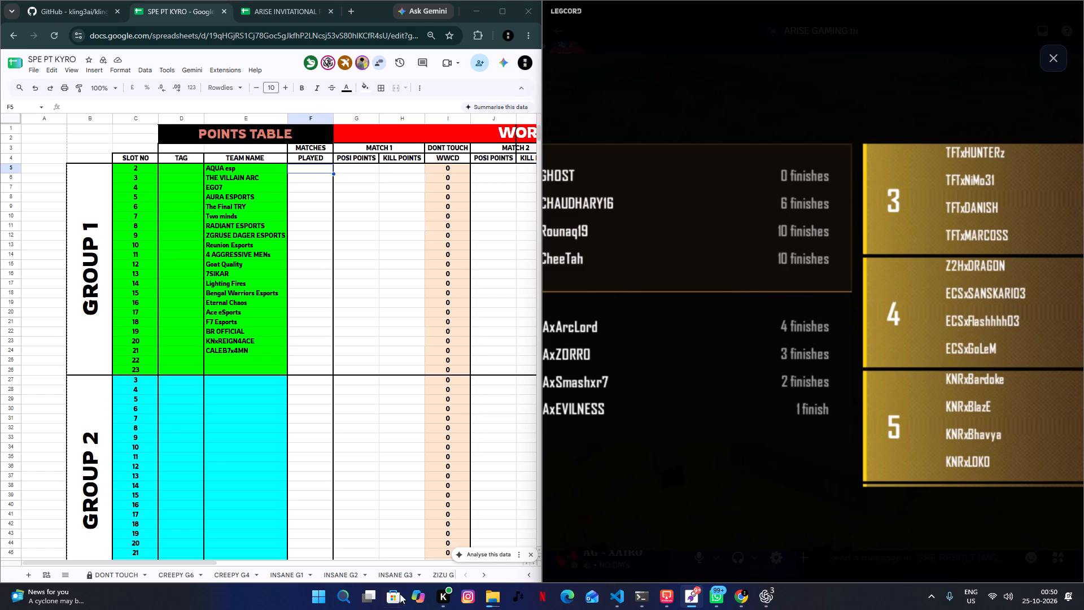
Enter 1 match played and 10 Match 1 position points for Lighting Fires in slot 14.
{"action": "left_click", "coordinate": [186, 289]}
{"action": "left_click", "coordinate": [219, 285]}
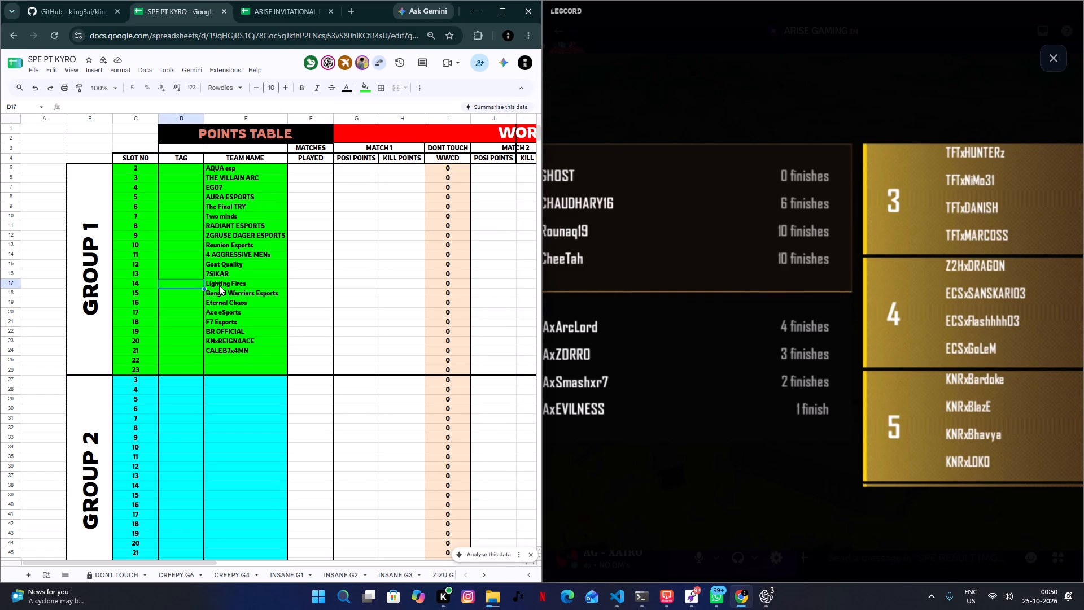
{"action": "left_click", "coordinate": [286, 280]}
{"action": "left_click", "coordinate": [303, 280]}
{"action": "key", "text": "1"}
{"action": "key", "text": "Tab"}
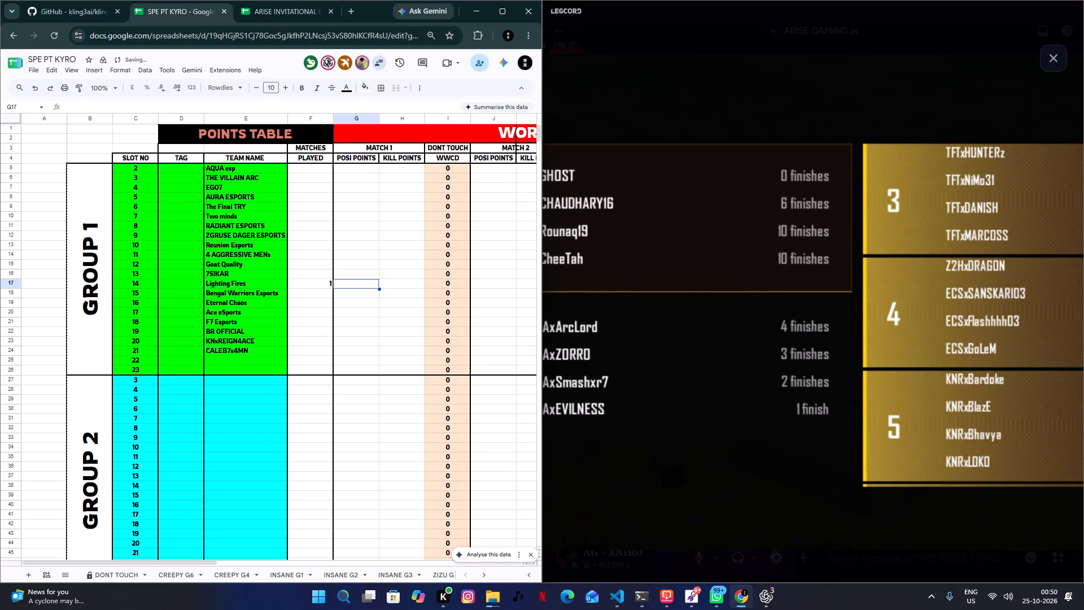
{"action": "type", "text": "10"}
{"action": "key", "text": "Tab"}
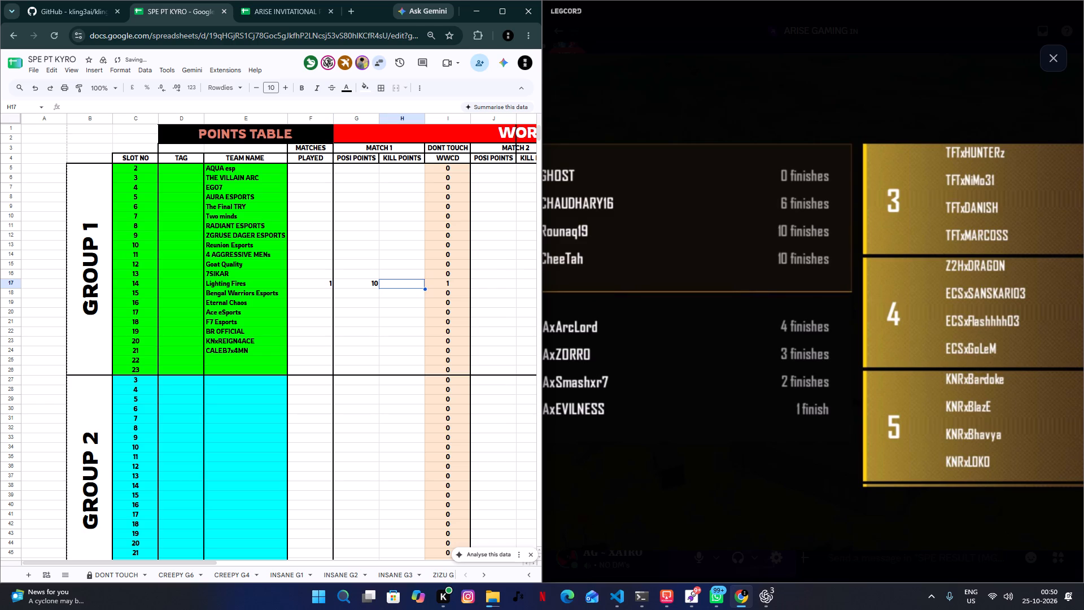
Check the first-place team's finishes in the screenshot and enter 26 Match 1 kill points for Lighting Fires.
{"action": "left_click", "coordinate": [805, 363]}
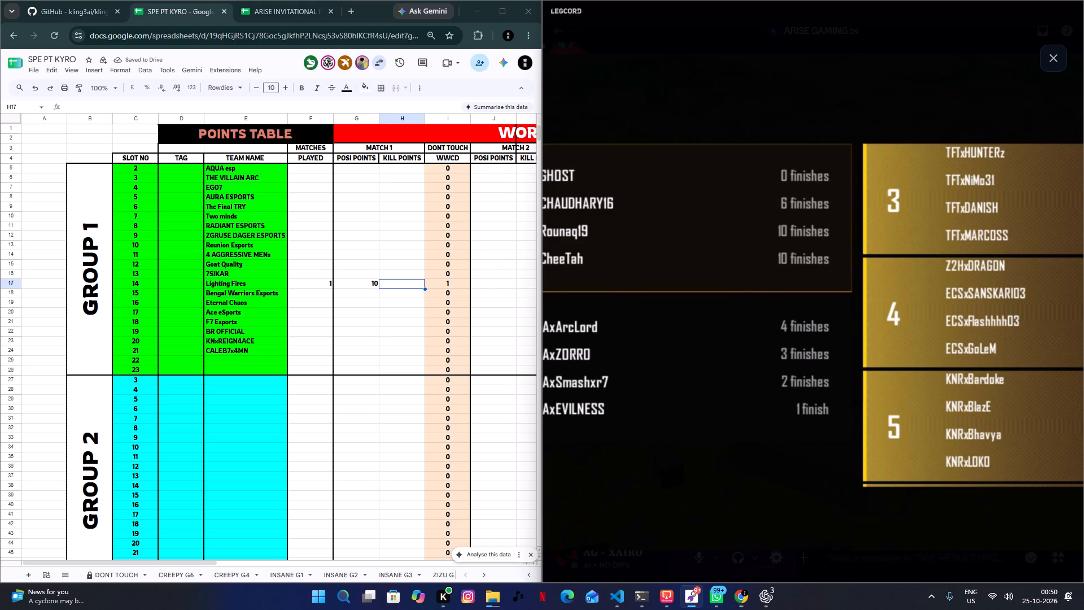
{"action": "left_click", "coordinate": [792, 265]}
{"action": "left_click_drag", "start_coordinate": [635, 236], "coordinate": [794, 243]}
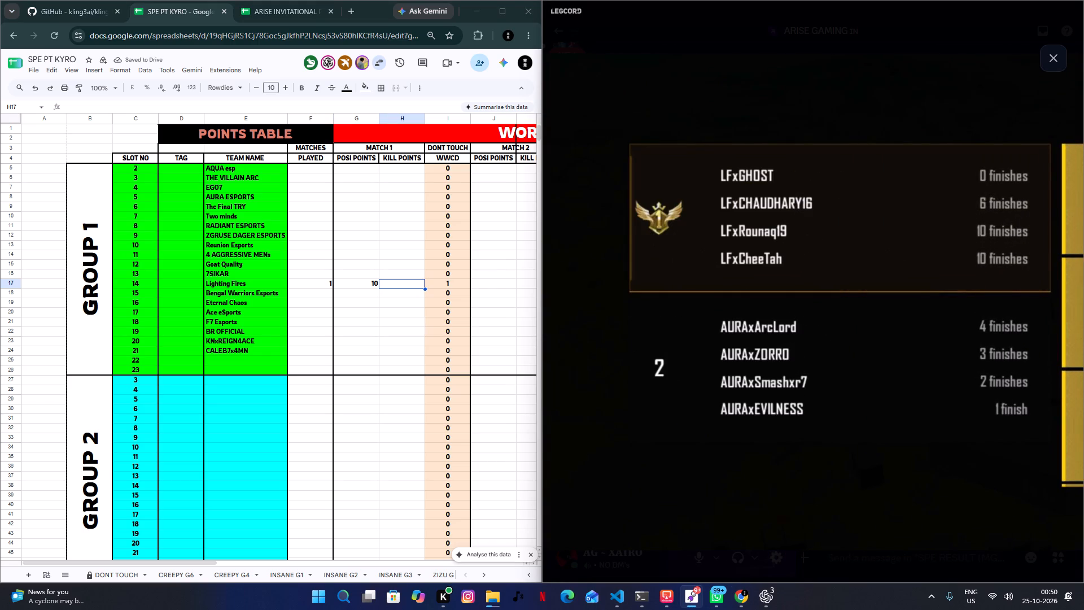
{"action": "left_click", "coordinate": [444, 332]}
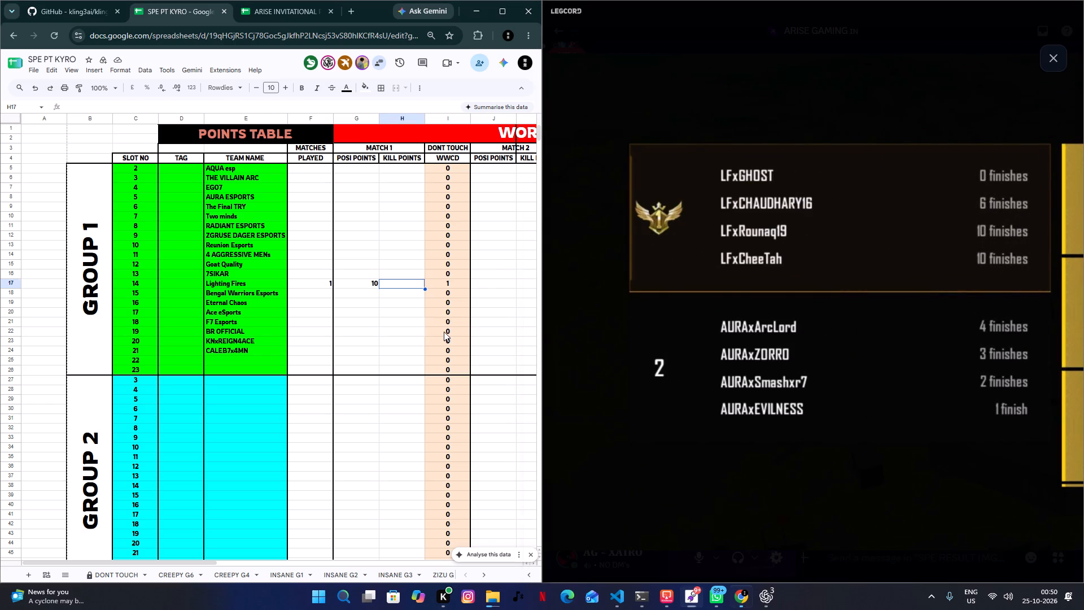
{"action": "left_click", "coordinate": [408, 285]}
{"action": "key", "text": "6"}
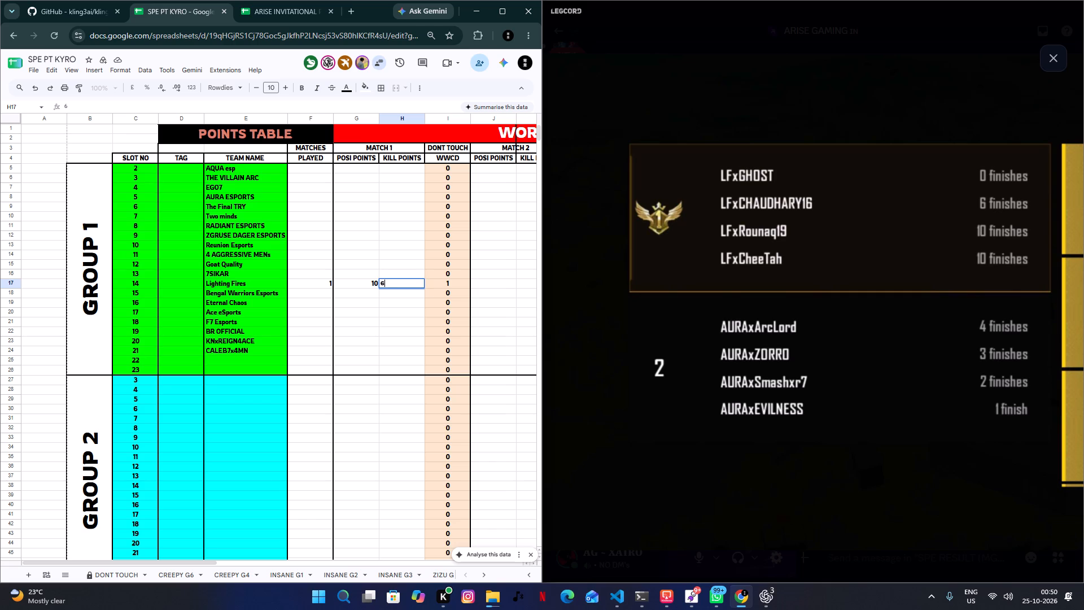
{"action": "key", "text": "BackSpace"}
{"action": "type", "text": "26"}
{"action": "key", "text": "Up"}
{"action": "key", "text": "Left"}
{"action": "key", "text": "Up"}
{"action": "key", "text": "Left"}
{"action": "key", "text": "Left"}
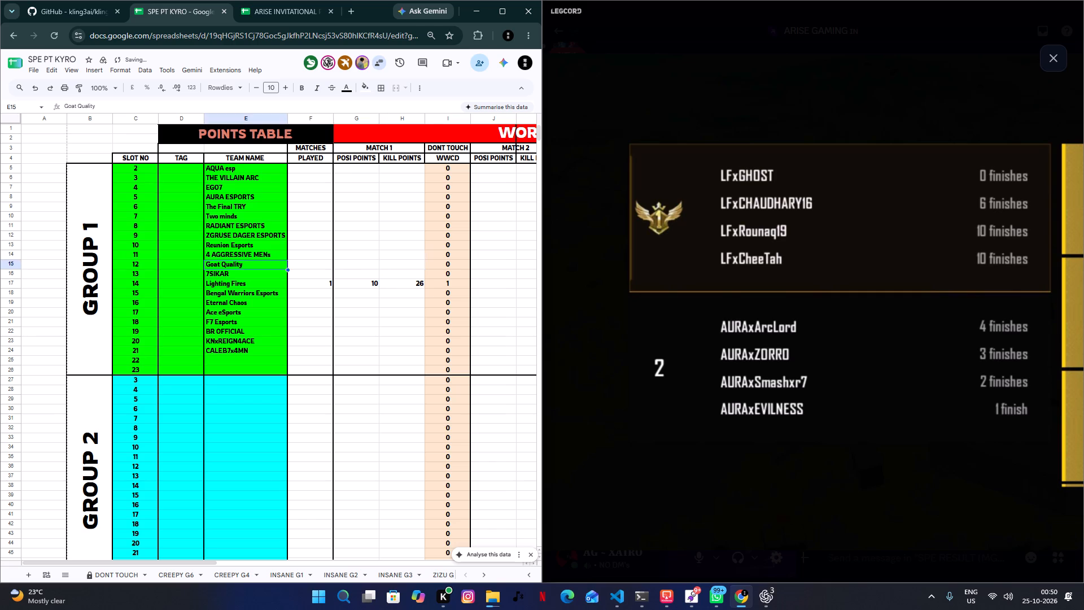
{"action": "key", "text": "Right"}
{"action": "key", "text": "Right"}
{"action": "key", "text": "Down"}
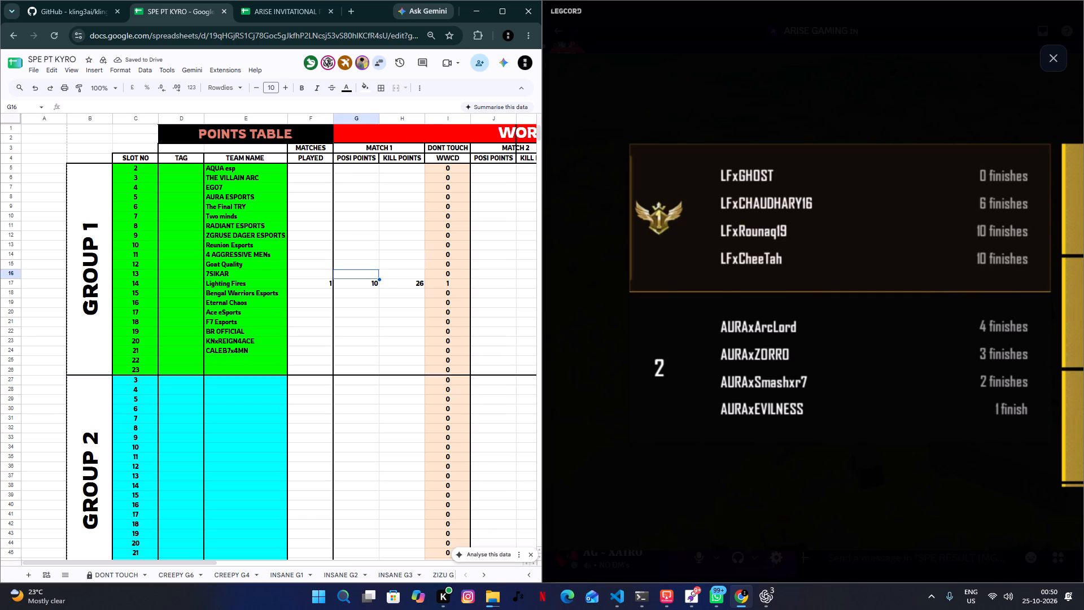
Check the second-place team's finishes and enter 1 match played, 6 position points and 10 kill points in Match 1 for AURA ESPORTS.
{"action": "left_click_drag", "start_coordinate": [899, 403], "coordinate": [823, 403]}
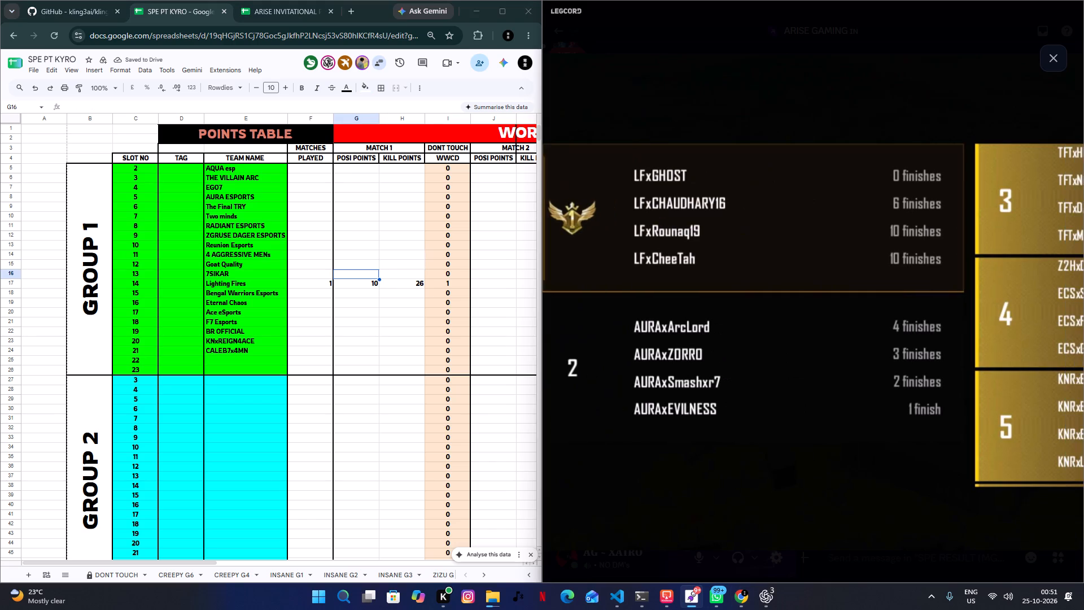
{"action": "left_click_drag", "start_coordinate": [823, 403], "coordinate": [802, 402]}
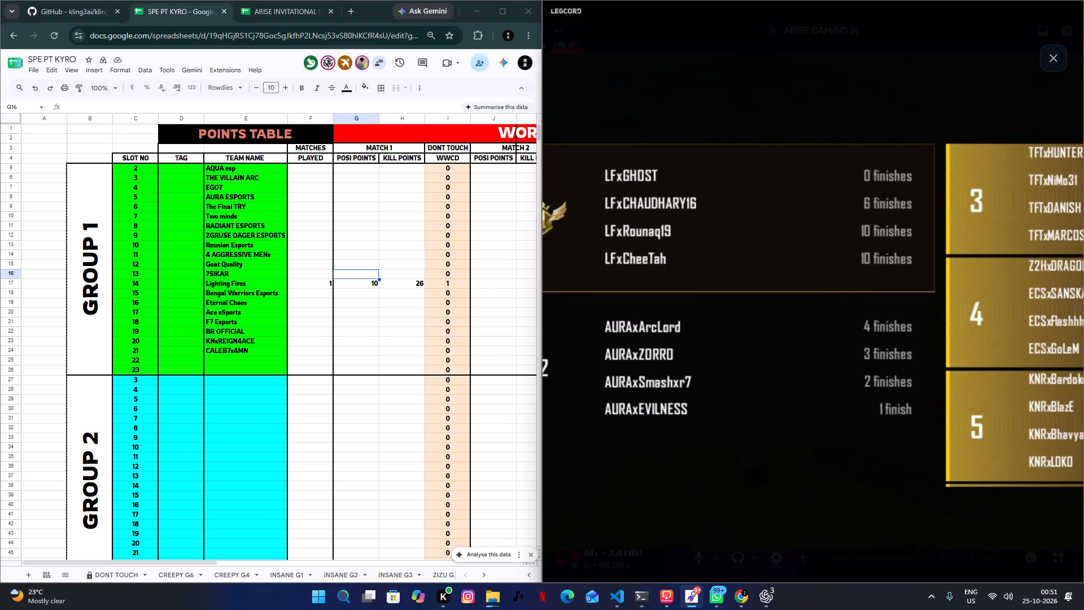
{"action": "left_click", "coordinate": [310, 191]}
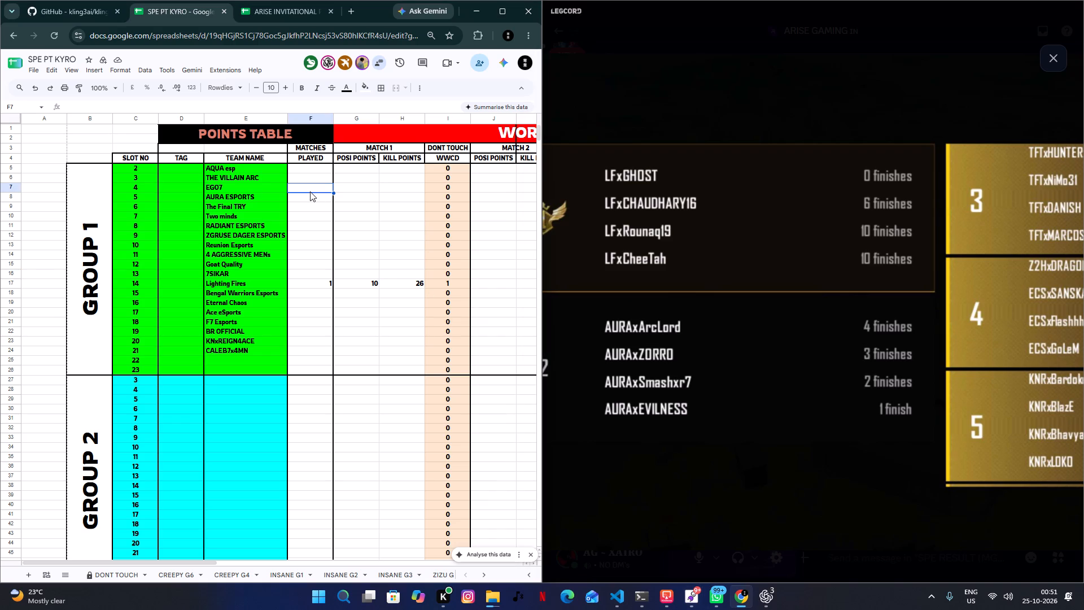
{"action": "key", "text": "1"}
{"action": "key", "text": "Tab"}
{"action": "key", "text": "6"}
{"action": "key", "text": "Tab"}
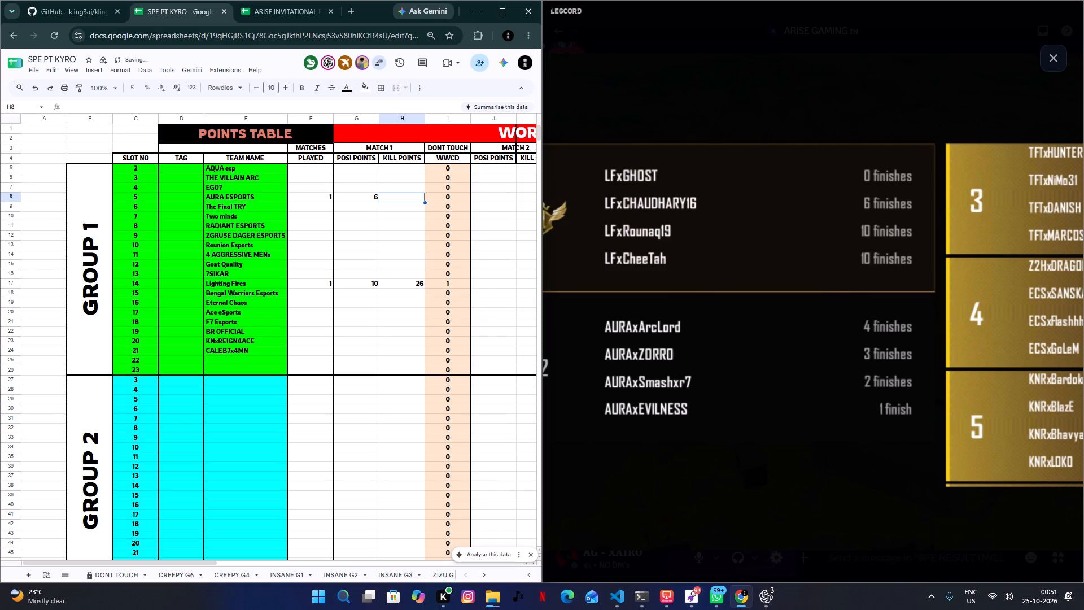
{"action": "type", "text": "10"}
{"action": "key", "text": "Down"}
{"action": "key", "text": "Right"}
{"action": "key", "text": "Left"}
{"action": "key", "text": "Left"}
{"action": "key", "text": "Left"}
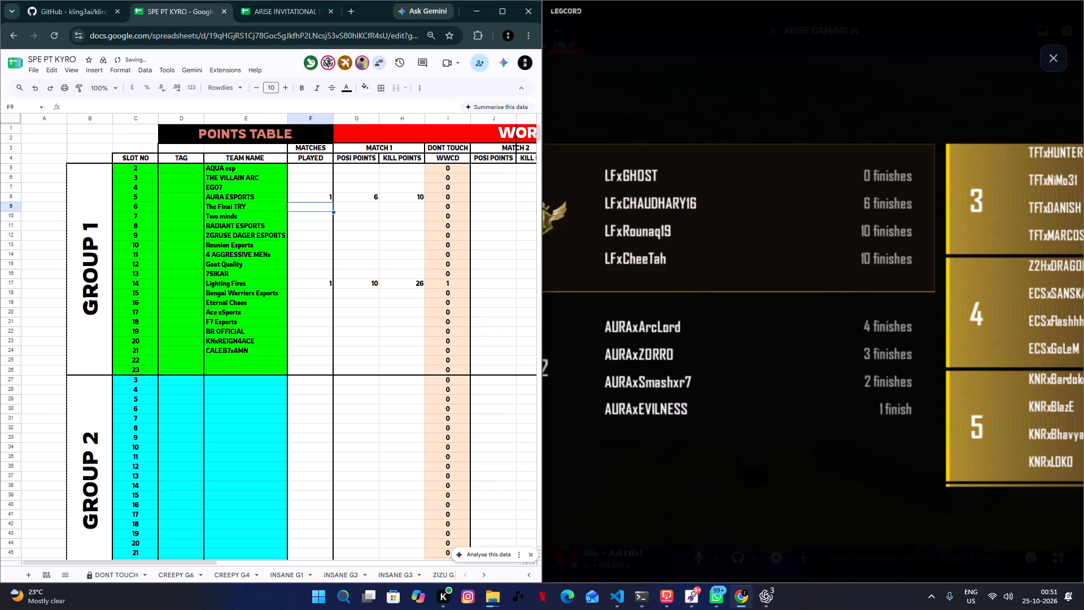
Check the third-place team's finishes and look through the enlarged G9 M1 slot list screenshots for the TFT players' slot.
{"action": "left_click_drag", "start_coordinate": [940, 351], "coordinate": [730, 354]}
{"action": "left_click", "coordinate": [1057, 67]}
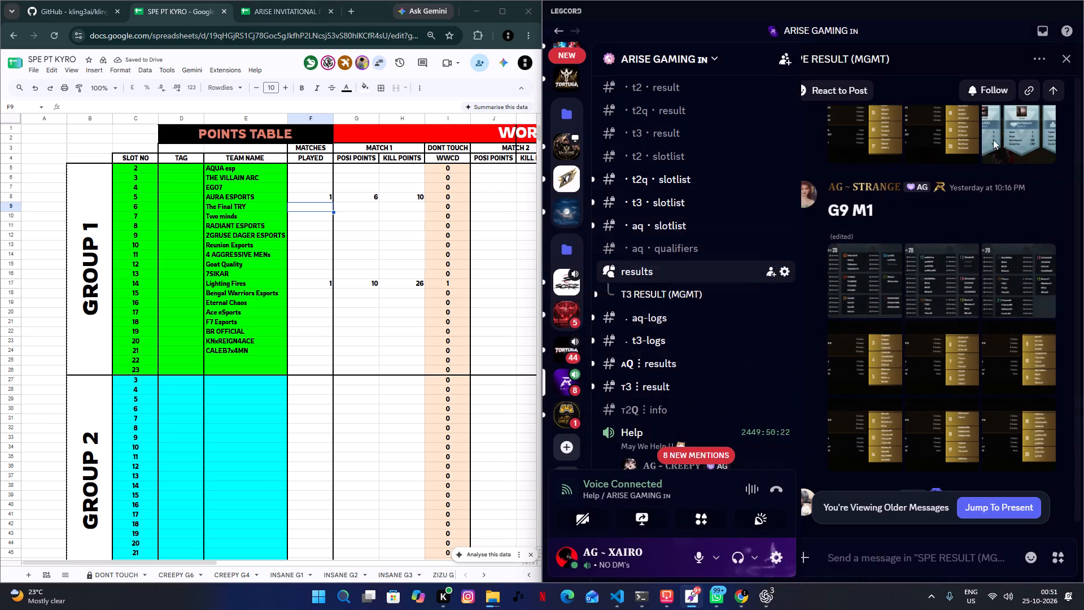
{"action": "left_click", "coordinate": [863, 272]}
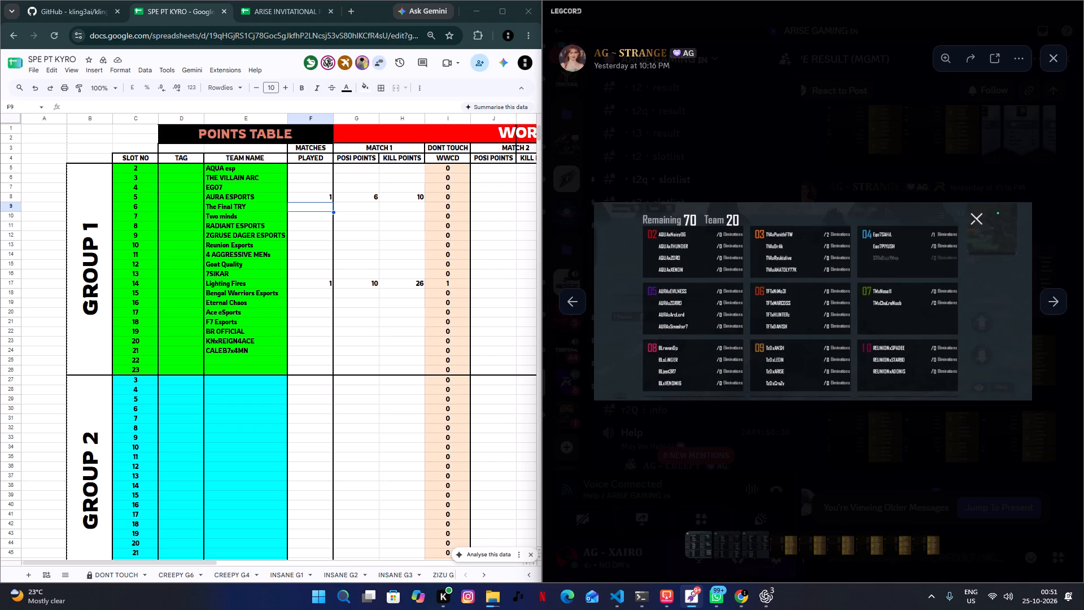
{"action": "left_click", "coordinate": [680, 358]}
{"action": "left_click_drag", "start_coordinate": [959, 393], "coordinate": [796, 383]}
{"action": "left_click", "coordinate": [801, 376]}
{"action": "key", "text": "Right"}
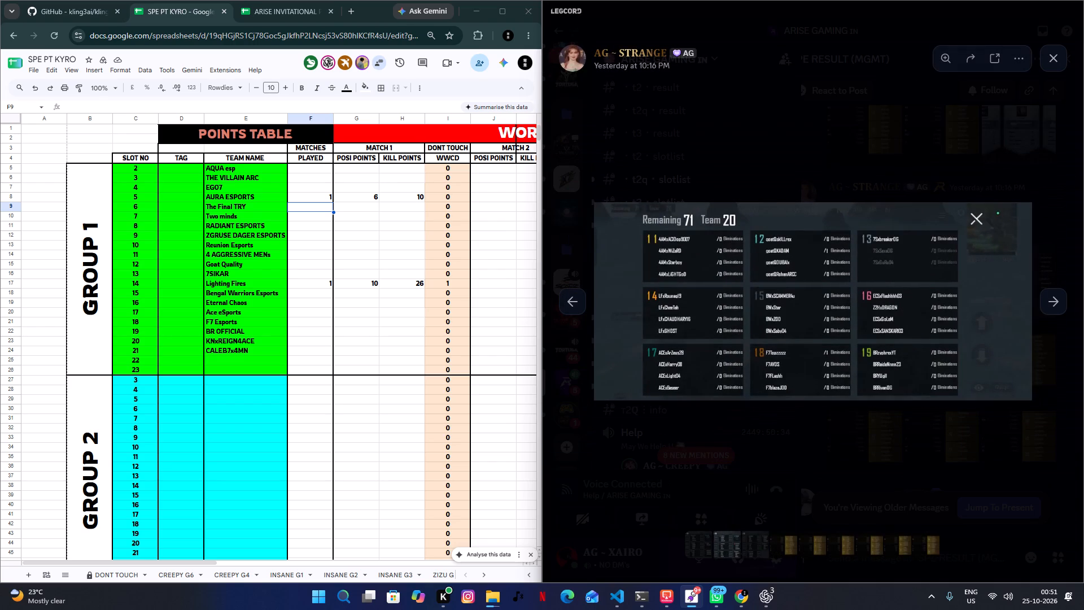
{"action": "left_click", "coordinate": [718, 329]}
{"action": "left_click_drag", "start_coordinate": [869, 350], "coordinate": [846, 353]}
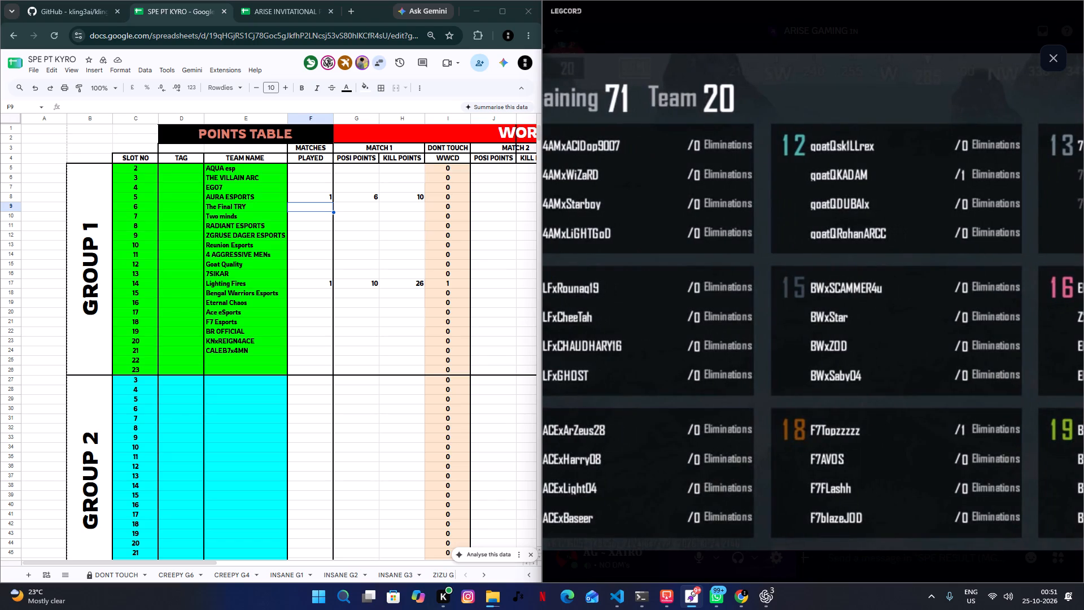
{"action": "left_click_drag", "start_coordinate": [846, 353], "coordinate": [567, 348]}
{"action": "left_click", "coordinate": [767, 353]}
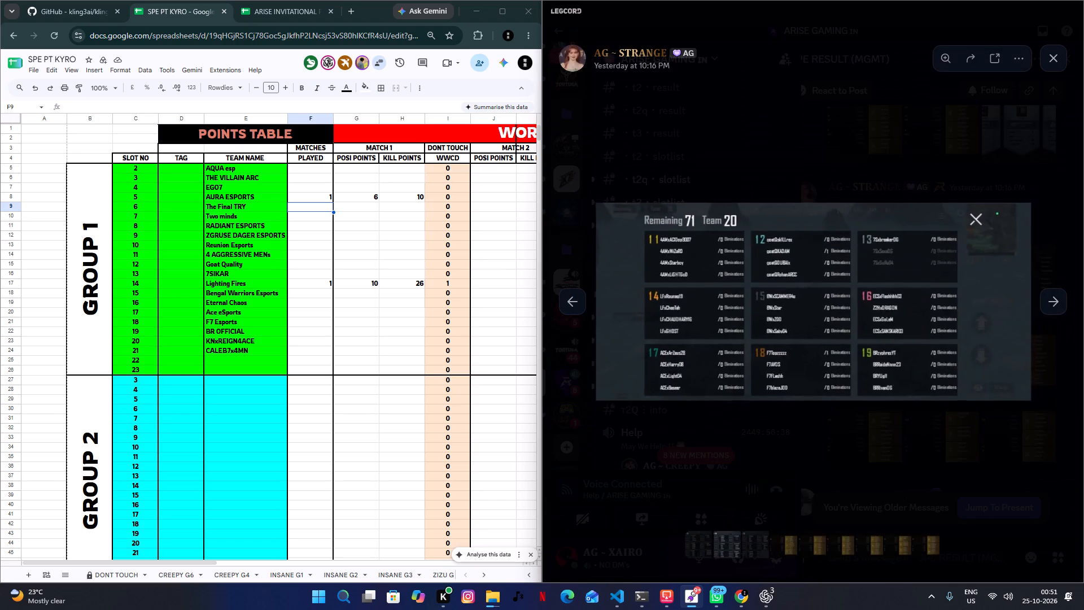
{"action": "key", "text": "Right"}
{"action": "left_click", "coordinate": [650, 341]}
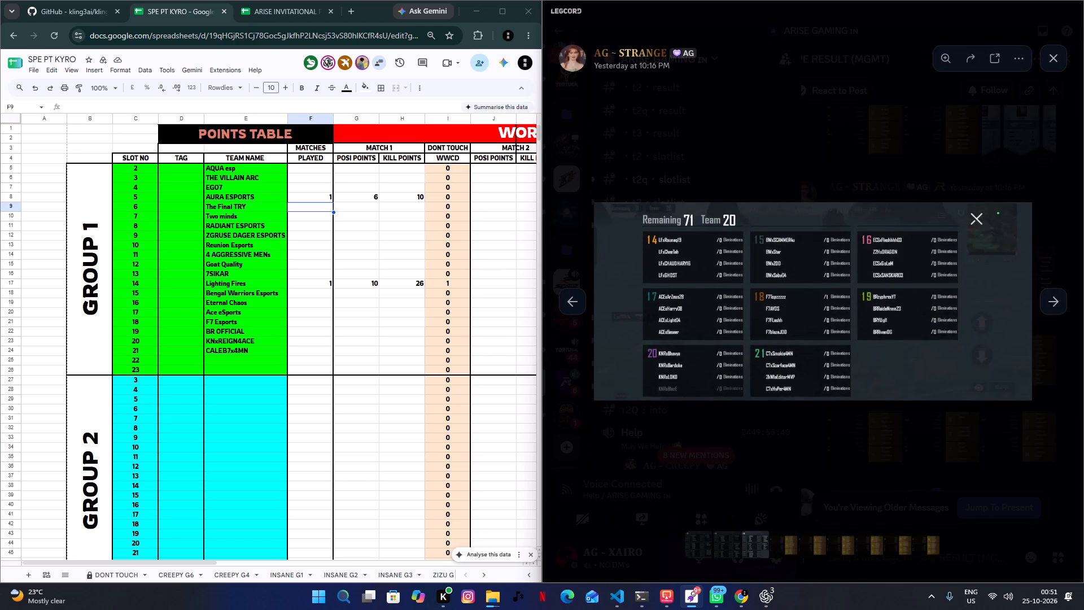
{"action": "left_click_drag", "start_coordinate": [967, 334], "coordinate": [723, 326]}
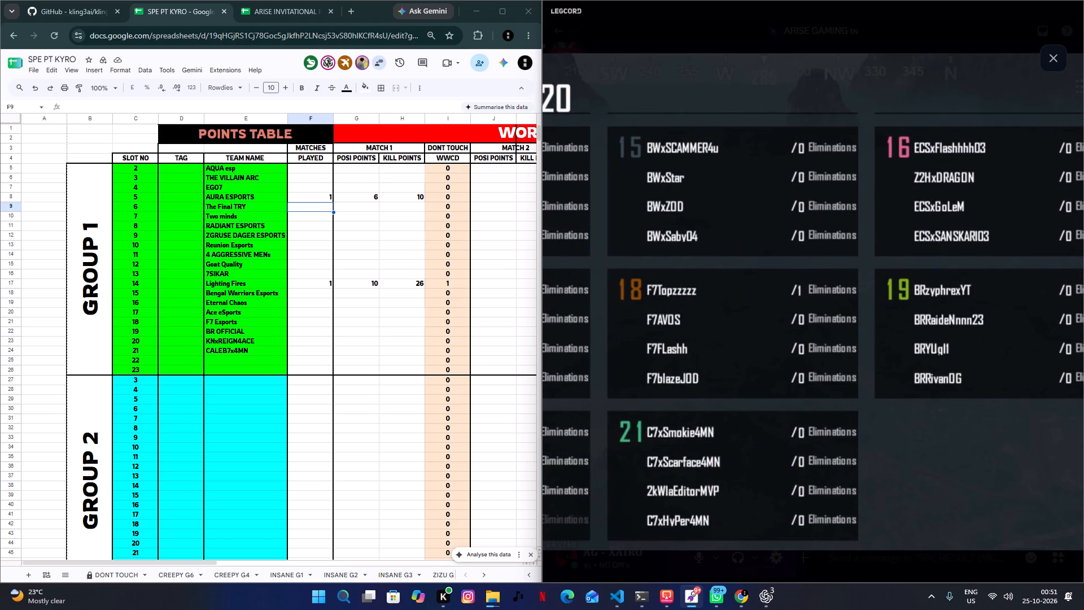
{"action": "left_click_drag", "start_coordinate": [679, 279], "coordinate": [830, 282]}
{"action": "left_click", "coordinate": [830, 282]}
{"action": "key", "text": "Left"}
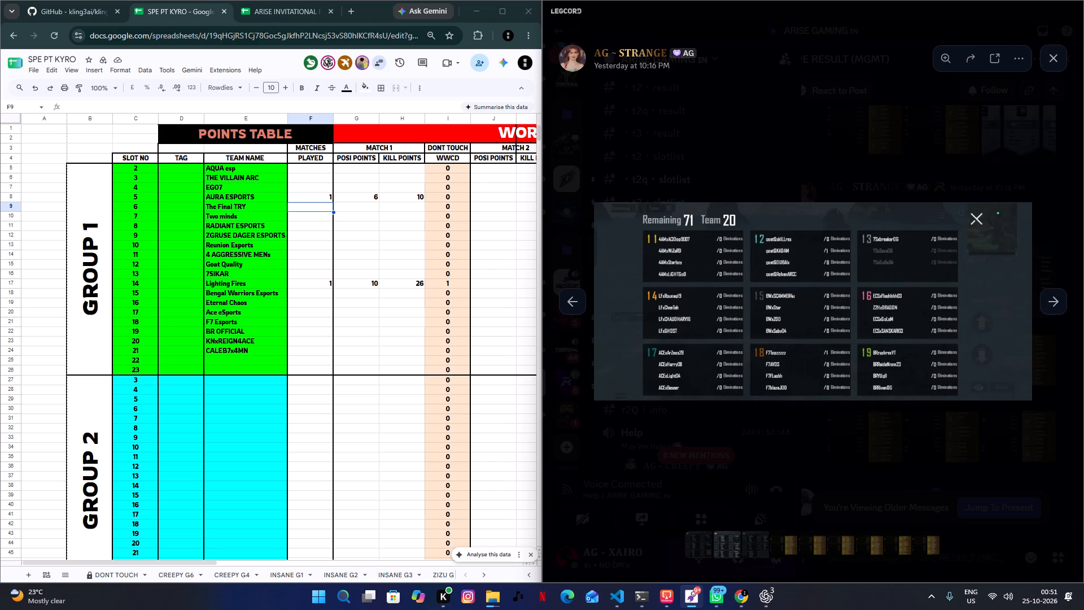
{"action": "key", "text": "Left"}
{"action": "left_click", "coordinate": [643, 316]}
{"action": "left_click_drag", "start_coordinate": [867, 278], "coordinate": [718, 293]}
Enter 1 match played, 5 position points and 13 kill points in Match 1 for The Final TRY in slot 6.
{"action": "left_click", "coordinate": [142, 268]}
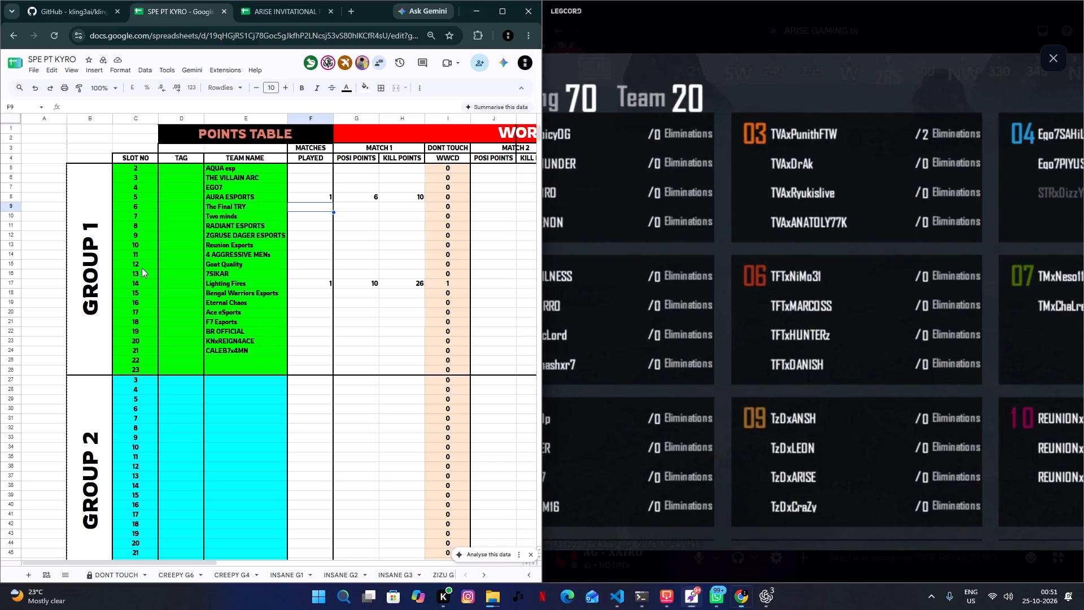
{"action": "left_click", "coordinate": [251, 211]}
{"action": "left_click", "coordinate": [368, 215]}
{"action": "left_click", "coordinate": [314, 210]}
{"action": "key", "text": "1"}
{"action": "key", "text": "Tab"}
{"action": "key", "text": "Tab"}
{"action": "key", "text": "shift+Tab"}
{"action": "key", "text": "5"}
{"action": "key", "text": "Tab"}
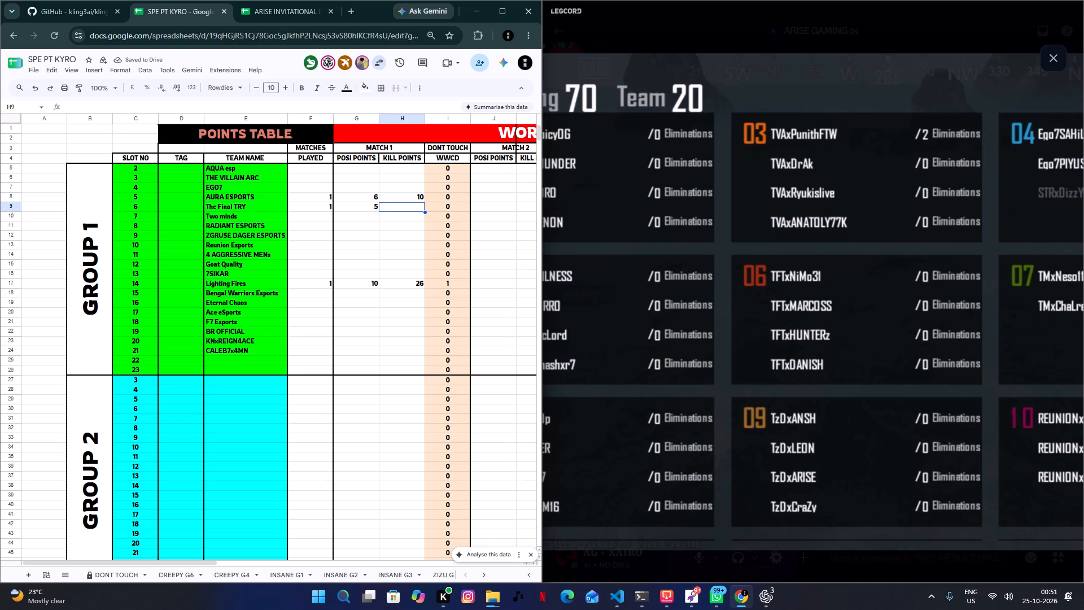
{"action": "type", "text": "13"}
{"action": "key", "text": "Right"}
{"action": "key", "text": "Left"}
{"action": "key", "text": "Left"}
{"action": "key", "text": "Left"}
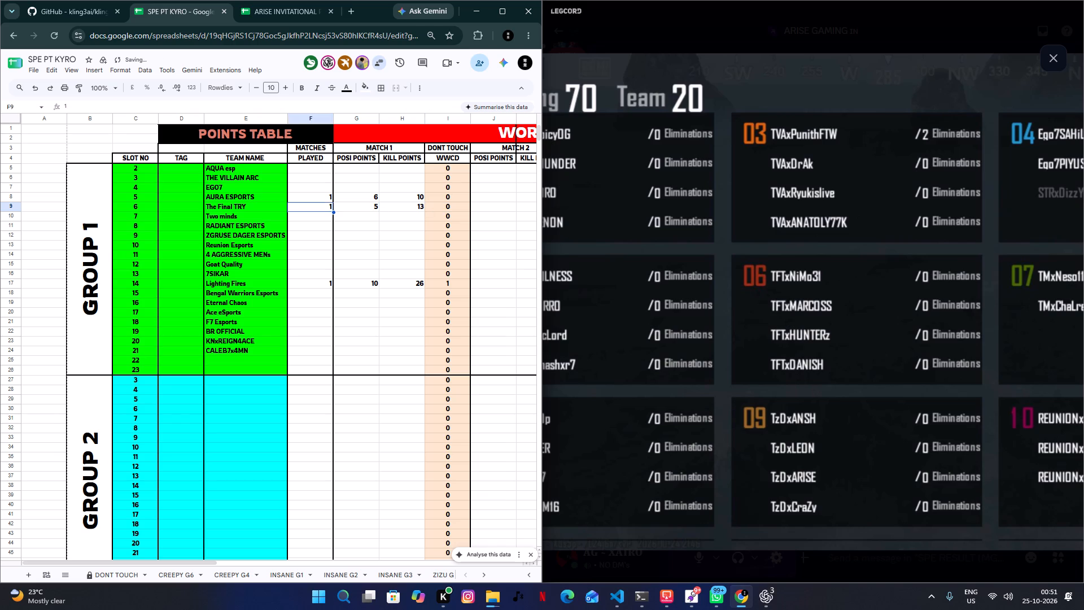
{"action": "key", "text": "Down"}
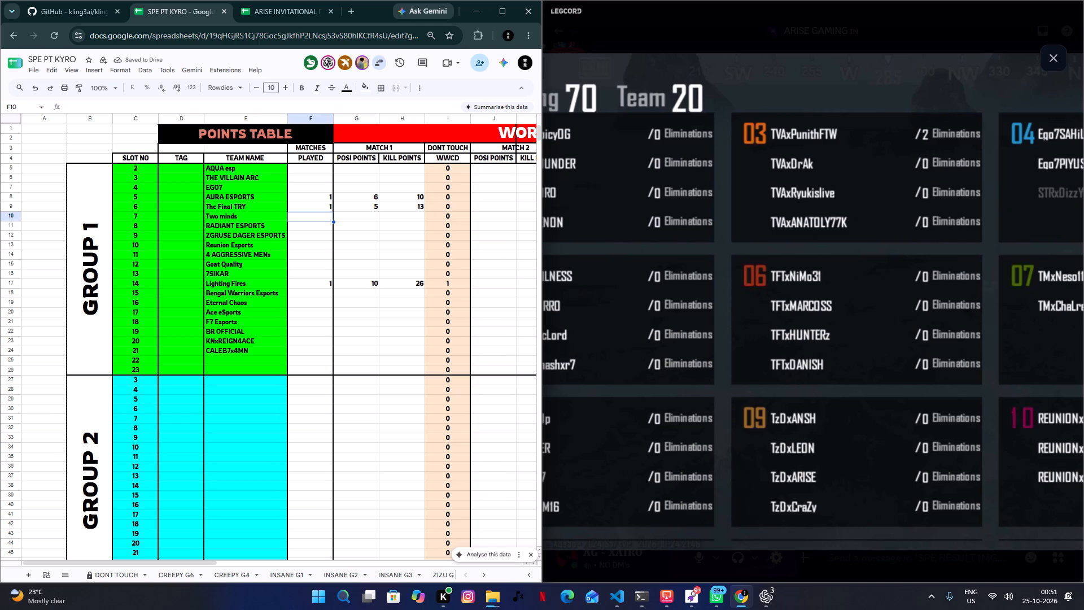
Examine the enlarged G9 M1 slot list screenshots to find which slot the fourth-place ECS players belong to.
{"action": "left_click_drag", "start_coordinate": [761, 348], "coordinate": [937, 374]}
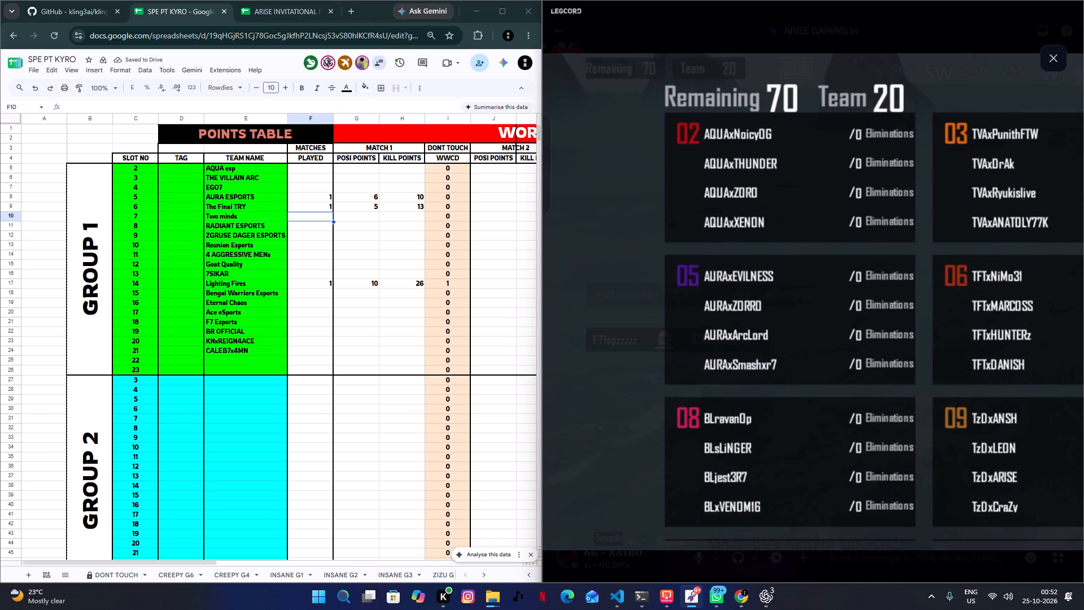
{"action": "left_click_drag", "start_coordinate": [906, 398], "coordinate": [701, 413]}
{"action": "left_click_drag", "start_coordinate": [912, 409], "coordinate": [813, 414]}
{"action": "left_click_drag", "start_coordinate": [863, 414], "coordinate": [833, 419]}
{"action": "left_click", "coordinate": [833, 419]}
{"action": "left_click", "coordinate": [783, 271]}
{"action": "left_click_drag", "start_coordinate": [624, 303], "coordinate": [832, 323]}
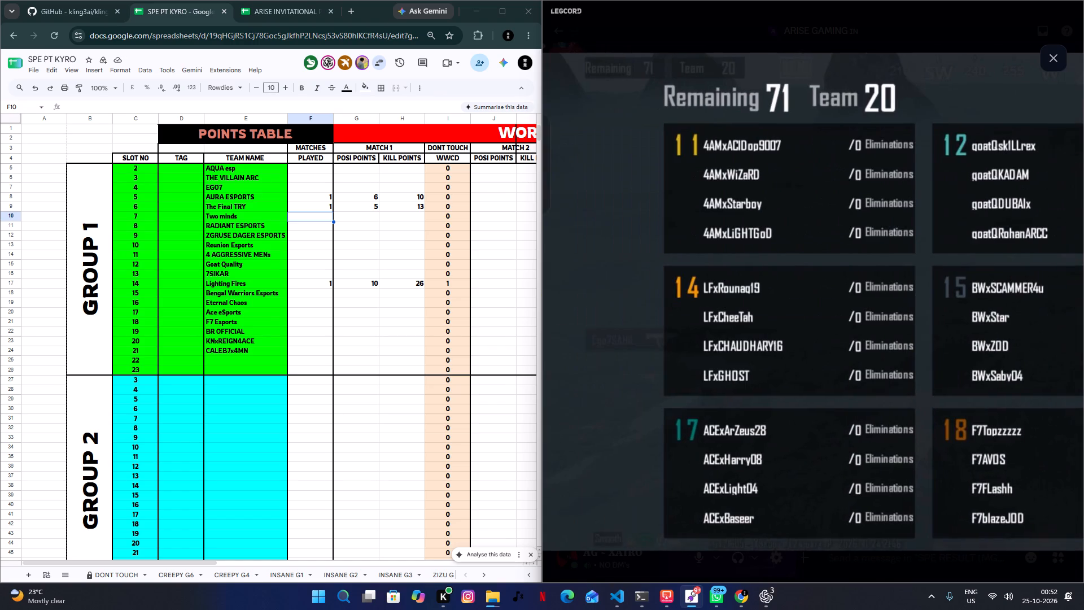
{"action": "left_click_drag", "start_coordinate": [832, 323], "coordinate": [648, 342]}
{"action": "left_click_drag", "start_coordinate": [941, 378], "coordinate": [741, 380]}
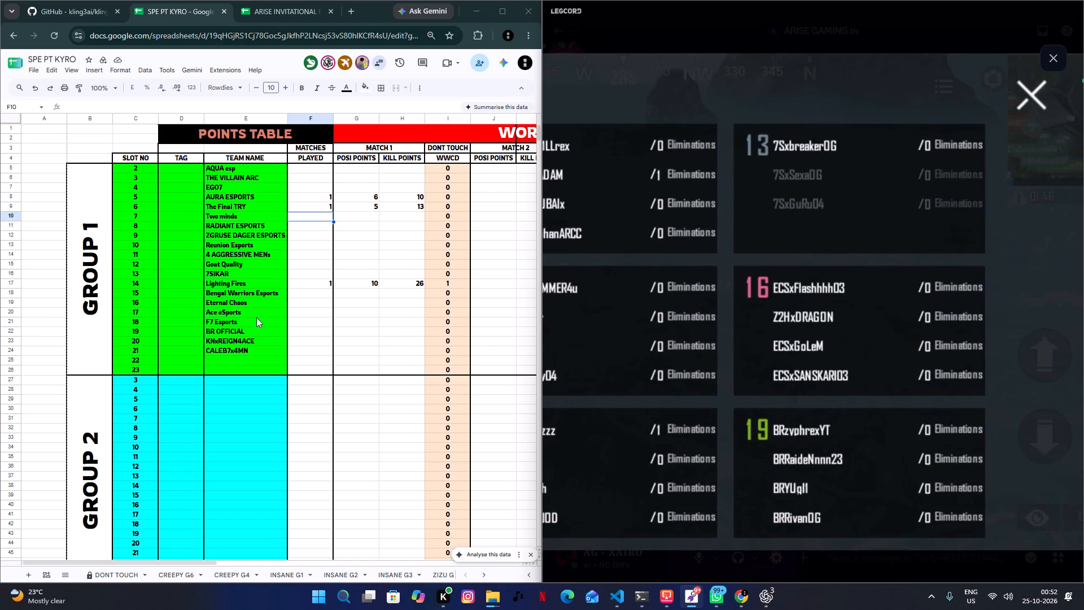
Enter 1 match played, 4 position points and 4 kill points in Match 1 for Eternal Chaos in slot 16.
{"action": "left_click", "coordinate": [323, 303]}
{"action": "key", "text": "1"}
{"action": "key", "text": "Tab"}
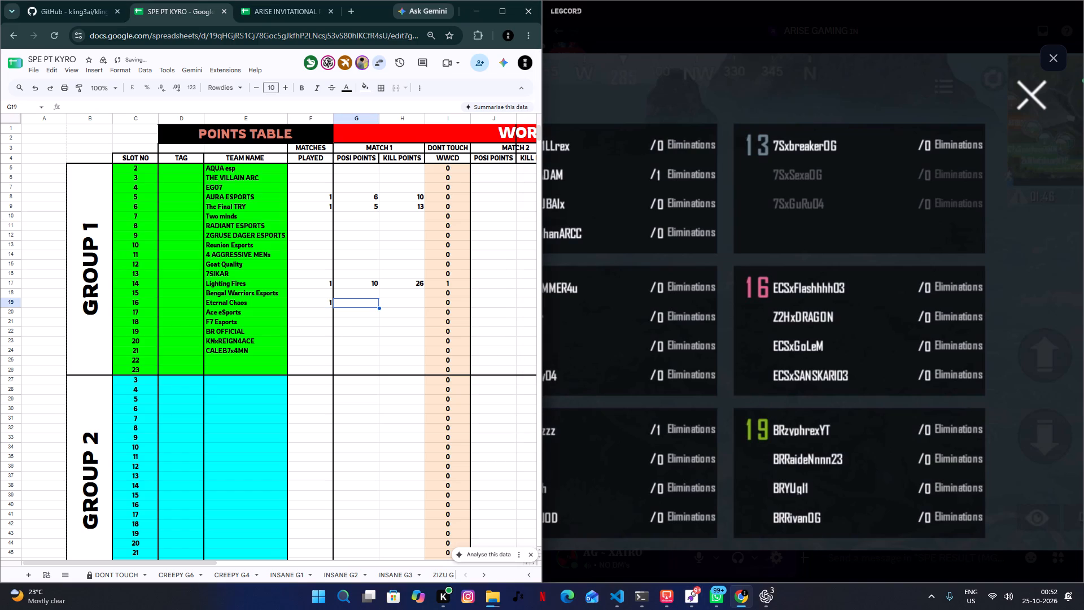
{"action": "key", "text": "4"}
{"action": "key", "text": "Tab"}
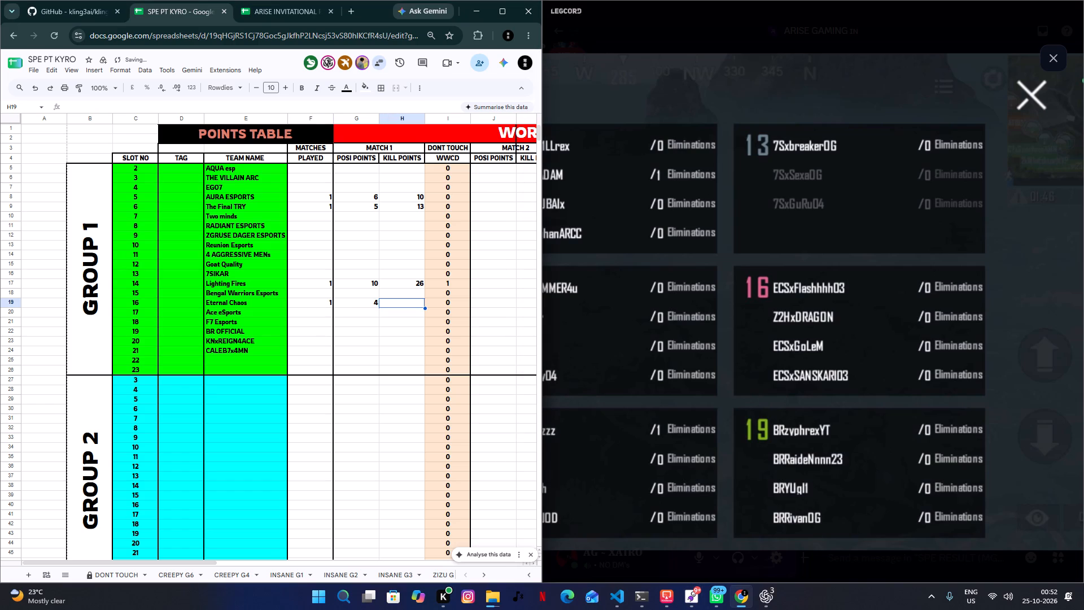
{"action": "key", "text": "4"}
{"action": "key", "text": "Down"}
{"action": "key", "text": "Left"}
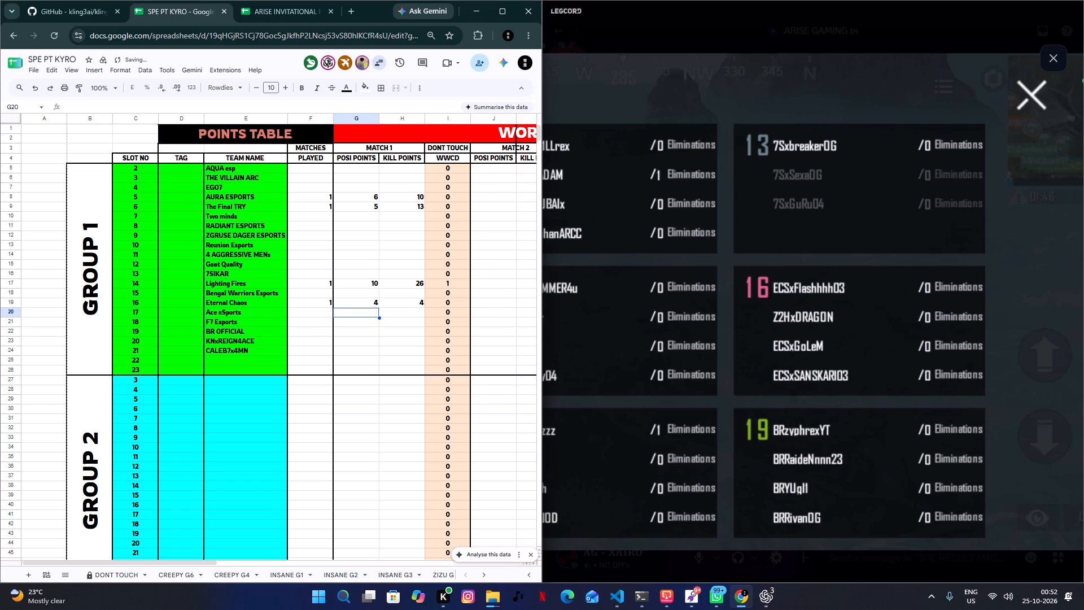
Look through all three G9 M1 slot list screenshots to find the slot of the fifth-place KNR players.
{"action": "left_click_drag", "start_coordinate": [655, 316], "coordinate": [903, 335]}
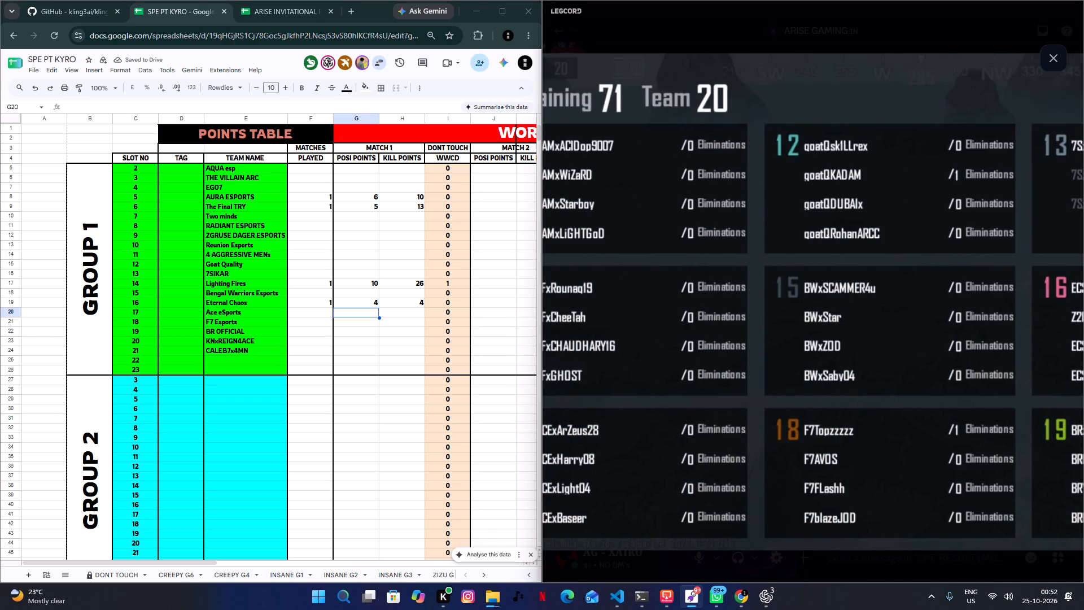
{"action": "left_click_drag", "start_coordinate": [701, 372], "coordinate": [833, 381]}
{"action": "left_click", "coordinate": [832, 381]}
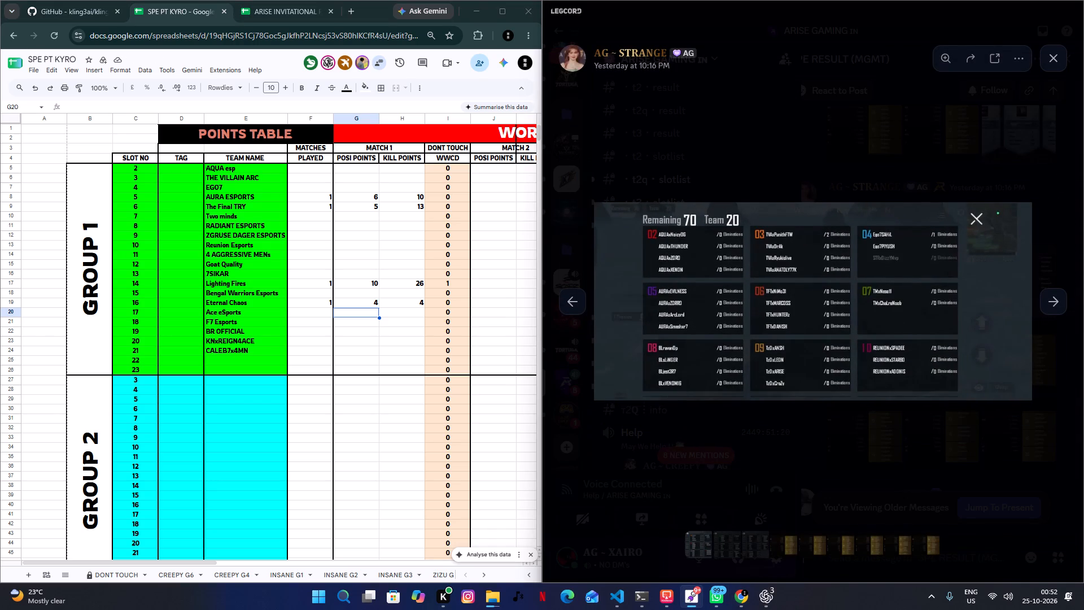
{"action": "left_click", "coordinate": [584, 260]}
{"action": "left_click", "coordinate": [899, 285]}
{"action": "left_click", "coordinate": [711, 262]}
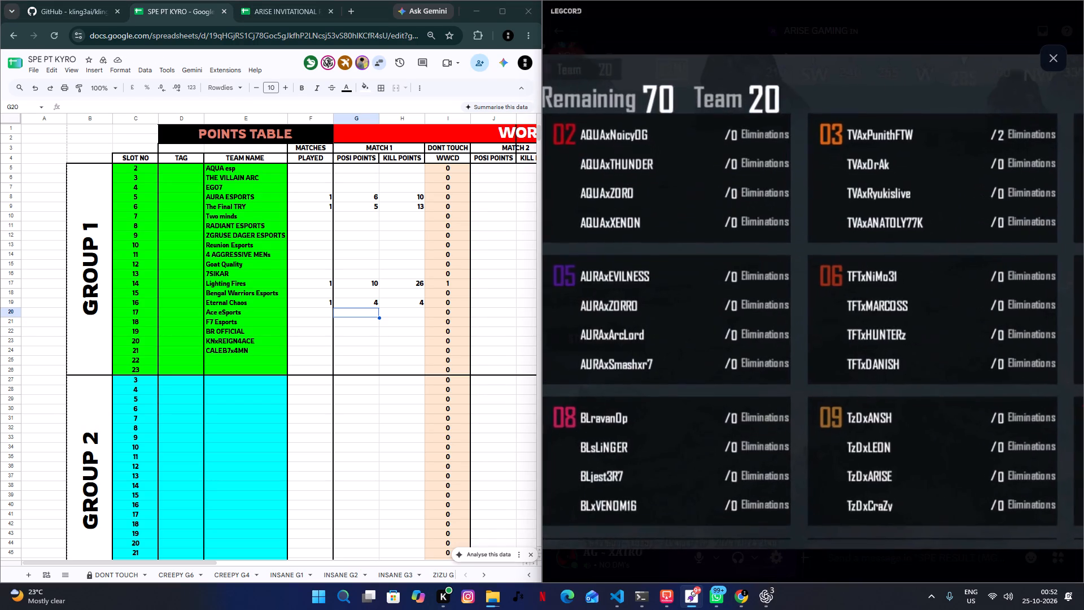
{"action": "left_click_drag", "start_coordinate": [831, 300], "coordinate": [785, 304]}
{"action": "left_click_drag", "start_coordinate": [847, 309], "coordinate": [880, 302]}
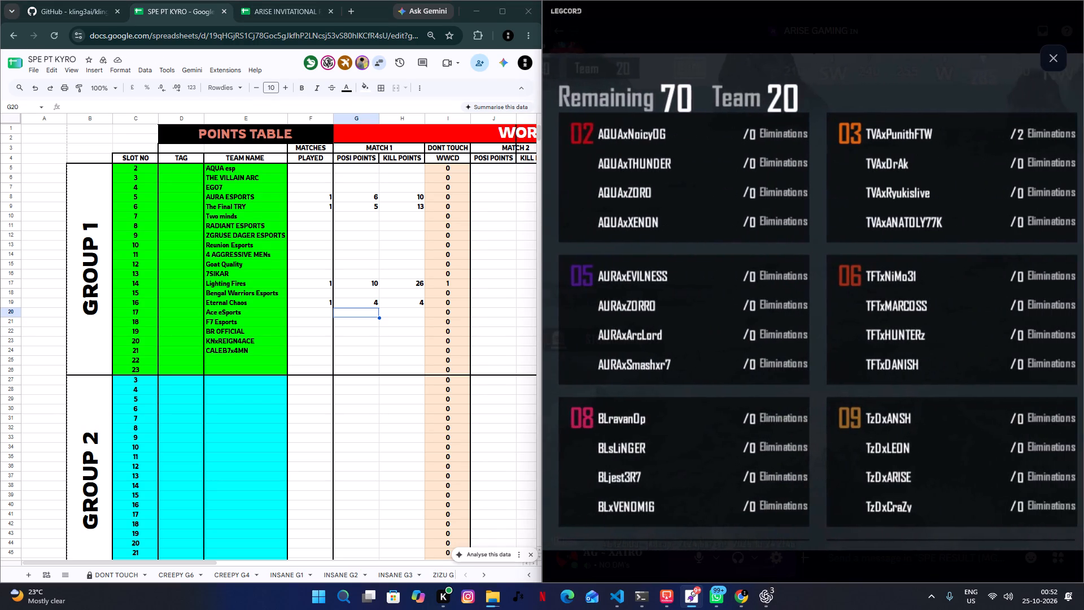
{"action": "left_click_drag", "start_coordinate": [880, 302], "coordinate": [866, 300]}
{"action": "left_click_drag", "start_coordinate": [950, 319], "coordinate": [707, 316]}
{"action": "left_click", "coordinate": [794, 321]}
{"action": "key", "text": "Right"}
{"action": "key", "text": "Right"}
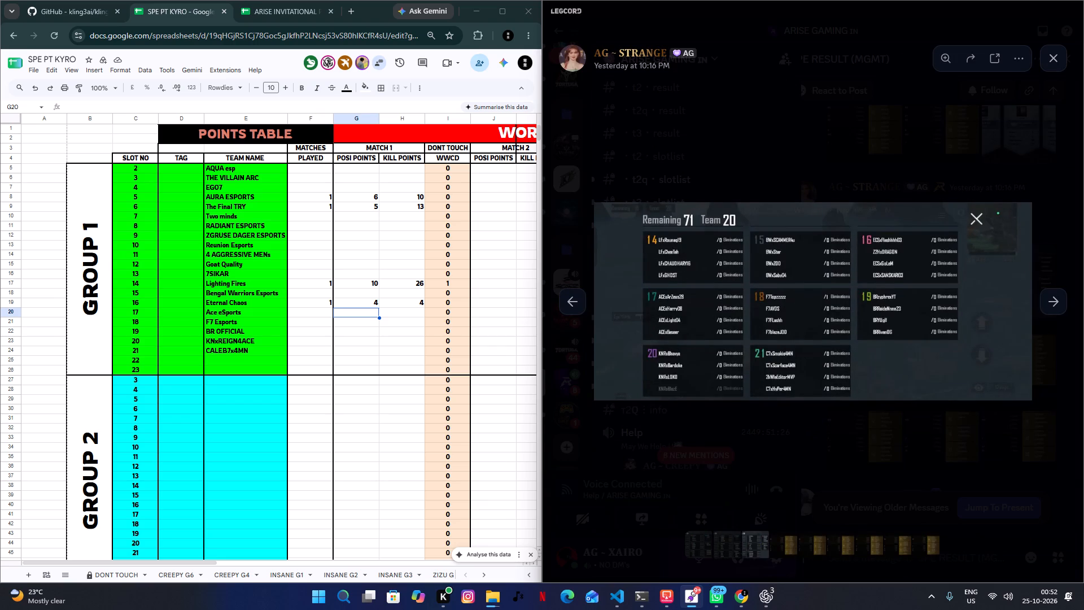
{"action": "left_click", "coordinate": [894, 356]}
{"action": "left_click_drag", "start_coordinate": [687, 340], "coordinate": [785, 348]}
{"action": "left_click_drag", "start_coordinate": [640, 342], "coordinate": [821, 359]}
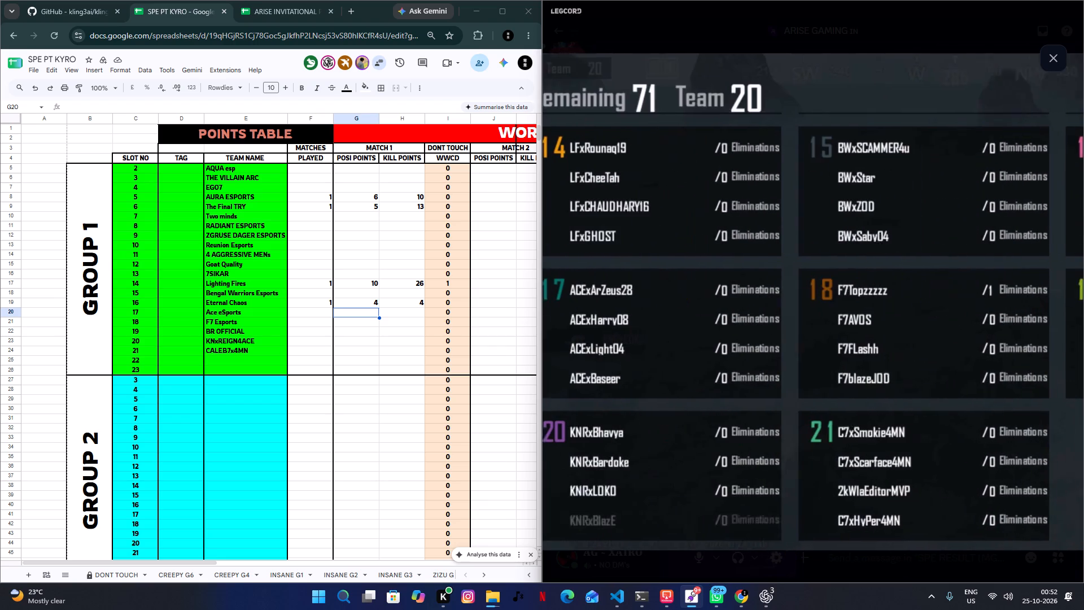
{"action": "left_click_drag", "start_coordinate": [821, 359], "coordinate": [921, 367]}
{"action": "left_click_drag", "start_coordinate": [949, 364], "coordinate": [928, 370]}
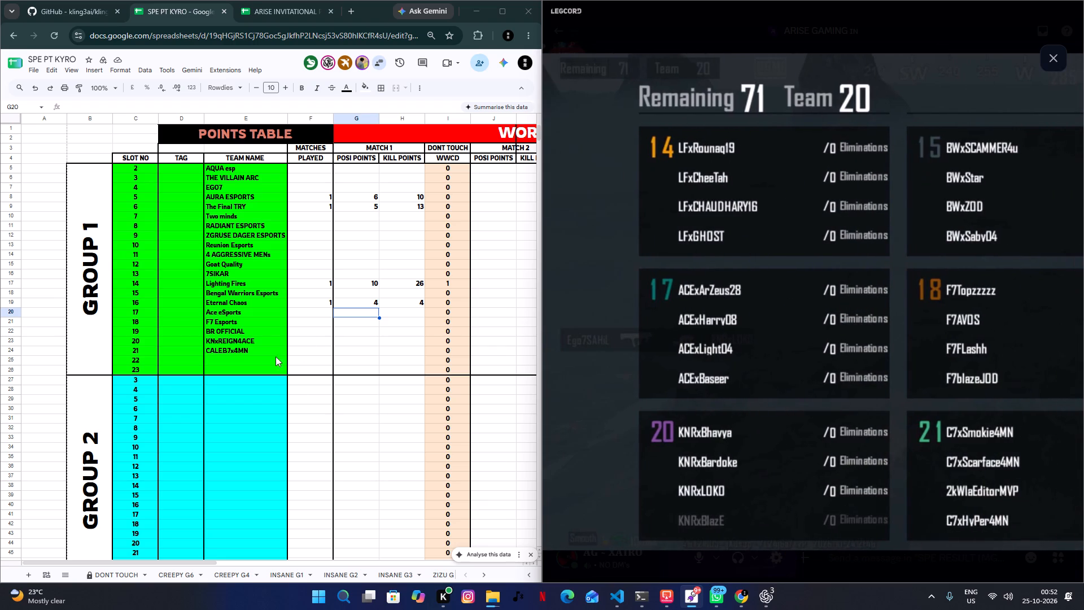
Enter 1 match played, 3 position points and 2 kill points in Match 1 for KNxREIGN4ACE in slot 20.
{"action": "left_click", "coordinate": [325, 345]}
{"action": "key", "text": "1"}
{"action": "key", "text": "Tab"}
{"action": "key", "text": "3"}
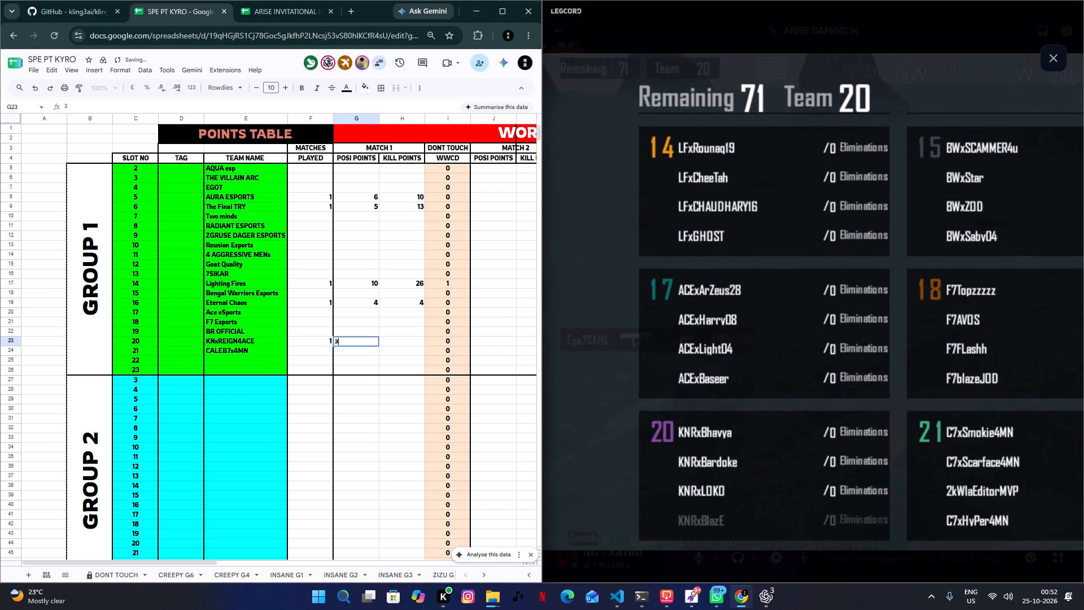
{"action": "key", "text": "Tab"}
{"action": "key", "text": "2"}
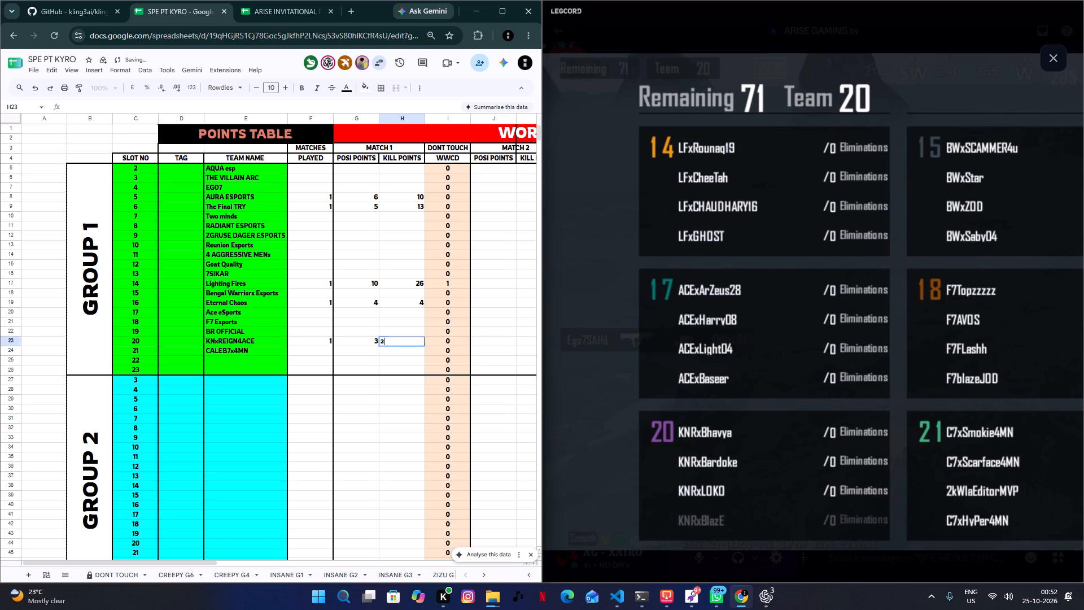
{"action": "key", "text": "Down"}
{"action": "key", "text": "Left"}
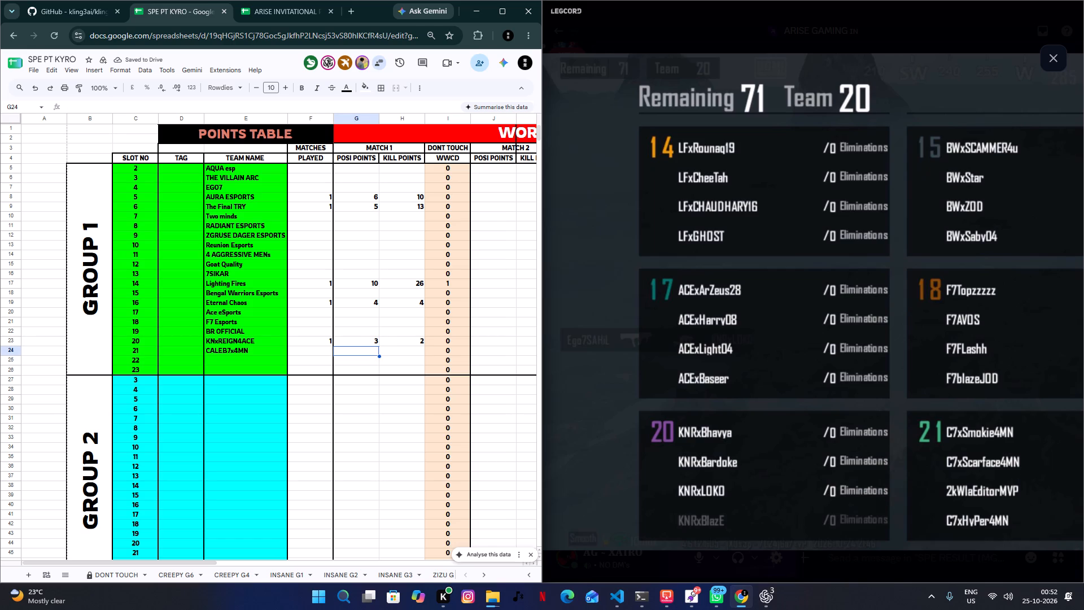
Enter 1 match played, 2 position points and 8 kill points in Match 1 for Ace eSports in slot 17.
{"action": "left_click", "coordinate": [737, 311]}
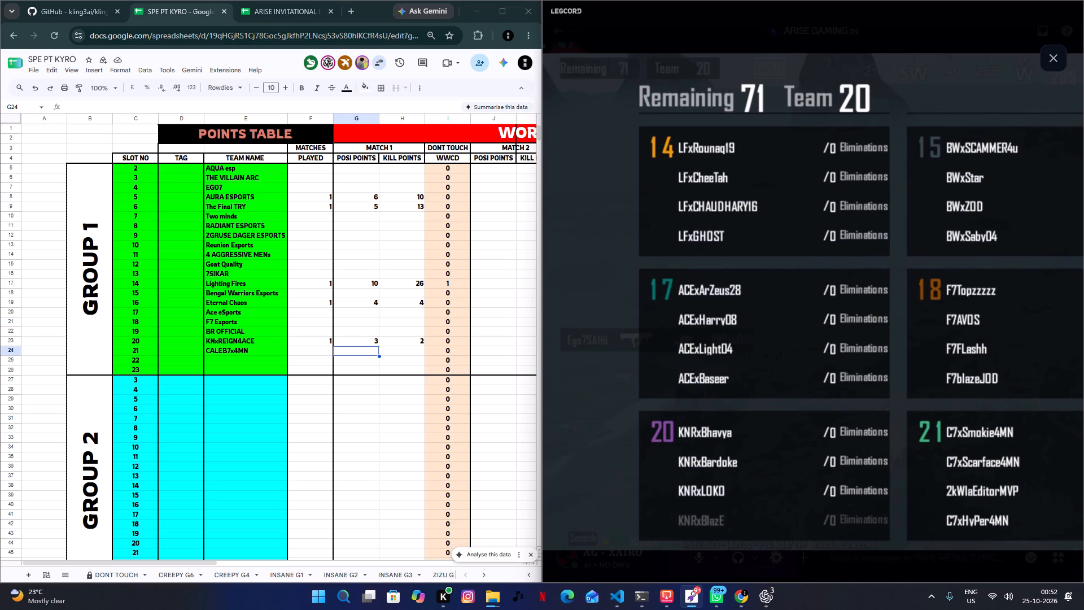
{"action": "left_click", "coordinate": [718, 312]}
{"action": "left_click_drag", "start_coordinate": [642, 304], "coordinate": [700, 318]}
{"action": "left_click", "coordinate": [232, 313]}
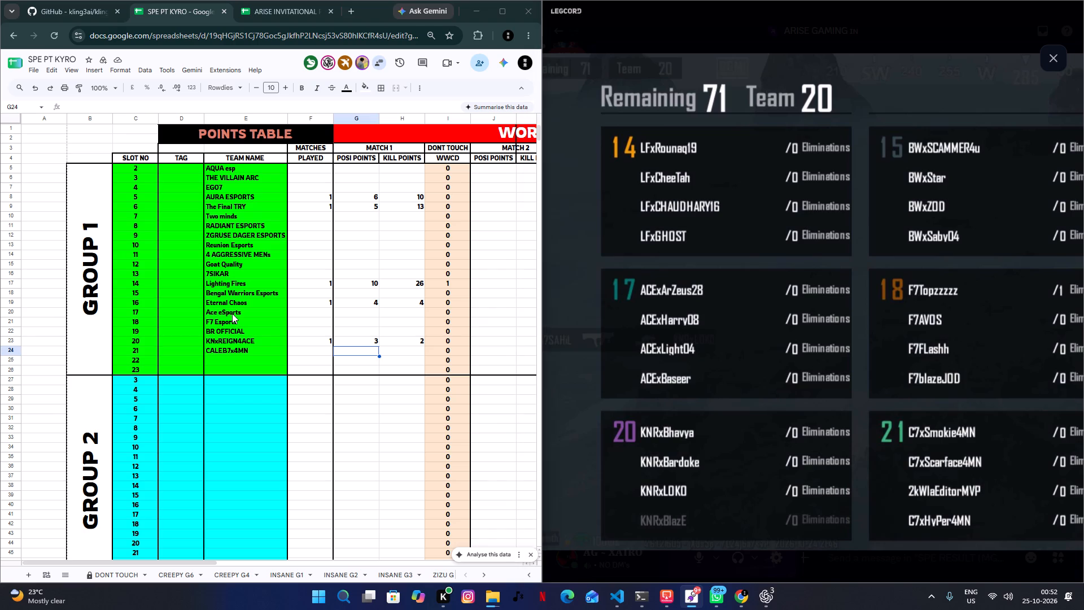
{"action": "left_click", "coordinate": [335, 310]}
{"action": "key", "text": "Left"}
{"action": "key", "text": "1"}
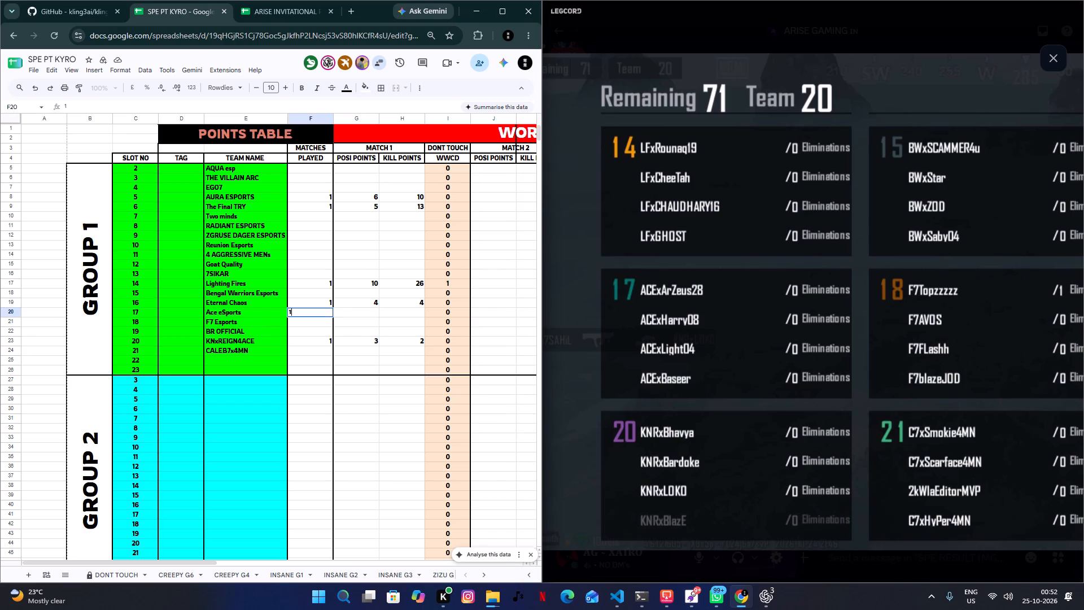
{"action": "key", "text": "Tab"}
{"action": "key", "text": "2"}
{"action": "key", "text": "Tab"}
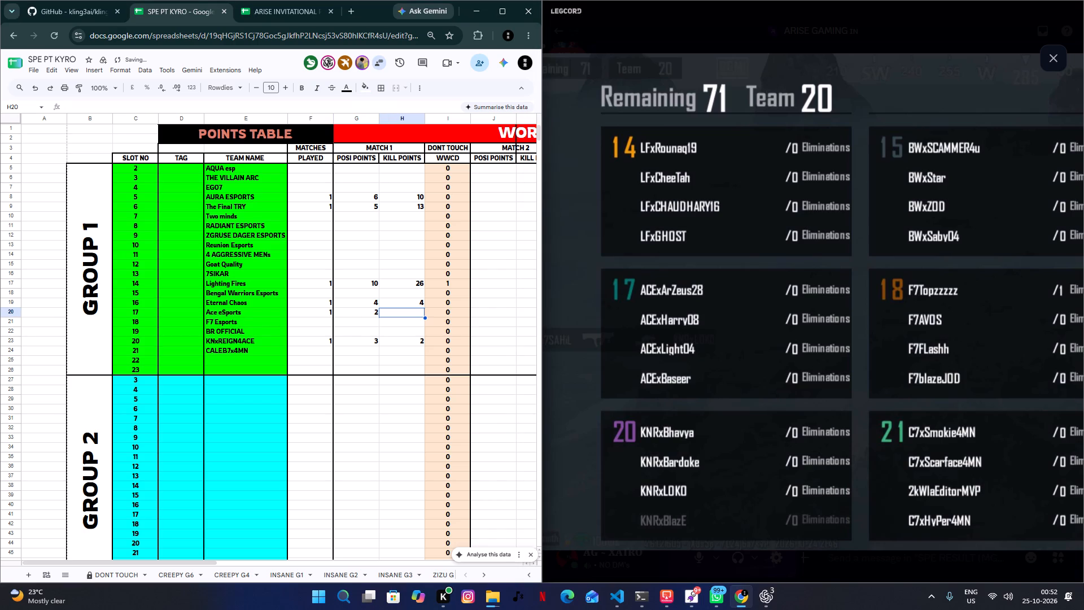
{"action": "key", "text": "7"}
{"action": "key", "text": "BackSpace"}
{"action": "key", "text": "8"}
{"action": "key", "text": "Tab"}
{"action": "key", "text": "Left"}
{"action": "key", "text": "Down"}
{"action": "key", "text": "Left"}
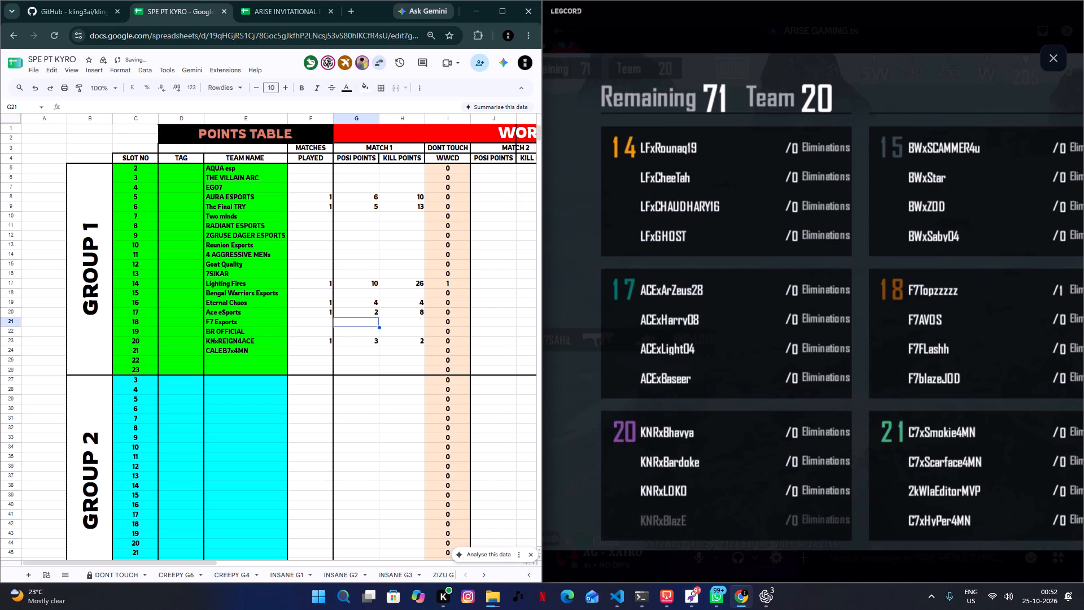
Enter 1 match played, 1 position point and 1 kill point in Match 1 for F7 Esports in slot 18.
{"action": "left_click", "coordinate": [770, 348]}
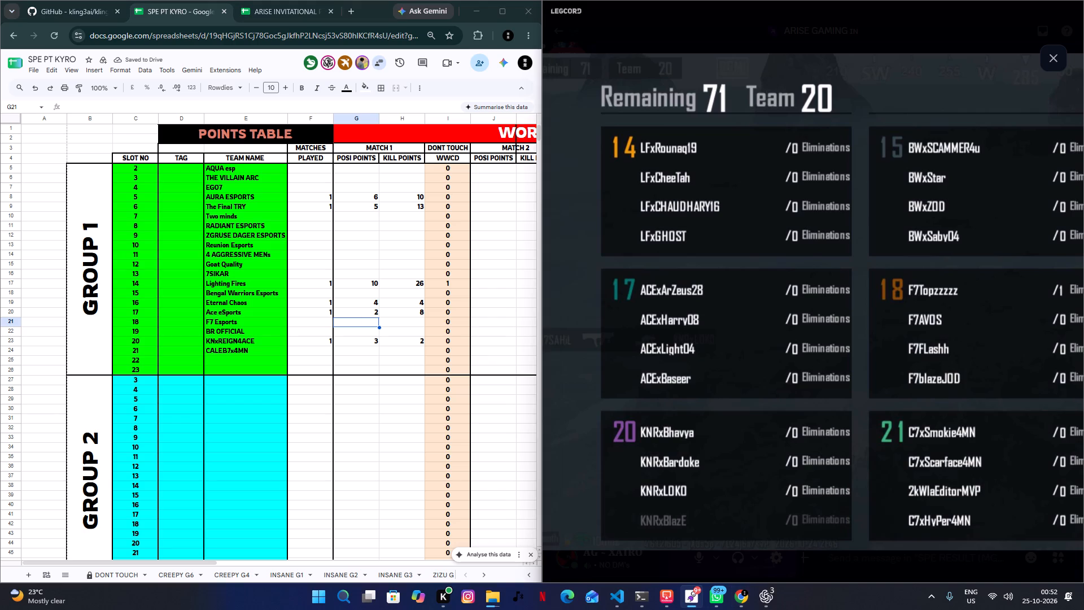
{"action": "key", "text": "Left"}
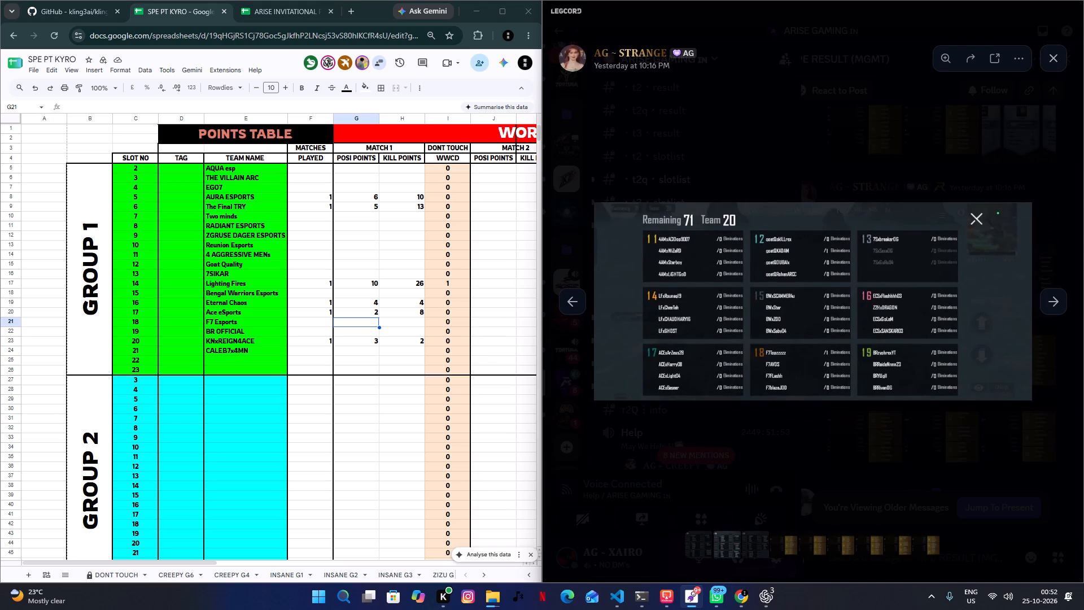
{"action": "left_click", "coordinate": [761, 343]}
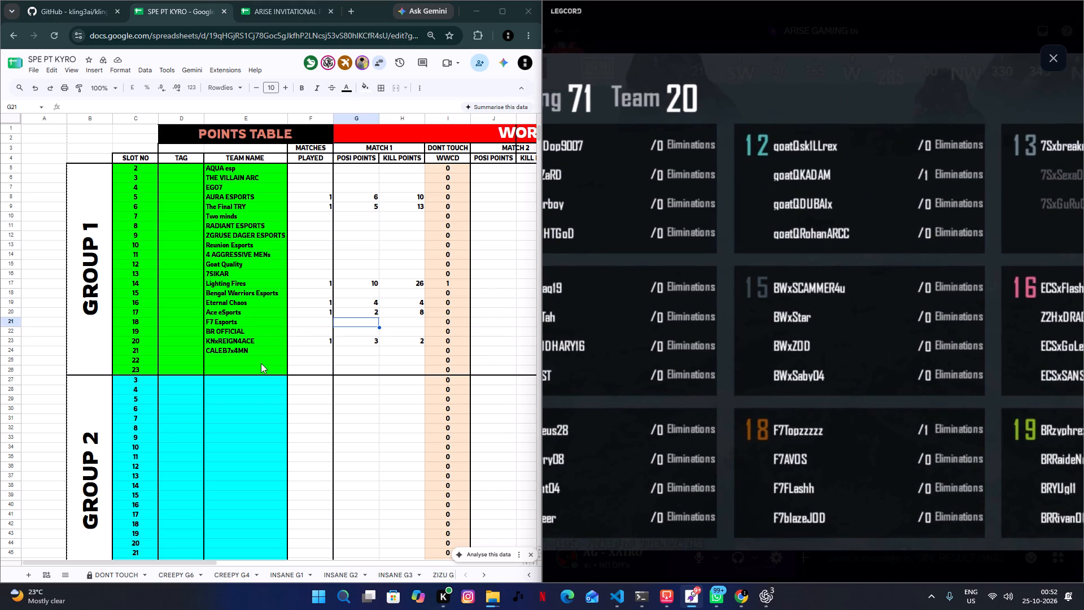
{"action": "left_click", "coordinate": [318, 319]}
{"action": "key", "text": "1"}
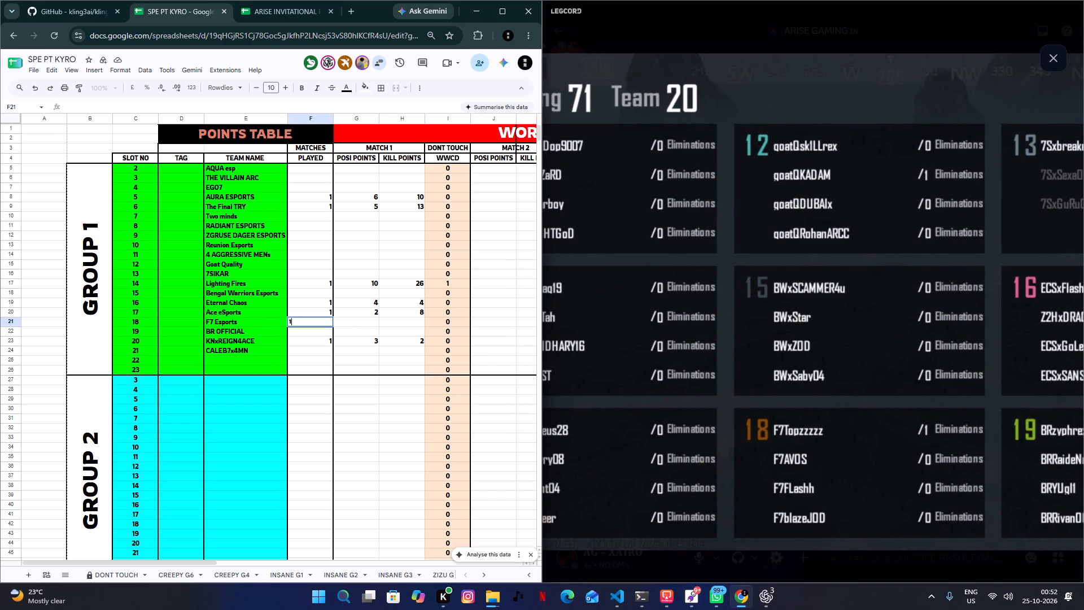
{"action": "key", "text": "Tab"}
{"action": "key", "text": "1"}
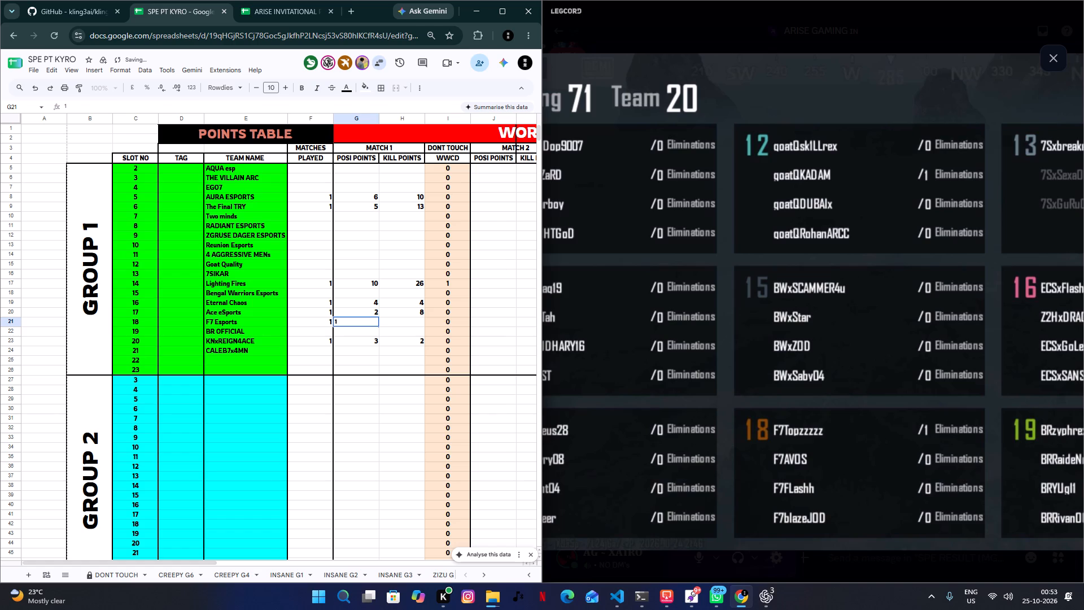
{"action": "key", "text": "Tab"}
{"action": "key", "text": "1"}
{"action": "key", "text": "Down"}
{"action": "key", "text": "Left"}
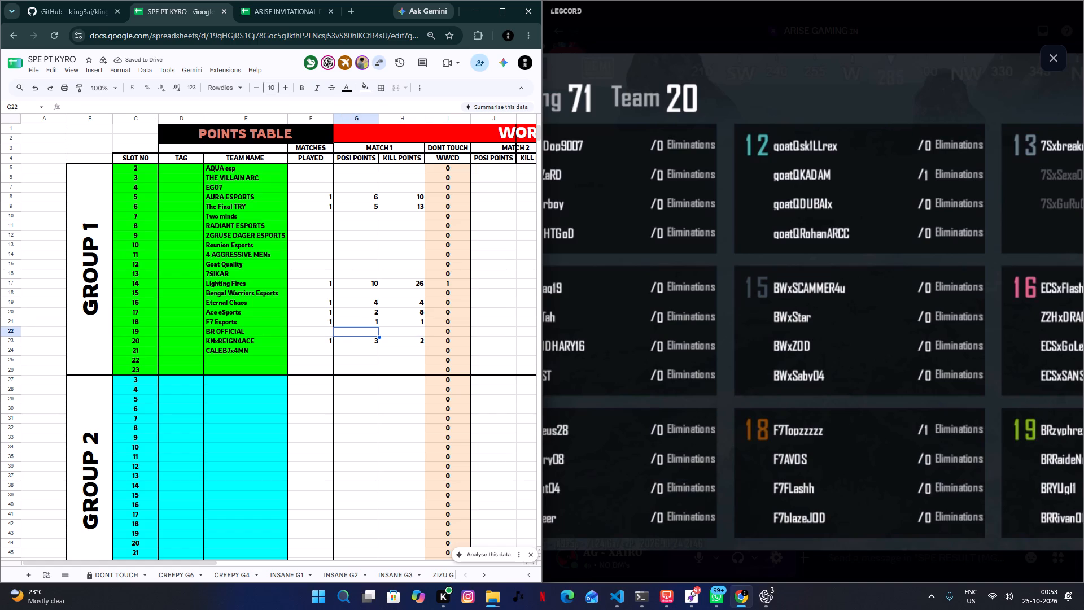
Look through all three G9 M1 slot list screenshots to find the slot of the next-ranked TzD players.
{"action": "left_click_drag", "start_coordinate": [757, 324], "coordinate": [853, 325]}
{"action": "left_click_drag", "start_coordinate": [853, 325], "coordinate": [834, 325]}
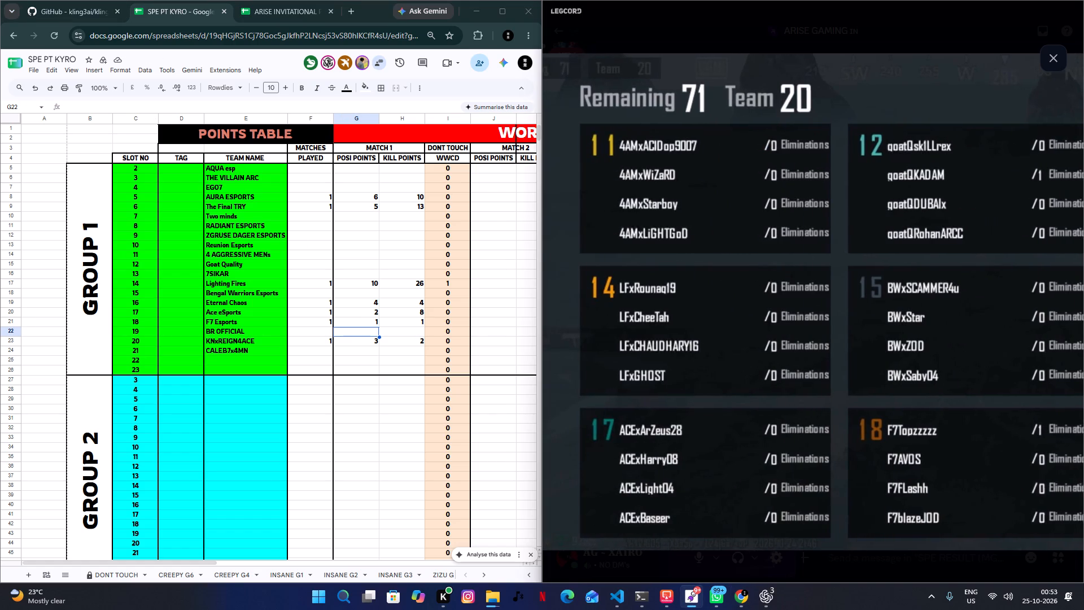
{"action": "left_click_drag", "start_coordinate": [834, 325], "coordinate": [641, 313]}
{"action": "left_click_drag", "start_coordinate": [830, 326], "coordinate": [762, 328]}
{"action": "left_click", "coordinate": [762, 328]}
{"action": "key", "text": "Right"}
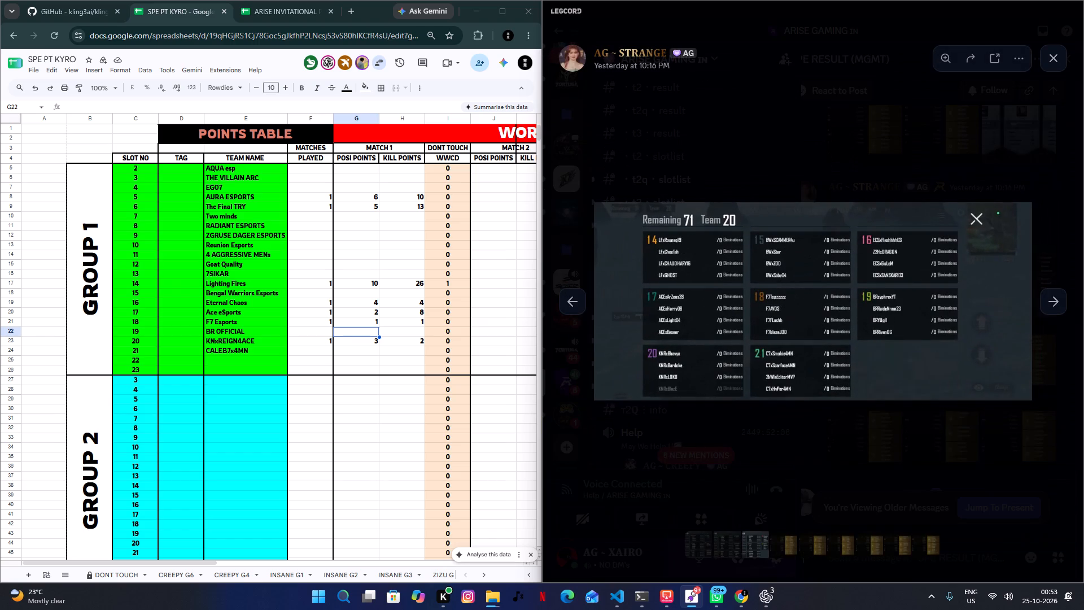
{"action": "left_click", "coordinate": [843, 322]}
{"action": "left_click_drag", "start_coordinate": [652, 331], "coordinate": [847, 384]}
{"action": "left_click_drag", "start_coordinate": [758, 381], "coordinate": [820, 386]}
{"action": "left_click", "coordinate": [820, 386]}
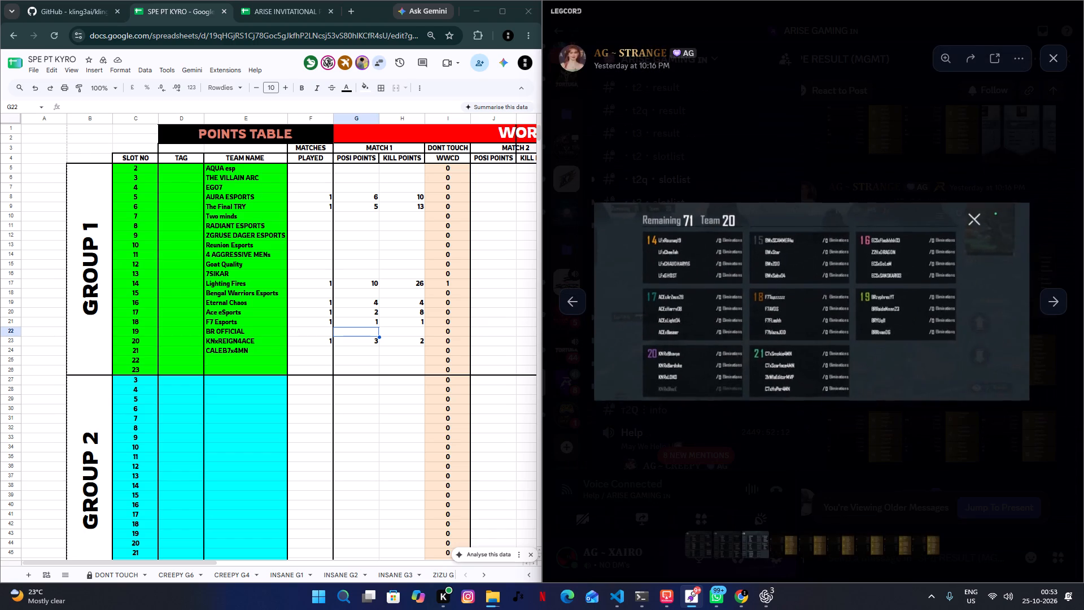
{"action": "key", "text": "Left"}
{"action": "key", "text": "Left"}
{"action": "left_click", "coordinate": [763, 324]}
{"action": "left_click_drag", "start_coordinate": [677, 307], "coordinate": [611, 315]}
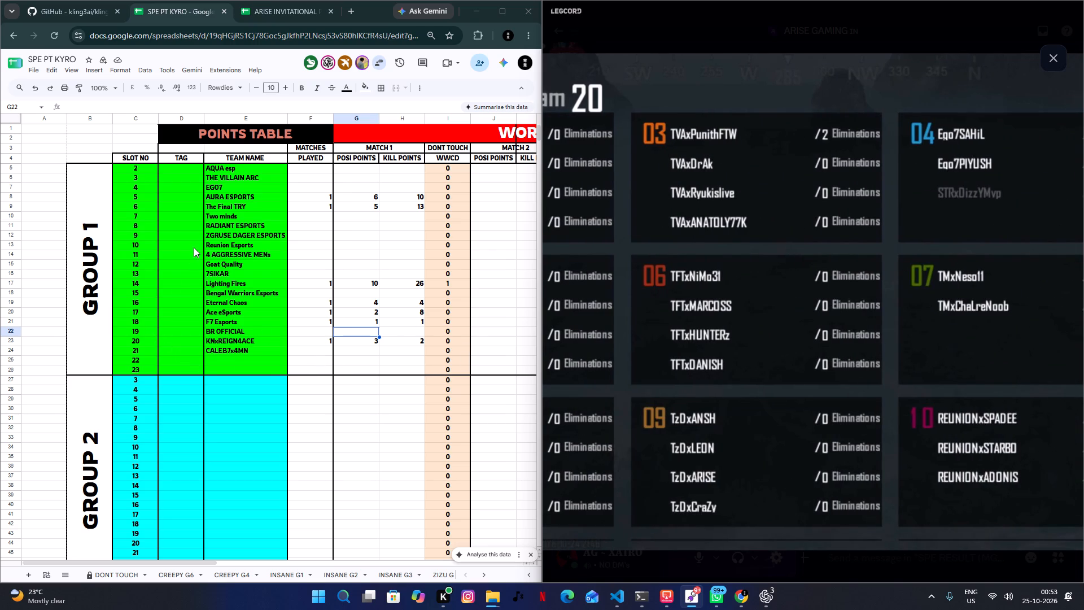
Enter 1 match played, 1 position point and 7 kill points in Match 1 for ZGRUSE DAGER ESPORTS in slot 9.
{"action": "left_click", "coordinate": [307, 236]}
{"action": "key", "text": "1"}
{"action": "key", "text": "Tab"}
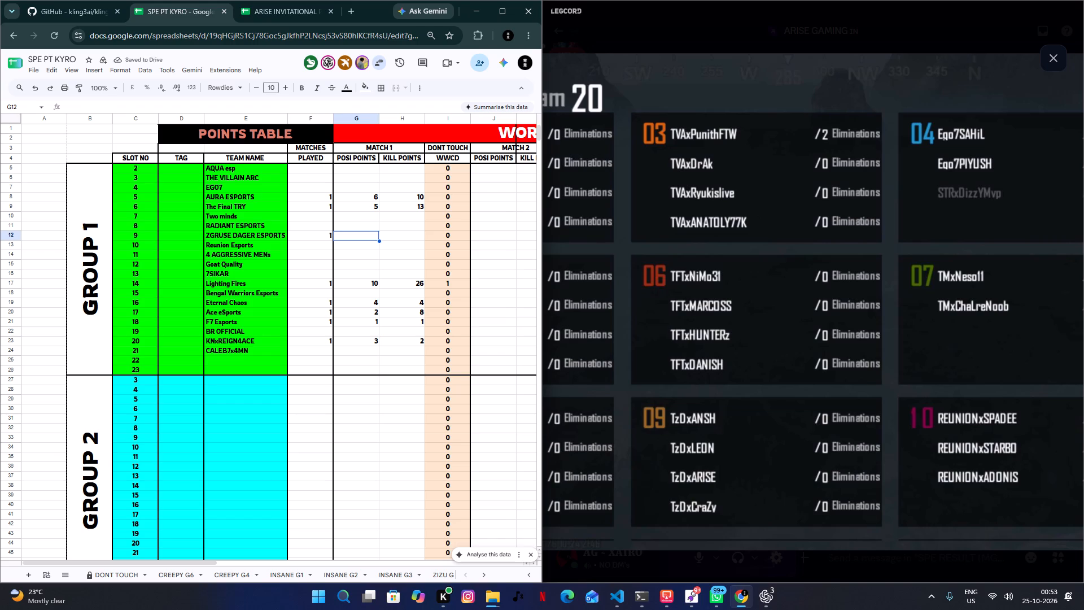
{"action": "key", "text": "1"}
{"action": "key", "text": "Tab"}
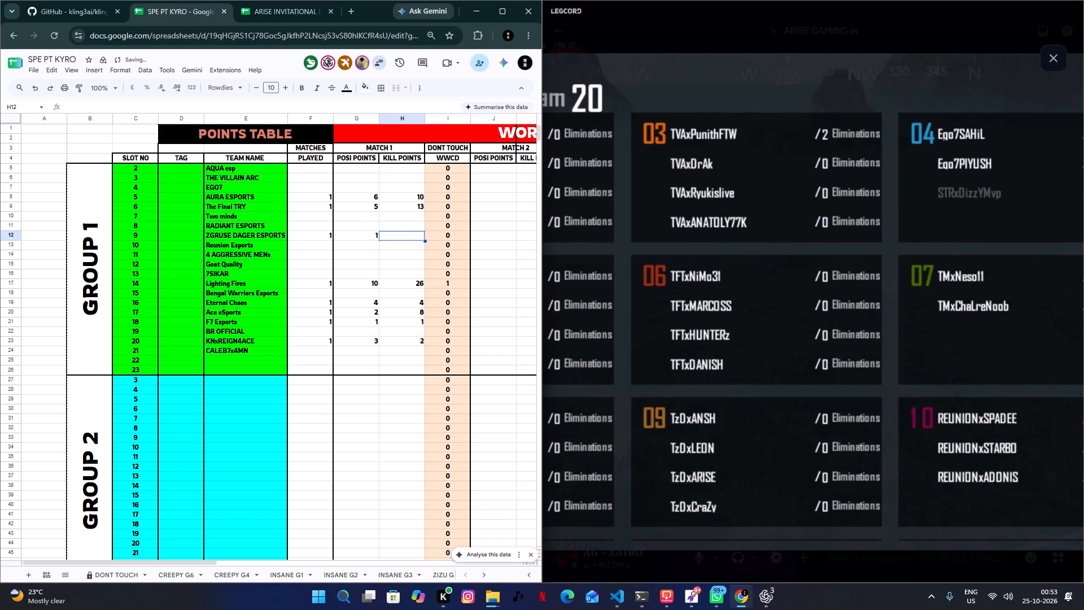
{"action": "key", "text": "7"}
{"action": "key", "text": "Down"}
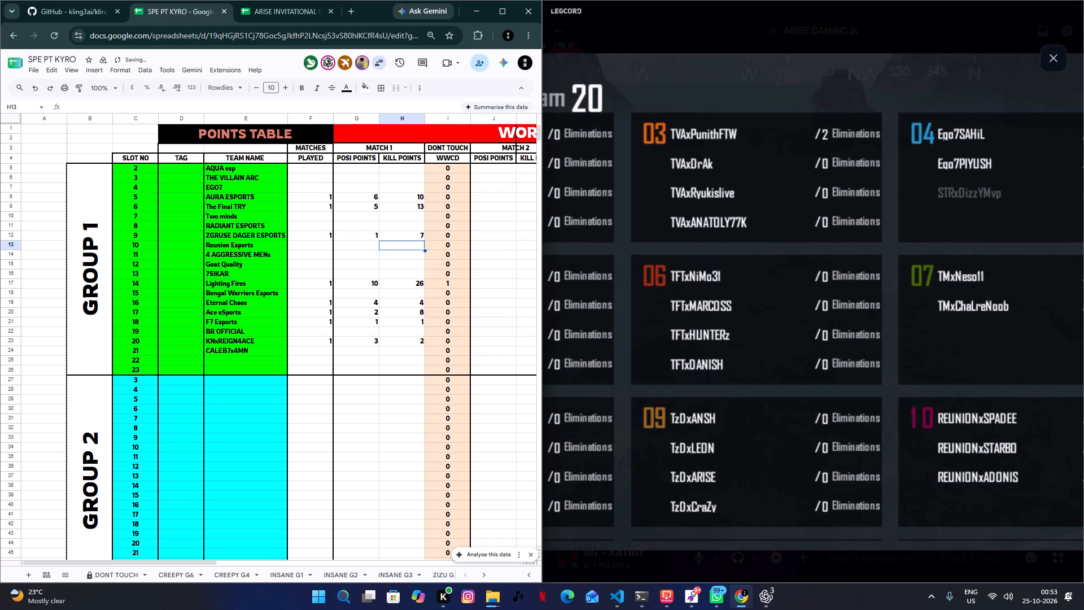
{"action": "key", "text": "Left"}
{"action": "key", "text": "Left"}
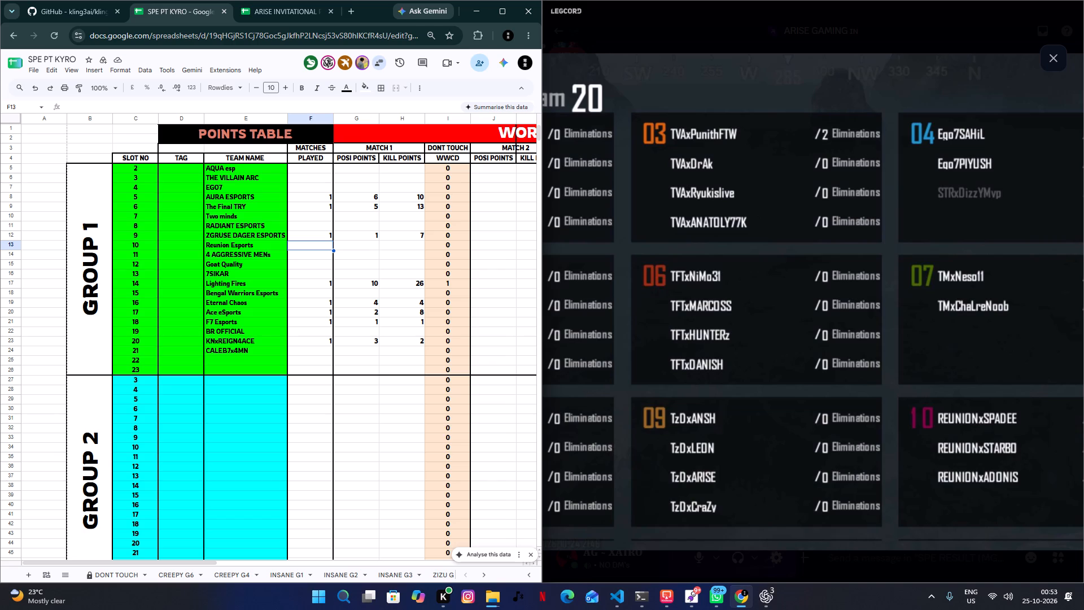
Find the next team in the slot list and enter 1 match played, 0 position points and 0 kill points in Match 1 for RADIANT ESPORTS in slot 8.
{"action": "left_click_drag", "start_coordinate": [797, 326], "coordinate": [1005, 338]}
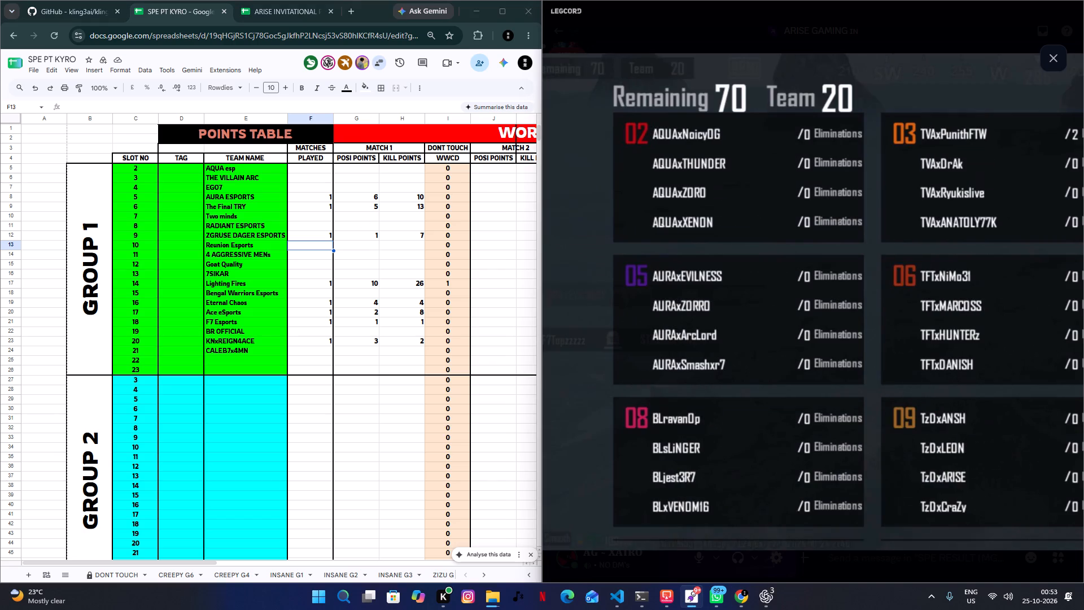
{"action": "left_click_drag", "start_coordinate": [785, 327], "coordinate": [811, 332]}
{"action": "left_click_drag", "start_coordinate": [864, 343], "coordinate": [816, 348]}
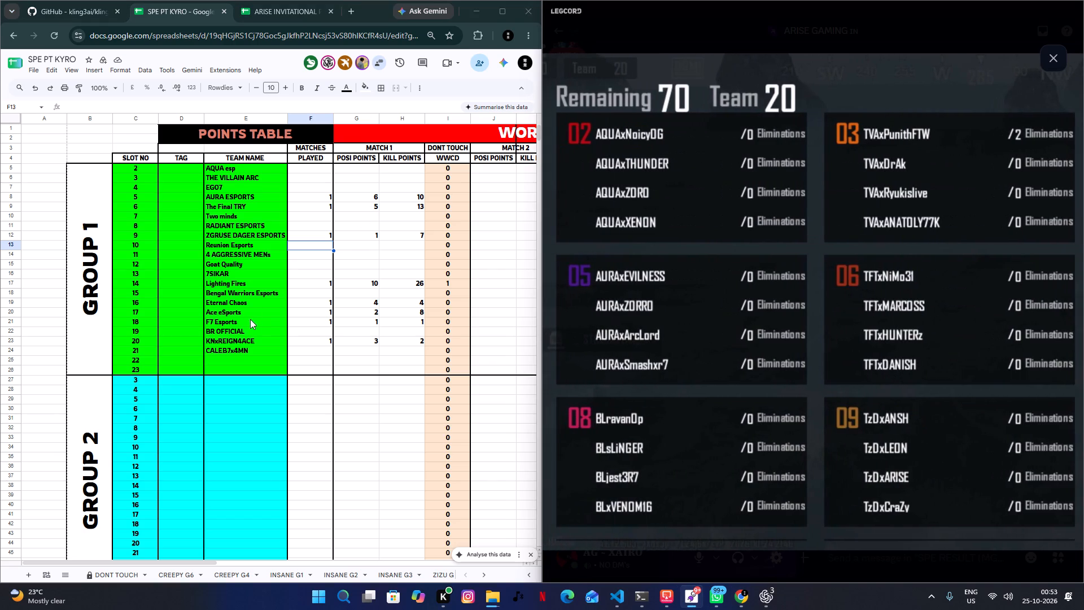
{"action": "left_click", "coordinate": [250, 329]}
{"action": "left_click", "coordinate": [239, 251]}
{"action": "left_click", "coordinate": [255, 212]}
{"action": "left_click", "coordinate": [288, 228]}
{"action": "left_click", "coordinate": [307, 228]}
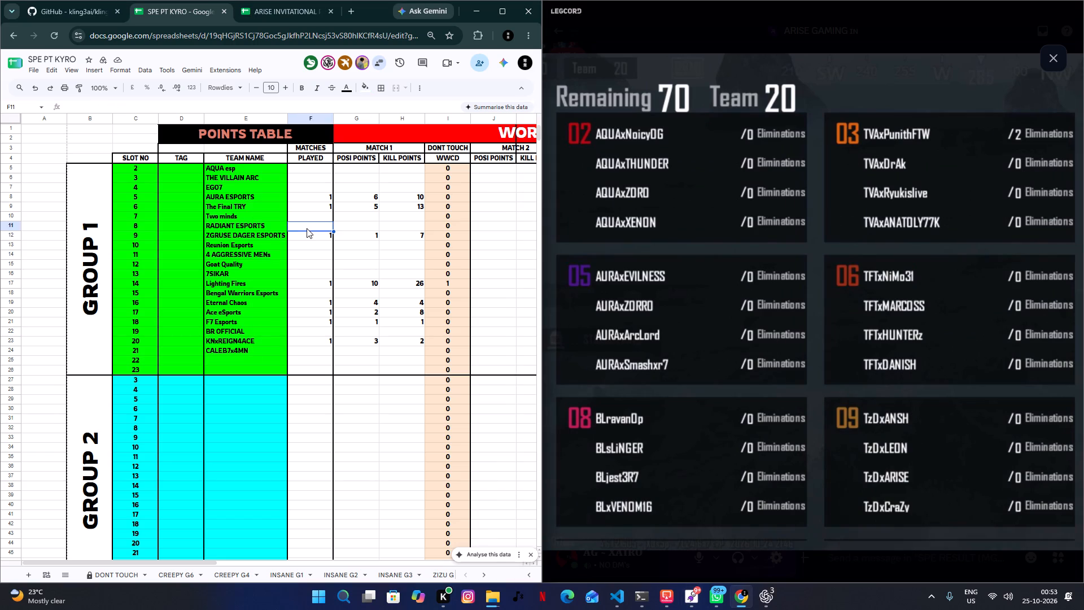
{"action": "key", "text": "1"}
{"action": "key", "text": "Tab"}
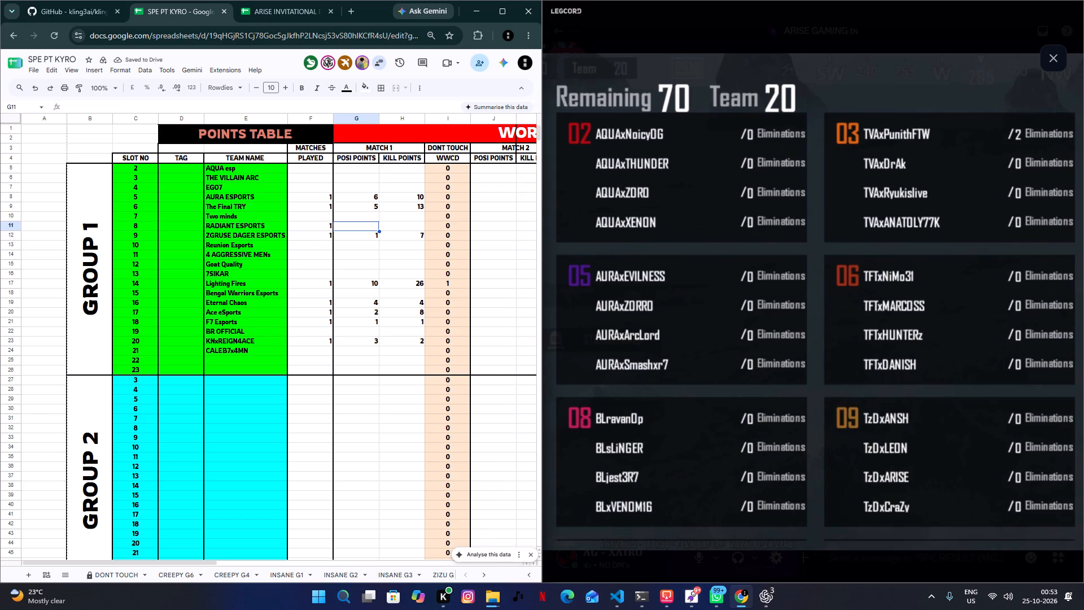
{"action": "key", "text": "0"}
{"action": "key", "text": "Tab"}
{"action": "key", "text": "0"}
{"action": "key", "text": "Right"}
{"action": "key", "text": "Down"}
{"action": "key", "text": "Left"}
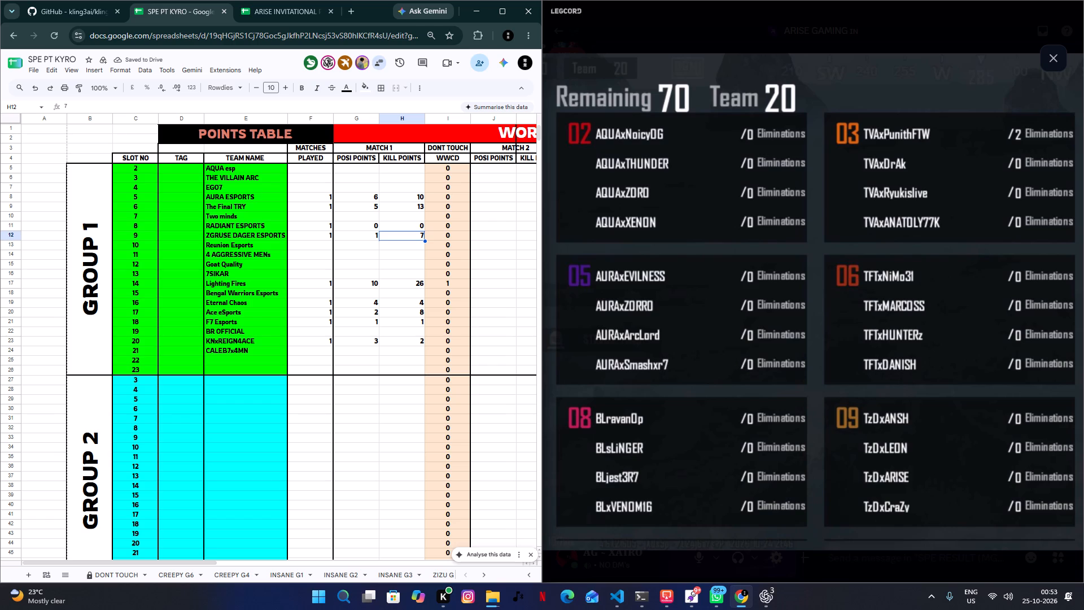
Enter 1 match played, 0 position points and 5 kill points in Match 1 for THE VILLAIN ARC in slot 3.
{"action": "left_click", "coordinate": [261, 255]}
{"action": "left_click", "coordinate": [260, 335]}
{"action": "left_click", "coordinate": [272, 267]}
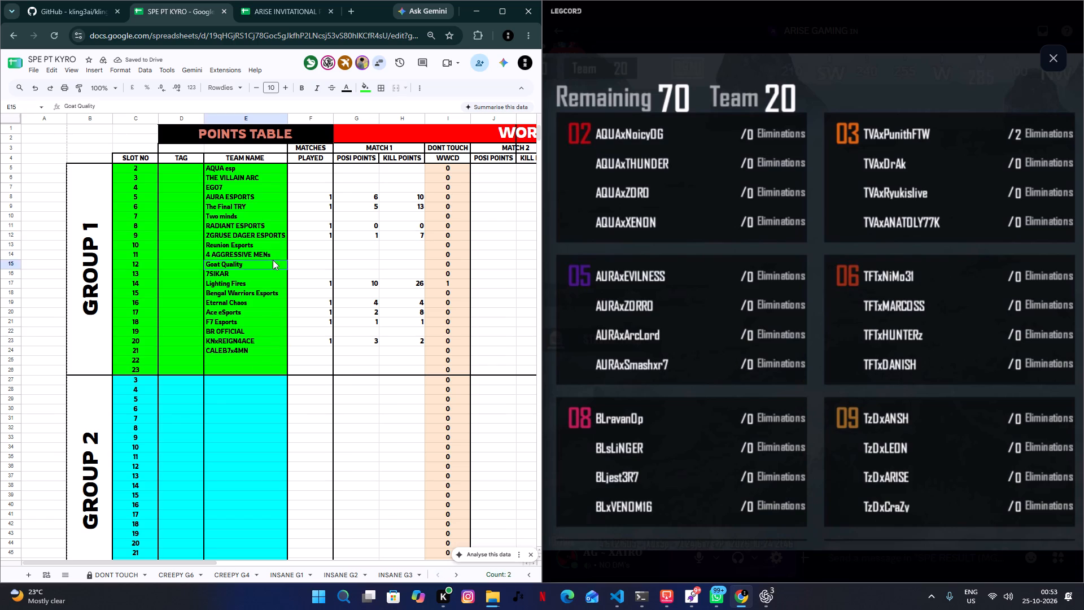
{"action": "left_click", "coordinate": [276, 200]}
{"action": "left_click", "coordinate": [276, 178]}
{"action": "left_click", "coordinate": [317, 180]}
{"action": "key", "text": "1"}
{"action": "key", "text": "Tab"}
{"action": "key", "text": "0"}
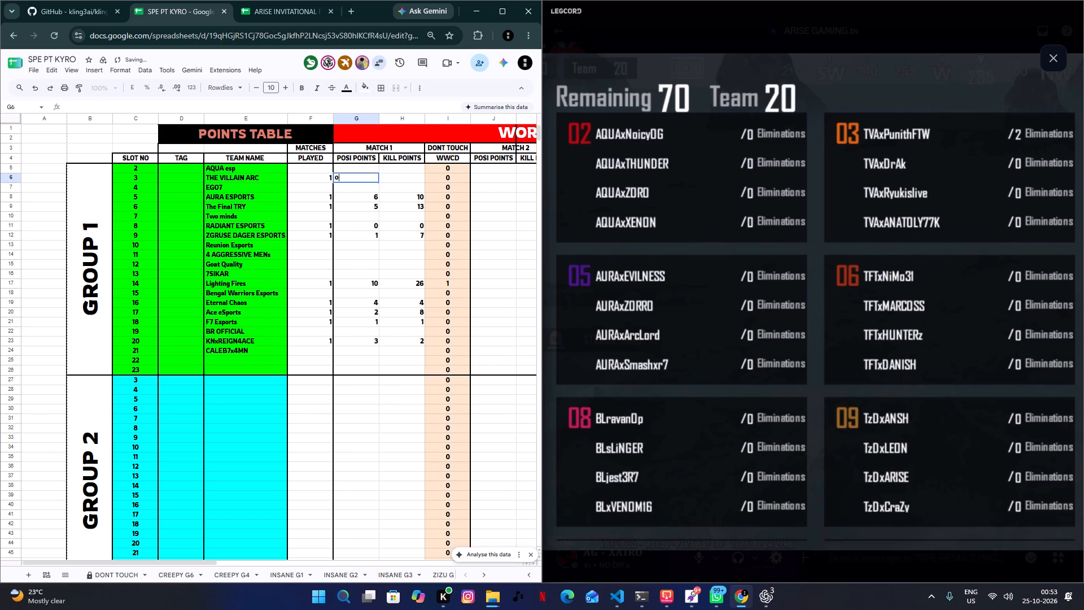
{"action": "key", "text": "Tab"}
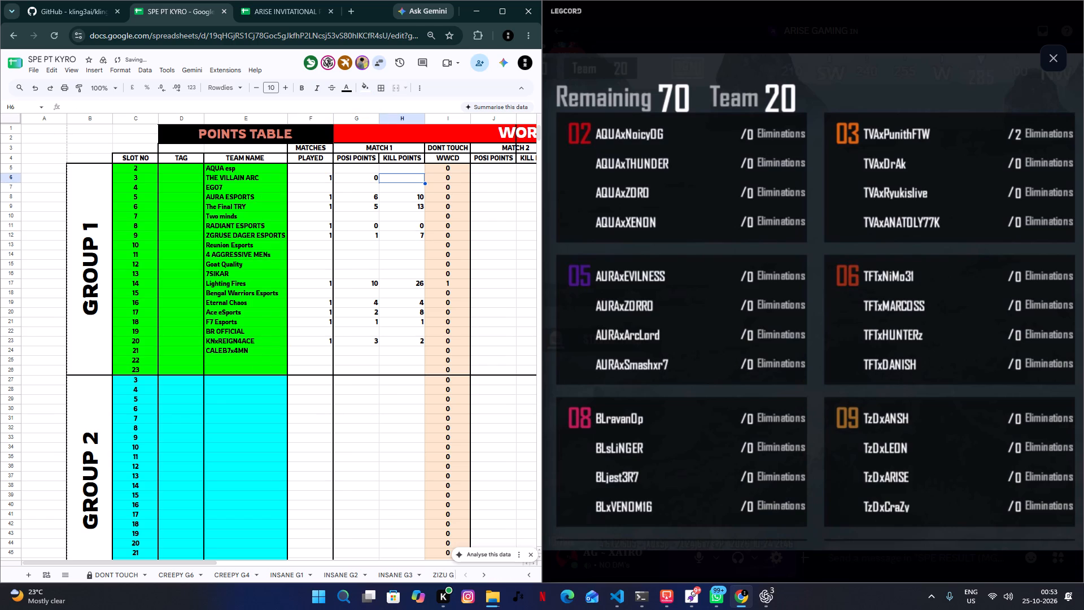
{"action": "key", "text": "5"}
{"action": "key", "text": "Down"}
{"action": "key", "text": "Left"}
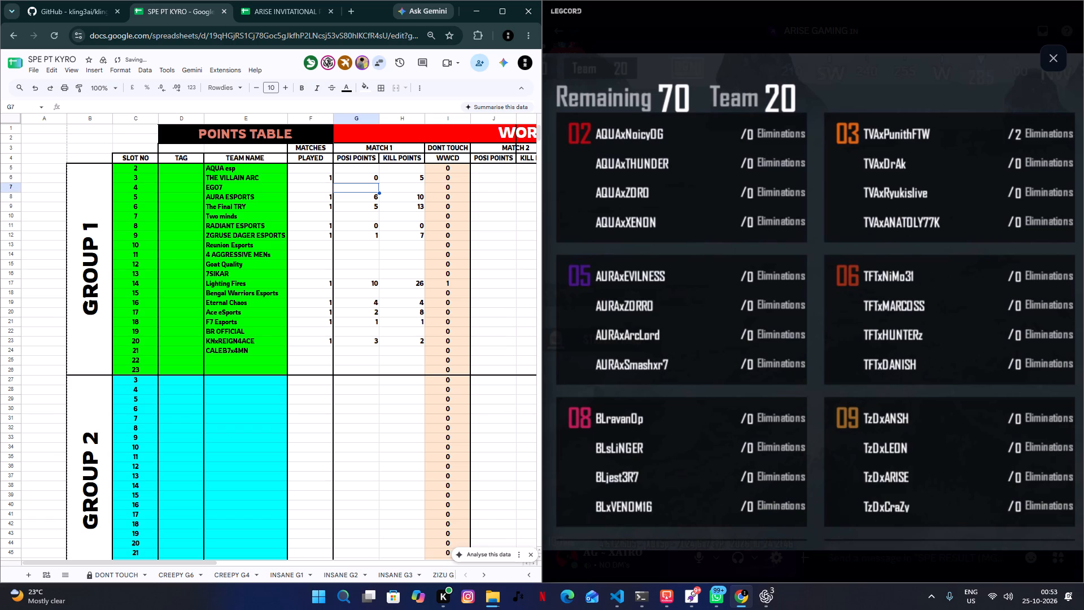
Find the BW players in the slot list and enter 1 match played, 0 position points and 11 kill points in Match 1 for Bengal Warriors Esports.
{"action": "left_click_drag", "start_coordinate": [721, 265], "coordinate": [808, 277]}
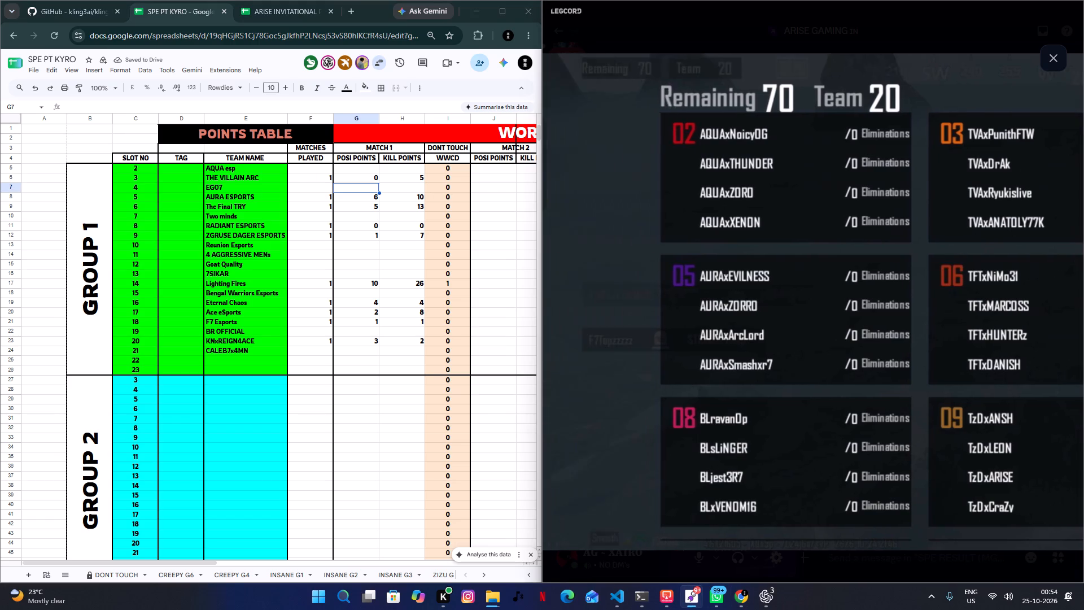
{"action": "left_click_drag", "start_coordinate": [808, 277], "coordinate": [586, 281]}
{"action": "left_click_drag", "start_coordinate": [742, 285], "coordinate": [667, 293]}
{"action": "left_click", "coordinate": [667, 293]}
{"action": "key", "text": "Right"}
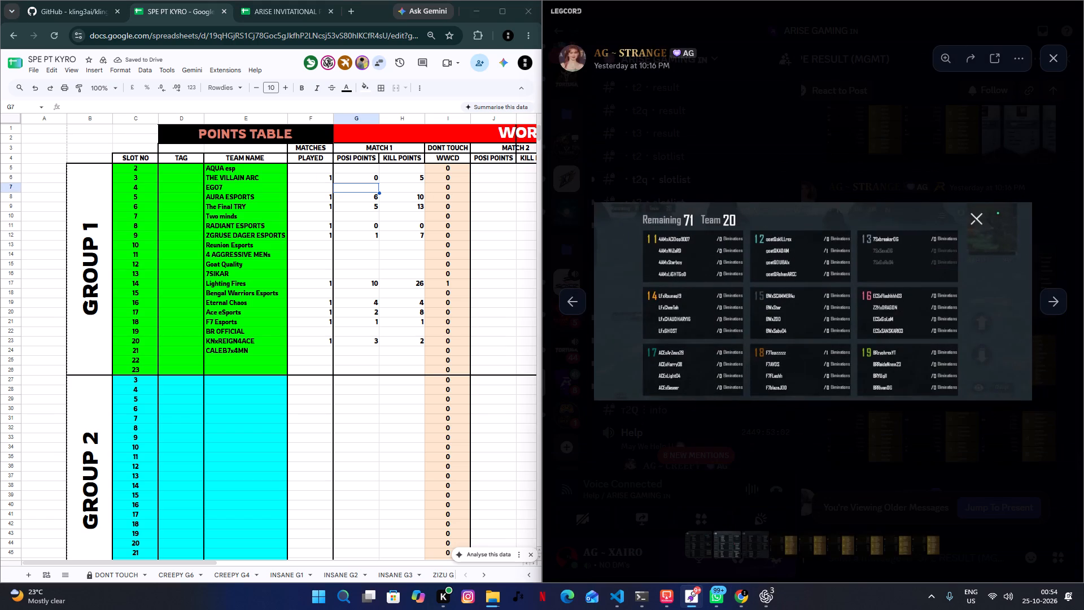
{"action": "left_click", "coordinate": [876, 304]}
{"action": "left_click_drag", "start_coordinate": [632, 337], "coordinate": [893, 355]}
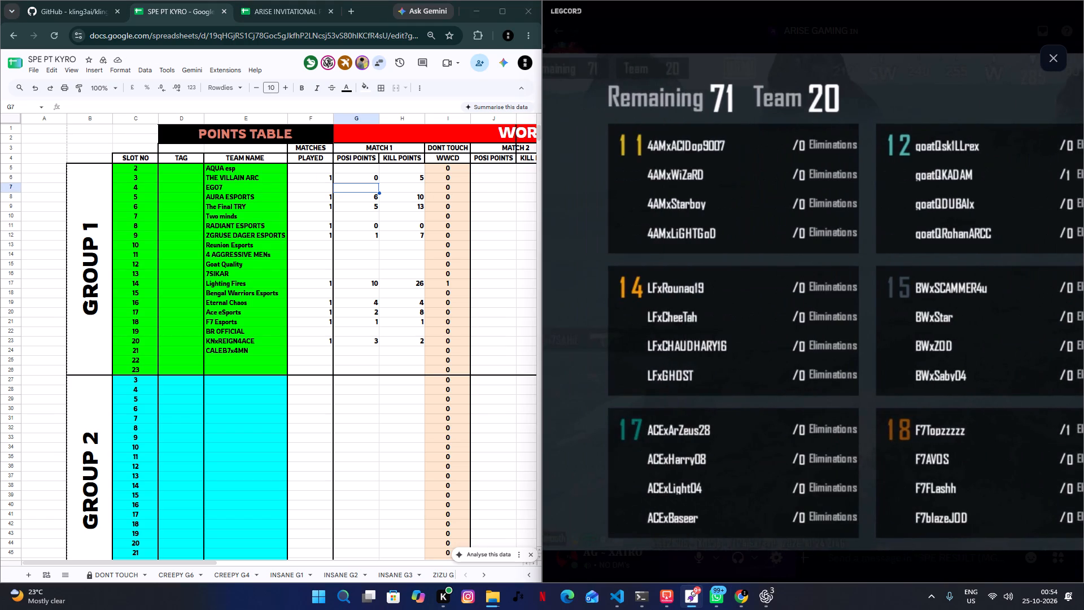
{"action": "left_click_drag", "start_coordinate": [893, 355], "coordinate": [757, 359]}
{"action": "left_click", "coordinate": [298, 296]}
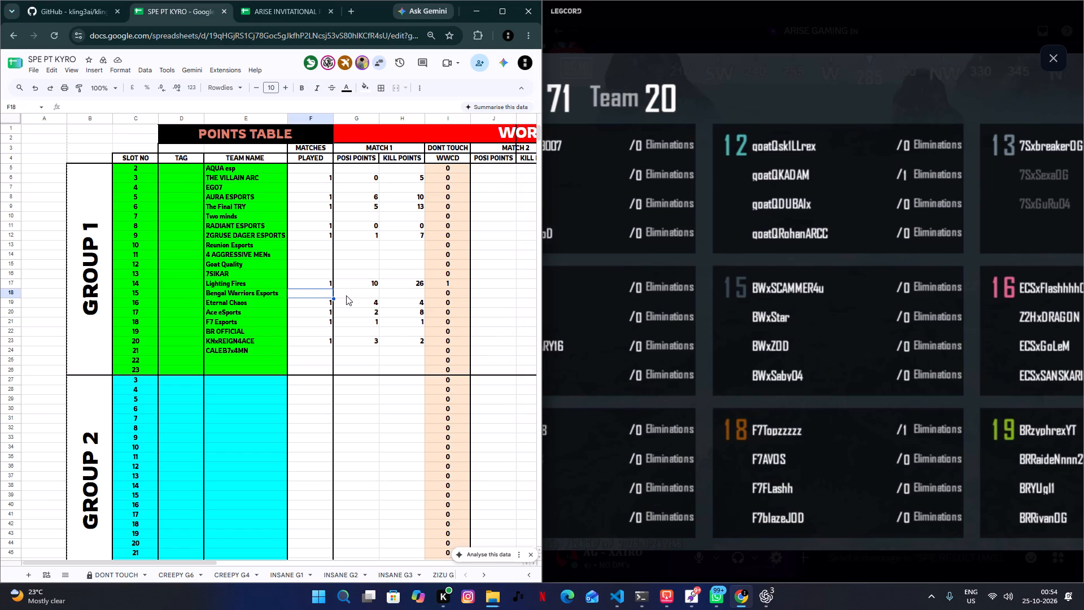
{"action": "key", "text": "1"}
{"action": "key", "text": "Tab"}
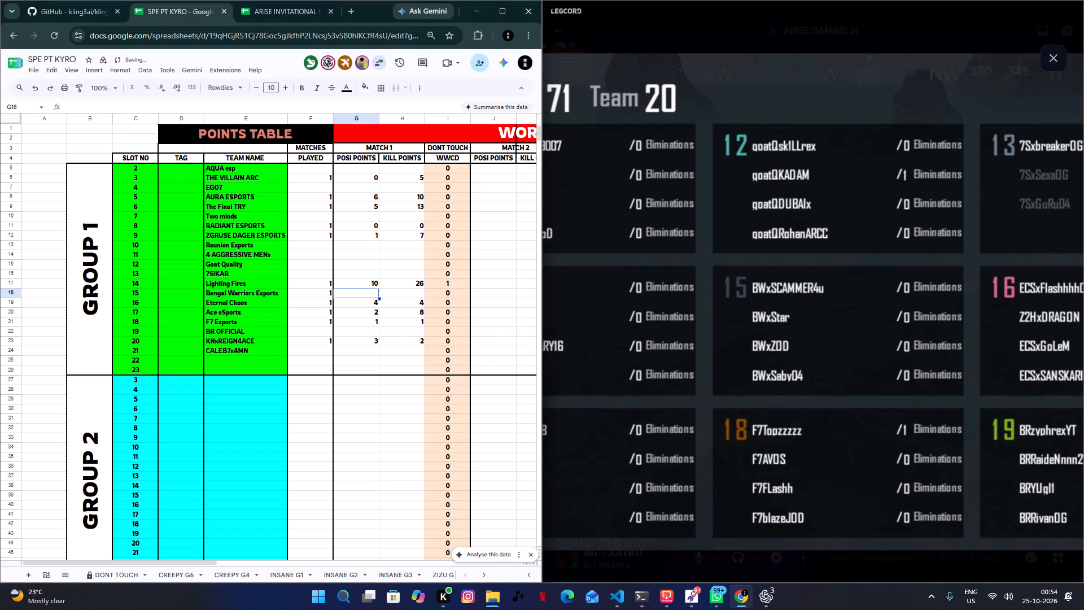
{"action": "key", "text": "0"}
{"action": "key", "text": "Tab"}
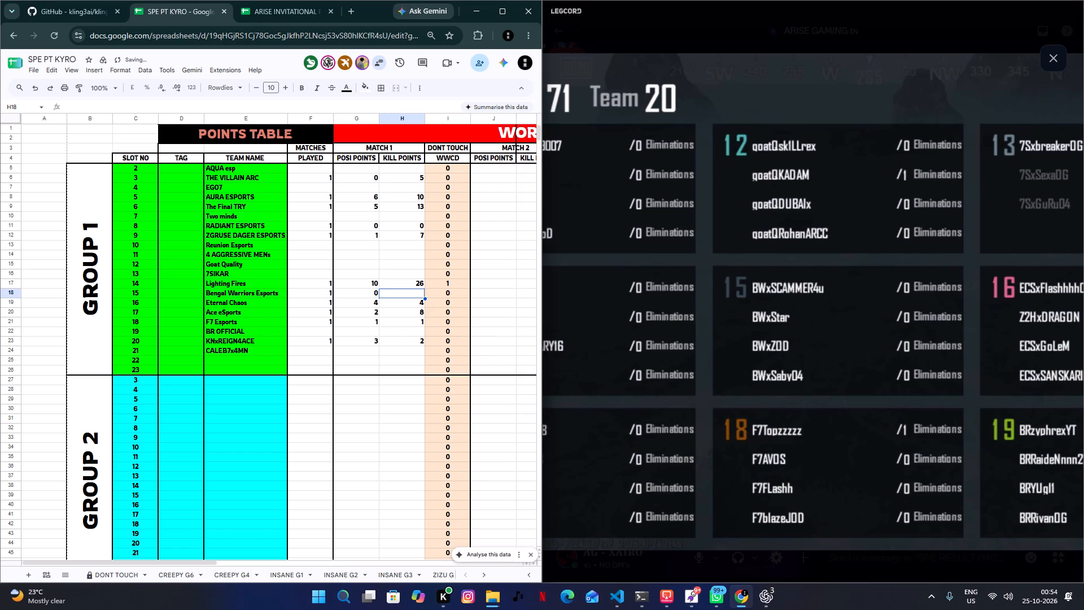
{"action": "type", "text": "11"}
{"action": "key", "text": "Down"}
{"action": "key", "text": "Left"}
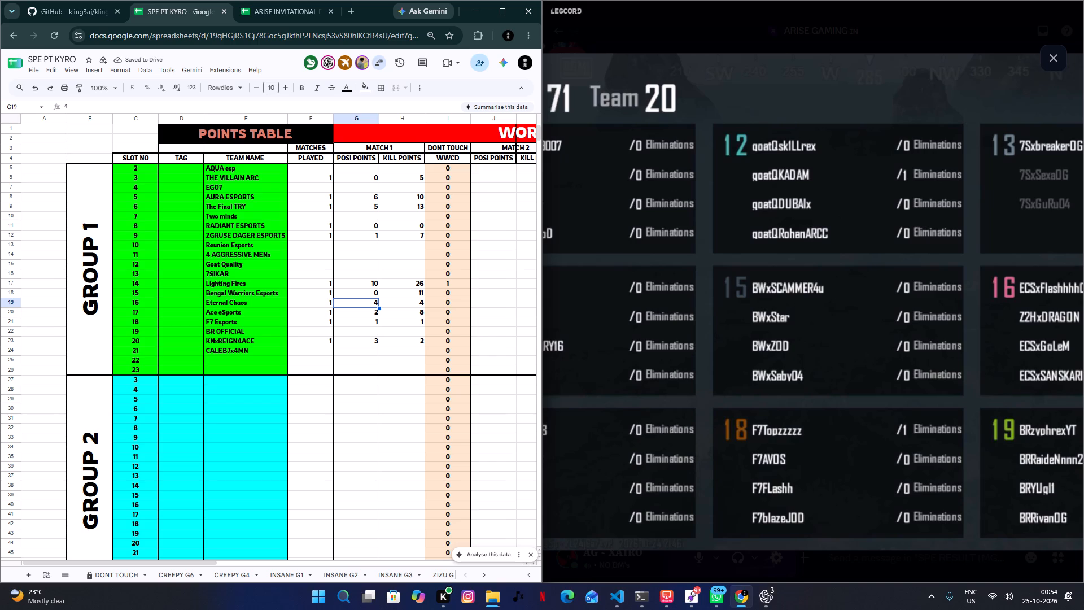
Find the BR players' slot and enter 1 match played, 0 position points and 7 kill points in Match 1 for BR OFFICIAL in slot 19.
{"action": "left_click_drag", "start_coordinate": [929, 380], "coordinate": [795, 380]}
{"action": "left_click_drag", "start_coordinate": [852, 438], "coordinate": [786, 440]}
{"action": "left_click", "coordinate": [270, 333]}
{"action": "left_click", "coordinate": [313, 333]}
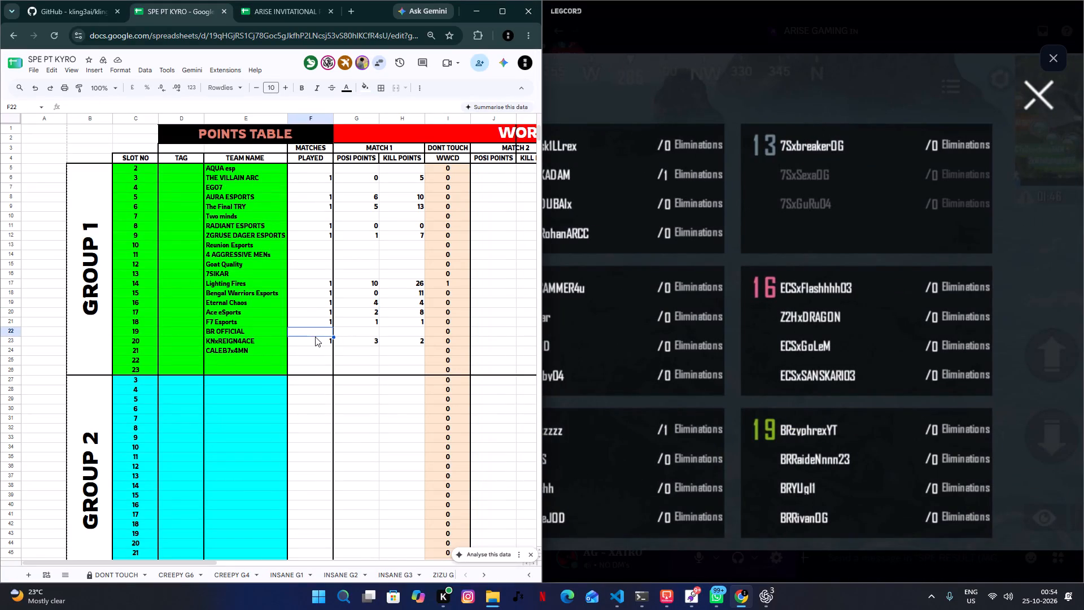
{"action": "key", "text": "1"}
{"action": "key", "text": "Tab"}
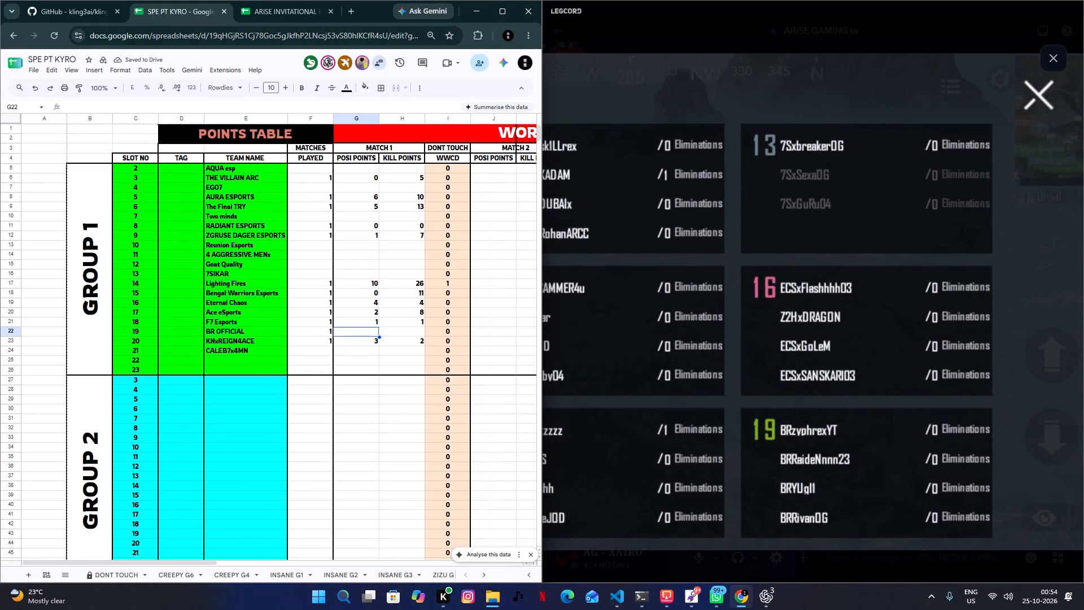
{"action": "key", "text": "7"}
{"action": "key", "text": "Down"}
{"action": "key", "text": "Left"}
{"action": "key", "text": "Up"}
{"action": "key", "text": "Right"}
{"action": "key", "text": "0"}
{"action": "key", "text": "Tab"}
{"action": "key", "text": "7"}
{"action": "key", "text": "Left"}
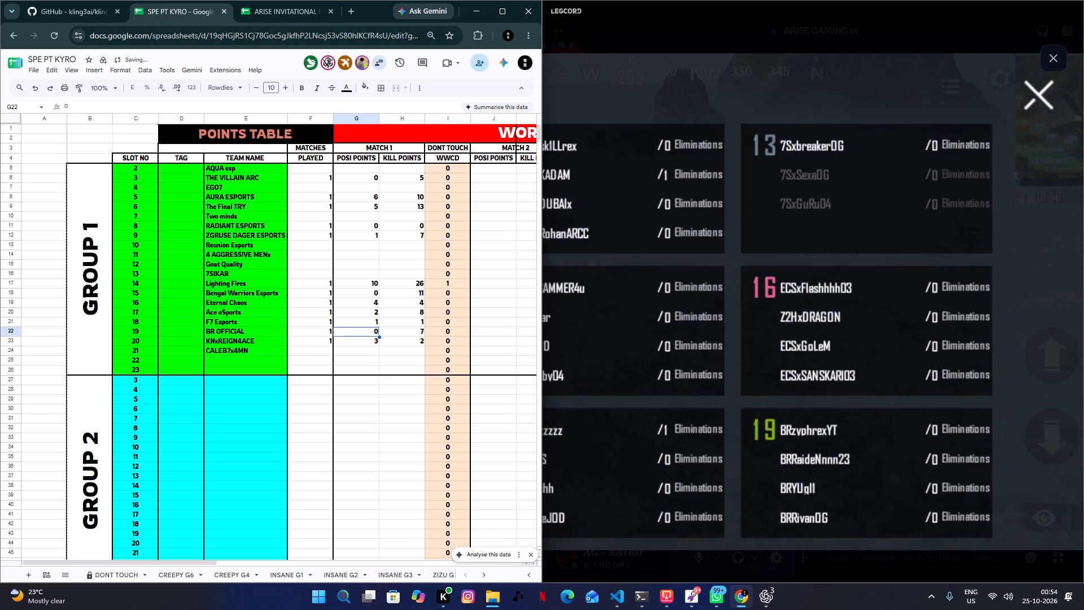
{"action": "left_click", "coordinate": [867, 202]}
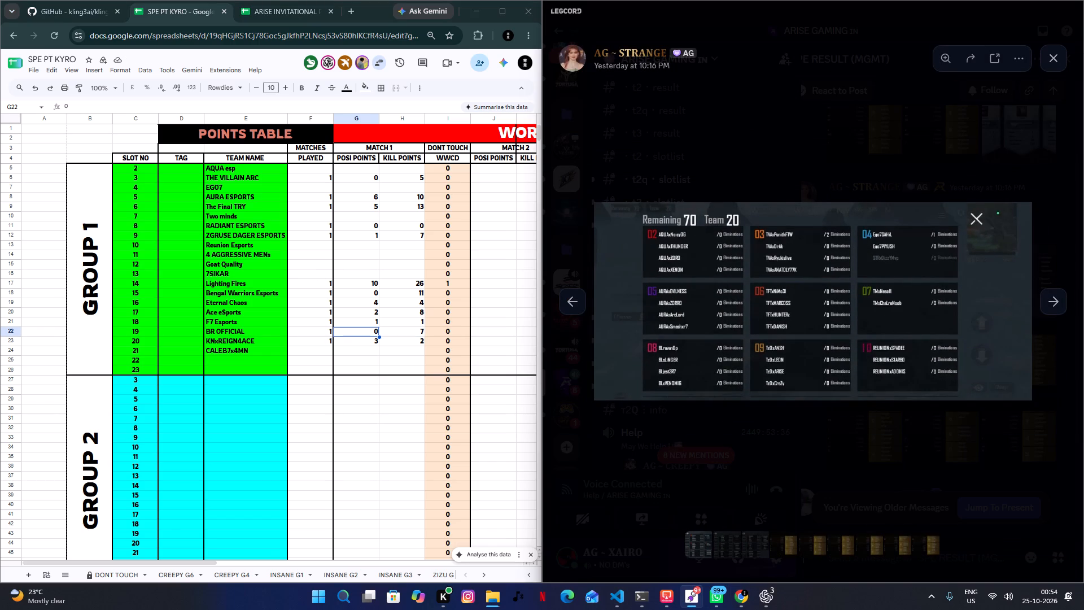
{"action": "key", "text": "Right"}
{"action": "right_click_drag", "start_coordinate": [735, 249], "coordinate": [696, 254]}
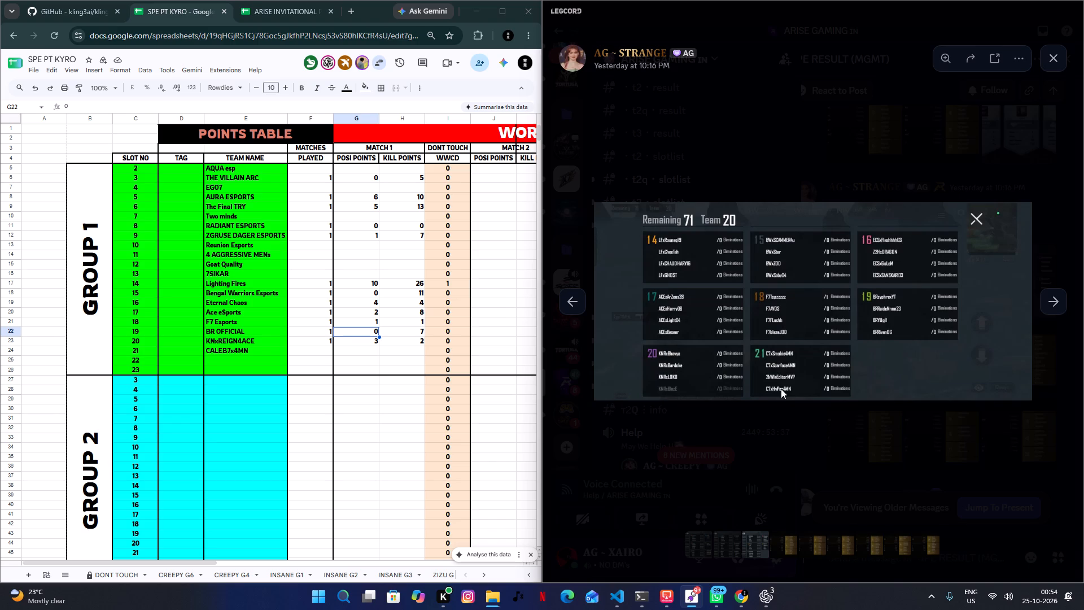
{"action": "left_click", "coordinate": [781, 389]}
{"action": "left_click", "coordinate": [276, 356]}
{"action": "left_click", "coordinate": [300, 351]}
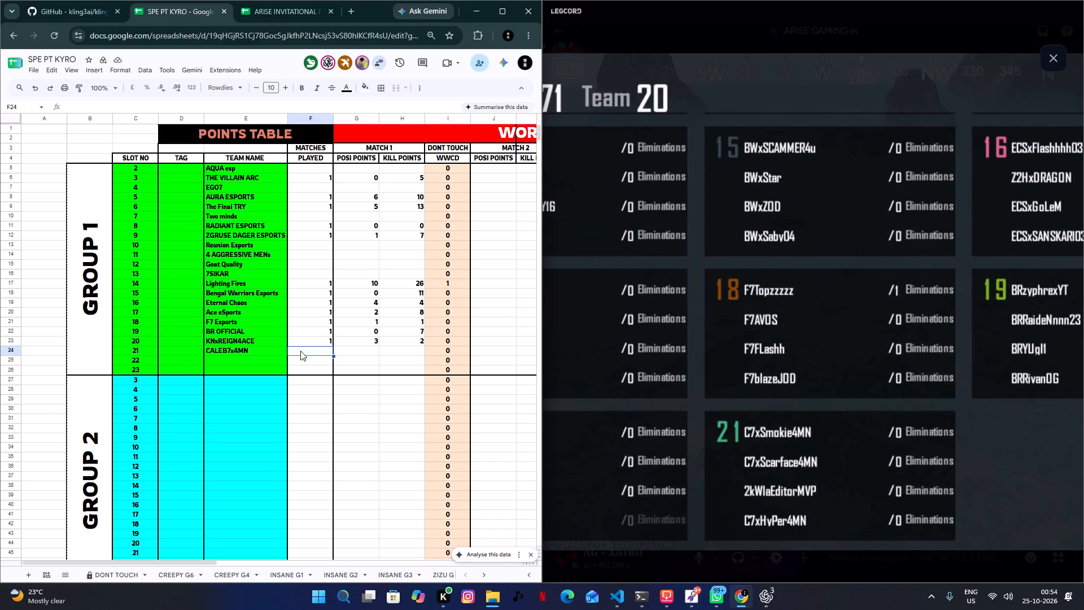
{"action": "key", "text": "Return"}
{"action": "key", "text": "1"}
{"action": "key", "text": "Tab"}
{"action": "key", "text": "0"}
{"action": "key", "text": "Tab"}
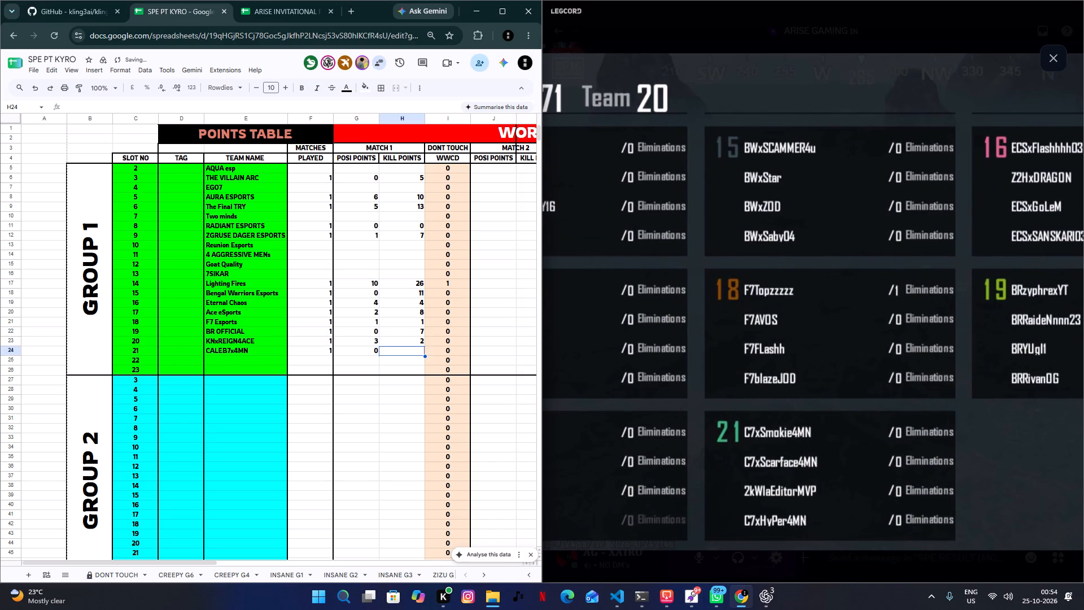
{"action": "key", "text": "3"}
{"action": "key", "text": "Down"}
{"action": "key", "text": "Left"}
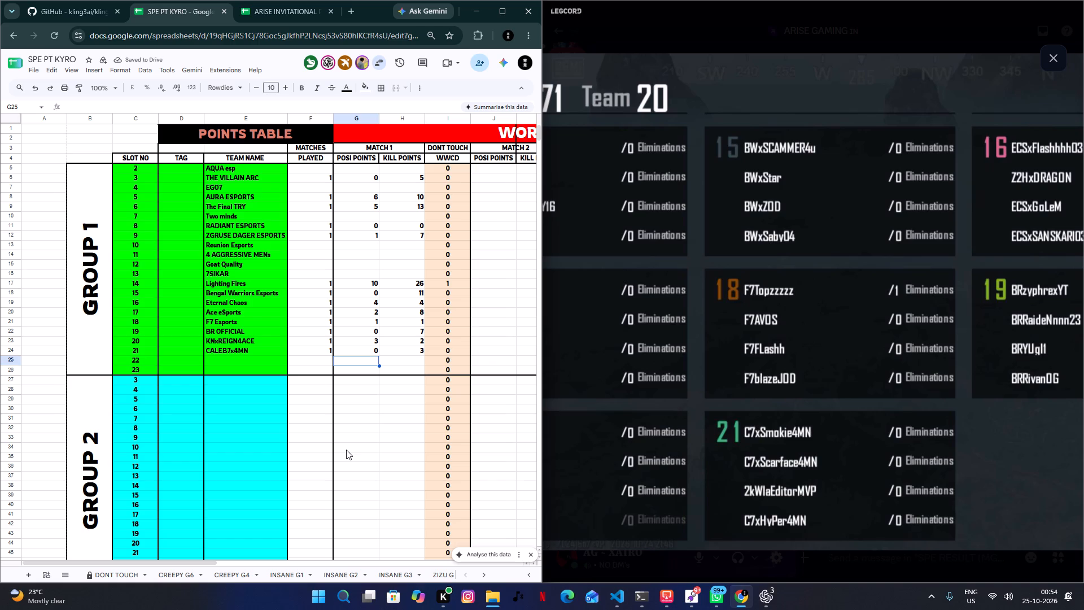
Find the AQUA players in the slot list screenshots and enter 1 match played for AQUA esp in slot 2.
{"action": "left_click_drag", "start_coordinate": [748, 374], "coordinate": [746, 374]}
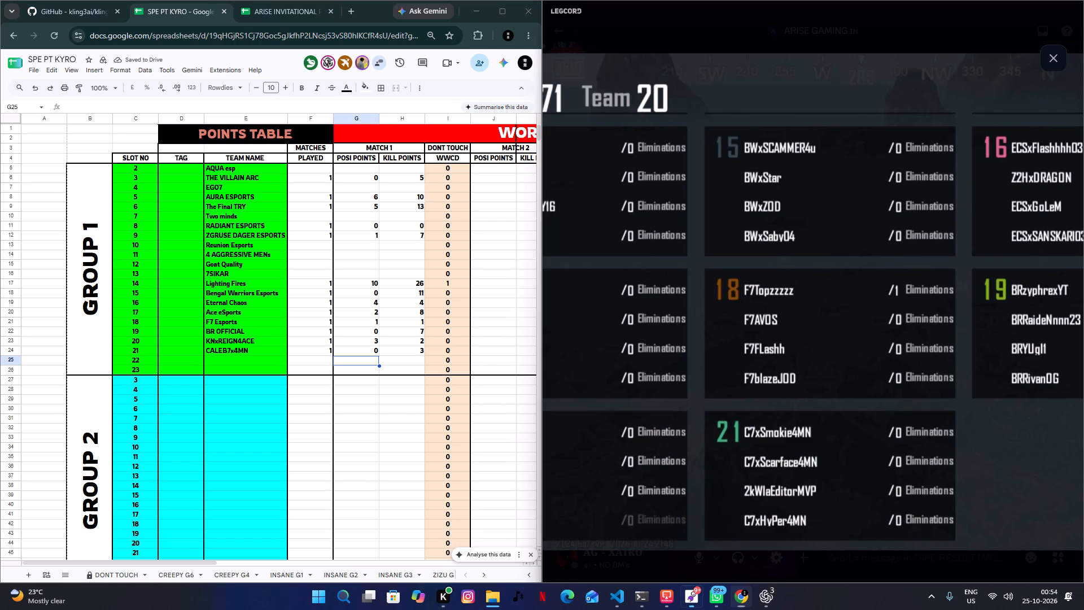
{"action": "left_click_drag", "start_coordinate": [746, 374], "coordinate": [854, 381]}
{"action": "left_click_drag", "start_coordinate": [713, 378], "coordinate": [792, 377]}
{"action": "left_click", "coordinate": [793, 377]}
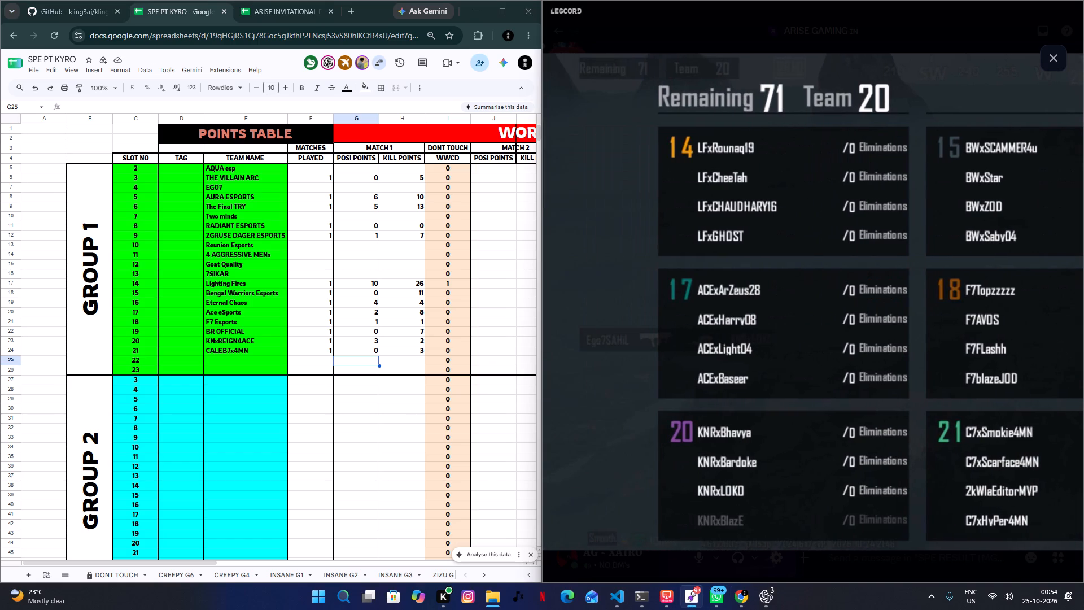
{"action": "key", "text": "Left"}
{"action": "key", "text": "Left"}
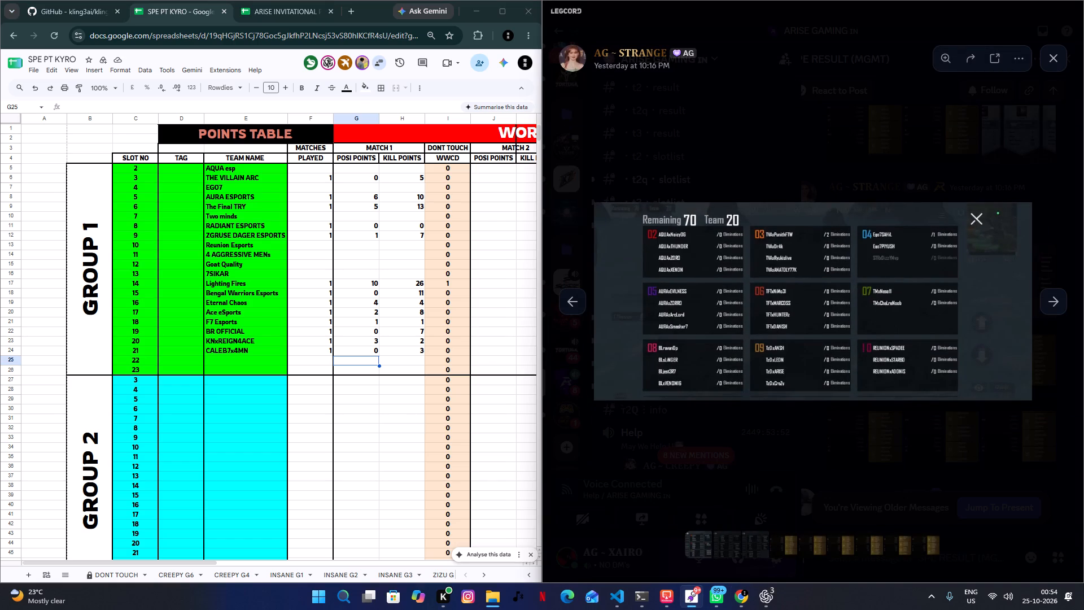
{"action": "left_click", "coordinate": [677, 251]}
{"action": "left_click_drag", "start_coordinate": [685, 260], "coordinate": [703, 293]}
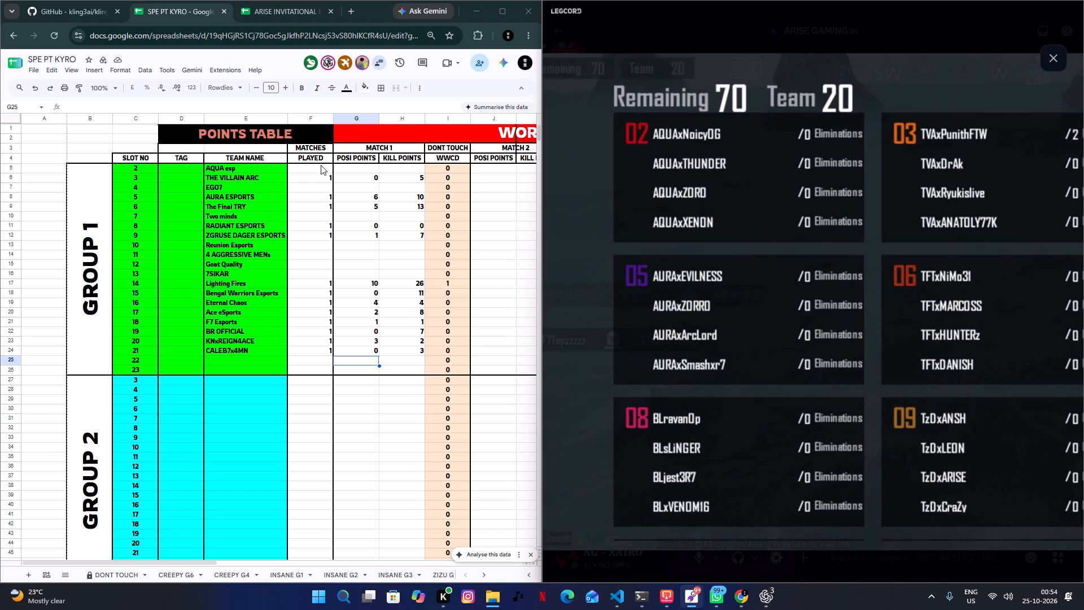
{"action": "left_click", "coordinate": [321, 165]}
{"action": "key", "text": "1"}
{"action": "key", "text": "Tab"}
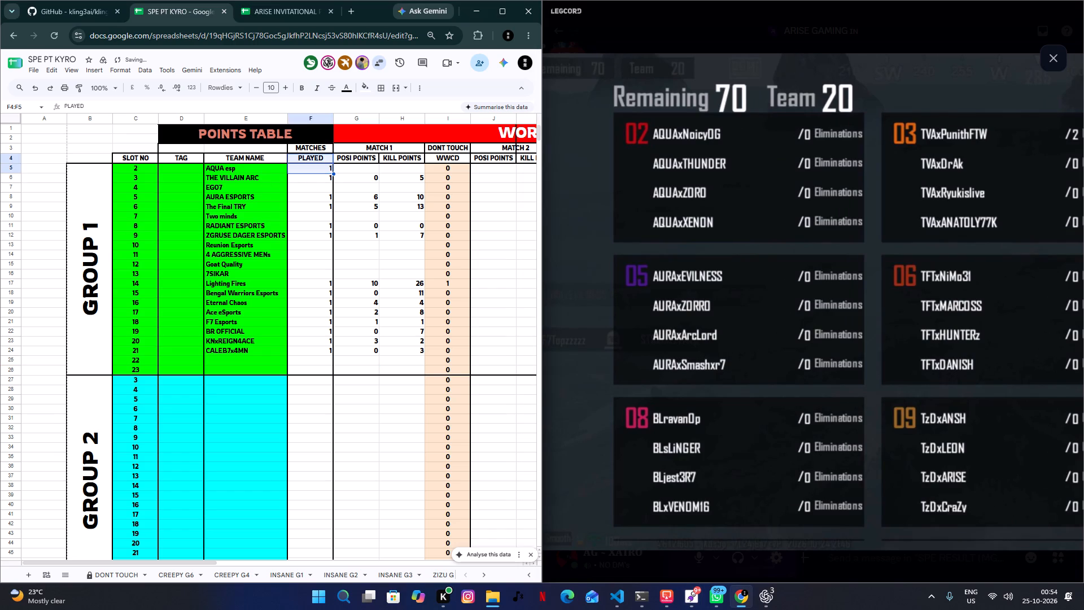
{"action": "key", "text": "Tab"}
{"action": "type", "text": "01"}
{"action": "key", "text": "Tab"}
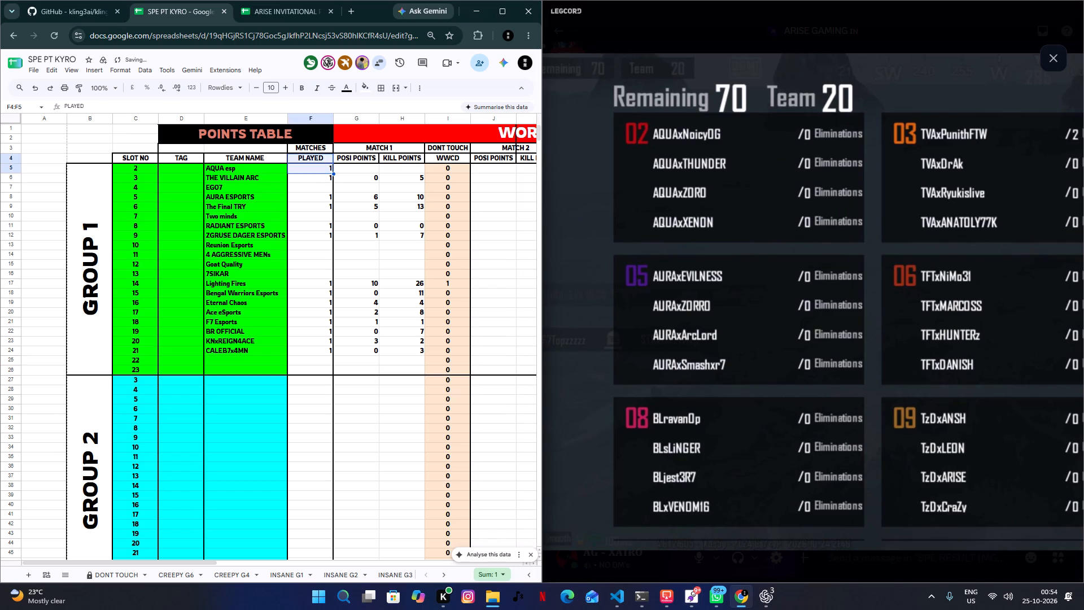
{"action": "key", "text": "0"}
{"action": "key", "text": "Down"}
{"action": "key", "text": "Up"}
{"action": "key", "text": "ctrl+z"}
Enter 0 position points and 0 kill points in Match 1 for AQUA esp in slot 2.
{"action": "key", "text": "Down"}
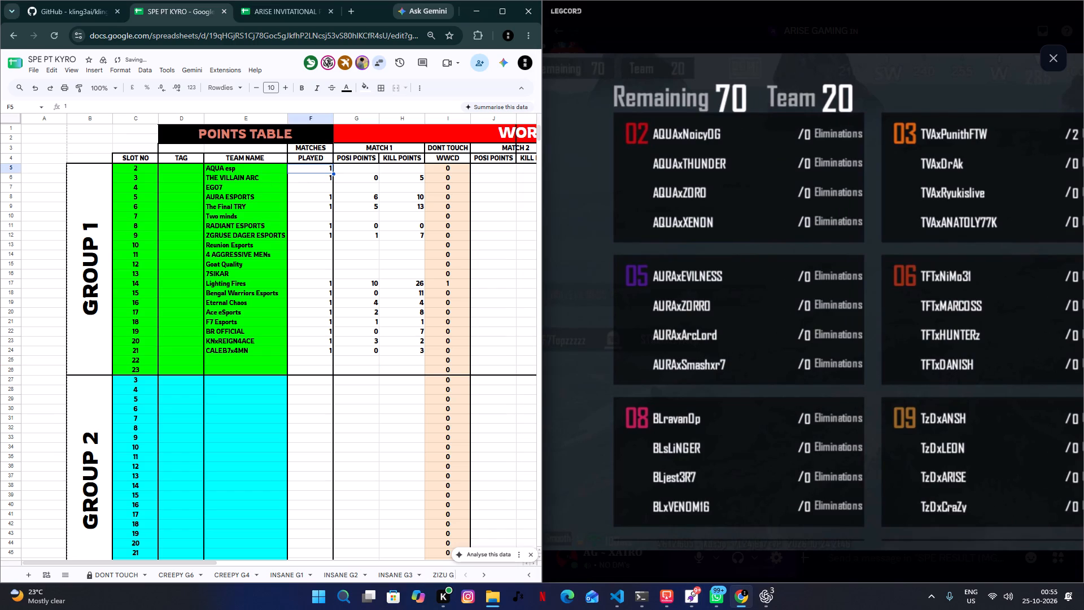
{"action": "key", "text": "Up"}
{"action": "key", "text": "Down"}
{"action": "key", "text": "Right"}
{"action": "key", "text": "0"}
{"action": "key", "text": "Tab"}
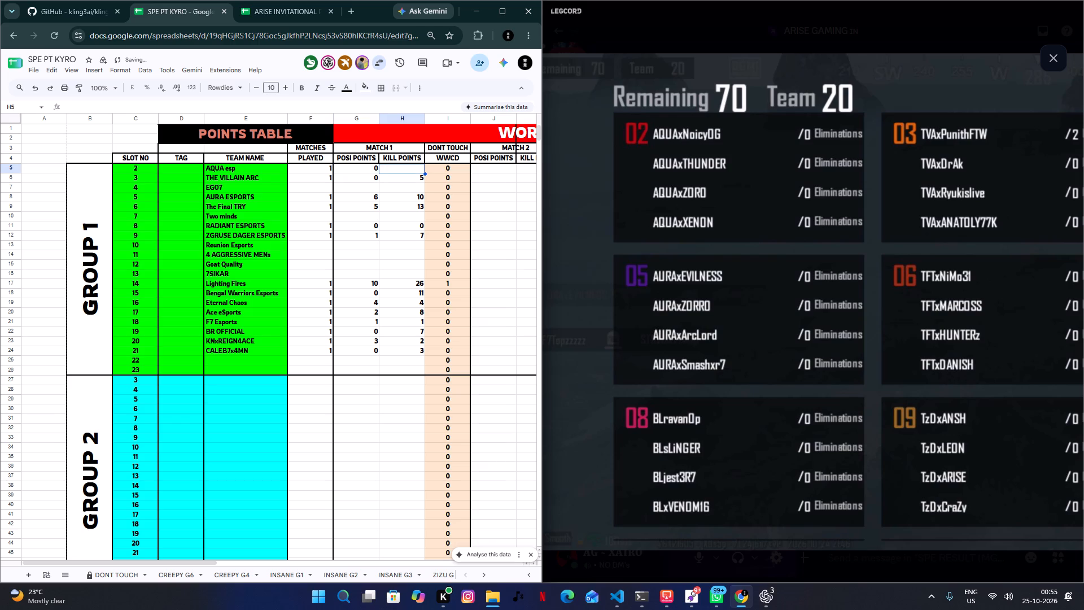
{"action": "key", "text": "0"}
{"action": "key", "text": "Down"}
{"action": "key", "text": "Left"}
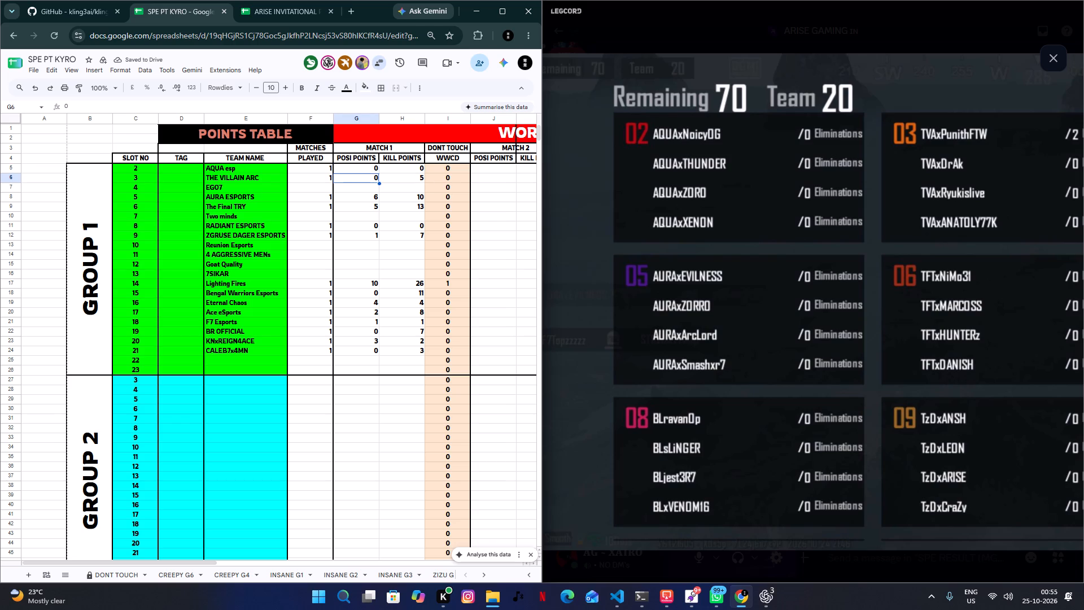
Find the TM players' slot and enter 1 match played, 0 position points and 1 kill point in Match 1 for Two minds in slot 7.
{"action": "left_click", "coordinate": [908, 374]}
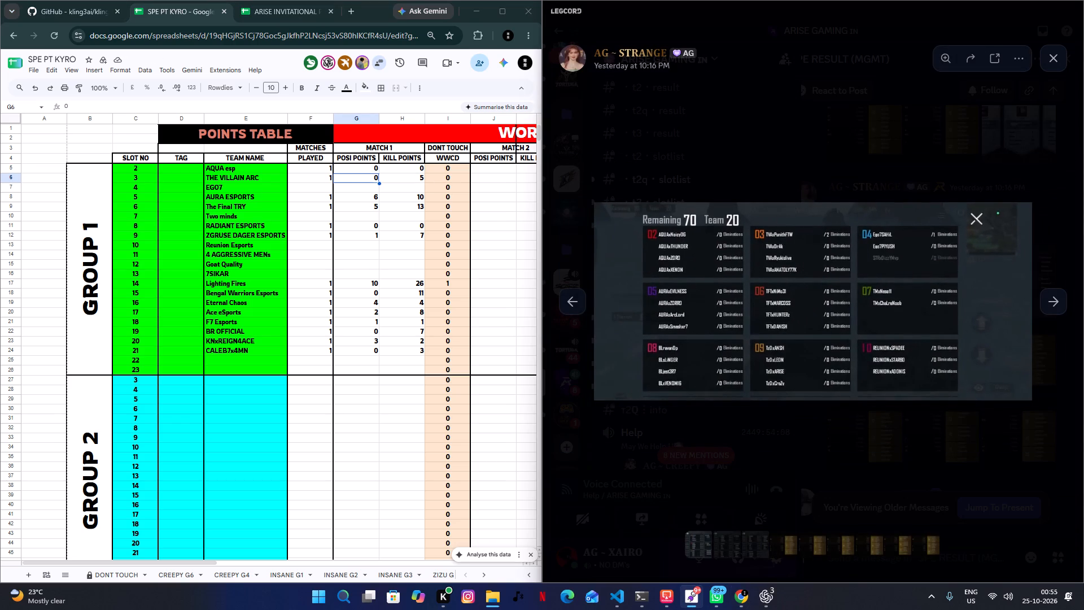
{"action": "left_click", "coordinate": [942, 332]}
{"action": "left_click", "coordinate": [303, 224]}
{"action": "left_click", "coordinate": [312, 207]}
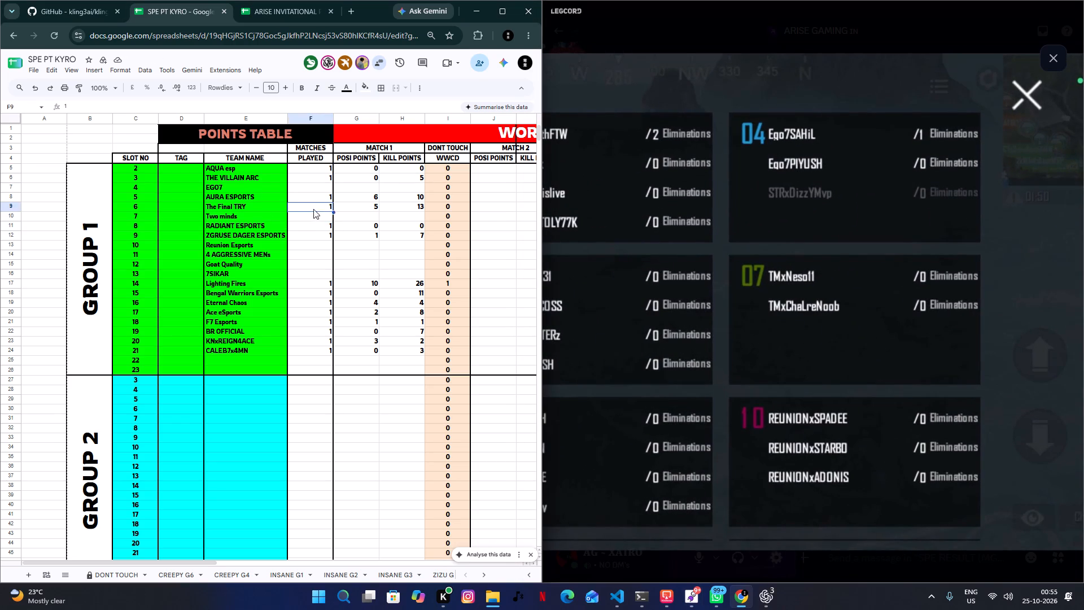
{"action": "left_click", "coordinate": [314, 217]}
{"action": "key", "text": "1"}
{"action": "key", "text": "Tab"}
{"action": "key", "text": "0"}
{"action": "key", "text": "Tab"}
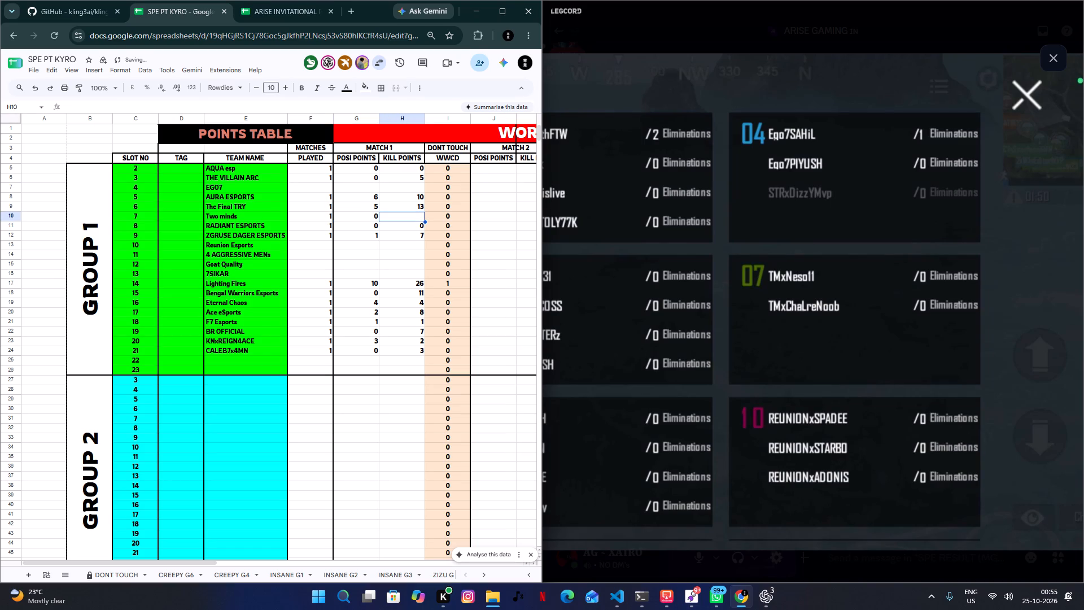
{"action": "key", "text": "1"}
{"action": "key", "text": "Down"}
{"action": "key", "text": "Left"}
{"action": "key", "text": "Left"}
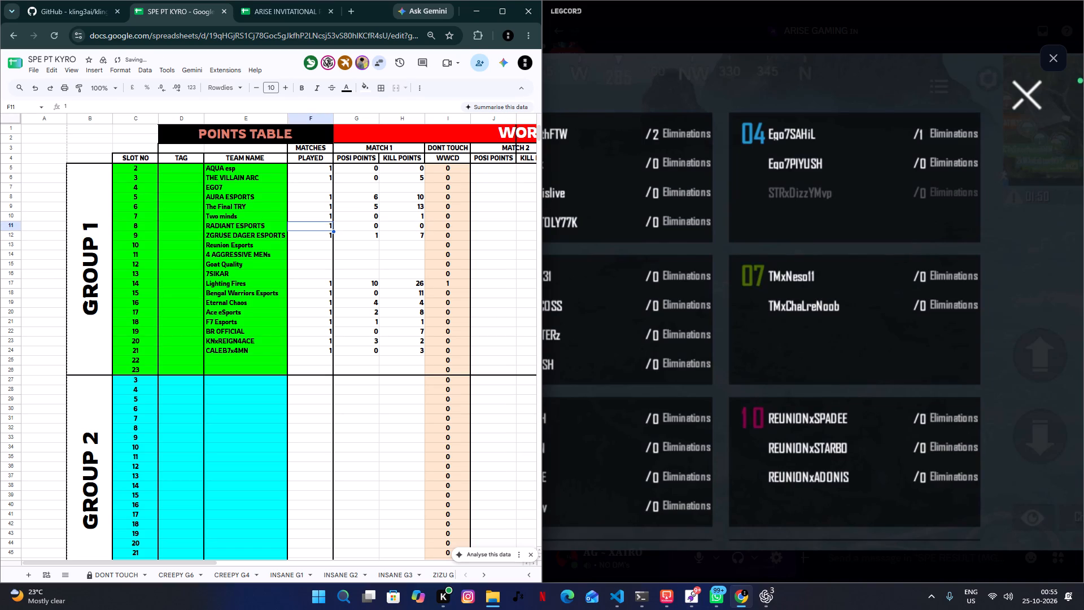
Enter 1 match played, 0 position points and 3 kill points in Match 1 for Reunion Esports in slot 10.
{"action": "left_click", "coordinate": [248, 248]}
{"action": "left_click", "coordinate": [324, 249]}
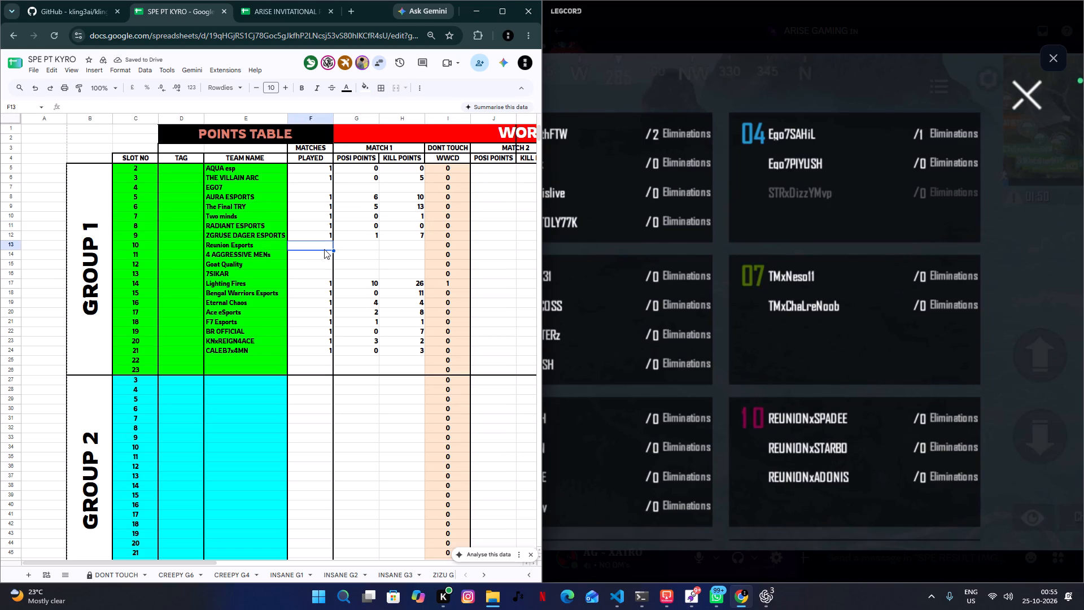
{"action": "key", "text": "1"}
{"action": "key", "text": "Tab"}
{"action": "key", "text": "0"}
{"action": "key", "text": "Tab"}
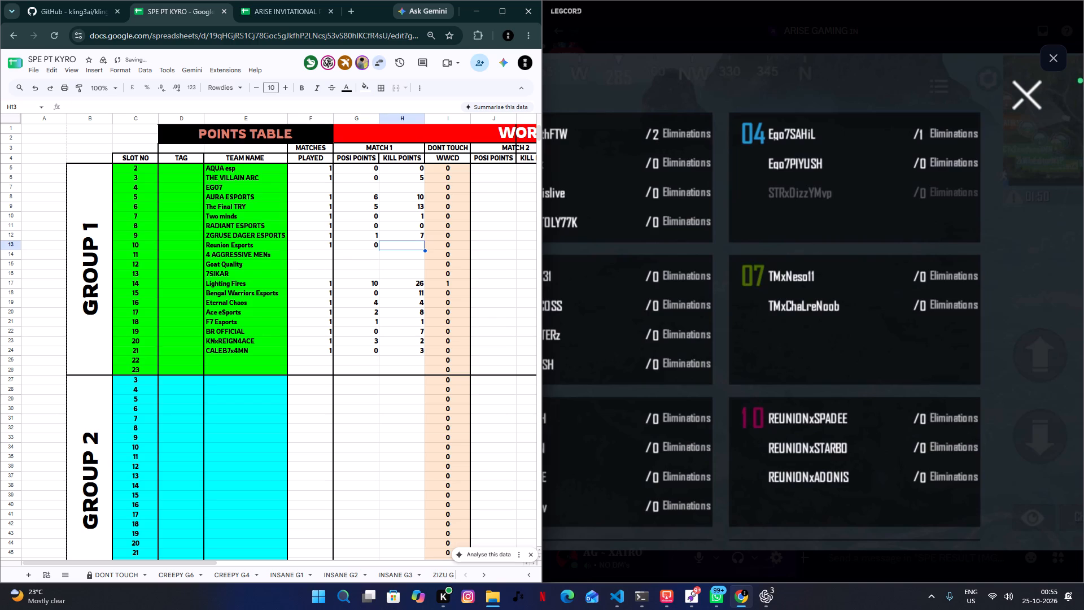
{"action": "key", "text": "3"}
{"action": "key", "text": "Down"}
Enter 1 match played, 0 position points and 4 kill points in Match 1 for 7SIKAR in slot 13.
{"action": "key", "text": "Left"}
{"action": "key", "text": "Left"}
{"action": "key", "text": "Down"}
{"action": "key", "text": "Down"}
{"action": "key", "text": "Up"}
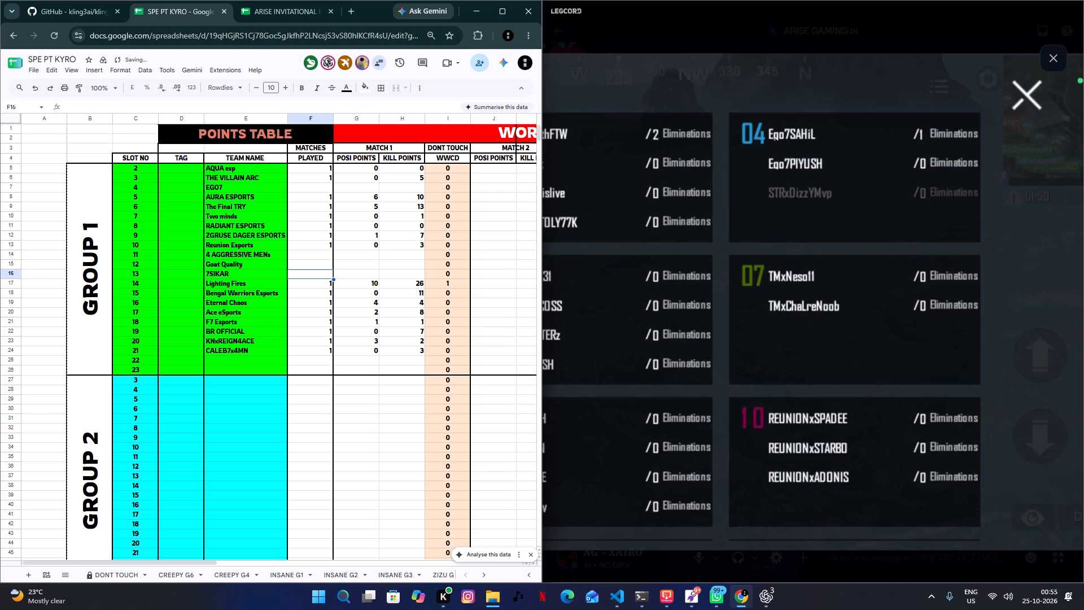
{"action": "key", "text": "Down"}
{"action": "key", "text": "1"}
{"action": "key", "text": "Tab"}
{"action": "key", "text": "Tab"}
{"action": "key", "text": "shift+Tab"}
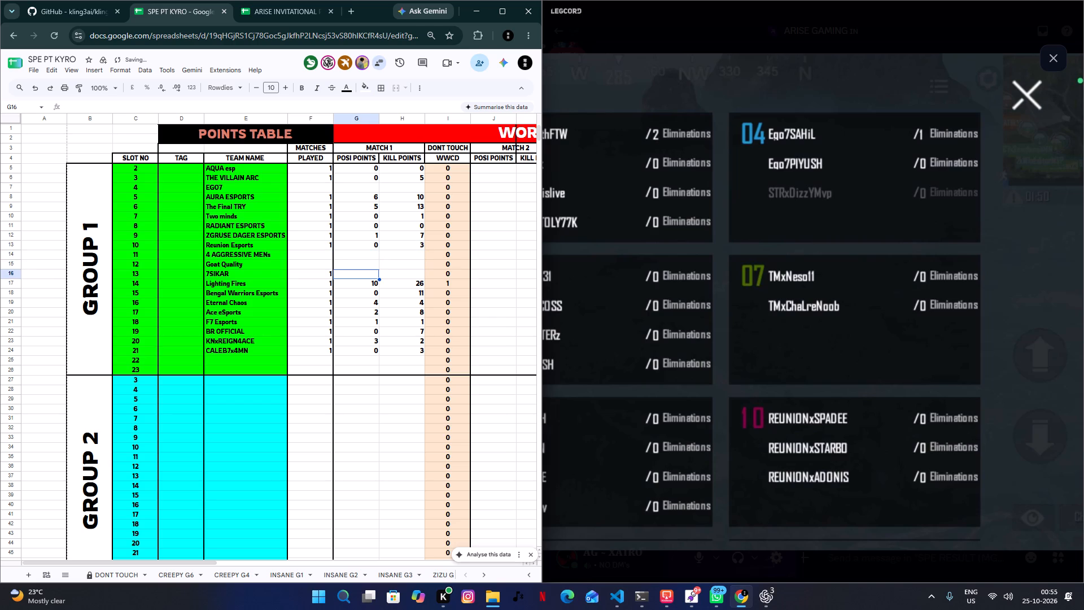
{"action": "key", "text": "0"}
{"action": "key", "text": "Tab"}
{"action": "key", "text": "4"}
{"action": "key", "text": "Down"}
{"action": "key", "text": "Left"}
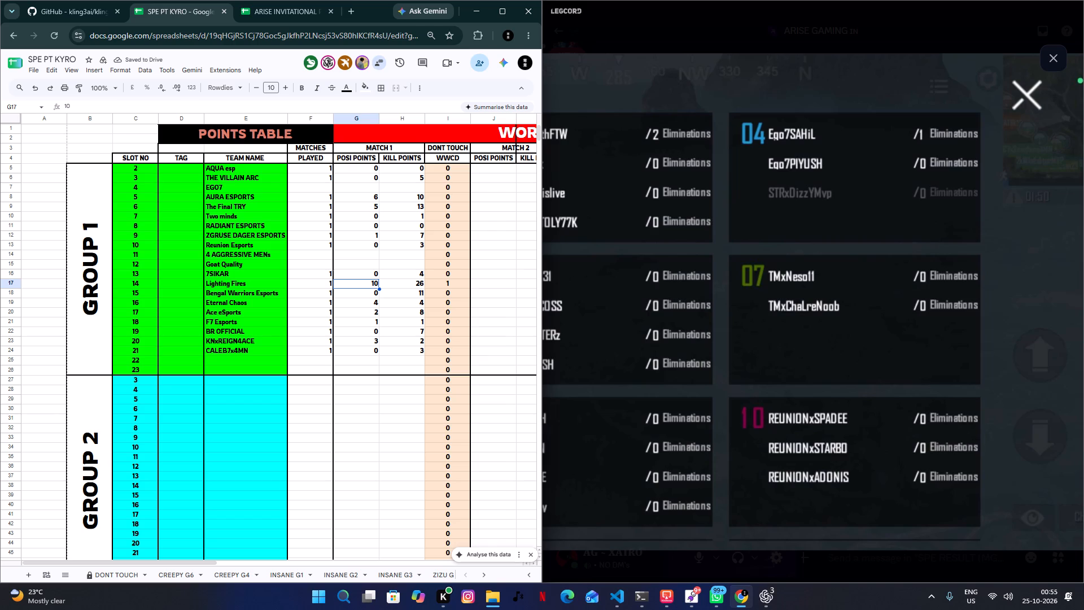
Enter 1 match played, 0 position points and 3 kill points in Match 1 for 4 AGGRESSIVE MENs in slot 11.
{"action": "key", "text": "Up"}
{"action": "key", "text": "Up"}
{"action": "key", "text": "shift+Tab"}
{"action": "key", "text": "1"}
{"action": "key", "text": "Tab"}
{"action": "key", "text": "0"}
{"action": "key", "text": "Tab"}
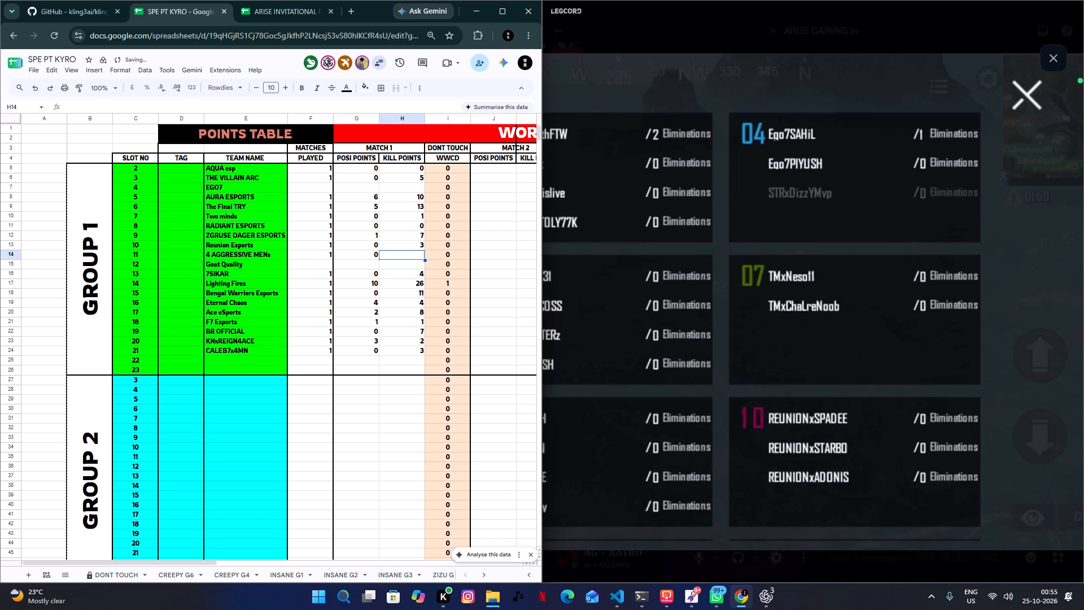
{"action": "key", "text": "3"}
{"action": "key", "text": "Down"}
Enter 1 match played, 0 position points and 3 kill points in Match 1 for Goat Quality in slot 12.
{"action": "key", "text": "Down"}
{"action": "key", "text": "Left"}
{"action": "key", "text": "Left"}
{"action": "key", "text": "Up"}
{"action": "key", "text": "Down"}
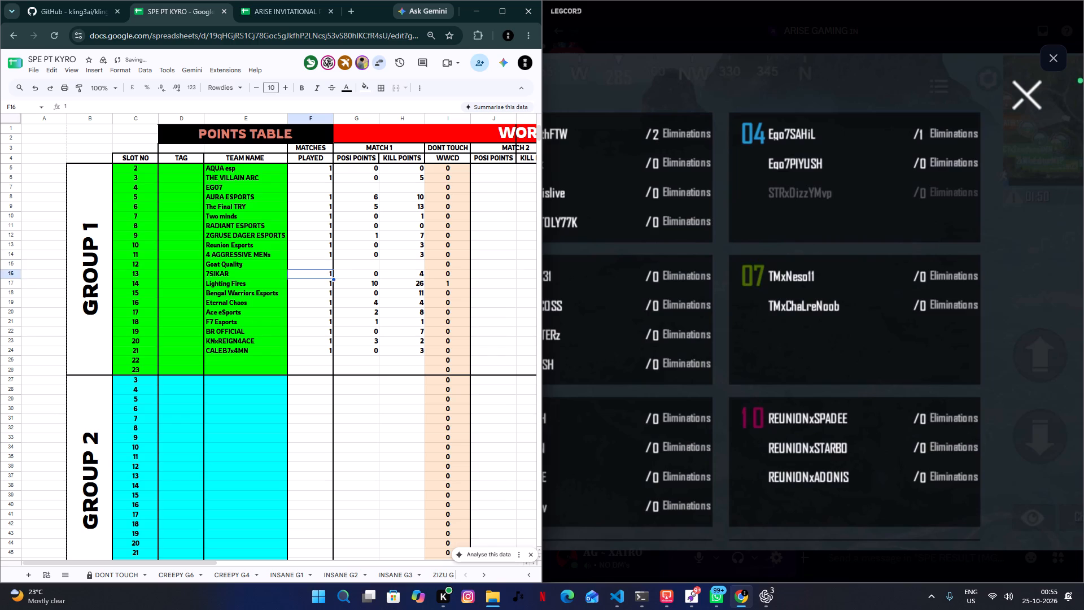
{"action": "key", "text": "Down"}
{"action": "key", "text": "Left"}
{"action": "key", "text": "Up"}
{"action": "key", "text": "Up"}
{"action": "key", "text": "Up"}
{"action": "key", "text": "Right"}
{"action": "key", "text": "Down"}
{"action": "key", "text": "1"}
{"action": "key", "text": "Tab"}
{"action": "key", "text": "0"}
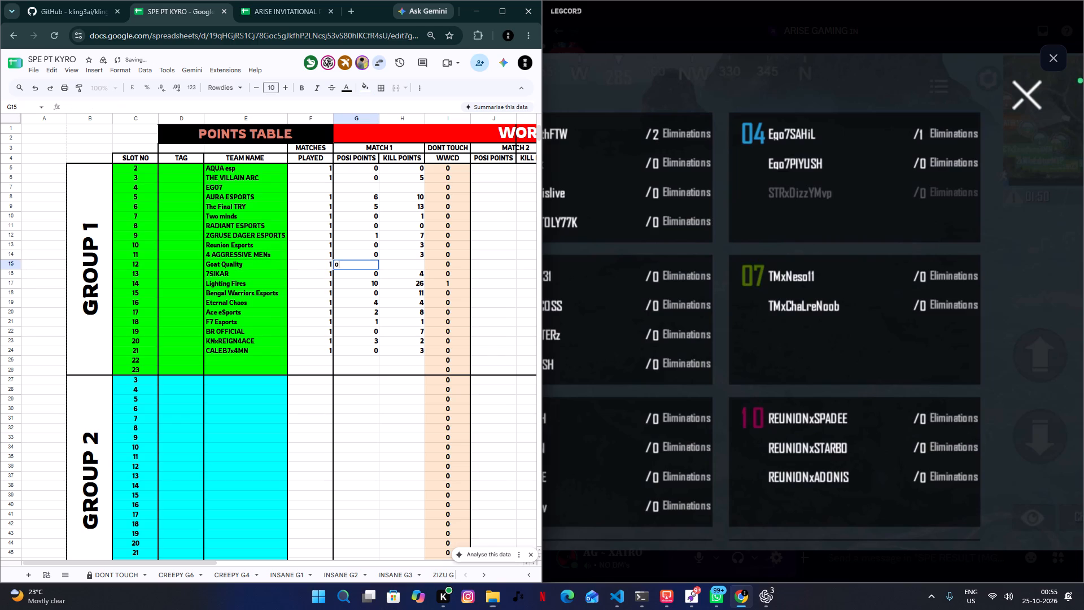
{"action": "key", "text": "Tab"}
{"action": "key", "text": "3"}
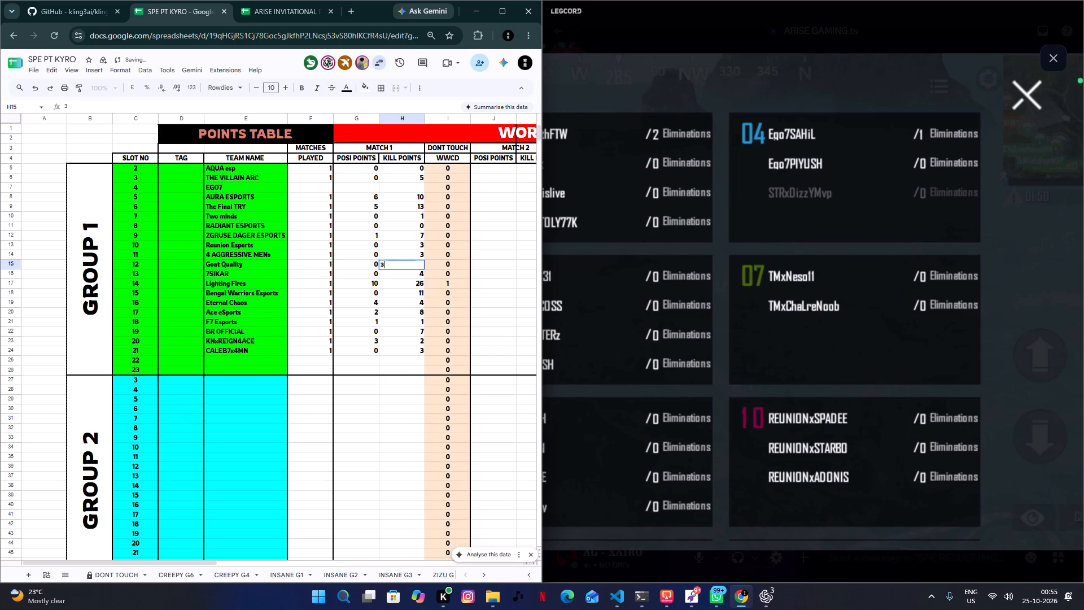
{"action": "key", "text": "Down"}
{"action": "key", "text": "Left"}
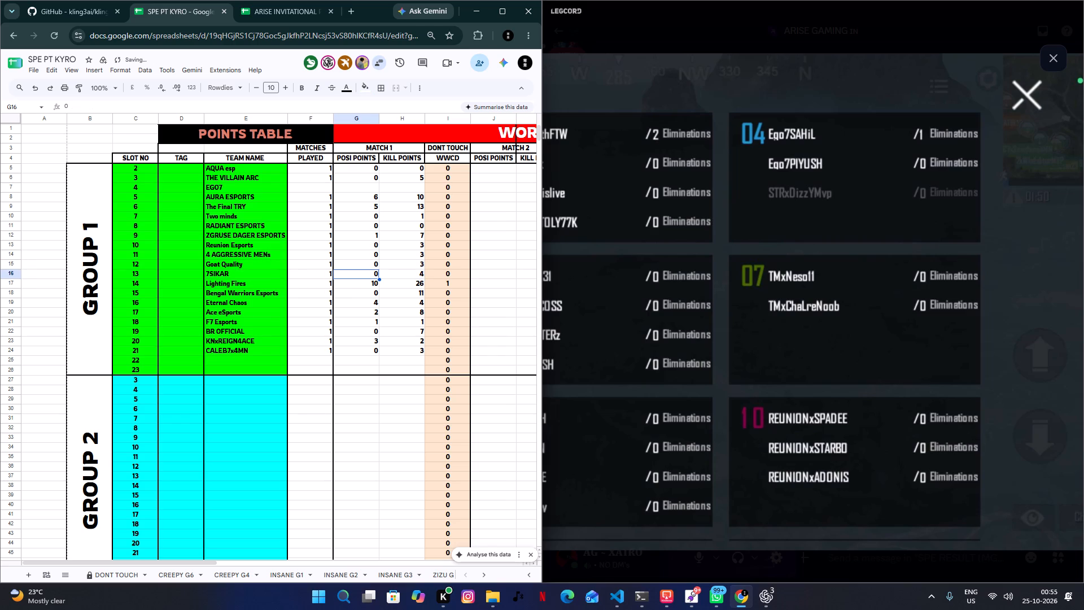
Enter 1 match played, 0 position points and 2 kill points in Match 1 for EGO7 in slot 4.
{"action": "left_click", "coordinate": [322, 186]}
{"action": "key", "text": "1"}
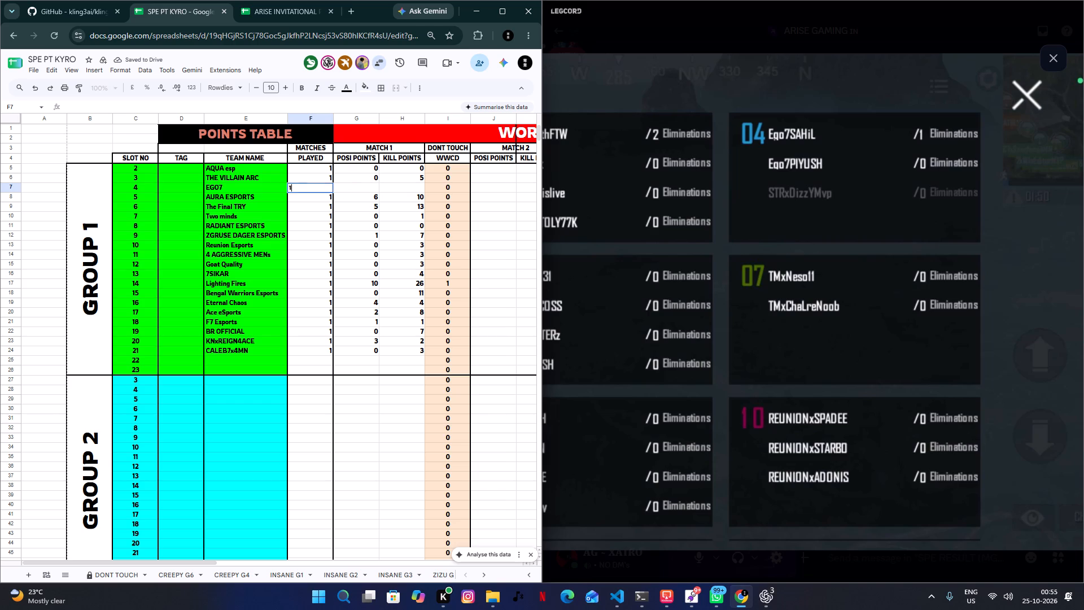
{"action": "key", "text": "Tab"}
{"action": "key", "text": "0"}
{"action": "key", "text": "Tab"}
{"action": "key", "text": "2"}
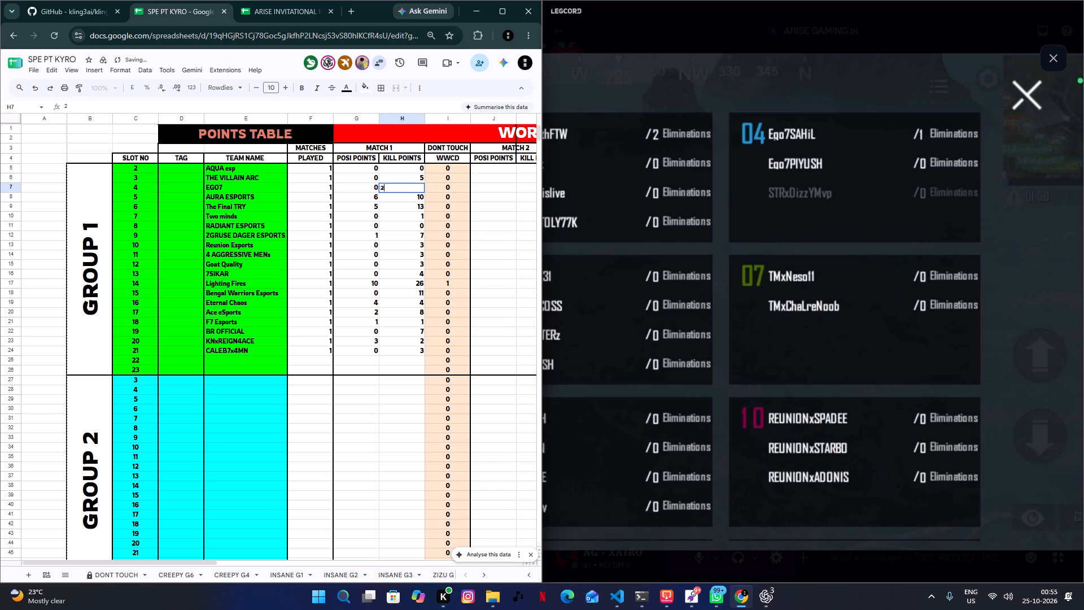
{"action": "key", "text": "Down"}
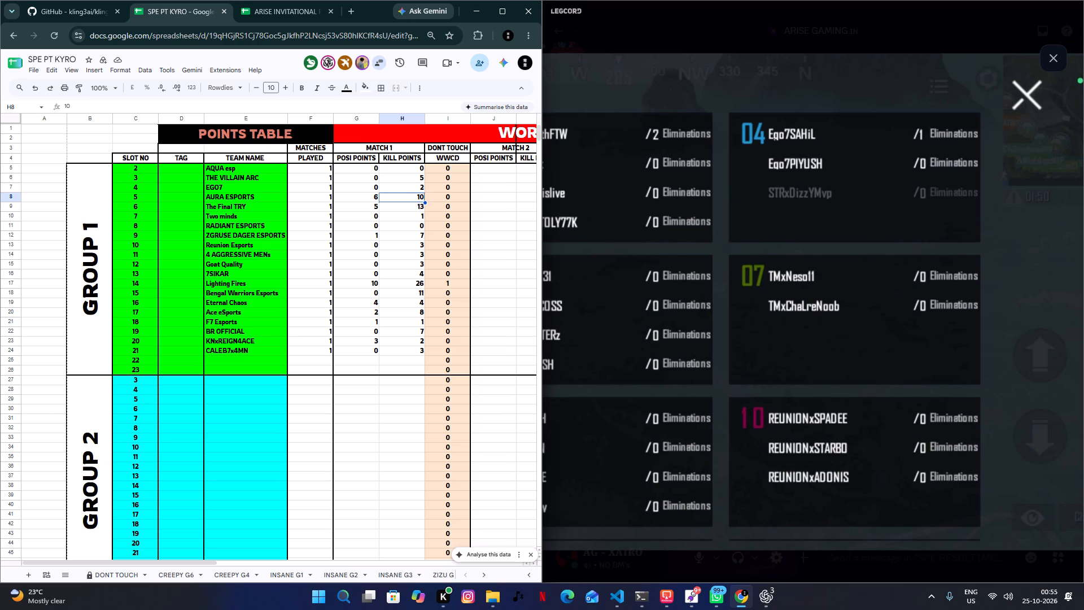
Set THE VILLAIN ARC in slot 3 to 2 matches played, with 10 position points and 5 kill points in Match 2.
{"action": "left_click", "coordinate": [296, 180]}
{"action": "key", "text": "2"}
{"action": "key", "text": "Tab"}
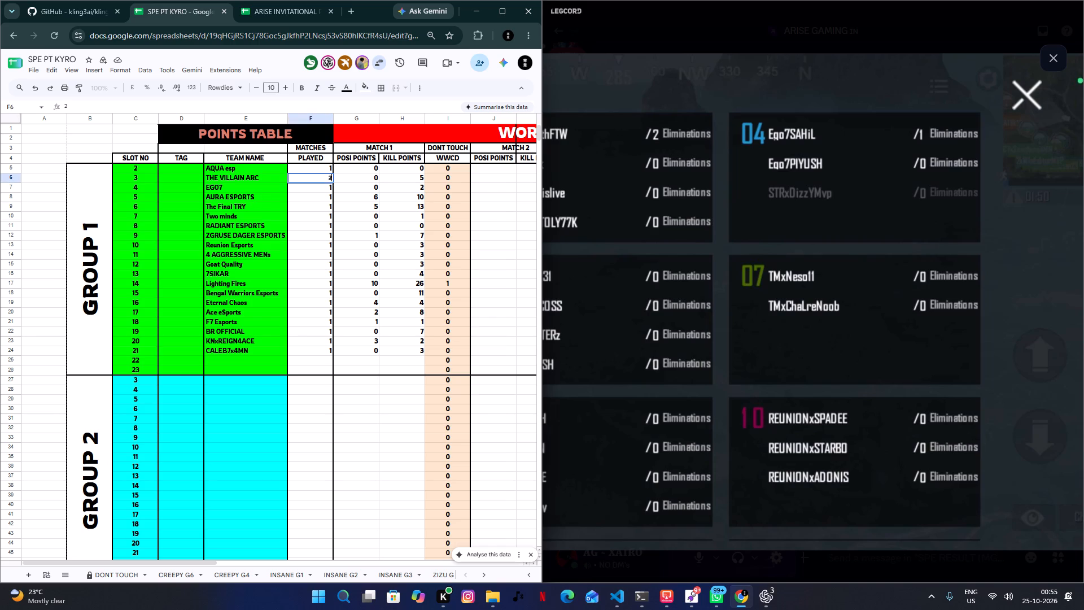
{"action": "key", "text": "Tab"}
{"action": "key", "text": "Tab"}
{"action": "key", "text": "Tab"}
{"action": "key", "text": "Tab"}
{"action": "key", "text": "Tab"}
{"action": "key", "text": "Tab"}
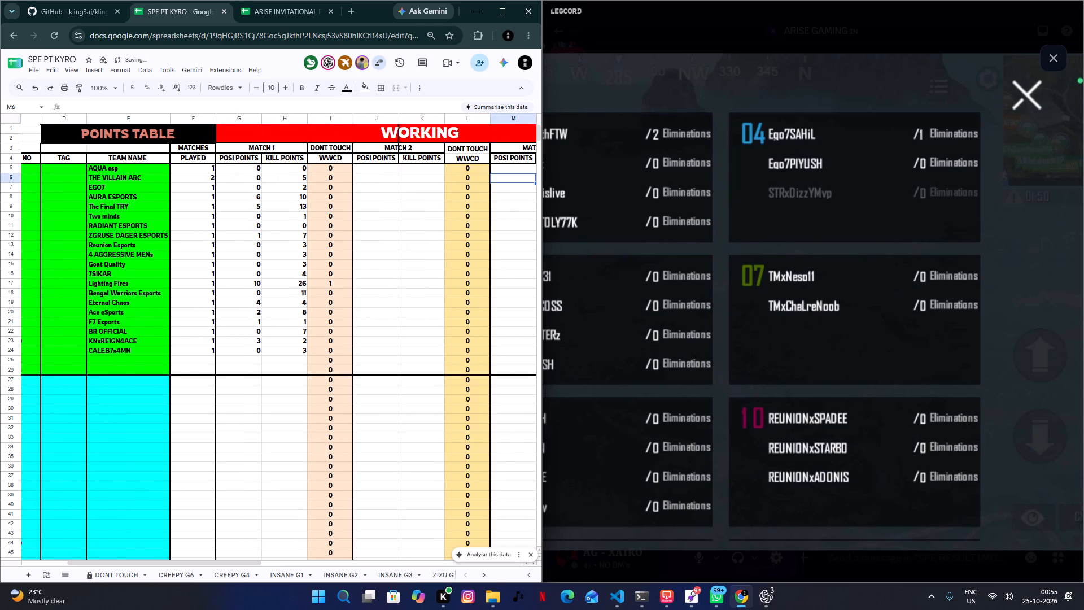
{"action": "key", "text": "shift+Tab"}
{"action": "key", "text": "shift+Tab"}
{"action": "key", "text": "shift+Tab"}
{"action": "type", "text": "10"}
{"action": "key", "text": "Tab"}
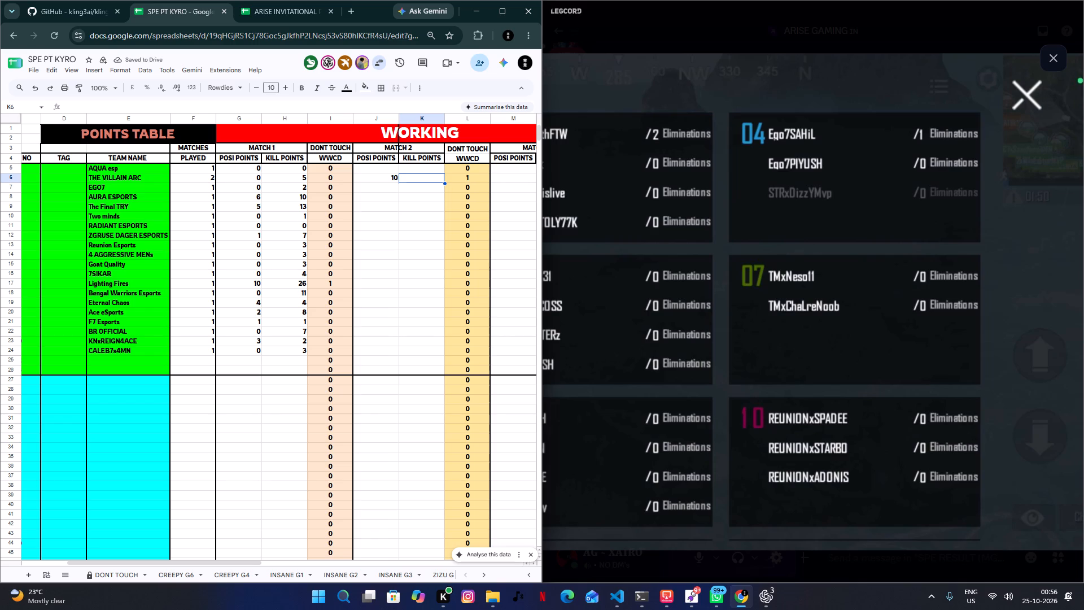
{"action": "key", "text": "5"}
{"action": "key", "text": "Right"}
Enter 6 position points and 9 kill points in Match 2 for 7SIKAR in slot 13.
{"action": "key", "text": "Down"}
{"action": "key", "text": "Left"}
{"action": "key", "text": "Left"}
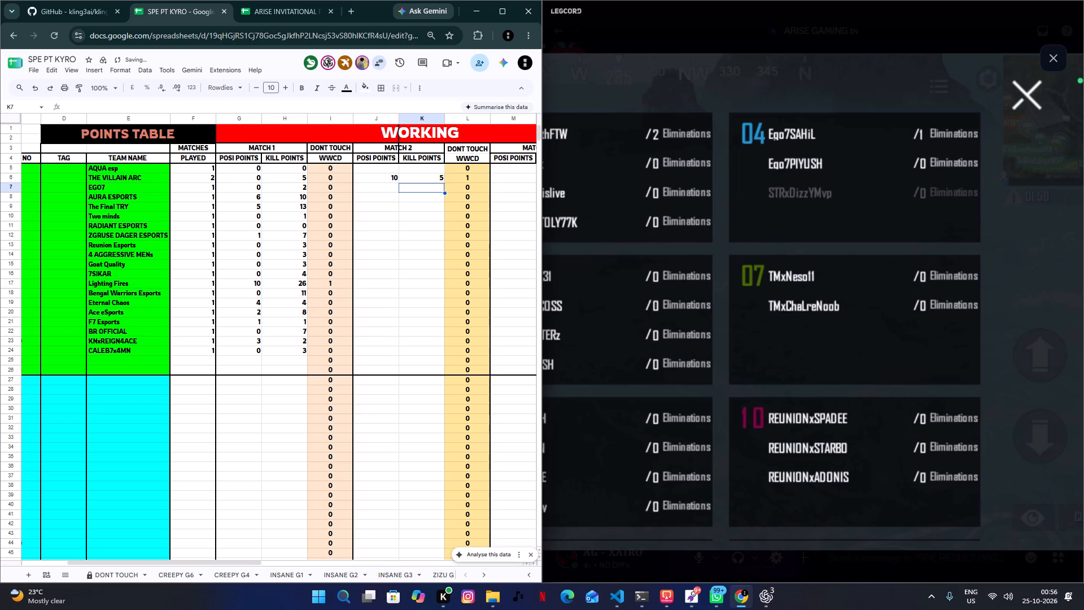
{"action": "key", "text": "Down"}
{"action": "key", "text": "Down"}
{"action": "key", "text": "Down"}
{"action": "key", "text": "Down"}
{"action": "key", "text": "Up"}
{"action": "key", "text": "Up"}
{"action": "key", "text": "Up"}
{"action": "key", "text": "Down"}
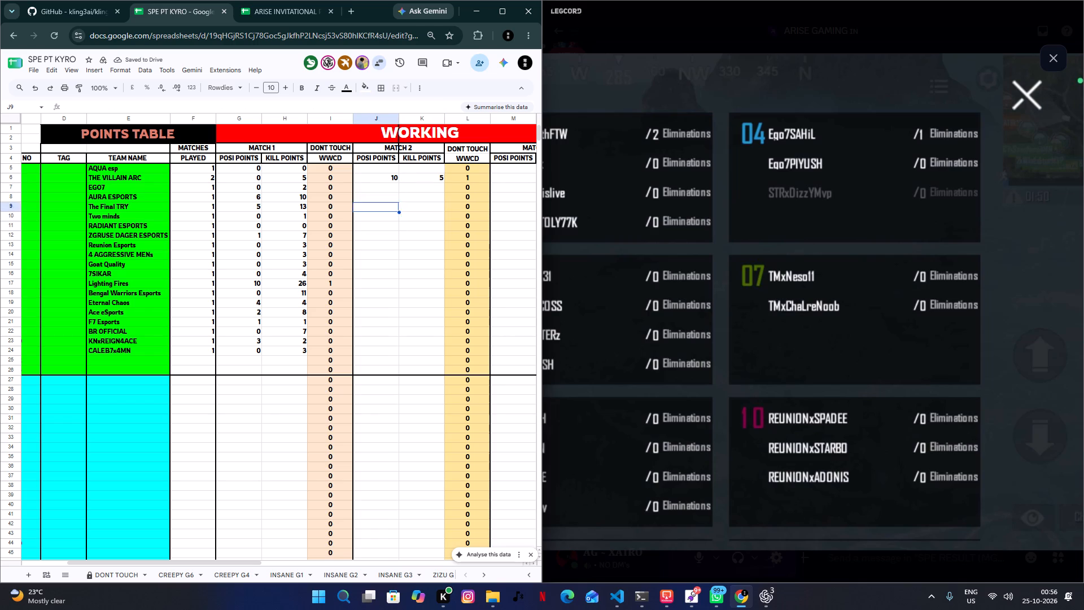
{"action": "key", "text": "Down"}
{"action": "key", "text": "Down"}
{"action": "key", "text": "Down"}
{"action": "key", "text": "Down"}
{"action": "key", "text": "Down"}
{"action": "key", "text": "Down"}
{"action": "key", "text": "Down"}
{"action": "key", "text": "Down"}
{"action": "key", "text": "Left"}
{"action": "key", "text": "Up"}
{"action": "key", "text": "Right"}
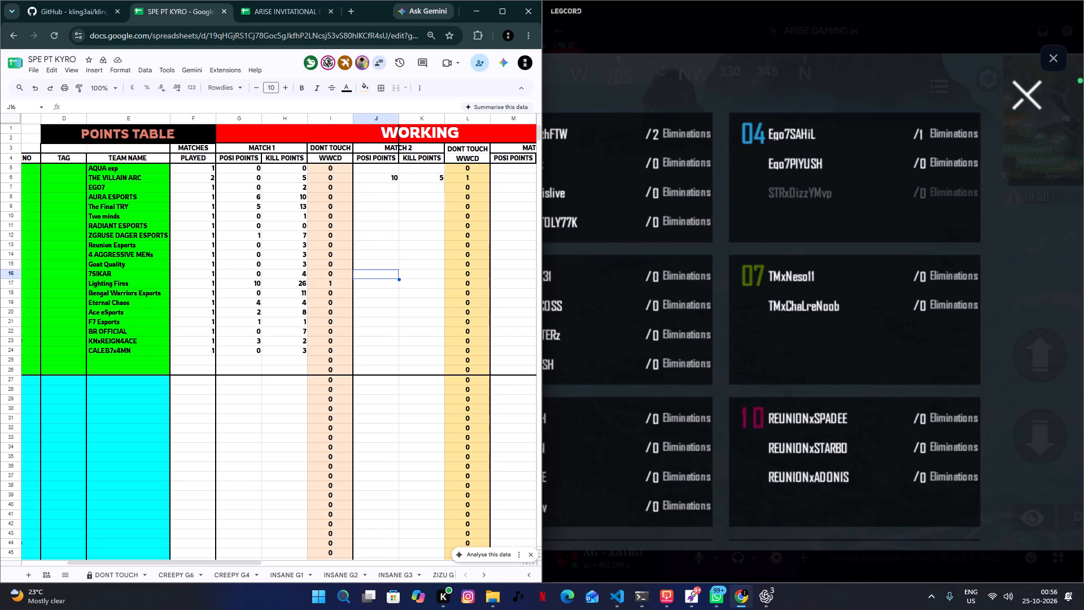
{"action": "key", "text": "6"}
{"action": "key", "text": "Tab"}
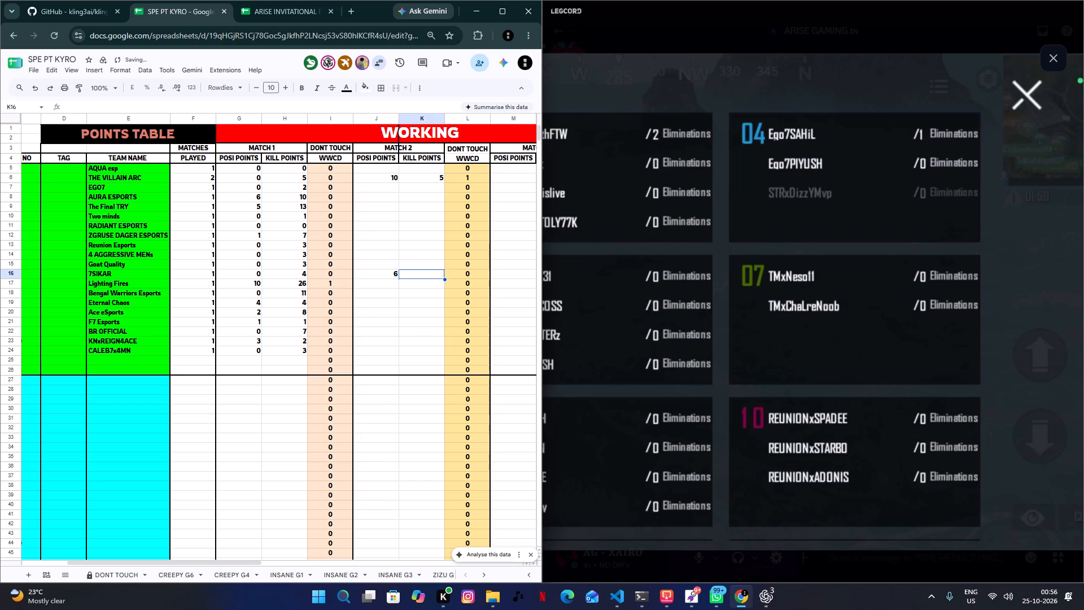
{"action": "key", "text": "9"}
{"action": "key", "text": "Down"}
Enter 5 position points and 9 kill points in Match 2 for BR OFFICIAL in slot 19.
{"action": "key", "text": "Left"}
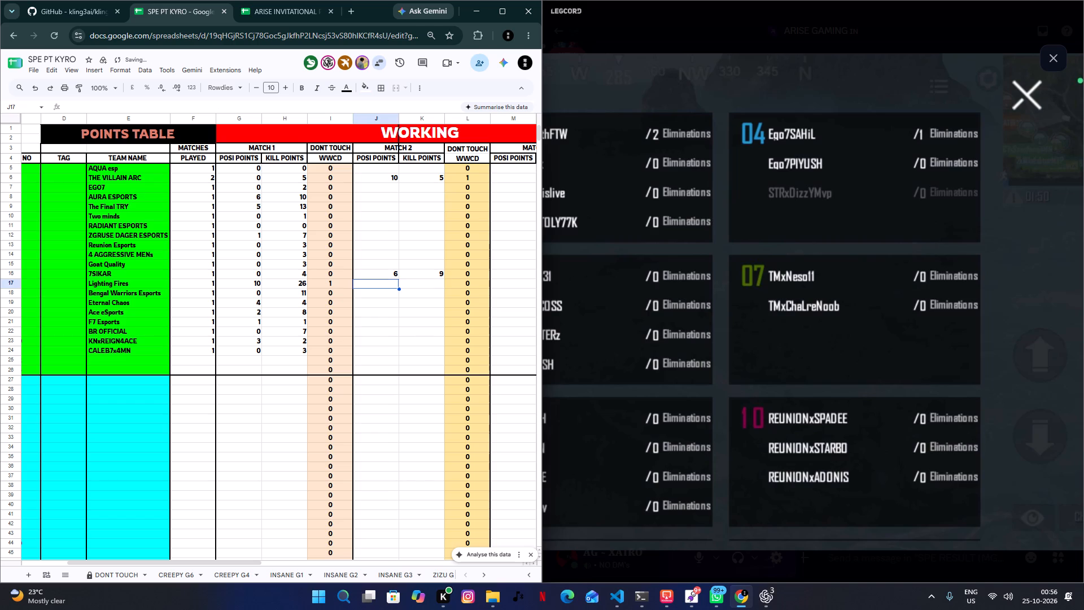
{"action": "key", "text": "Left"}
{"action": "key", "text": "Down"}
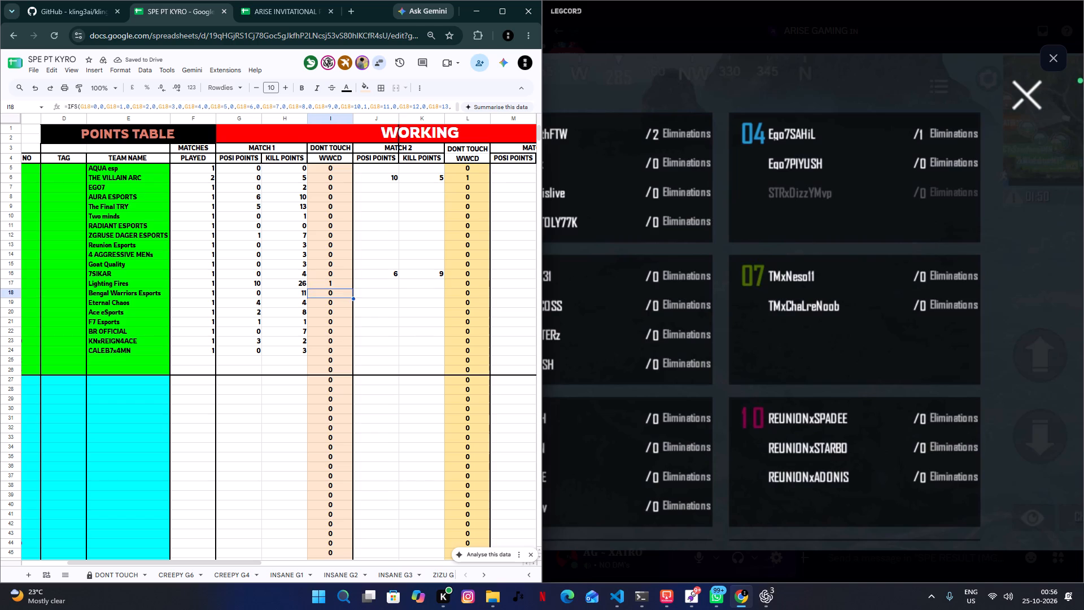
{"action": "key", "text": "Down"}
{"action": "key", "text": "Down"}
{"action": "key", "text": "Down"}
{"action": "key", "text": "Down"}
{"action": "key", "text": "Right"}
{"action": "key", "text": "5"}
{"action": "key", "text": "Tab"}
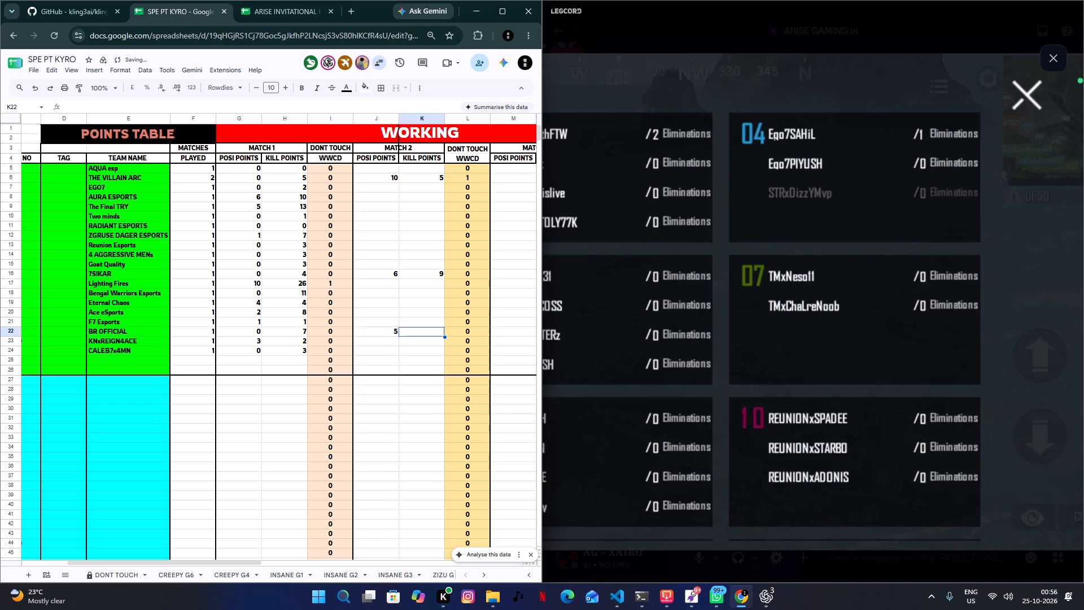
{"action": "key", "text": "9"}
{"action": "key", "text": "Down"}
{"action": "key", "text": "Left"}
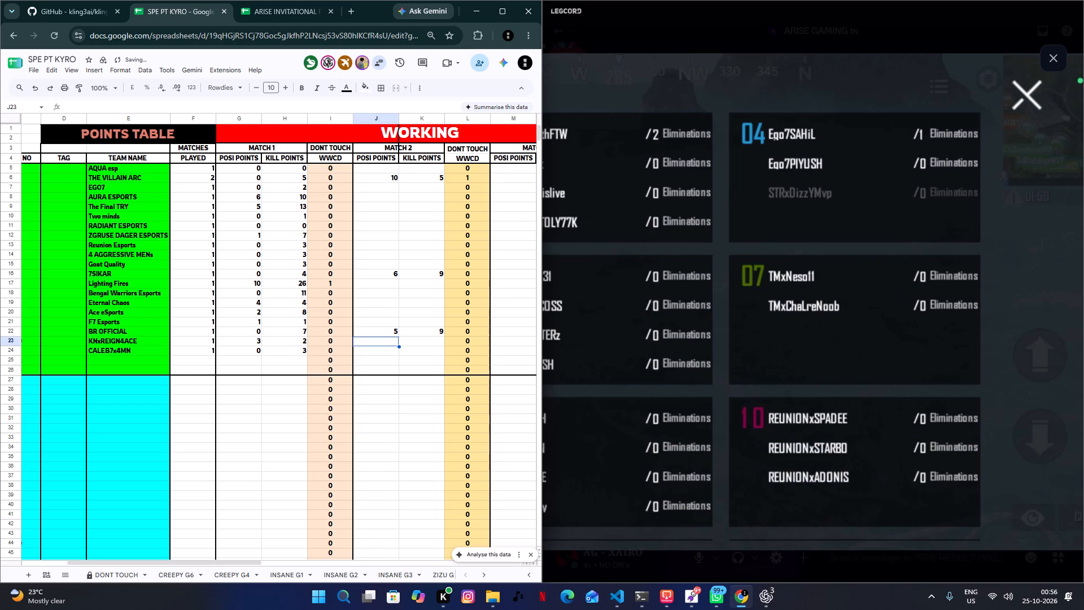
{"action": "key", "text": "Up"}
{"action": "key", "text": "Up"}
{"action": "key", "text": "Up"}
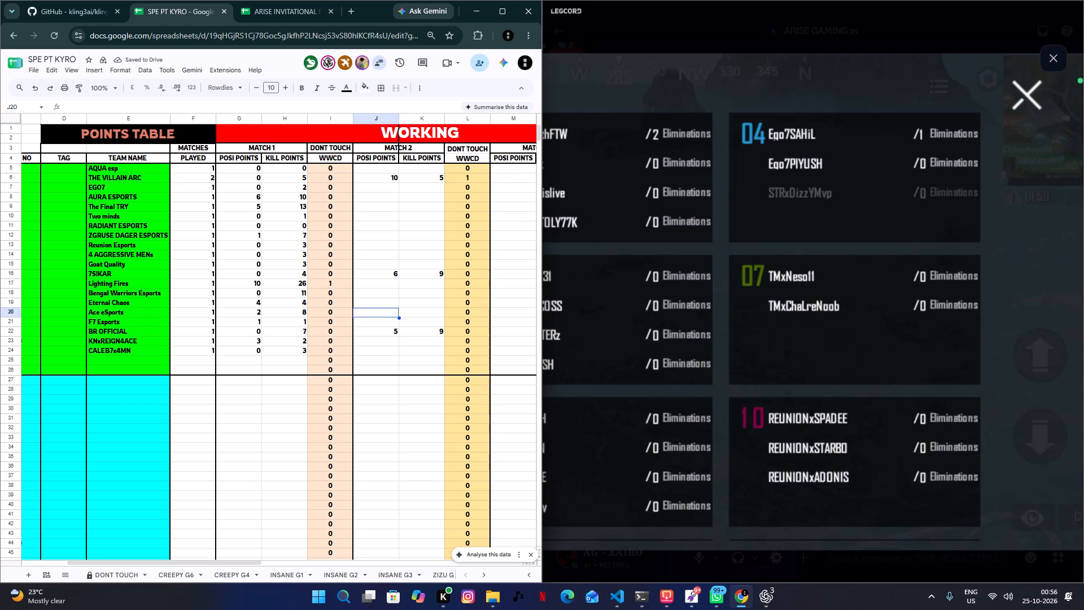
{"action": "key", "text": "Up"}
{"action": "key", "text": "Down"}
{"action": "key", "text": "Down"}
{"action": "key", "text": "Down"}
{"action": "key", "text": "Down"}
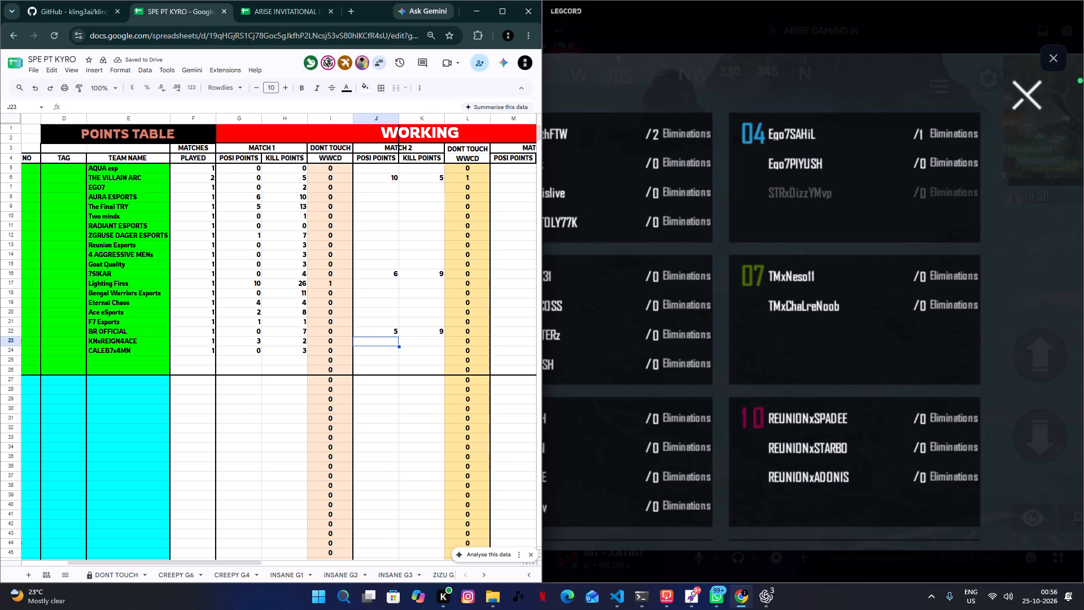
{"action": "left_click", "coordinate": [628, 262]}
{"action": "key", "text": "Right"}
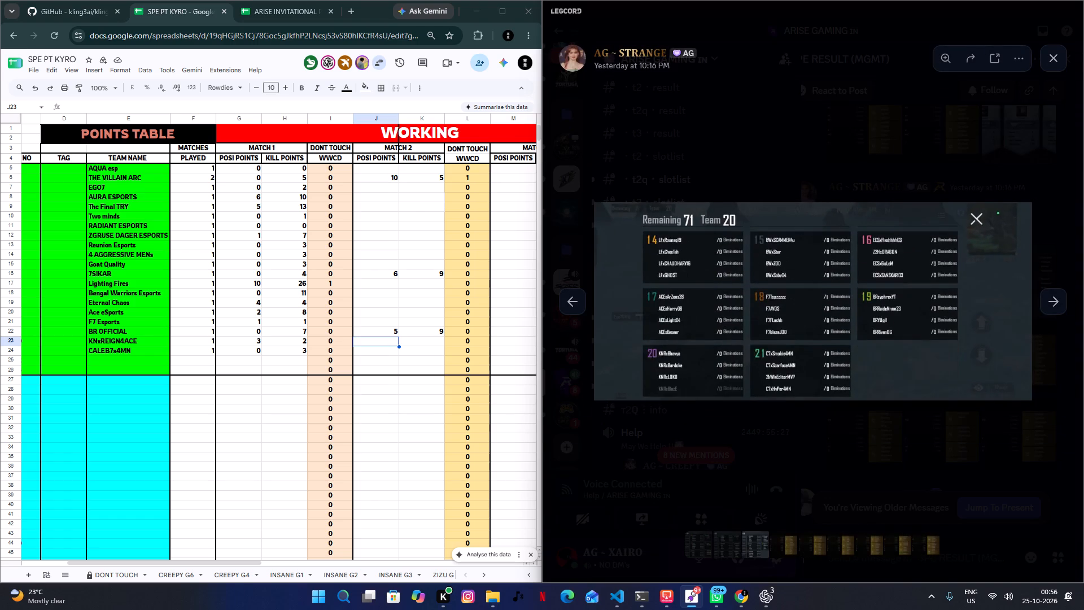
{"action": "key", "text": "Left"}
{"action": "key", "text": "Right"}
{"action": "left_click", "coordinate": [902, 356]}
{"action": "left_click_drag", "start_coordinate": [657, 343], "coordinate": [945, 348]}
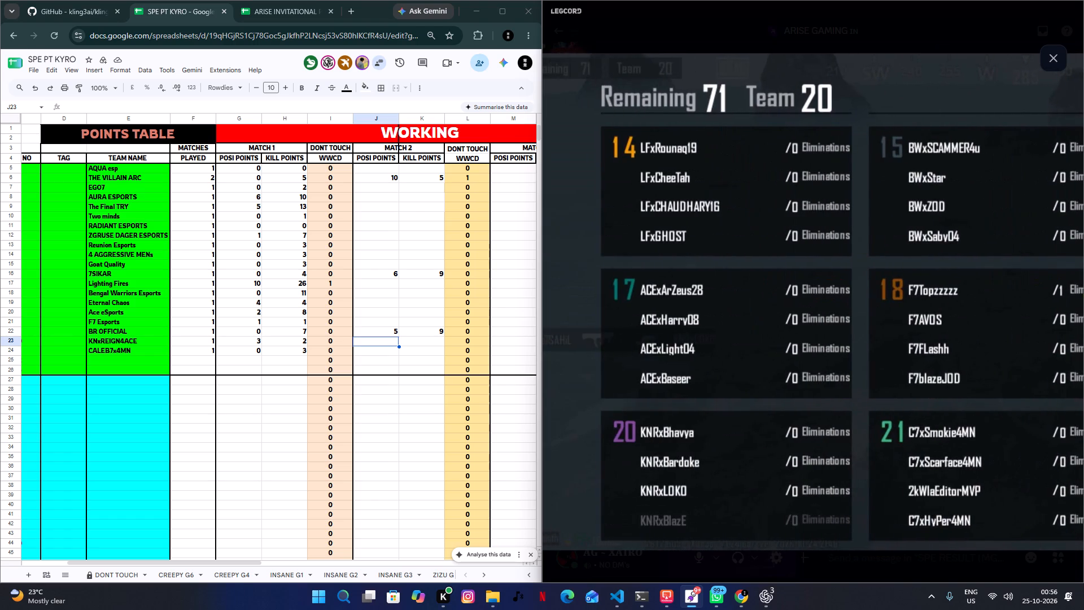
{"action": "left_click_drag", "start_coordinate": [945, 348], "coordinate": [946, 350]}
{"action": "left_click", "coordinate": [890, 377]}
{"action": "left_click", "coordinate": [138, 373]}
{"action": "left_click", "coordinate": [261, 361]}
{"action": "left_click", "coordinate": [344, 358]}
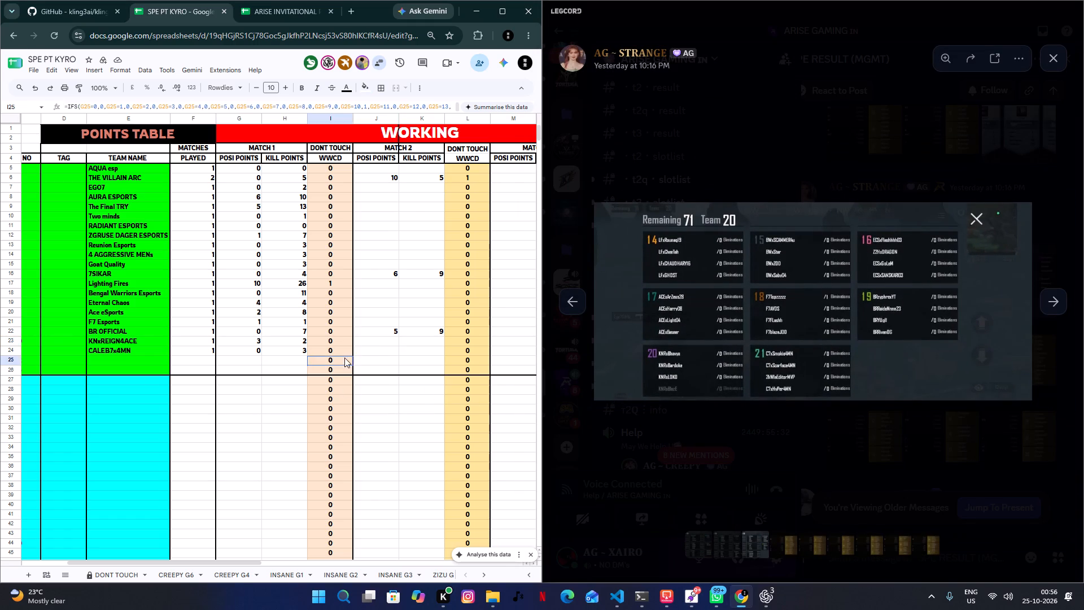
{"action": "left_click", "coordinate": [374, 350]}
{"action": "left_click", "coordinate": [379, 343]}
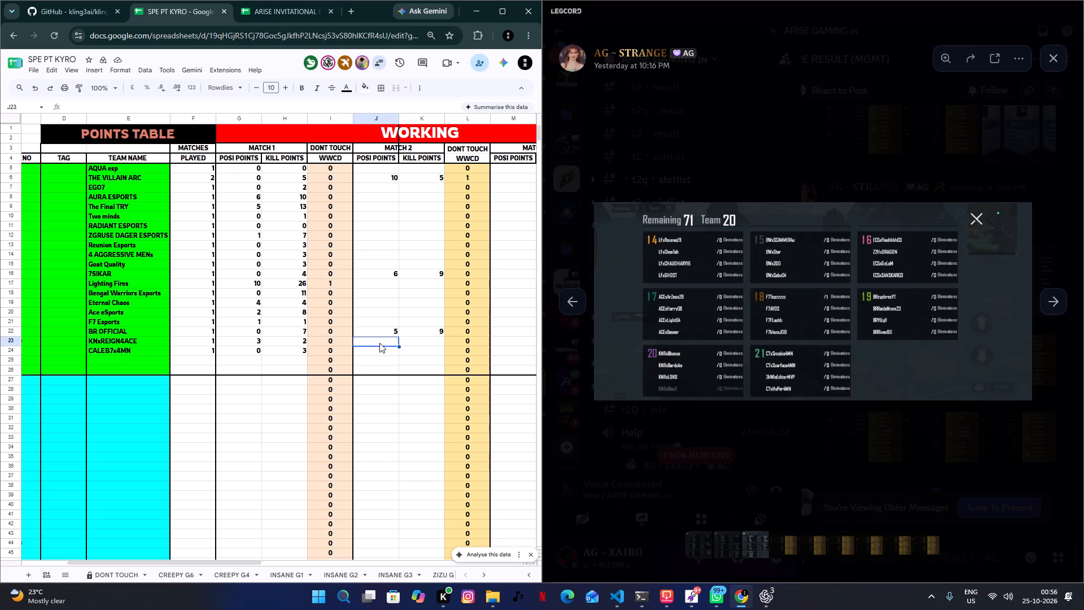
{"action": "key", "text": "4"}
{"action": "key", "text": "Tab"}
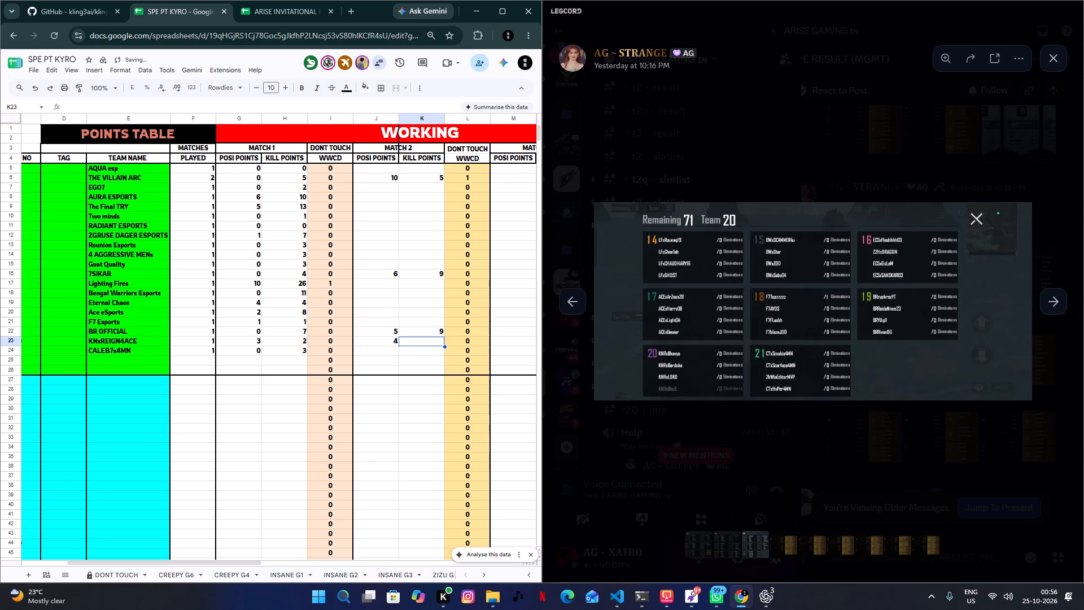
{"action": "type", "text": "11"}
{"action": "key", "text": "Left"}
Enter 3 position points and 6 kill points in Match 2 for Lighting Fires in slot 14.
{"action": "key", "text": "Down"}
{"action": "key", "text": "Left"}
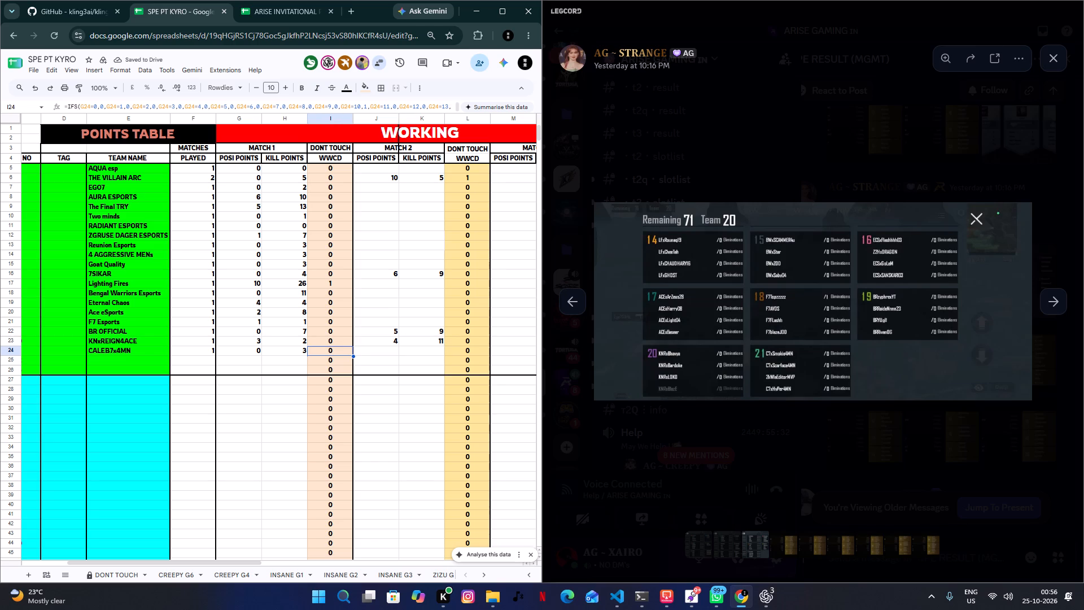
{"action": "key", "text": "Up"}
{"action": "key", "text": "Up"}
{"action": "key", "text": "Up"}
{"action": "key", "text": "Up"}
{"action": "key", "text": "Up"}
{"action": "key", "text": "Up"}
{"action": "key", "text": "Right"}
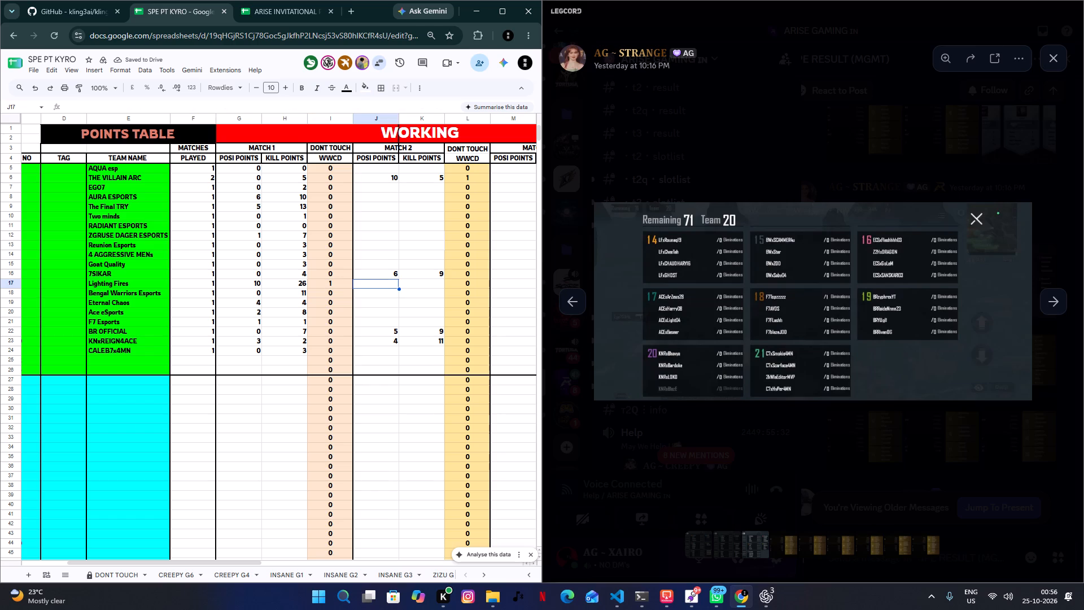
{"action": "key", "text": "3"}
{"action": "key", "text": "Tab"}
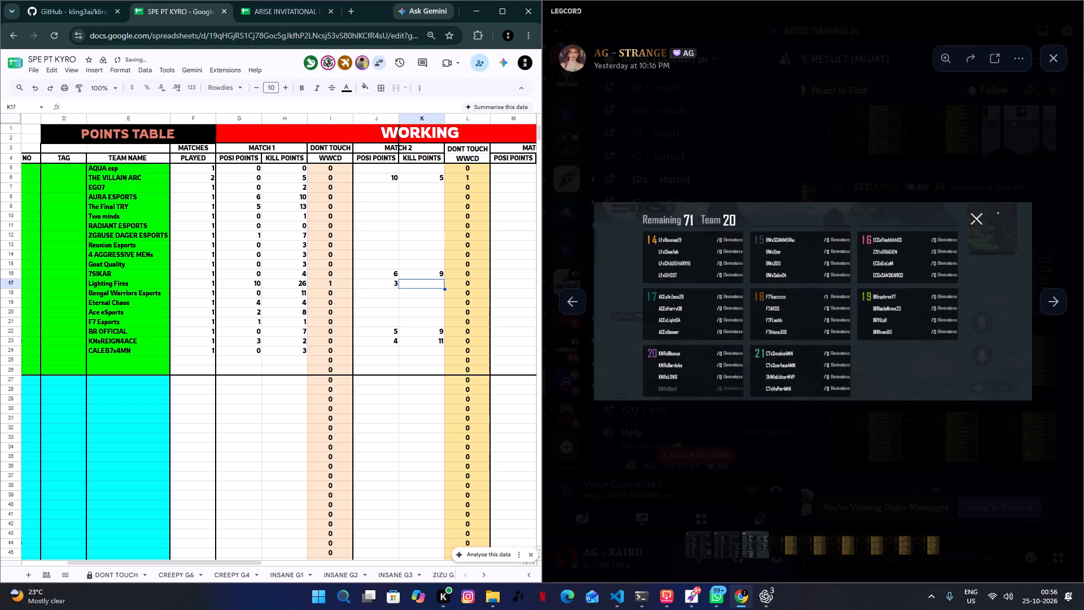
{"action": "key", "text": "6"}
{"action": "key", "text": "Down"}
Enlarge the team slot screenshot in Legcord and enter 2 position points and 4 kill points in Match 2 for Ace eSports.
{"action": "key", "text": "Left"}
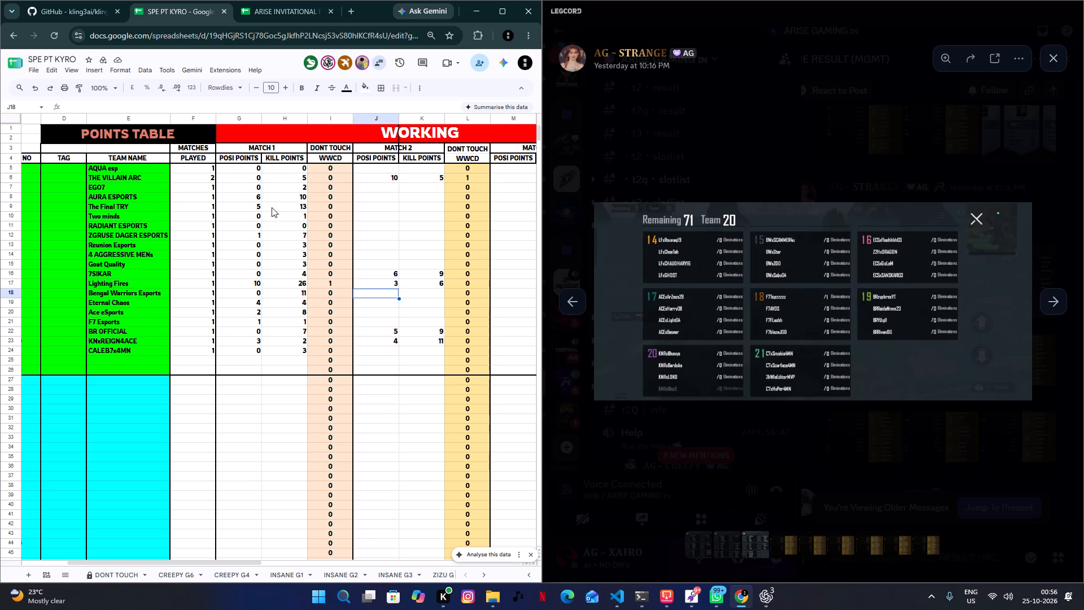
{"action": "left_click", "coordinate": [676, 239]}
{"action": "left_click", "coordinate": [676, 239]}
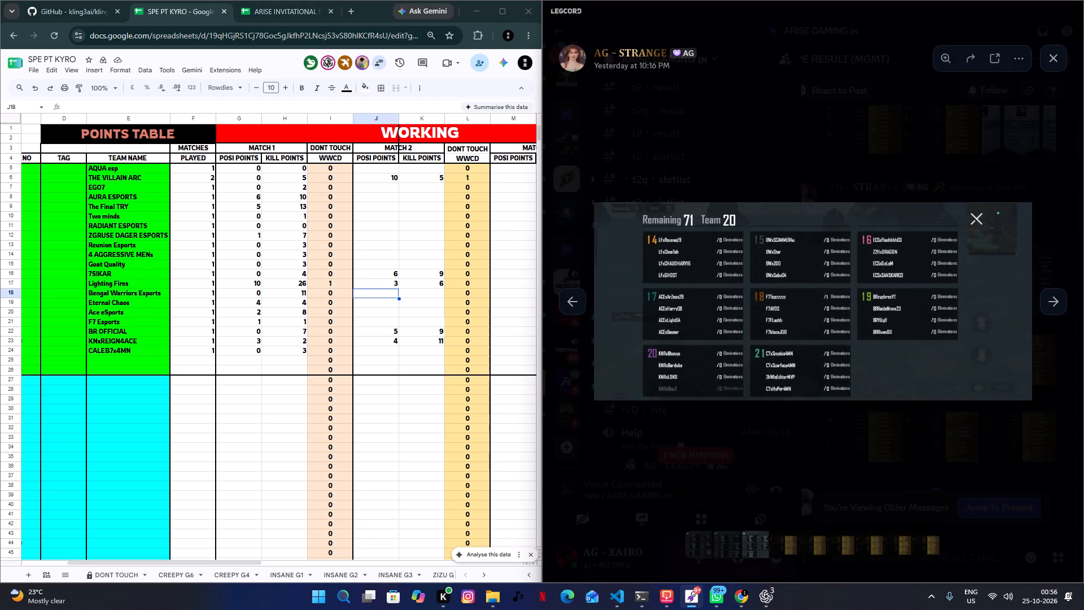
{"action": "left_click", "coordinate": [693, 343]}
{"action": "left_click", "coordinate": [373, 306]}
{"action": "left_click", "coordinate": [372, 312]}
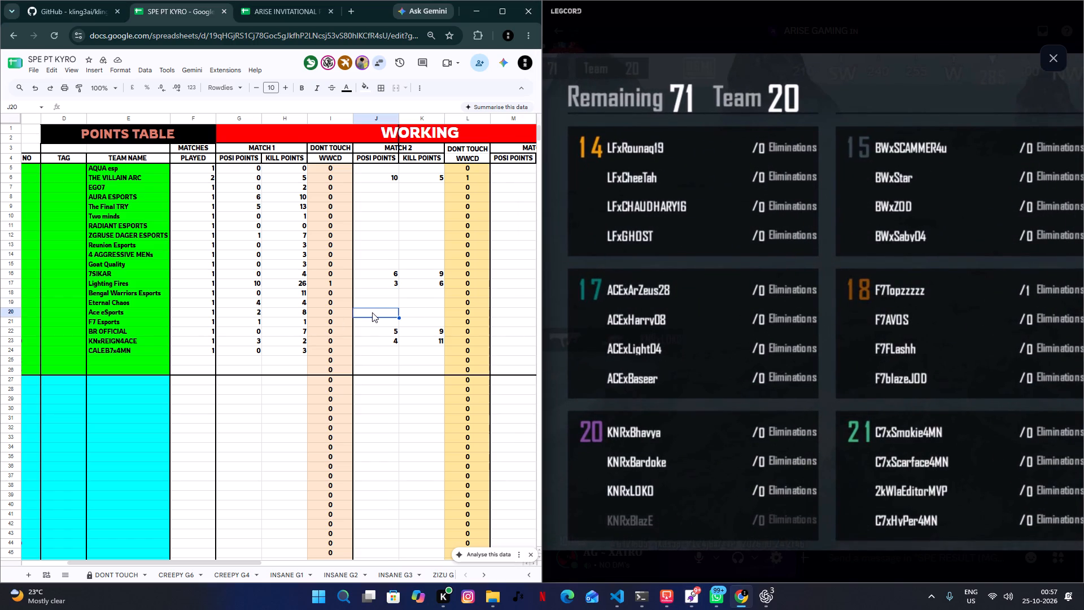
{"action": "key", "text": "2"}
{"action": "key", "text": "Tab"}
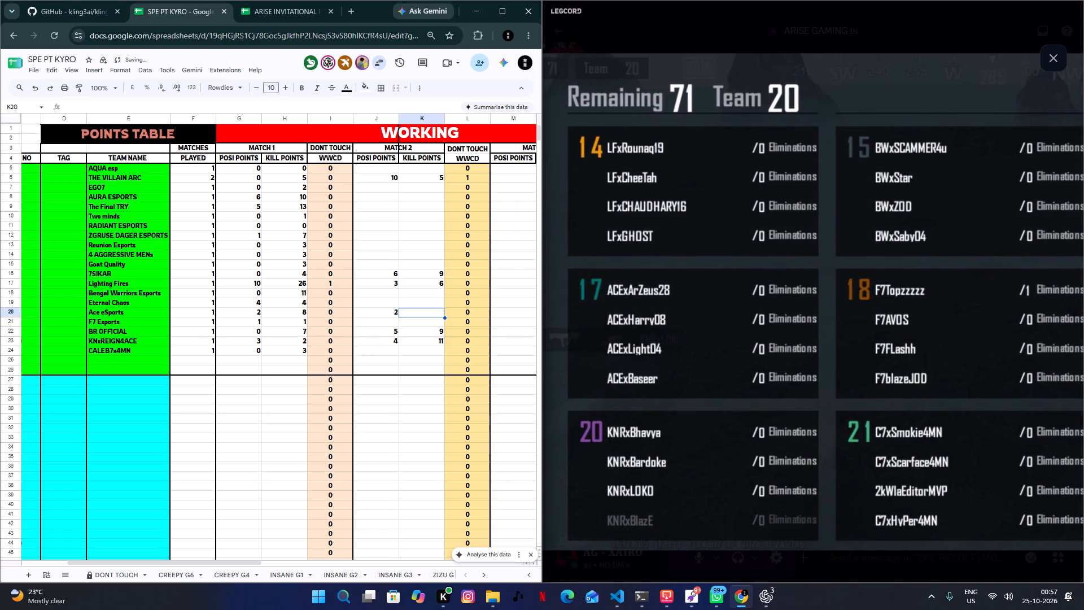
{"action": "key", "text": "4"}
{"action": "key", "text": "Down"}
{"action": "key", "text": "Left"}
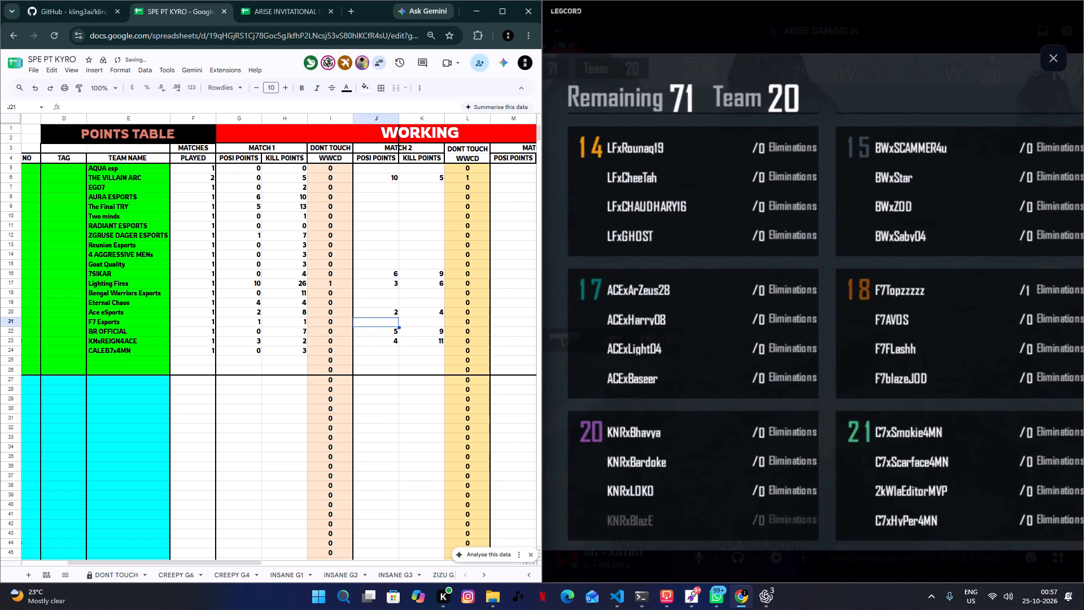
Enter 1 position point and 2 kill points in Match 2 for Bengal Warriors Esports.
{"action": "key", "text": "Up"}
{"action": "key", "text": "Down"}
{"action": "key", "text": "Down"}
{"action": "key", "text": "Down"}
{"action": "key", "text": "Up"}
{"action": "key", "text": "Up"}
{"action": "key", "text": "Up"}
{"action": "key", "text": "Up"}
{"action": "key", "text": "Up"}
{"action": "key", "text": "Up"}
{"action": "key", "text": "Up"}
{"action": "key", "text": "Down"}
{"action": "key", "text": "Up"}
{"action": "key", "text": "Up"}
{"action": "key", "text": "Up"}
{"action": "key", "text": "Up"}
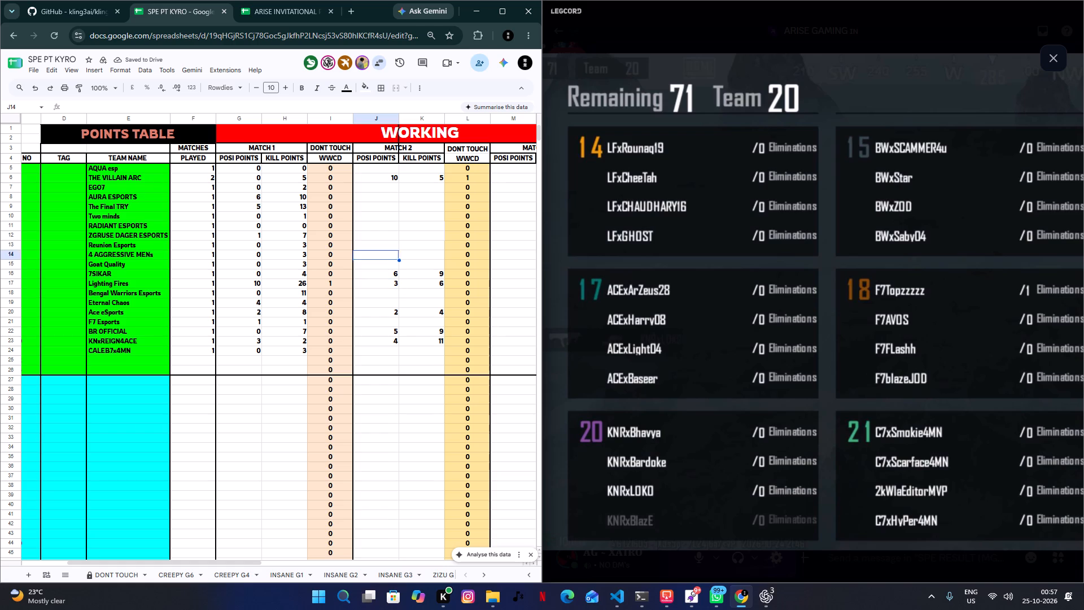
{"action": "key", "text": "Down"}
{"action": "key", "text": "Down"}
{"action": "key", "text": "Down"}
{"action": "key", "text": "Down"}
{"action": "key", "text": "Down"}
{"action": "key", "text": "Down"}
{"action": "key", "text": "Down"}
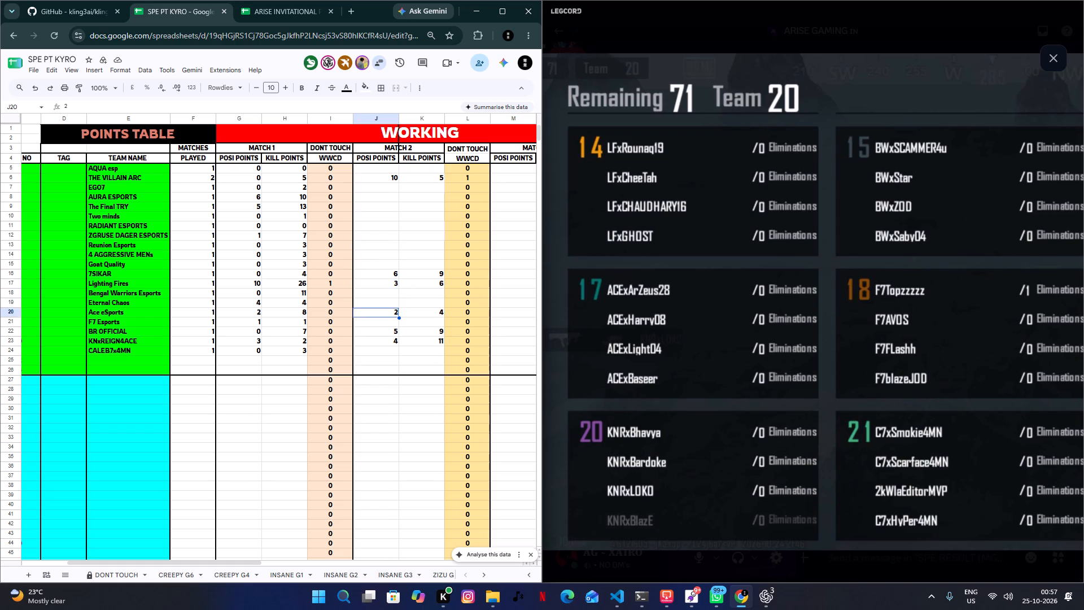
{"action": "key", "text": "Up"}
{"action": "key", "text": "Up"}
{"action": "key", "text": "Up"}
{"action": "key", "text": "Up"}
{"action": "key", "text": "Up"}
{"action": "key", "text": "Up"}
{"action": "key", "text": "Up"}
{"action": "key", "text": "Up"}
{"action": "key", "text": "Up"}
{"action": "key", "text": "Up"}
{"action": "key", "text": "Down"}
{"action": "key", "text": "Down"}
{"action": "key", "text": "Down"}
{"action": "key", "text": "Down"}
{"action": "key", "text": "Down"}
{"action": "key", "text": "Down"}
{"action": "key", "text": "Down"}
{"action": "key", "text": "Down"}
{"action": "key", "text": "Down"}
{"action": "key", "text": "Down"}
{"action": "key", "text": "Down"}
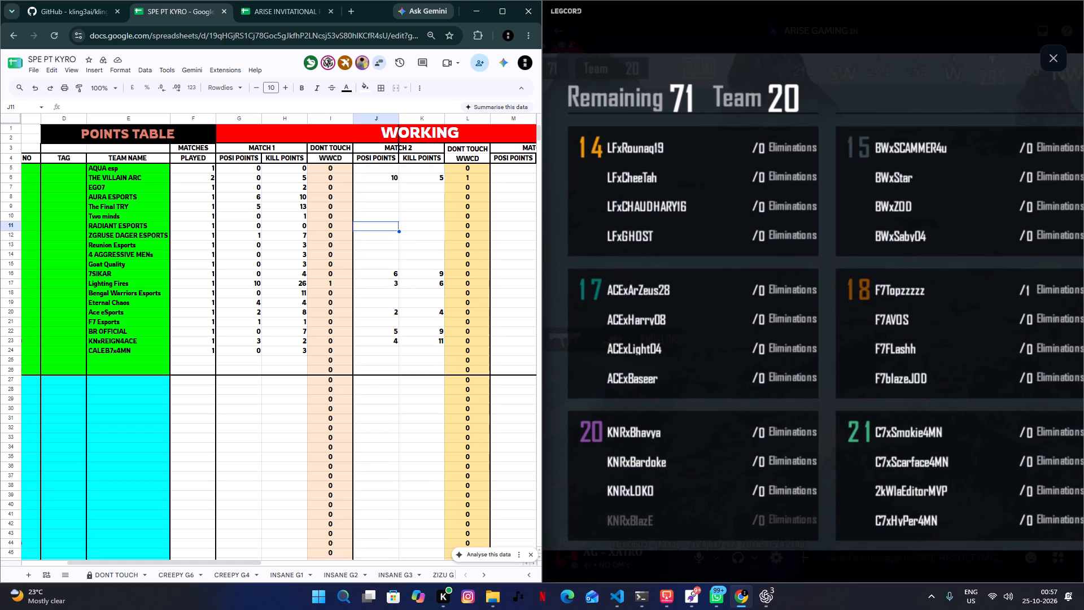
{"action": "key", "text": "Up"}
{"action": "key", "text": "Up"}
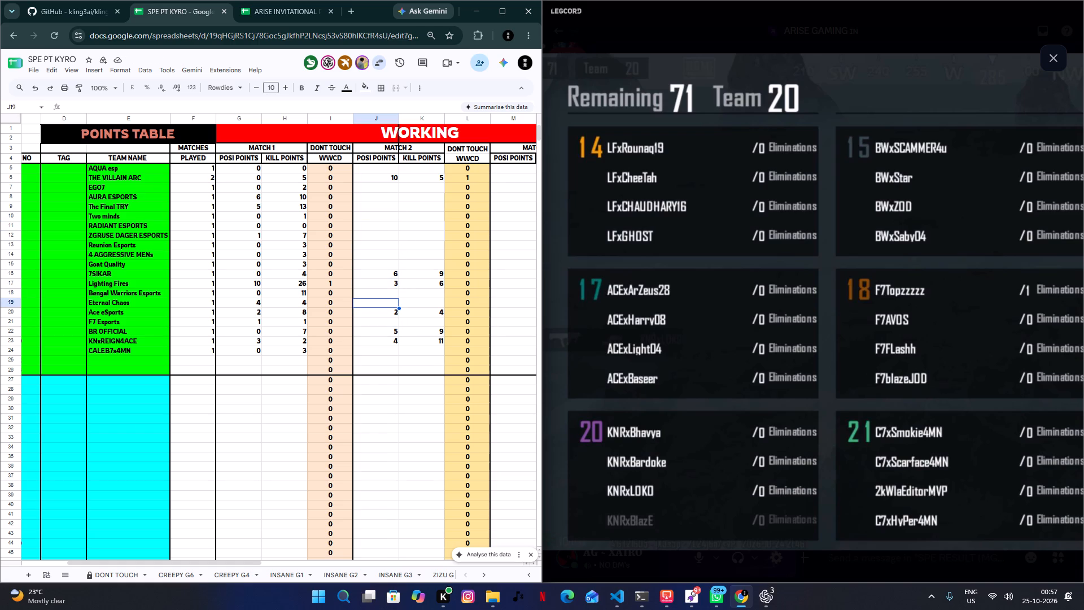
{"action": "key", "text": "Up"}
{"action": "key", "text": "1"}
{"action": "key", "text": "Tab"}
{"action": "key", "text": "shift+Tab"}
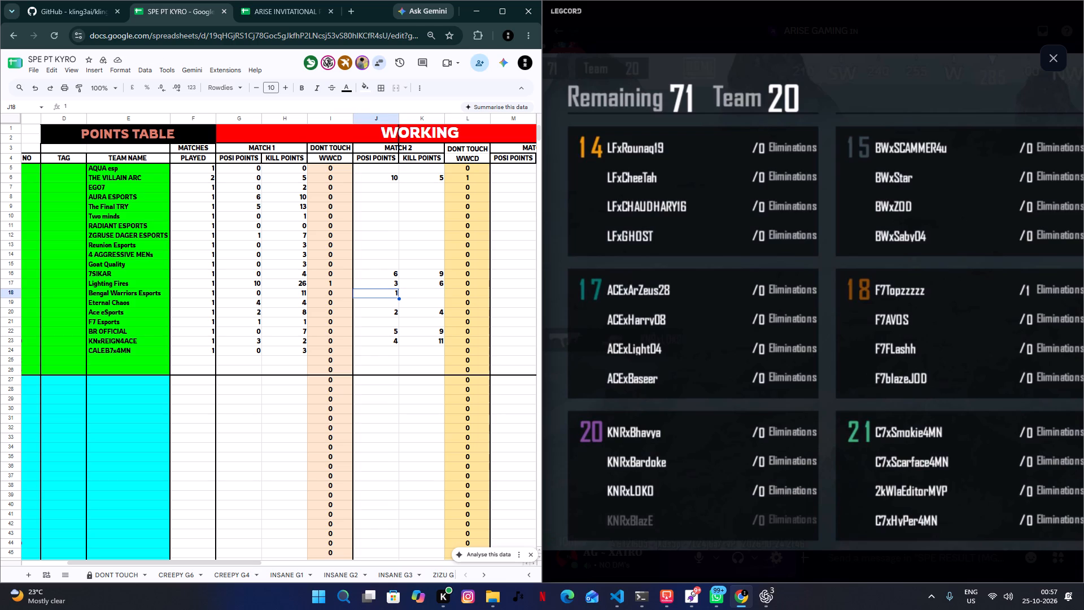
{"action": "key", "text": "Tab"}
{"action": "key", "text": "2"}
{"action": "key", "text": "Down"}
{"action": "key", "text": "Left"}
{"action": "key", "text": "Down"}
{"action": "key", "text": "Down"}
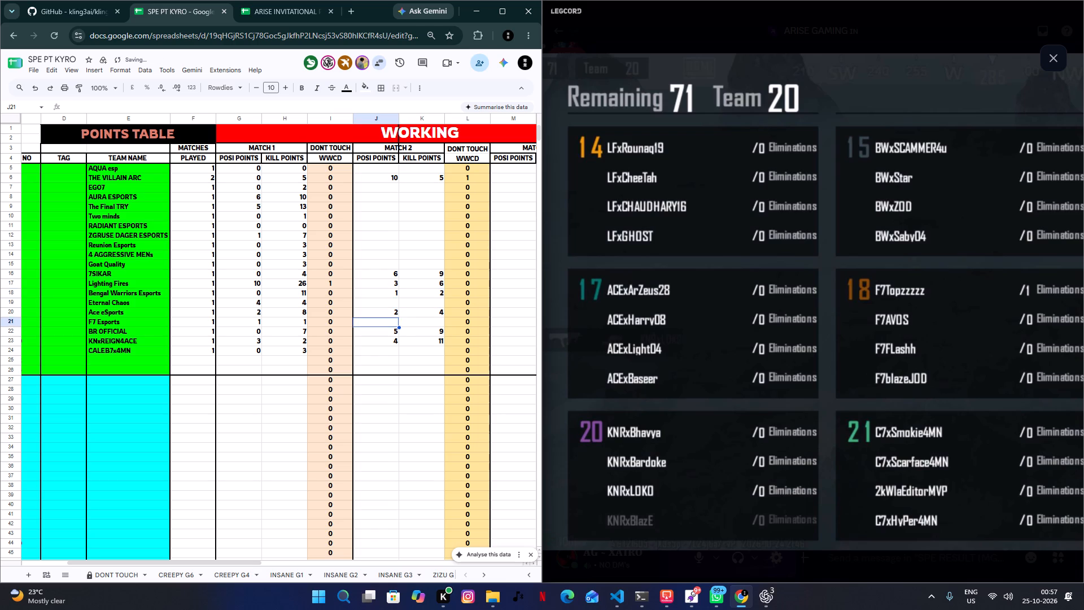
{"action": "key", "text": "Down"}
{"action": "key", "text": "Down"}
{"action": "key", "text": "Down"}
{"action": "key", "text": "Down"}
{"action": "key", "text": "Up"}
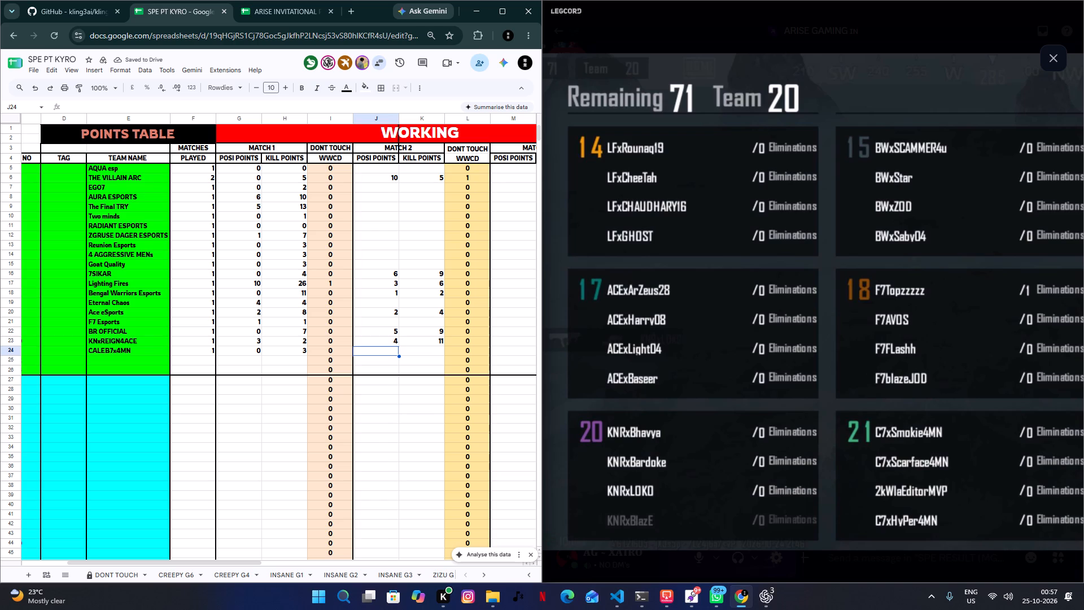
{"action": "key", "text": "1"}
{"action": "key", "text": "Tab"}
{"action": "key", "text": "6"}
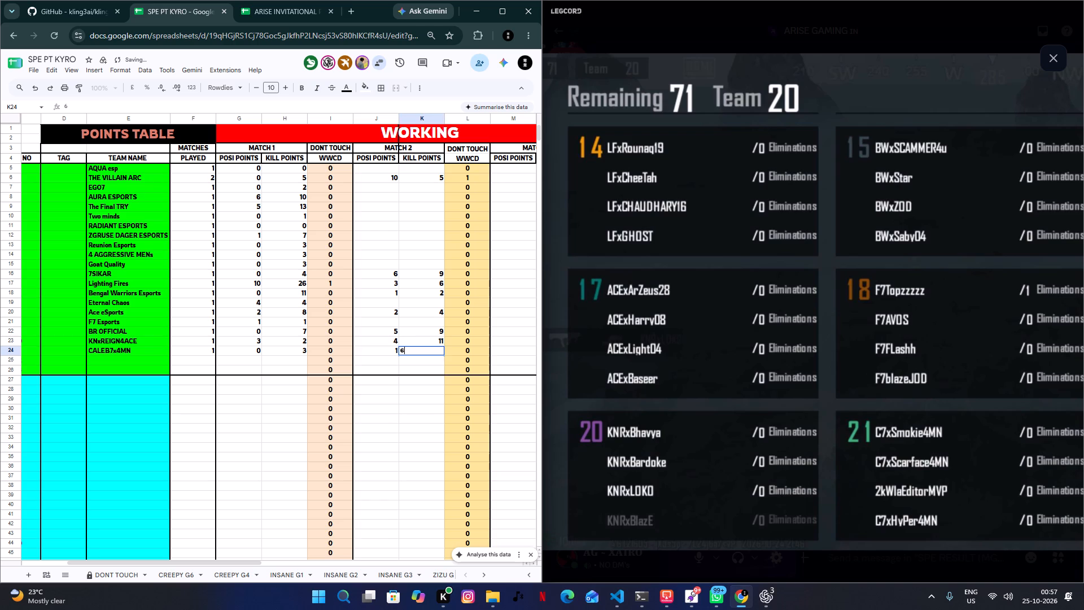
{"action": "key", "text": "Down"}
{"action": "key", "text": "Left"}
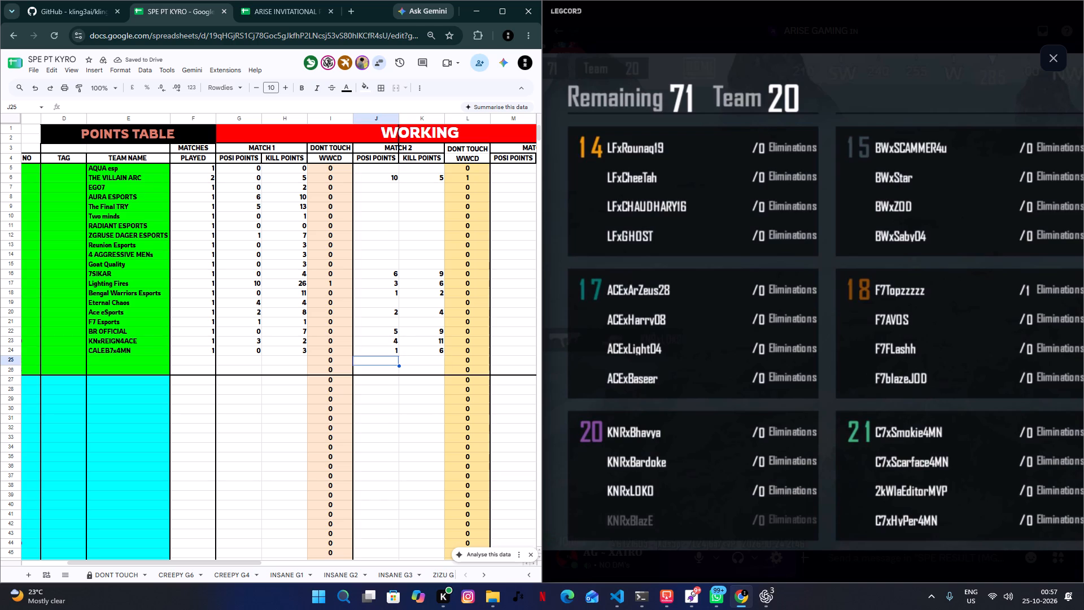
Enter 0 position points and 1 kill point in Match 2 for AQUA esp.
{"action": "key", "text": "Up"}
{"action": "key", "text": "Up"}
{"action": "key", "text": "Up"}
{"action": "key", "text": "Up"}
{"action": "key", "text": "Up"}
{"action": "key", "text": "Up"}
{"action": "key", "text": "Up"}
{"action": "key", "text": "Up"}
{"action": "key", "text": "Up"}
{"action": "key", "text": "Up"}
{"action": "key", "text": "Up"}
{"action": "key", "text": "Up"}
{"action": "key", "text": "Up"}
{"action": "key", "text": "Up"}
{"action": "key", "text": "Up"}
{"action": "key", "text": "Up"}
{"action": "key", "text": "Up"}
{"action": "key", "text": "Up"}
{"action": "key", "text": "Up"}
{"action": "key", "text": "Up"}
{"action": "key", "text": "Down"}
{"action": "key", "text": "0"}
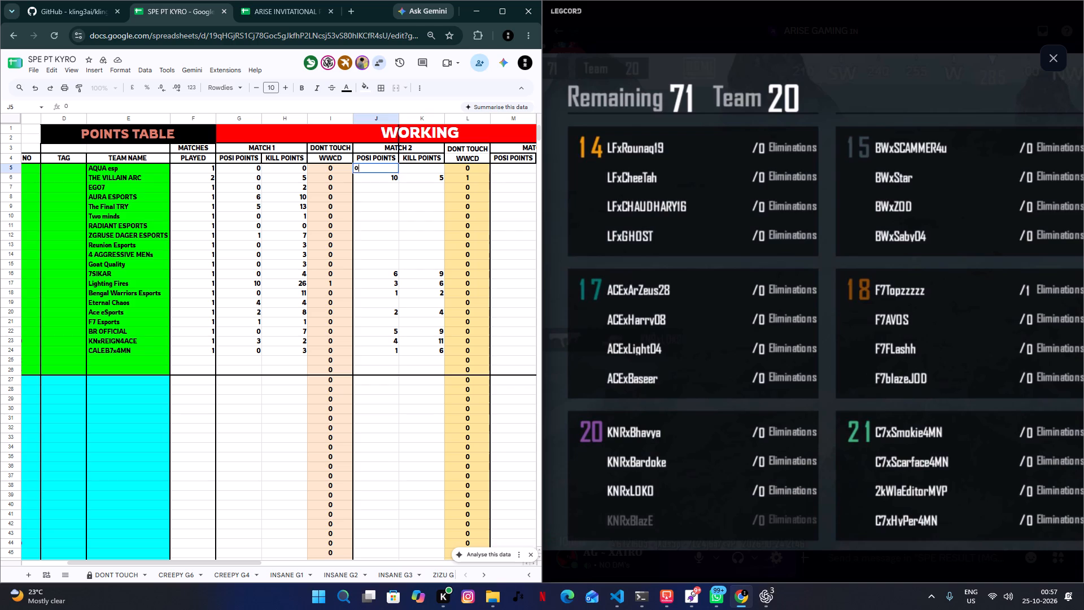
{"action": "key", "text": "Tab"}
{"action": "key", "text": "1"}
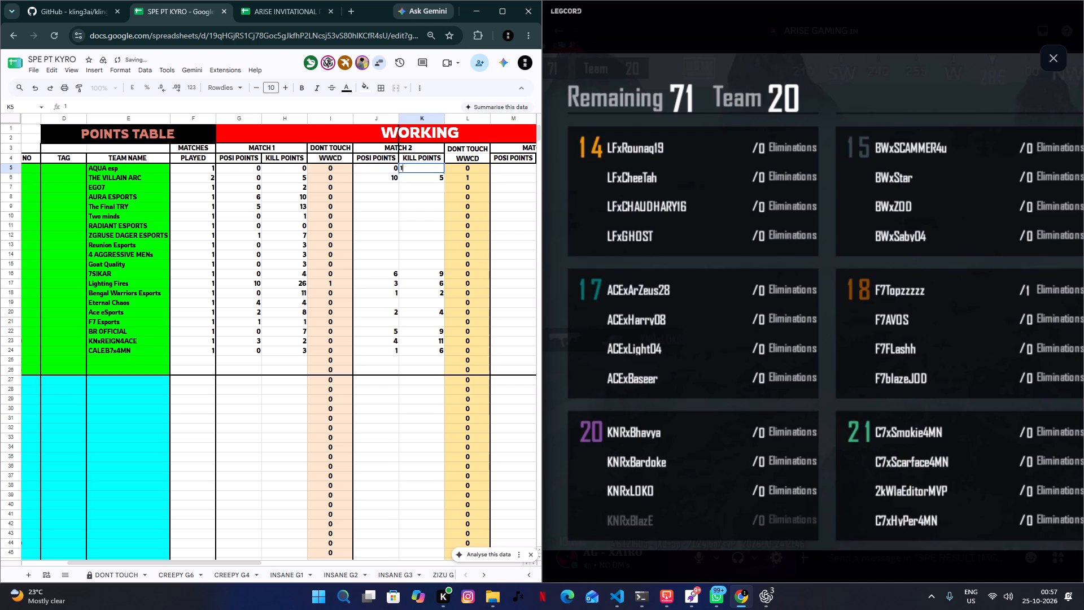
{"action": "key", "text": "Down"}
{"action": "key", "text": "Left"}
Enter 0 position points and 0 kill points in Match 2 for EGO7.
{"action": "key", "text": "Down"}
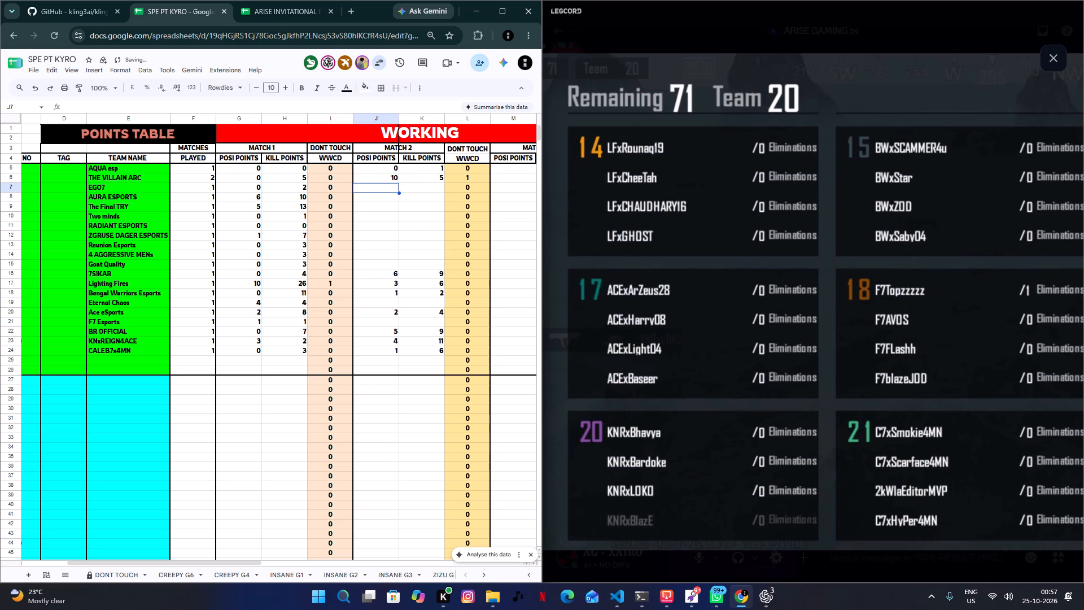
{"action": "key", "text": "Down"}
{"action": "key", "text": "Down"}
{"action": "key", "text": "Down"}
{"action": "key", "text": "Up"}
{"action": "key", "text": "Up"}
{"action": "key", "text": "Down"}
{"action": "key", "text": "Down"}
{"action": "key", "text": "Down"}
{"action": "key", "text": "Down"}
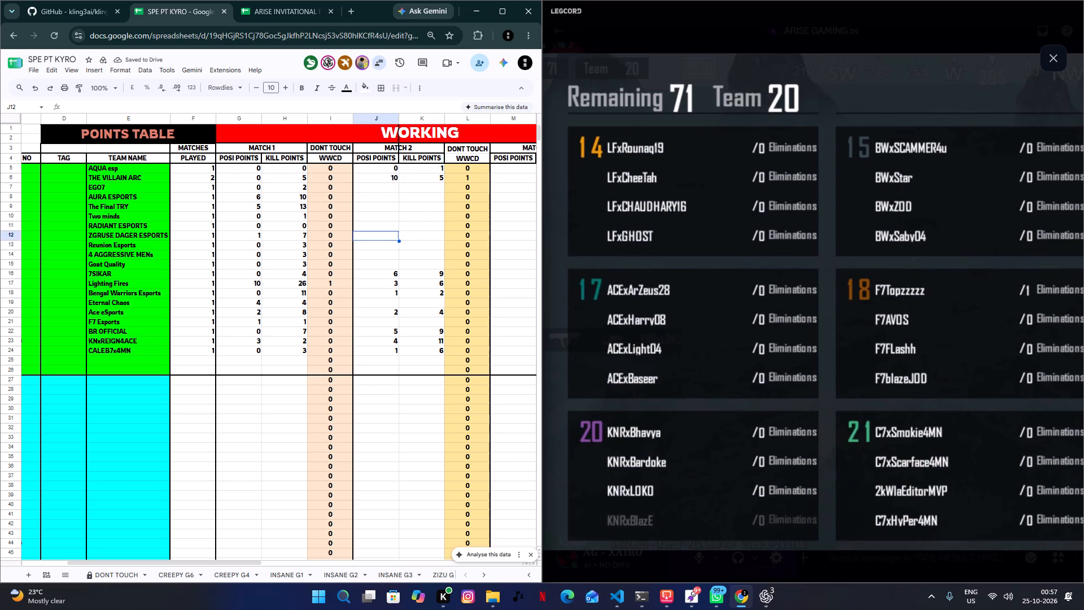
{"action": "key", "text": "Up"}
{"action": "key", "text": "Up"}
{"action": "key", "text": "Up"}
{"action": "key", "text": "Up"}
{"action": "key", "text": "Up"}
{"action": "key", "text": "0"}
{"action": "key", "text": "Tab"}
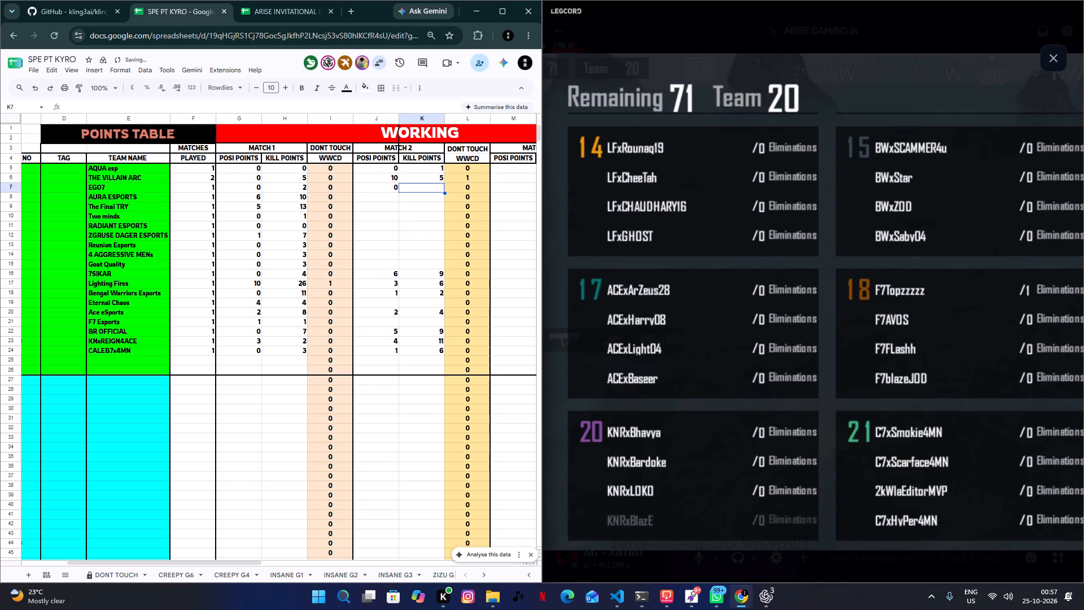
{"action": "key", "text": "0"}
{"action": "key", "text": "Down"}
{"action": "key", "text": "Left"}
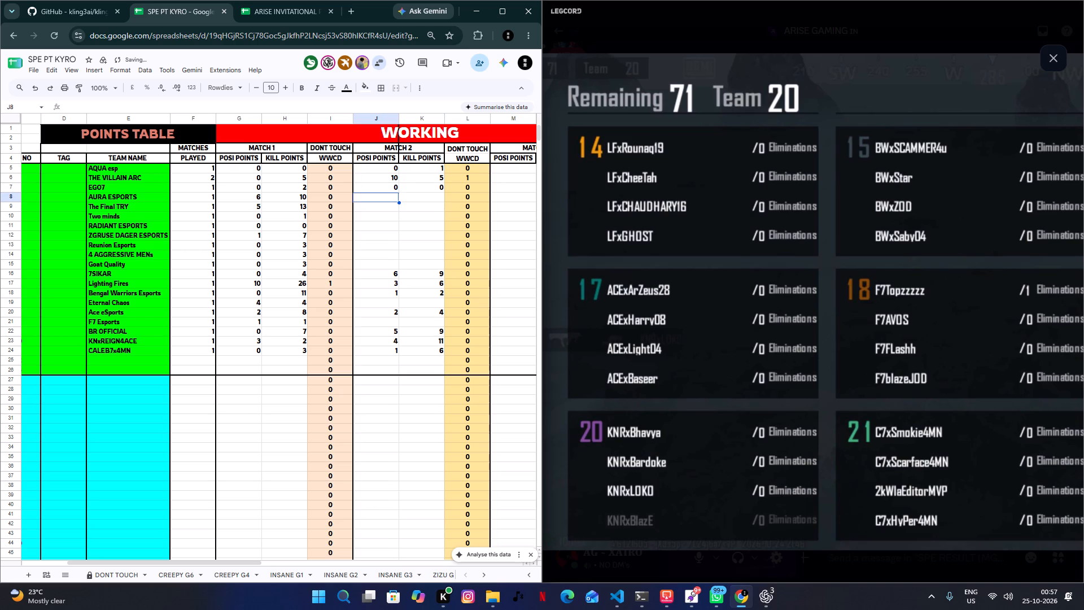
Enter 0 position points and 0 kill points in Match 2 for ZGRUSE DAGER ESPORTS.
{"action": "key", "text": "Down"}
{"action": "key", "text": "Down"}
{"action": "key", "text": "Down"}
{"action": "key", "text": "Down"}
{"action": "key", "text": "Down"}
{"action": "key", "text": "Up"}
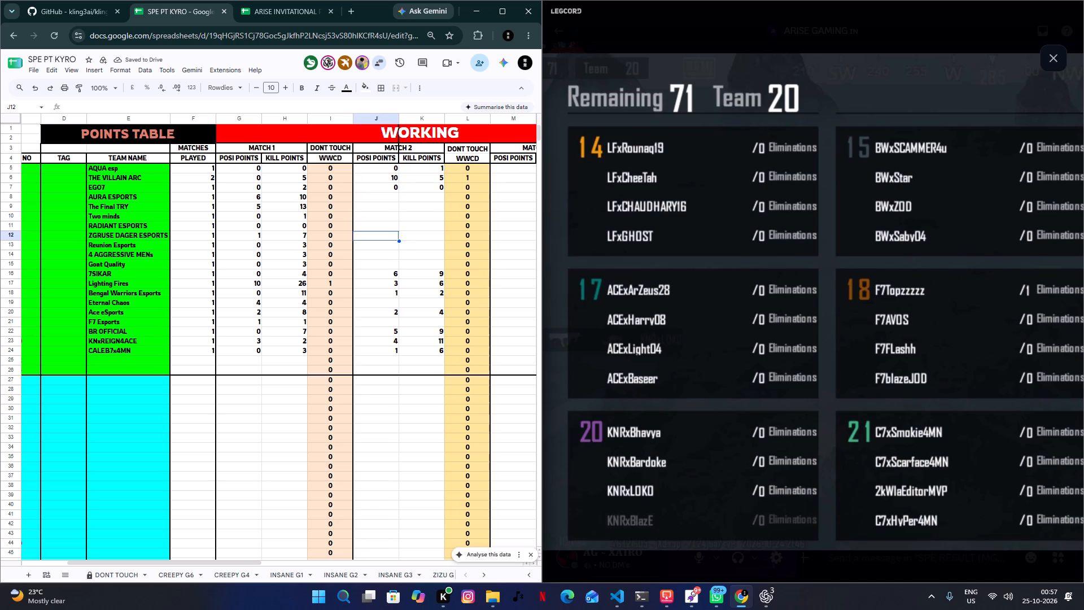
{"action": "key", "text": "0"}
{"action": "key", "text": "Tab"}
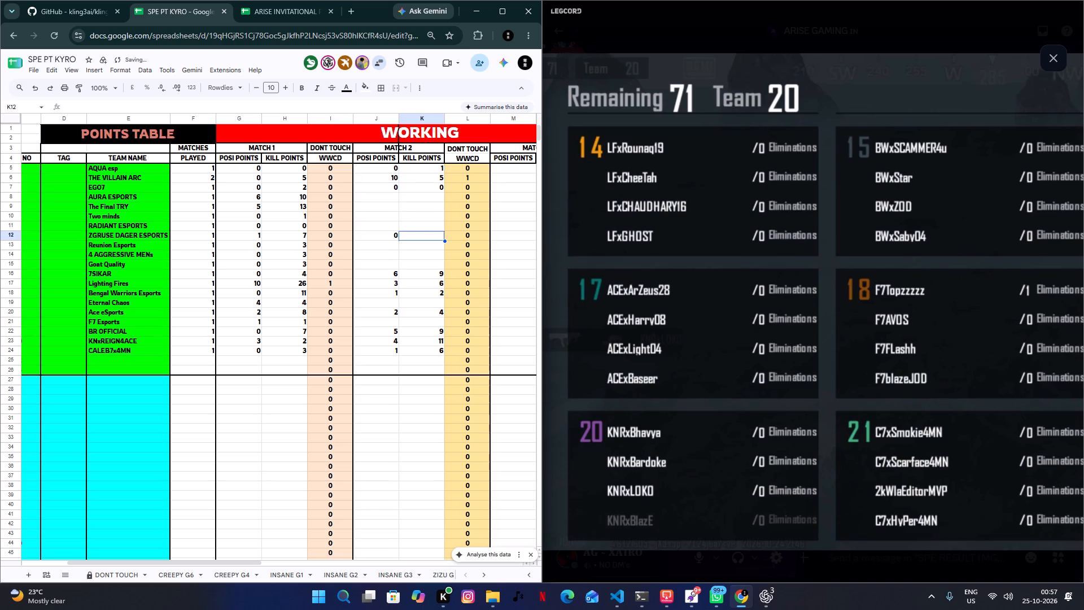
{"action": "key", "text": "0"}
{"action": "key", "text": "Down"}
{"action": "key", "text": "Left"}
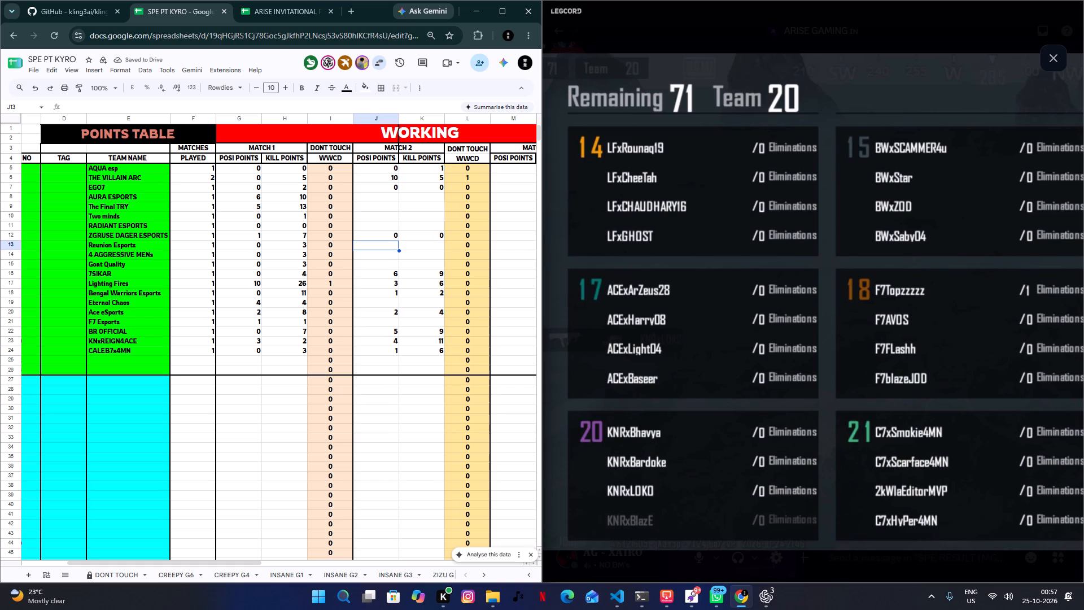
Enter 0 position points and 1 kill point in Match 2 for AURA ESPORTS.
{"action": "key", "text": "Up"}
{"action": "key", "text": "Up"}
{"action": "key", "text": "Up"}
{"action": "key", "text": "Up"}
{"action": "key", "text": "Up"}
{"action": "key", "text": "Up"}
{"action": "key", "text": "Up"}
{"action": "key", "text": "Down"}
{"action": "key", "text": "Up"}
{"action": "key", "text": "Up"}
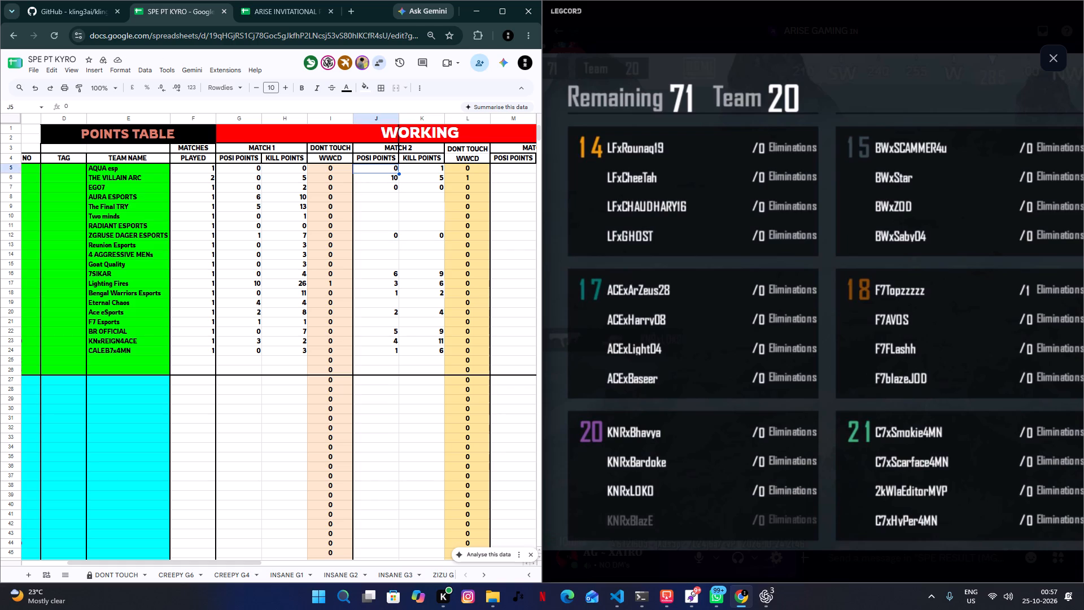
{"action": "key", "text": "Up"}
{"action": "key", "text": "Up"}
{"action": "key", "text": "Down"}
{"action": "key", "text": "Down"}
{"action": "key", "text": "Down"}
{"action": "key", "text": "Up"}
{"action": "key", "text": "Down"}
{"action": "key", "text": "0"}
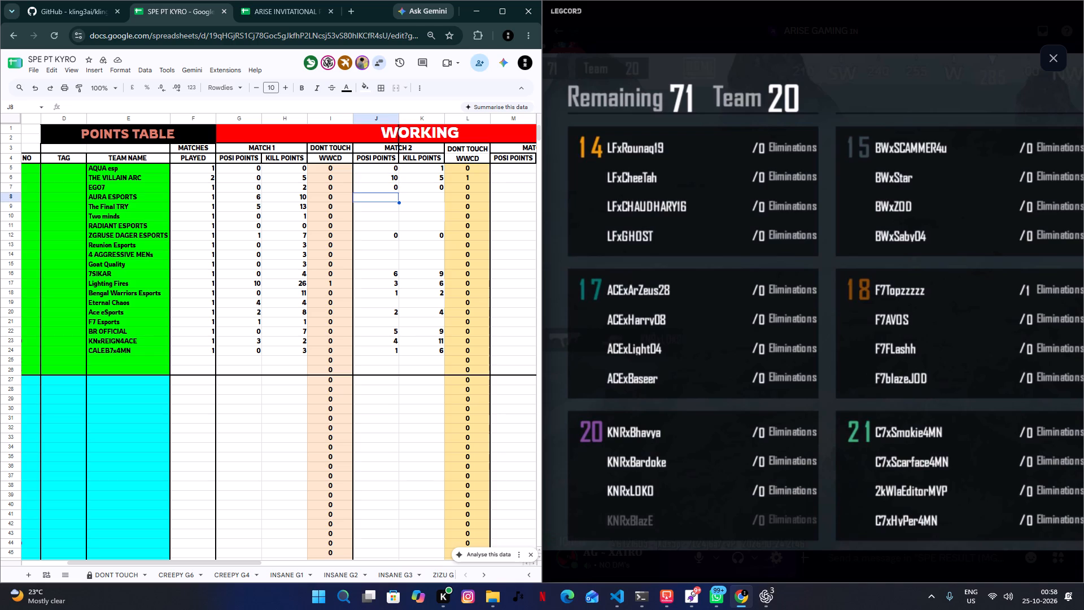
{"action": "key", "text": "Tab"}
{"action": "key", "text": "1"}
{"action": "key", "text": "Down"}
Change the Match 2 kill points of AQUA esp to 3.
{"action": "key", "text": "Up"}
{"action": "key", "text": "Up"}
{"action": "key", "text": "Up"}
{"action": "key", "text": "Up"}
{"action": "key", "text": "Left"}
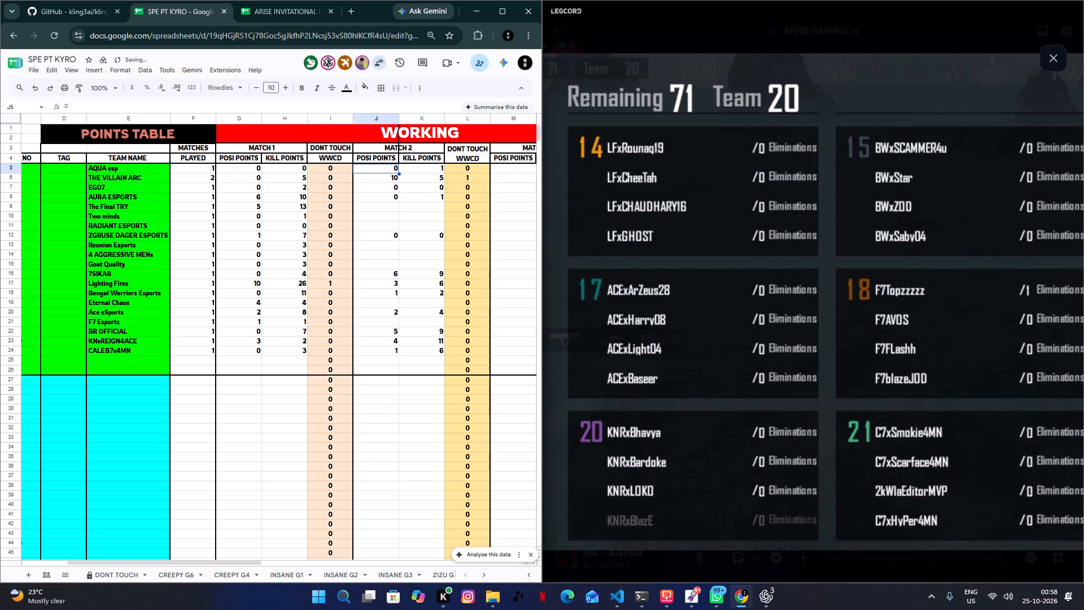
{"action": "key", "text": "Tab"}
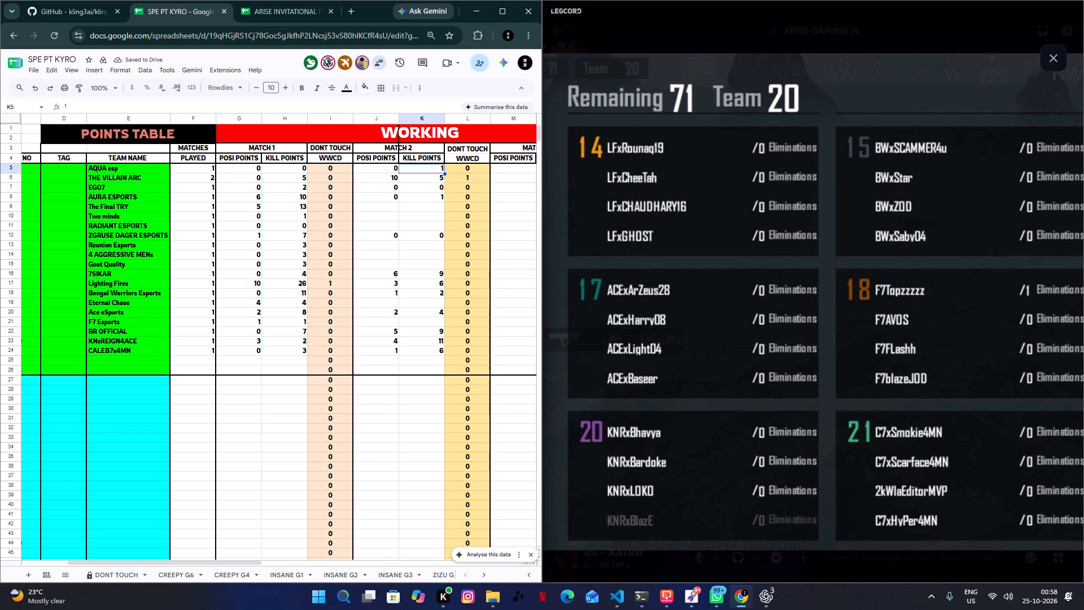
{"action": "key", "text": "Down"}
{"action": "key", "text": "Up"}
{"action": "key", "text": "3"}
{"action": "key", "text": "Left"}
Enter 0 position points and 3 kill points in Match 2 for Goat Quality.
{"action": "key", "text": "Down"}
{"action": "key", "text": "Down"}
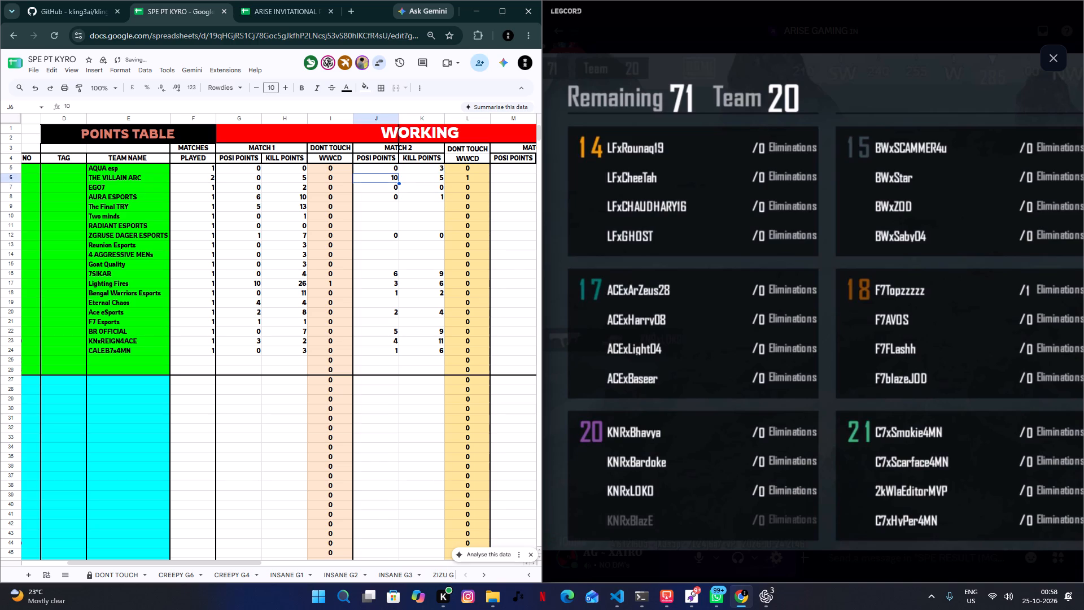
{"action": "key", "text": "Down"}
{"action": "key", "text": "Down"}
{"action": "key", "text": "Down"}
{"action": "key", "text": "Down"}
{"action": "key", "text": "Up"}
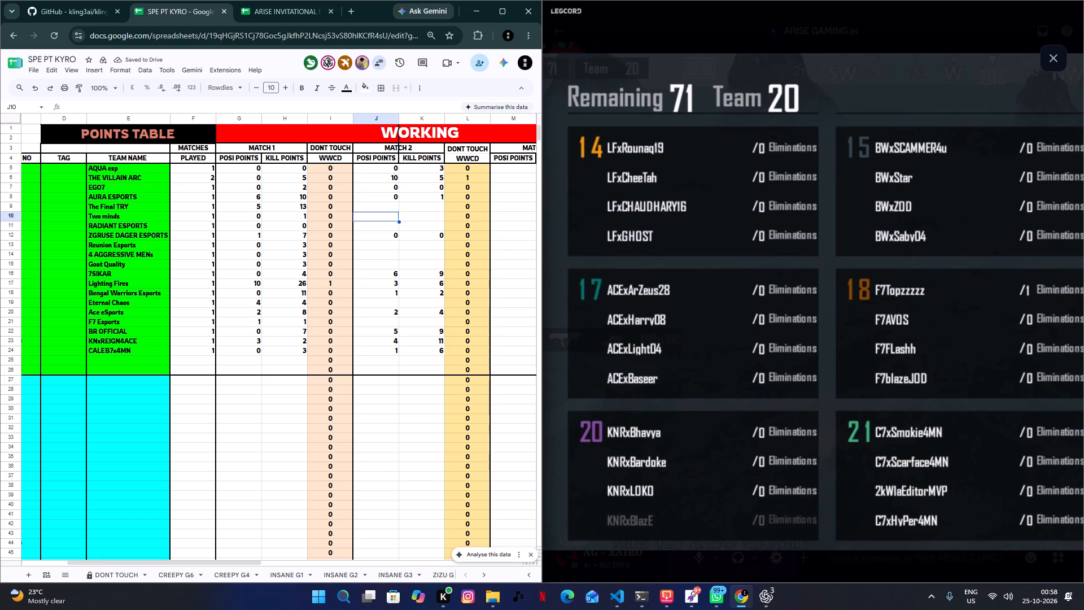
{"action": "key", "text": "Down"}
{"action": "key", "text": "Down"}
{"action": "key", "text": "Down"}
{"action": "key", "text": "Down"}
{"action": "key", "text": "Down"}
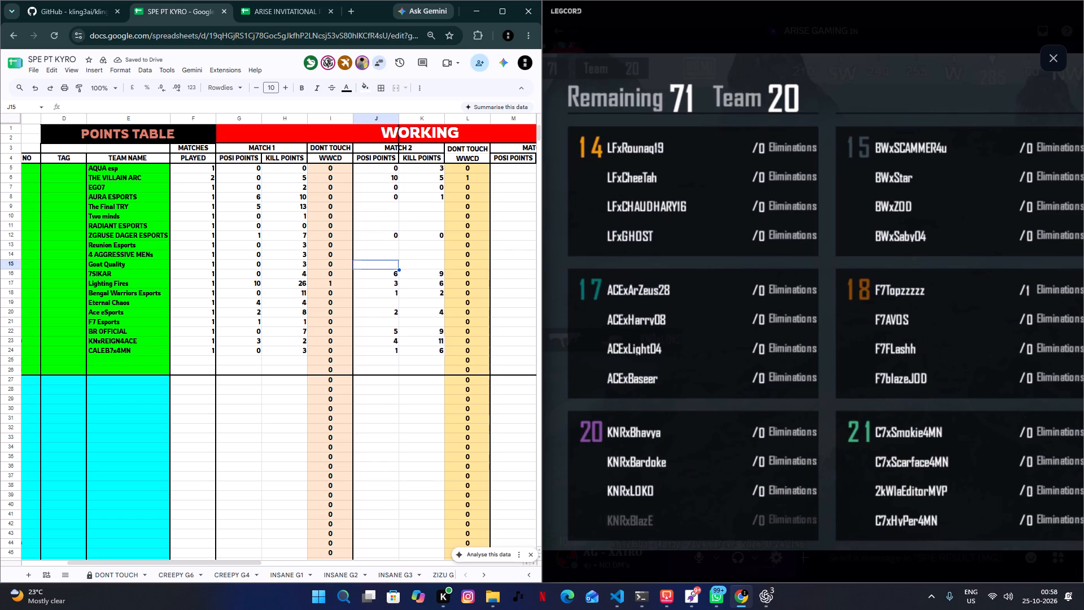
{"action": "key", "text": "0"}
{"action": "key", "text": "Tab"}
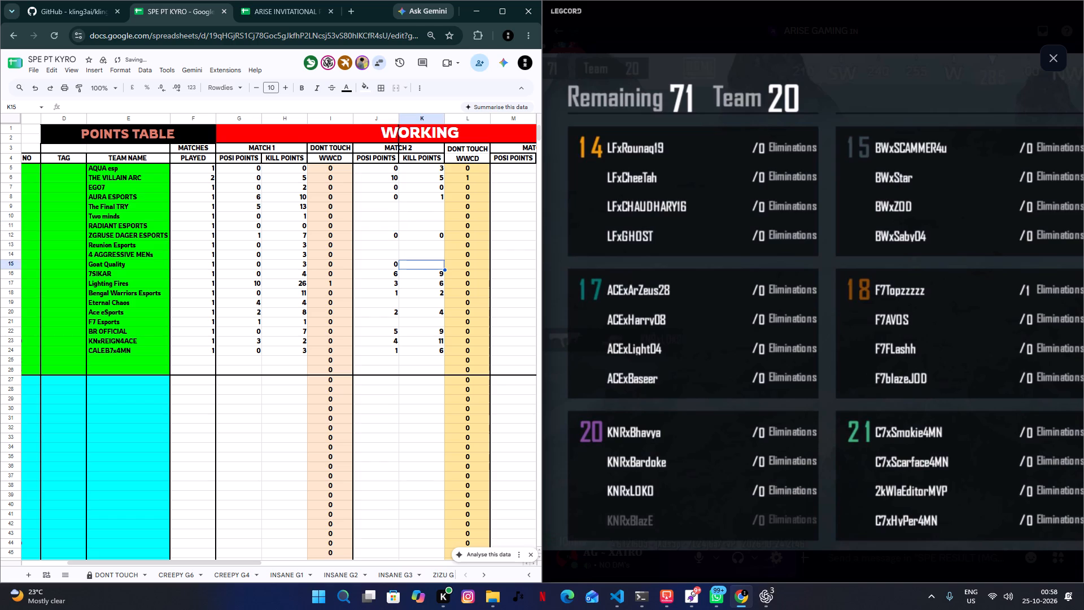
{"action": "key", "text": "3"}
{"action": "key", "text": "Tab"}
Enter 0 position points and 0 kill points in Match 2 for 4 AGGRESSIVE MENs.
{"action": "key", "text": "Left"}
{"action": "key", "text": "Left"}
{"action": "key", "text": "Left"}
{"action": "key", "text": "Left"}
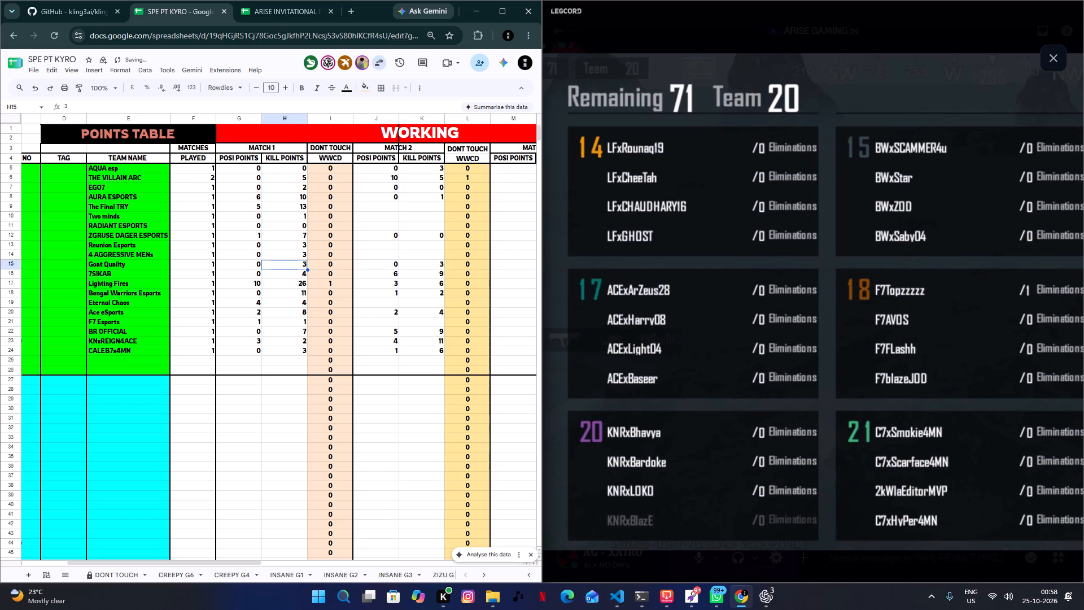
{"action": "key", "text": "Left"}
{"action": "key", "text": "Left"}
{"action": "key", "text": "Right"}
{"action": "key", "text": "Right"}
{"action": "key", "text": "Right"}
{"action": "key", "text": "Right"}
{"action": "key", "text": "Right"}
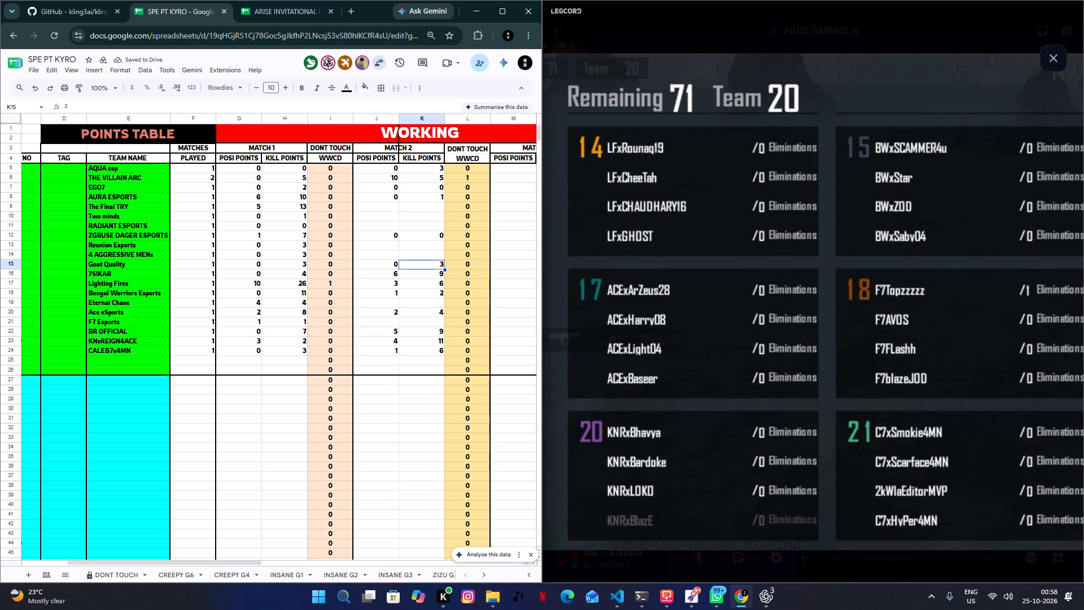
{"action": "key", "text": "Up"}
{"action": "key", "text": "Up"}
{"action": "key", "text": "Left"}
{"action": "key", "text": "Down"}
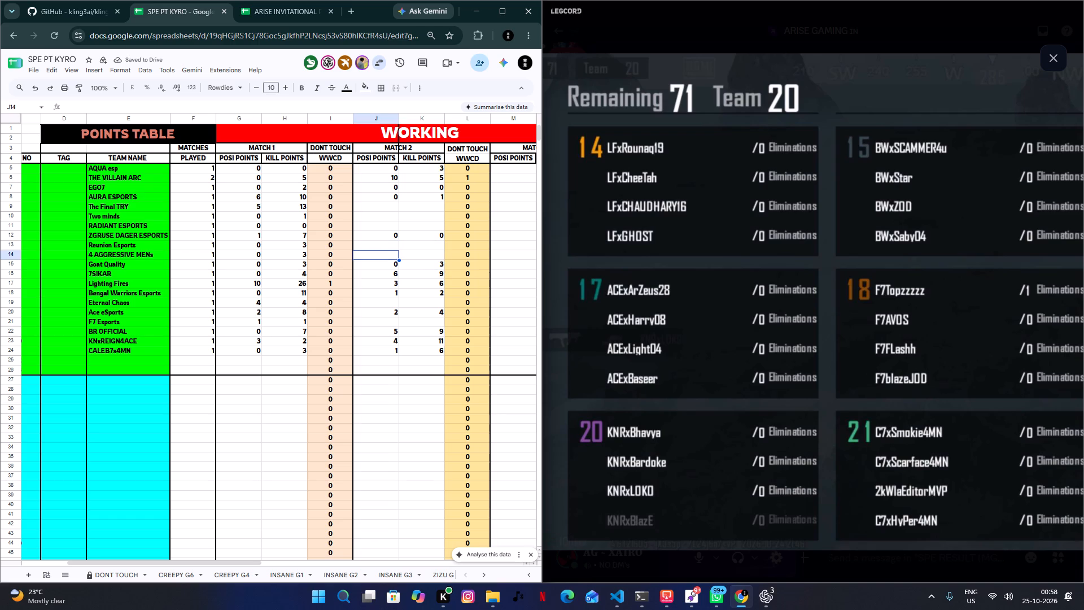
{"action": "key", "text": "0"}
{"action": "key", "text": "Tab"}
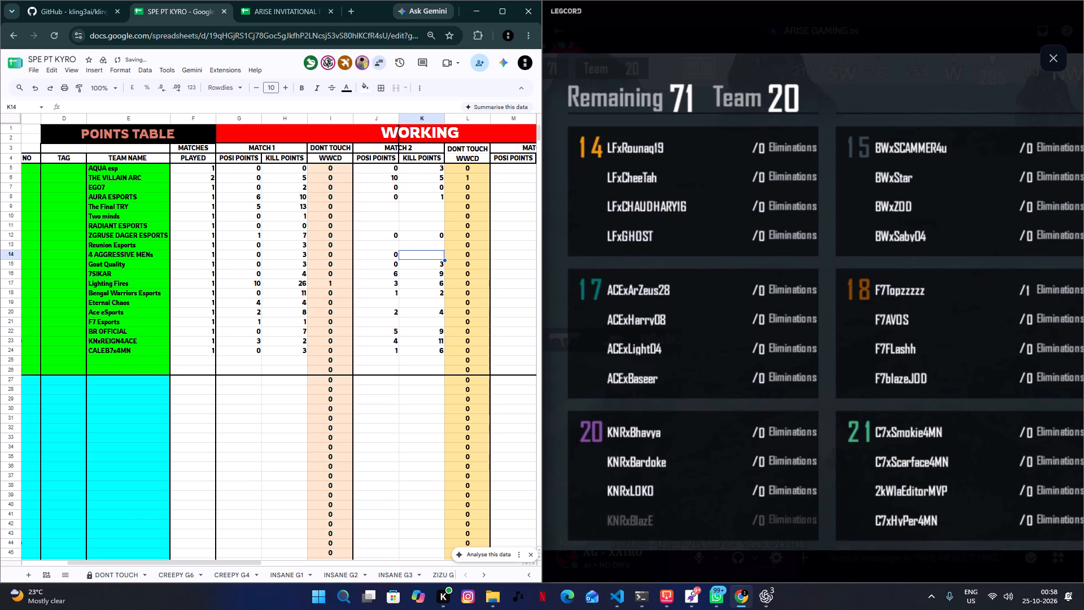
{"action": "key", "text": "0"}
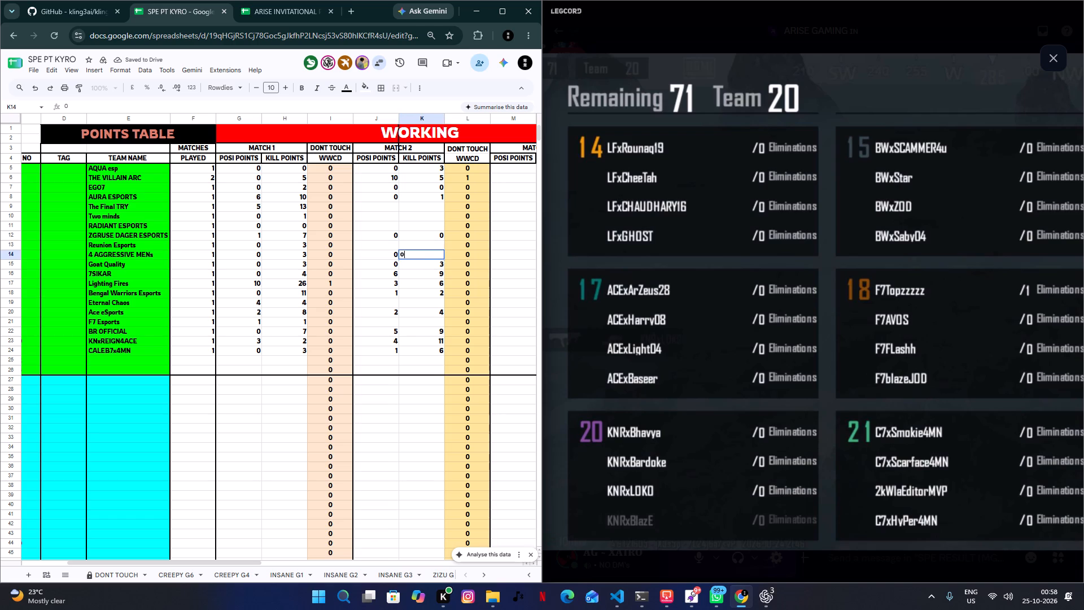
{"action": "key", "text": "Tab"}
{"action": "key", "text": "Left"}
Enter 0 position points and 0 kill points in Match 2 for Eternal Chaos.
{"action": "key", "text": "Up"}
{"action": "key", "text": "Left"}
{"action": "key", "text": "Up"}
{"action": "key", "text": "Up"}
{"action": "key", "text": "Up"}
{"action": "key", "text": "Down"}
{"action": "key", "text": "Down"}
{"action": "key", "text": "Down"}
{"action": "key", "text": "Down"}
{"action": "key", "text": "Down"}
{"action": "key", "text": "Down"}
{"action": "key", "text": "Down"}
{"action": "key", "text": "Down"}
{"action": "key", "text": "Down"}
{"action": "key", "text": "Down"}
{"action": "key", "text": "Down"}
{"action": "key", "text": "Down"}
{"action": "key", "text": "Down"}
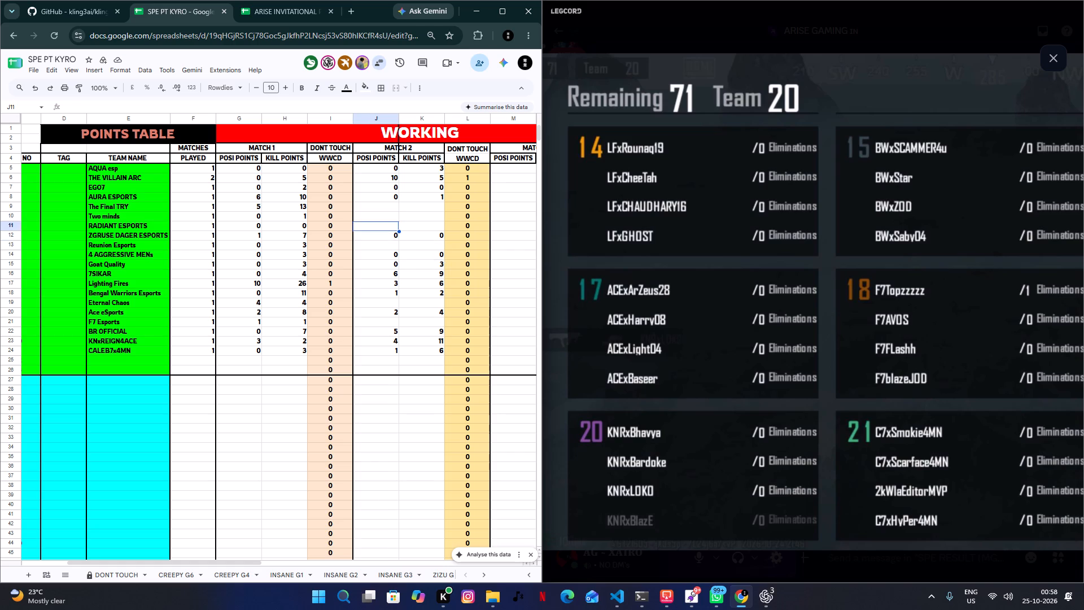
{"action": "key", "text": "Up"}
{"action": "key", "text": "Up"}
{"action": "key", "text": "Up"}
{"action": "key", "text": "Up"}
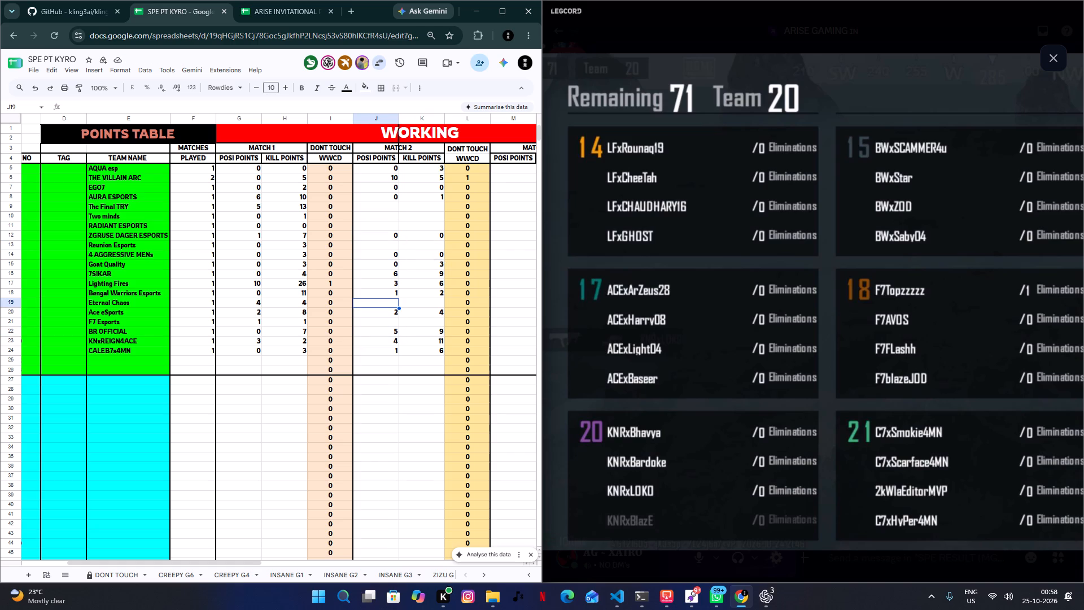
{"action": "key", "text": "0"}
{"action": "key", "text": "Tab"}
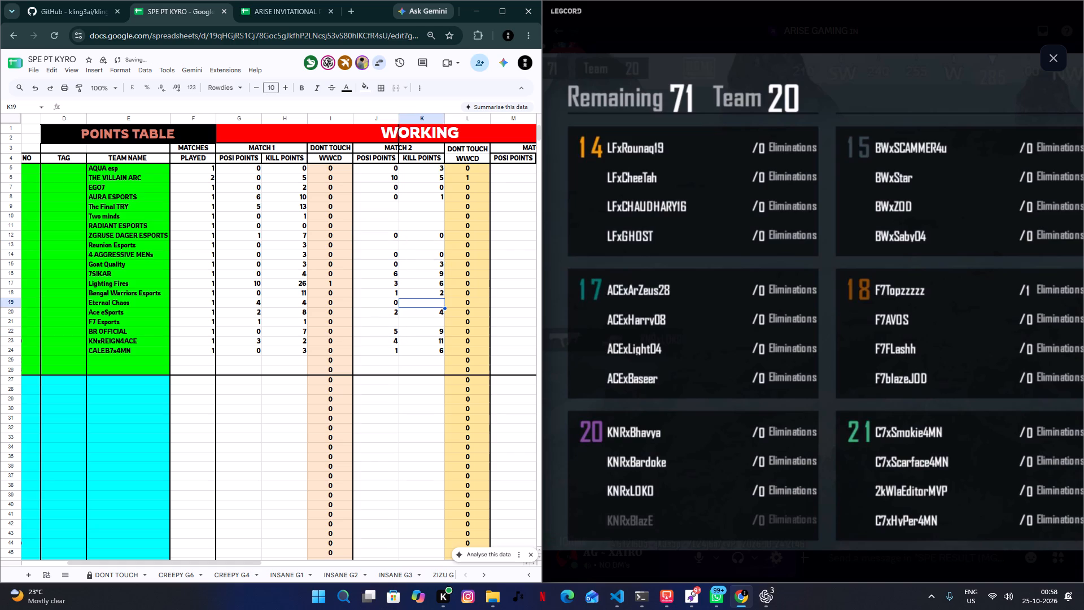
{"action": "key", "text": "0"}
{"action": "key", "text": "Tab"}
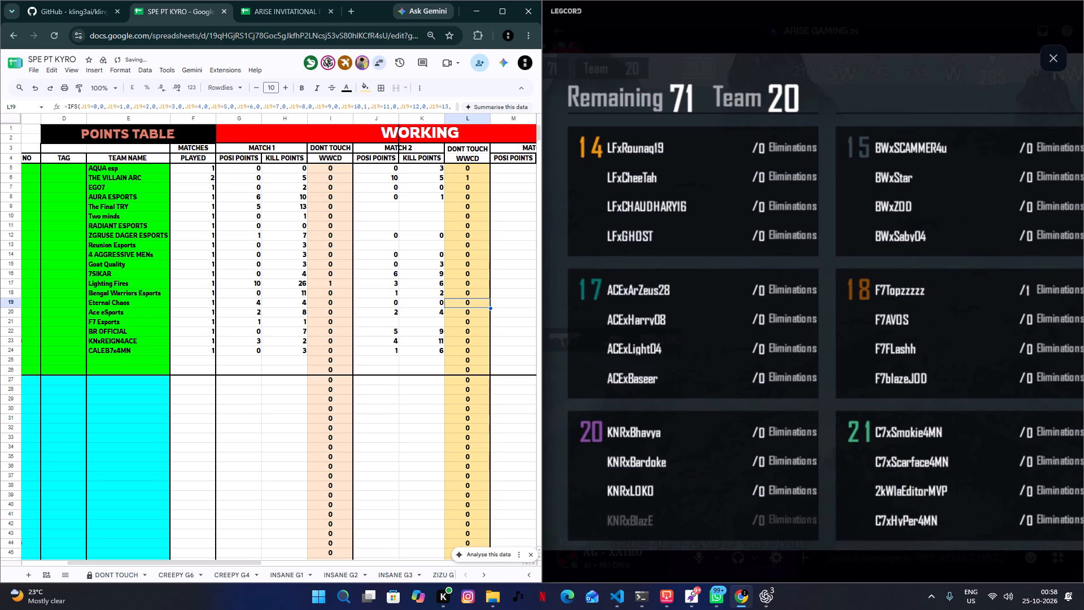
In Legcord, examine the team elimination screenshots up close to match the slot numbers and player tags with their teams.
{"action": "left_click", "coordinate": [898, 468]}
{"action": "key", "text": "Left"}
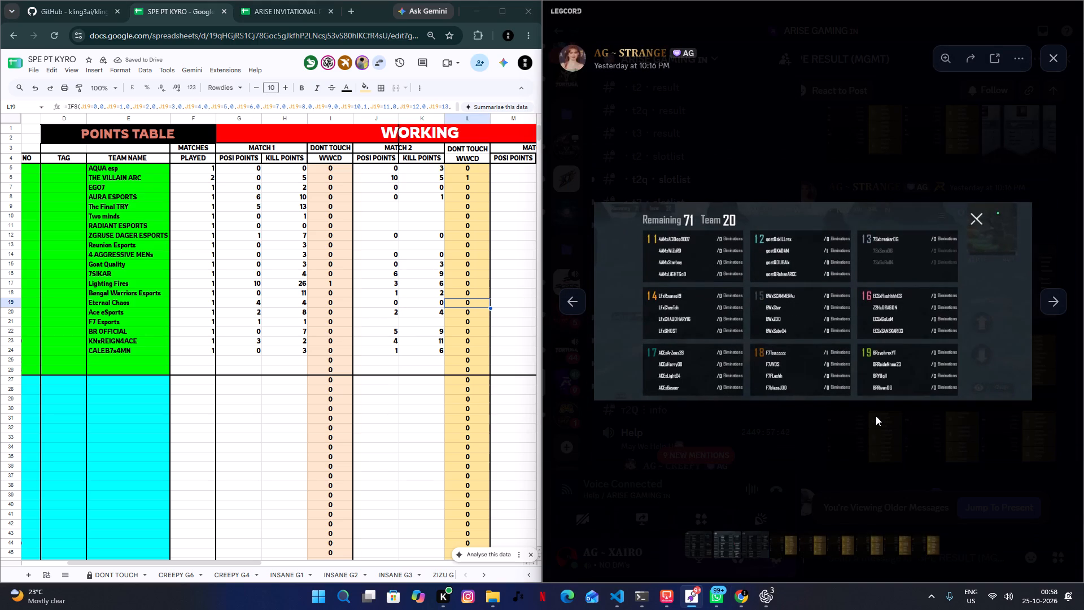
{"action": "left_click", "coordinate": [838, 347]}
{"action": "left_click_drag", "start_coordinate": [694, 302], "coordinate": [738, 304]}
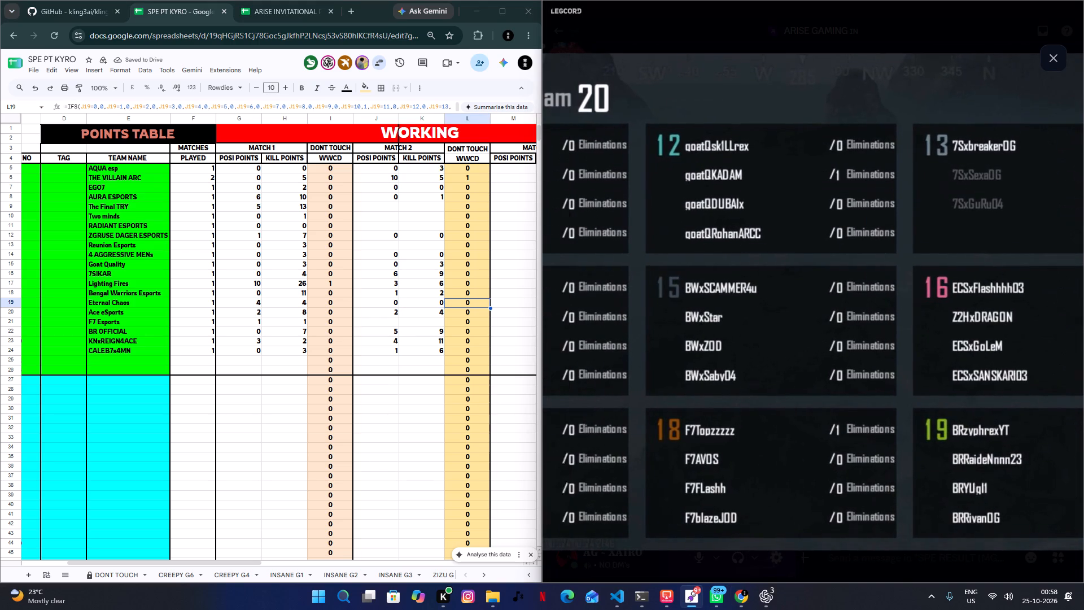
{"action": "left_click_drag", "start_coordinate": [738, 304], "coordinate": [771, 308]}
{"action": "left_click_drag", "start_coordinate": [991, 328], "coordinate": [843, 322]}
{"action": "left_click", "coordinate": [838, 322]}
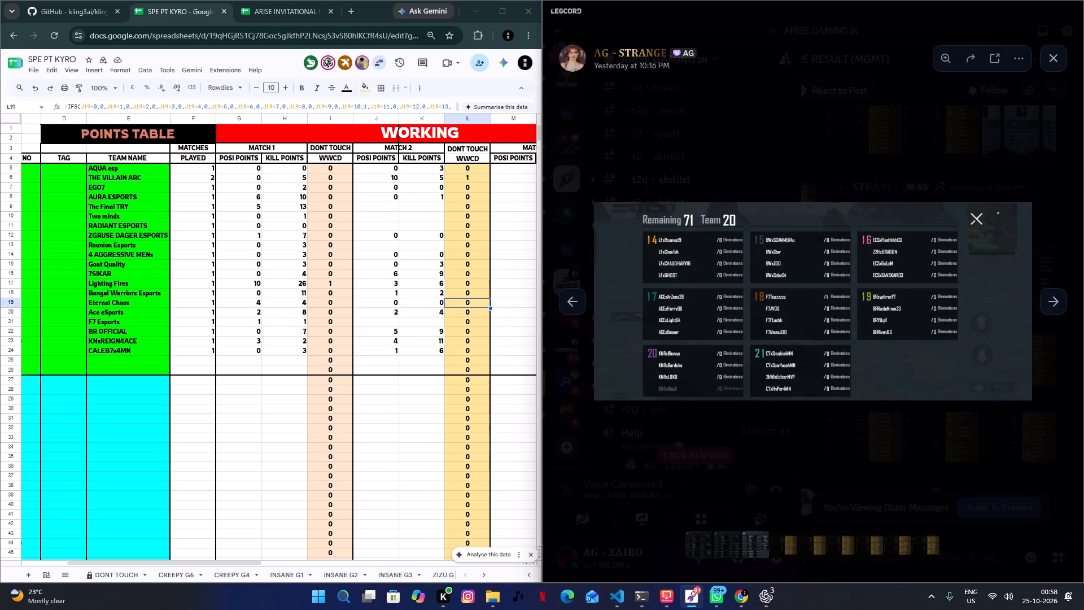
{"action": "key", "text": "Right"}
{"action": "key", "text": "Left"}
{"action": "key", "text": "Left"}
{"action": "key", "text": "Left"}
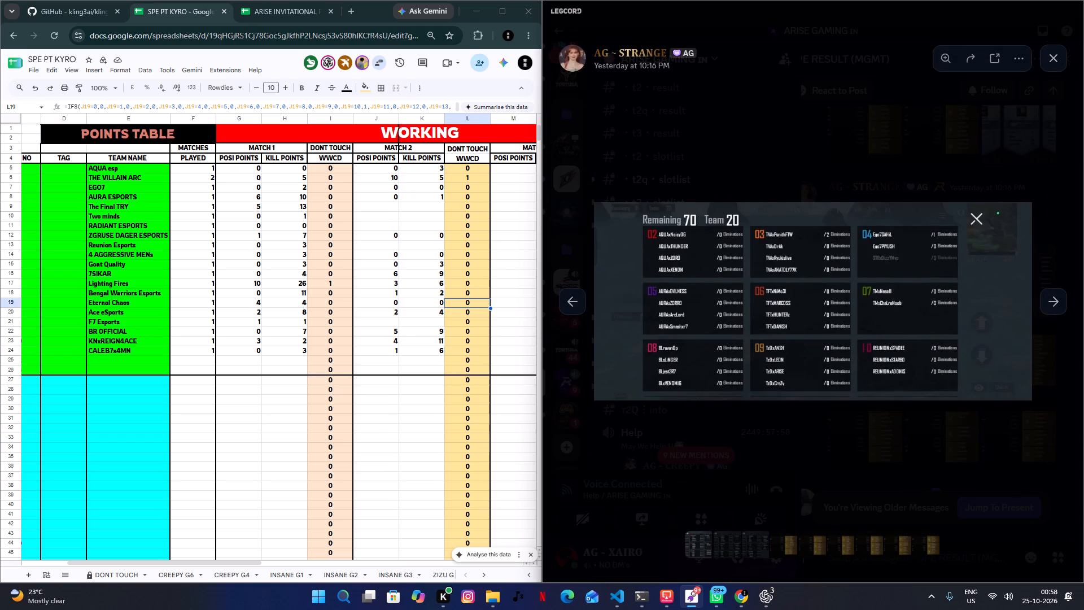
{"action": "left_click", "coordinate": [770, 348]}
{"action": "left_click_drag", "start_coordinate": [737, 317], "coordinate": [832, 326]}
{"action": "left_click", "coordinate": [832, 326]}
{"action": "key", "text": "Right"}
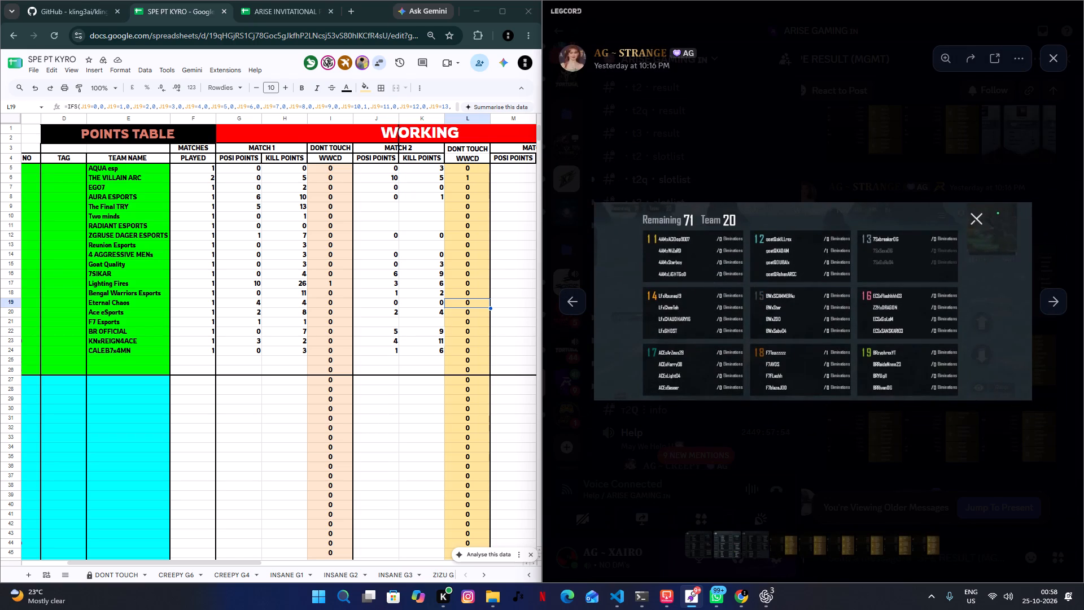
{"action": "left_click", "coordinate": [832, 326]}
{"action": "left_click_drag", "start_coordinate": [915, 351], "coordinate": [753, 337]}
{"action": "left_click", "coordinate": [765, 380]}
Back in the SPE PT KYRO sheet, enter 0 position points and 1 kill point in Match 2 for Reunion Esports.
{"action": "left_click", "coordinate": [373, 277]}
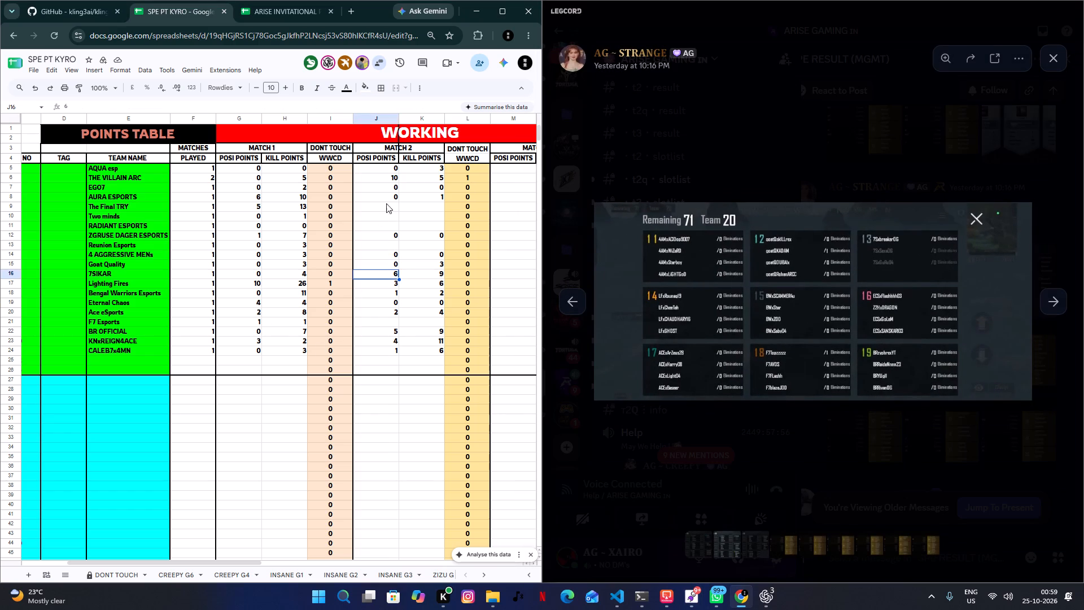
{"action": "left_click", "coordinate": [386, 203]}
{"action": "left_click", "coordinate": [392, 250]}
{"action": "key", "text": "0"}
{"action": "key", "text": "Tab"}
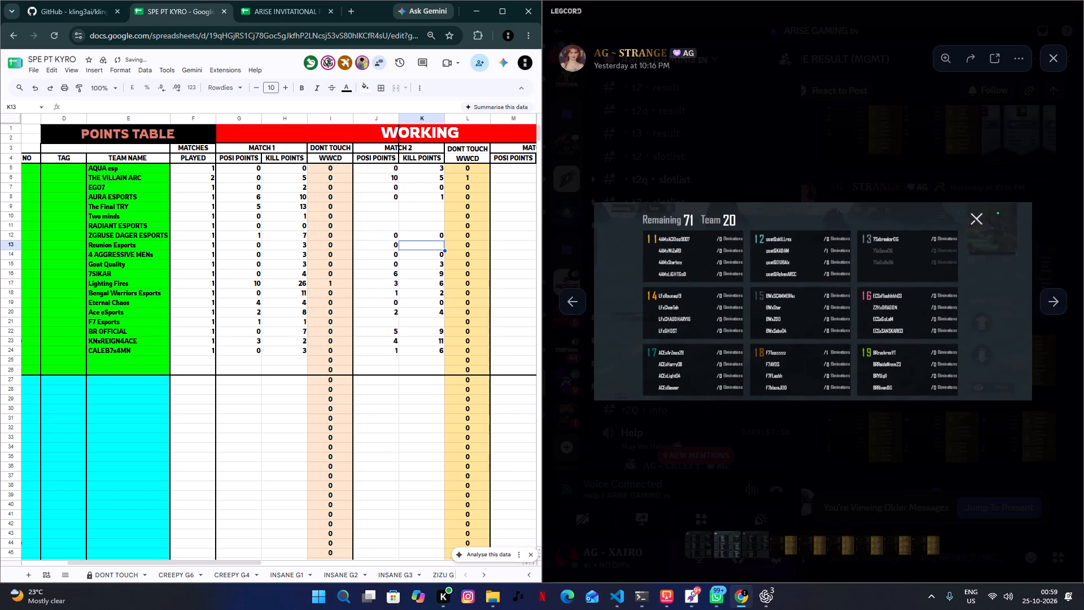
{"action": "key", "text": "1"}
{"action": "key", "text": "Down"}
{"action": "key", "text": "Left"}
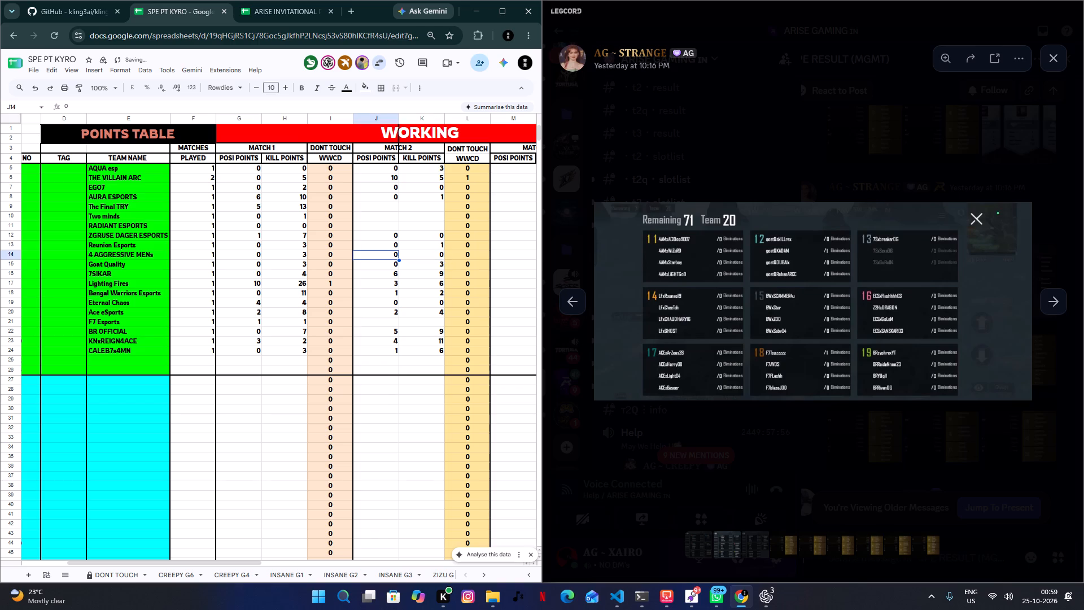
Enter 0 position points and 3 kill points in Match 2 for Two minds.
{"action": "key", "text": "Up"}
{"action": "key", "text": "Up"}
{"action": "key", "text": "Up"}
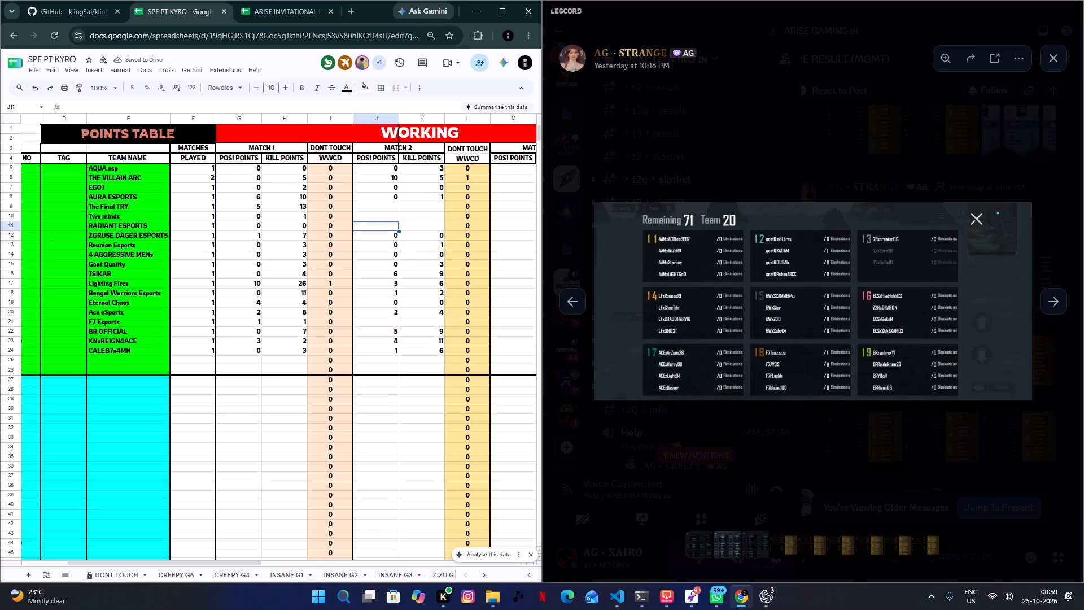
{"action": "key", "text": "Up"}
{"action": "key", "text": "0"}
{"action": "key", "text": "Tab"}
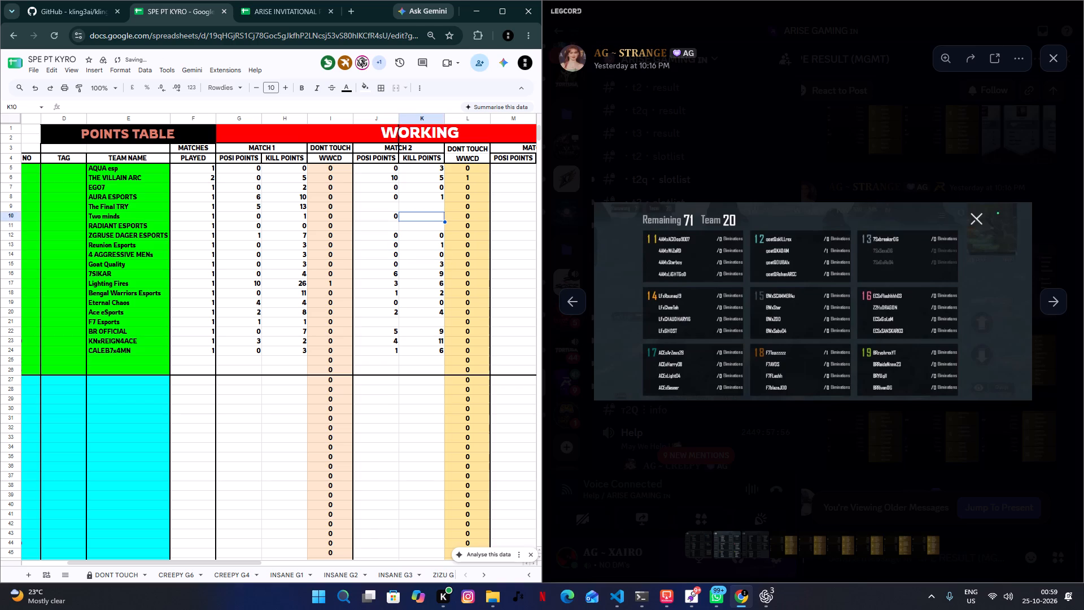
{"action": "key", "text": "3"}
{"action": "key", "text": "Down"}
{"action": "key", "text": "Left"}
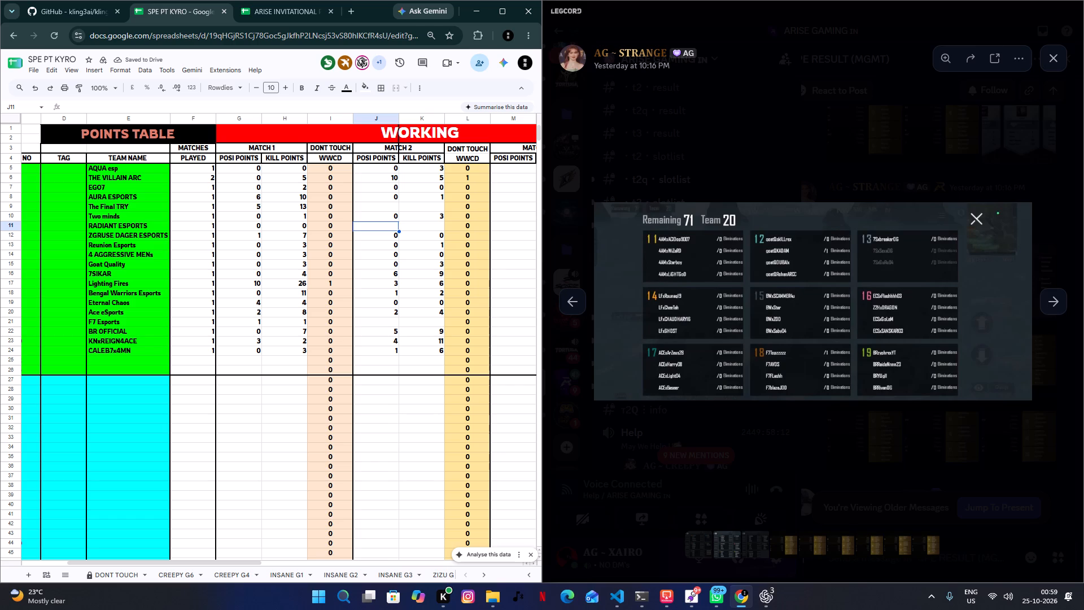
Look through the Match 2 columns to identify which Group 9 teams still need position and kill points.
{"action": "key", "text": "Up"}
{"action": "key", "text": "Down"}
{"action": "key", "text": "Up"}
{"action": "key", "text": "Up"}
{"action": "key", "text": "Down"}
{"action": "key", "text": "Down"}
{"action": "key", "text": "Down"}
{"action": "key", "text": "Down"}
{"action": "key", "text": "Down"}
{"action": "key", "text": "Down"}
{"action": "key", "text": "Down"}
{"action": "key", "text": "Down"}
{"action": "key", "text": "Down"}
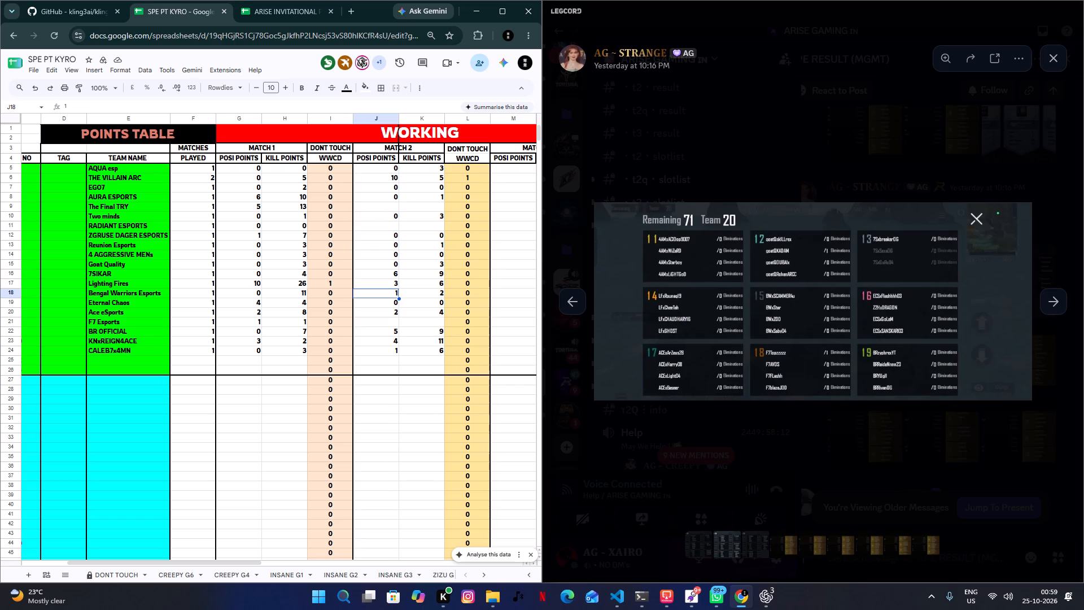
{"action": "key", "text": "Down"}
{"action": "key", "text": "Down"}
{"action": "key", "text": "Down"}
{"action": "key", "text": "Up"}
{"action": "key", "text": "Up"}
{"action": "key", "text": "Up"}
{"action": "key", "text": "Up"}
{"action": "key", "text": "Up"}
{"action": "key", "text": "Up"}
{"action": "key", "text": "Up"}
{"action": "key", "text": "Up"}
{"action": "key", "text": "Up"}
{"action": "key", "text": "Up"}
{"action": "key", "text": "Up"}
{"action": "key", "text": "Up"}
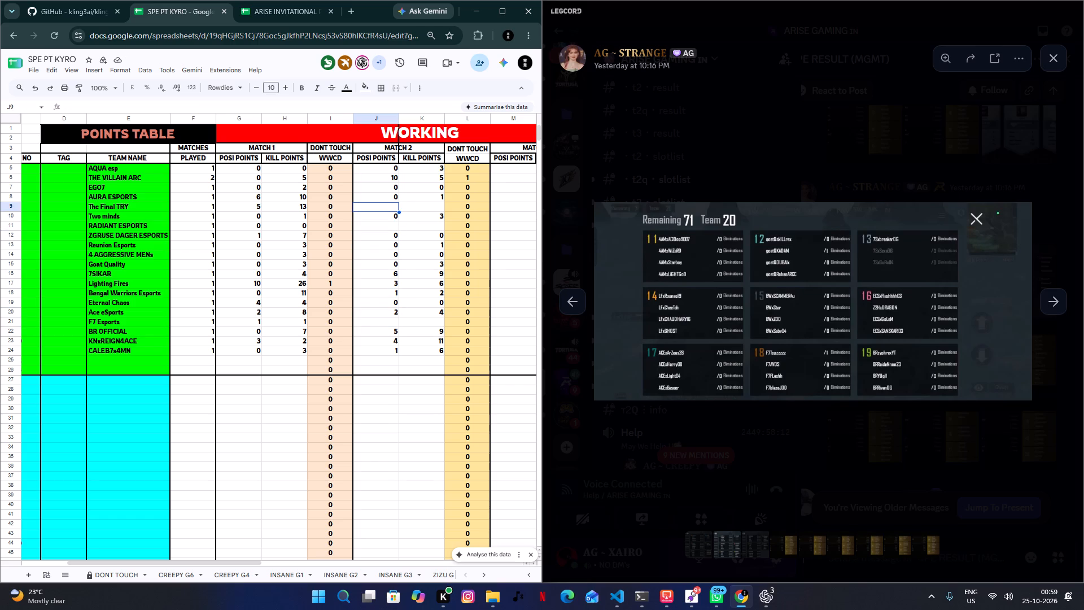
{"action": "key", "text": "Left"}
{"action": "key", "text": "Right"}
{"action": "key", "text": "Right"}
{"action": "key", "text": "Down"}
{"action": "key", "text": "Left"}
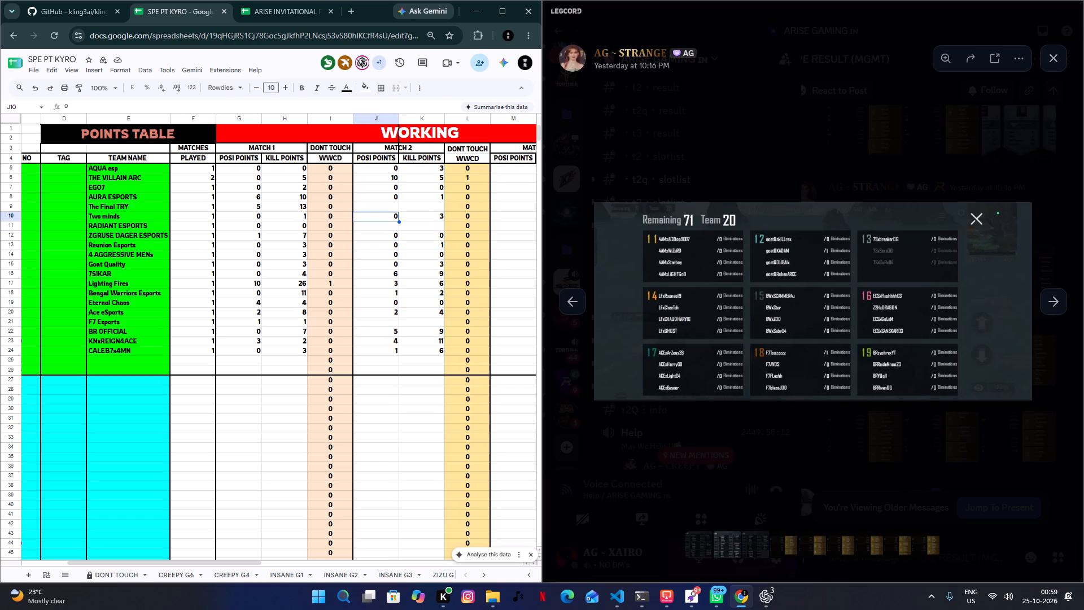
In Legcord, open the G9 M2 team elimination screenshot and examine its slot numbers and player tags up close.
{"action": "left_click", "coordinate": [623, 445]}
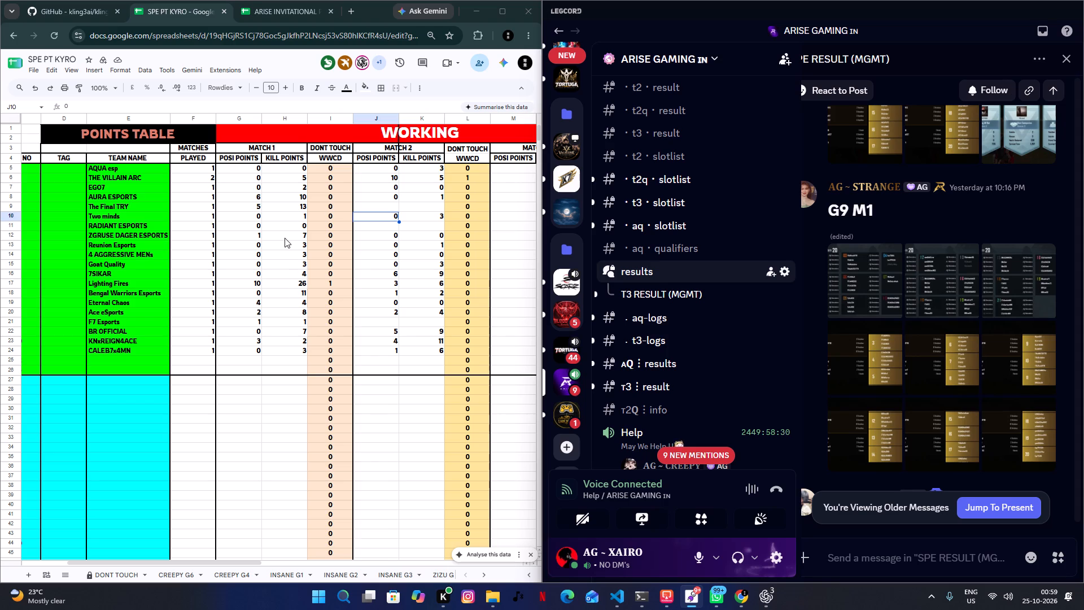
{"action": "left_click", "coordinate": [391, 238]}
{"action": "left_click", "coordinate": [374, 226]}
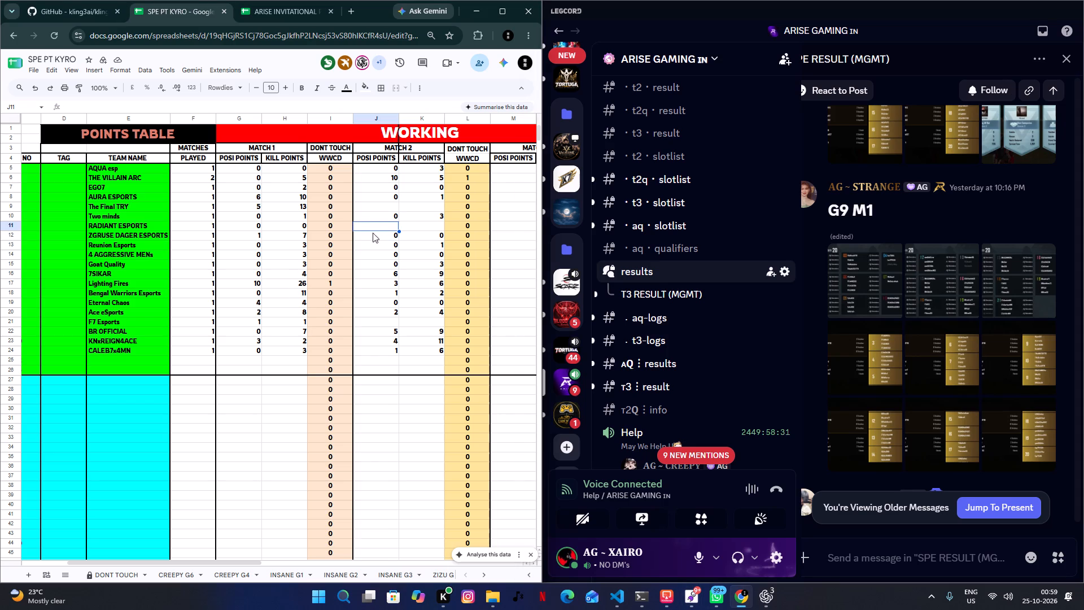
{"action": "scroll", "coordinate": [903, 343], "scroll_direction": "down", "scroll_amount": 2}
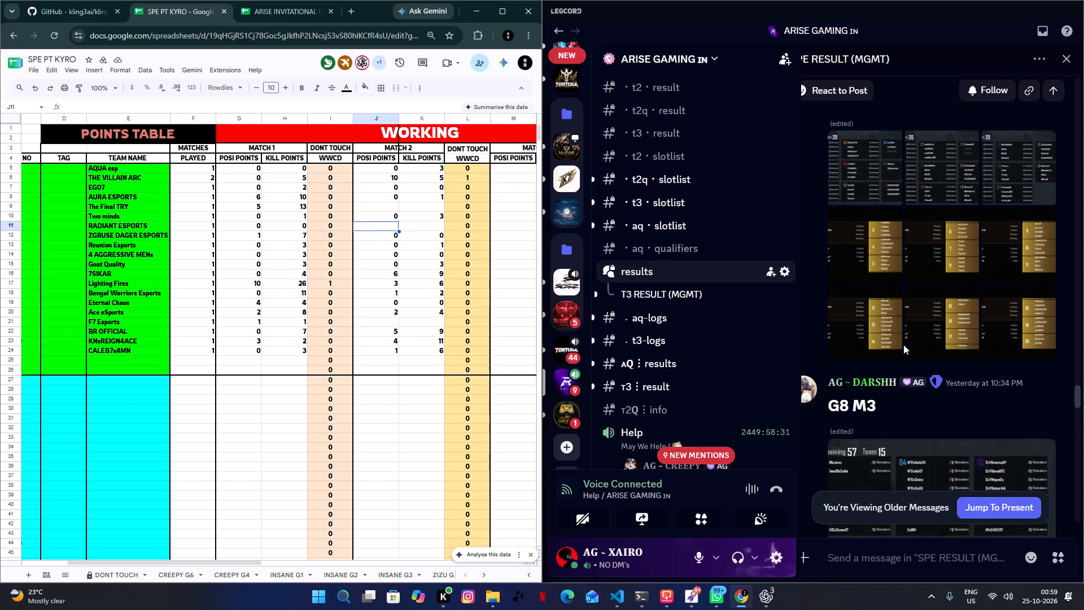
{"action": "scroll", "coordinate": [903, 345], "scroll_direction": "down", "scroll_amount": 12}
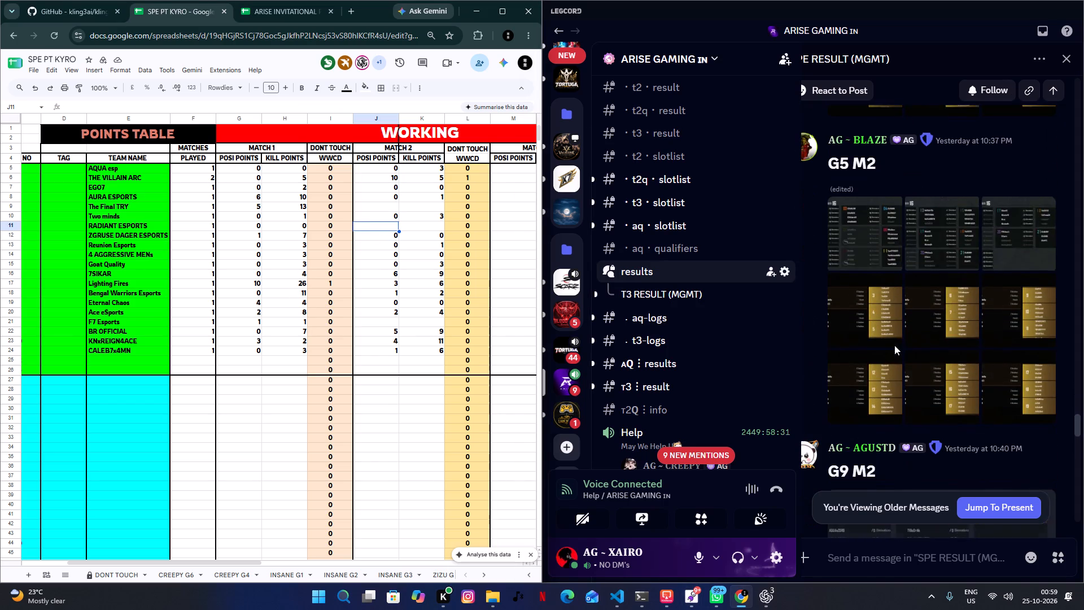
{"action": "scroll", "coordinate": [894, 345], "scroll_direction": "down", "scroll_amount": 2}
{"action": "left_click", "coordinate": [854, 348]}
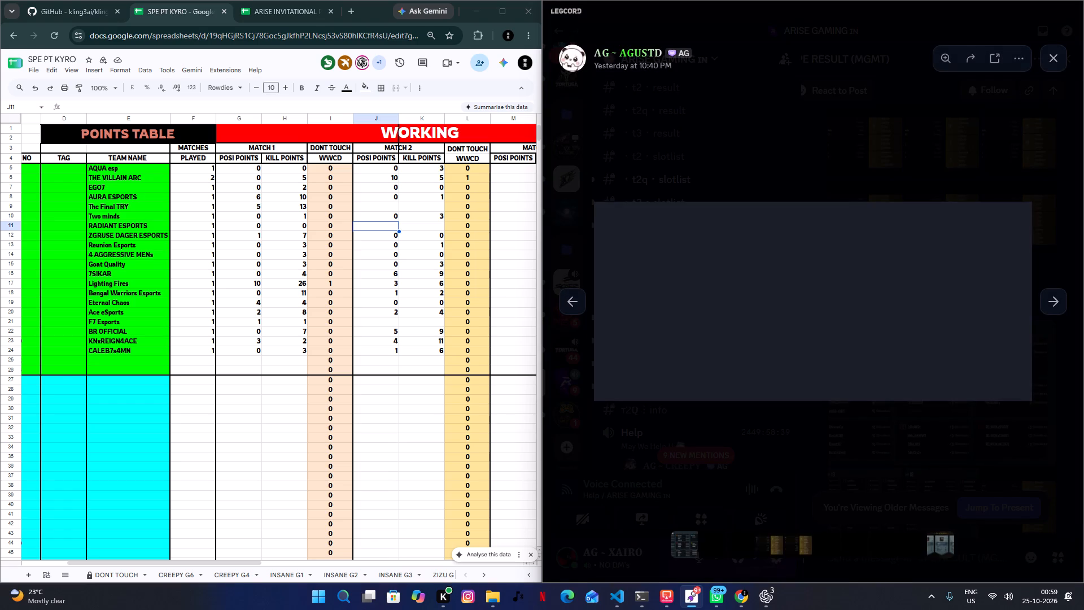
{"action": "left_click", "coordinate": [716, 249]}
{"action": "left_click_drag", "start_coordinate": [771, 282], "coordinate": [764, 281]}
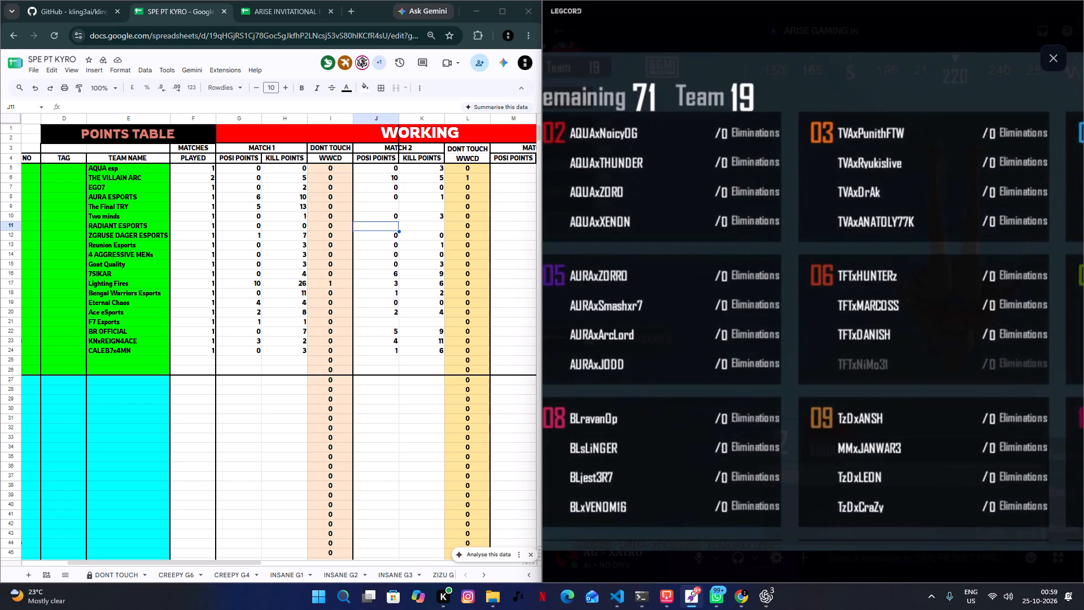
{"action": "left_click_drag", "start_coordinate": [764, 281], "coordinate": [791, 284]}
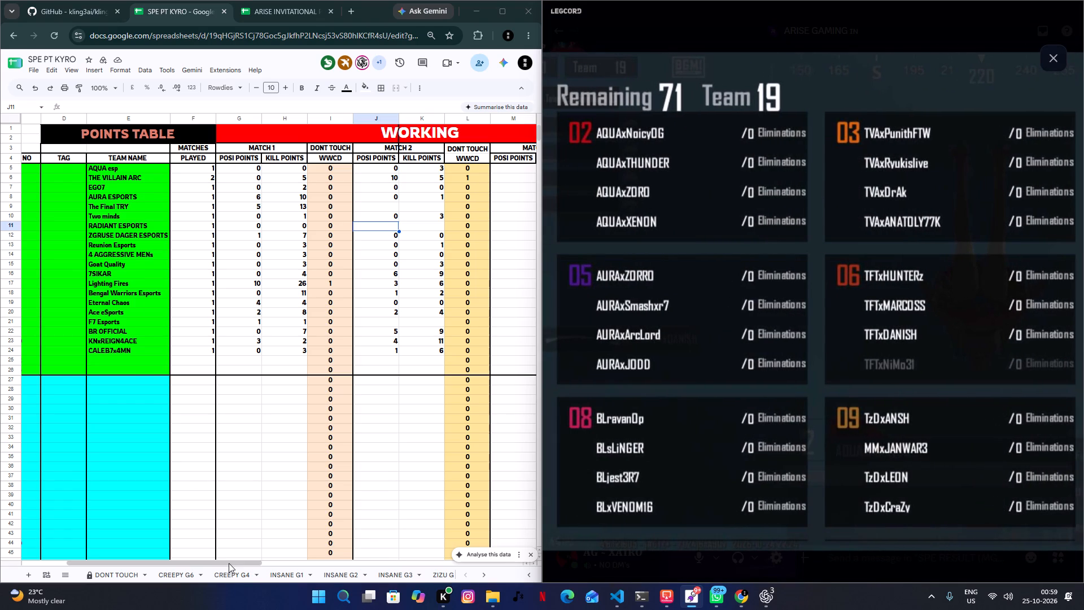
Back in the SPE PT KYRO sheet, enter 0 position points and 0 kill points in Match 2 for RADIANT ESPORTS.
{"action": "left_click_drag", "start_coordinate": [229, 563], "coordinate": [255, 573]}
{"action": "left_click", "coordinate": [283, 263]}
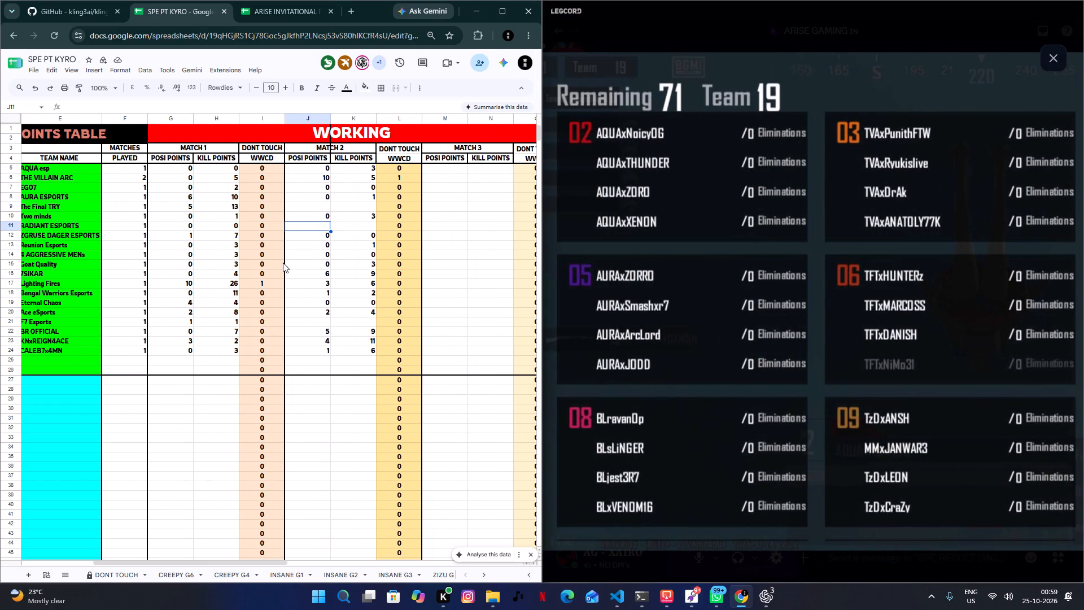
{"action": "left_click", "coordinate": [308, 227]}
{"action": "key", "text": "0"}
{"action": "key", "text": "Tab"}
{"action": "key", "text": "0"}
{"action": "key", "text": "Tab"}
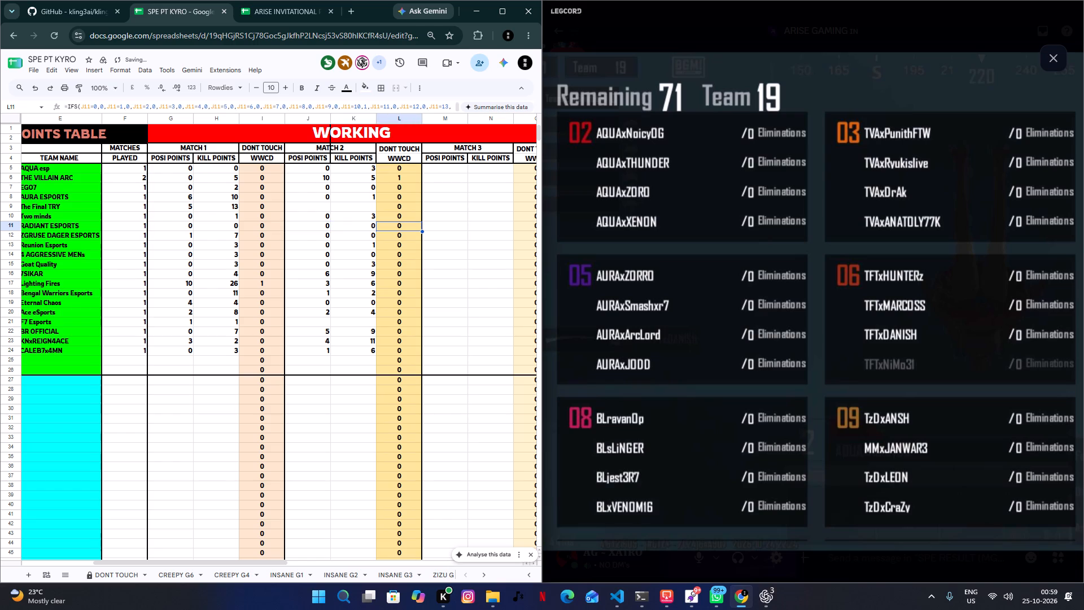
Enter 0 position points and 0 kill points in Match 2 for The Final TRY.
{"action": "key", "text": "Down"}
{"action": "key", "text": "Left"}
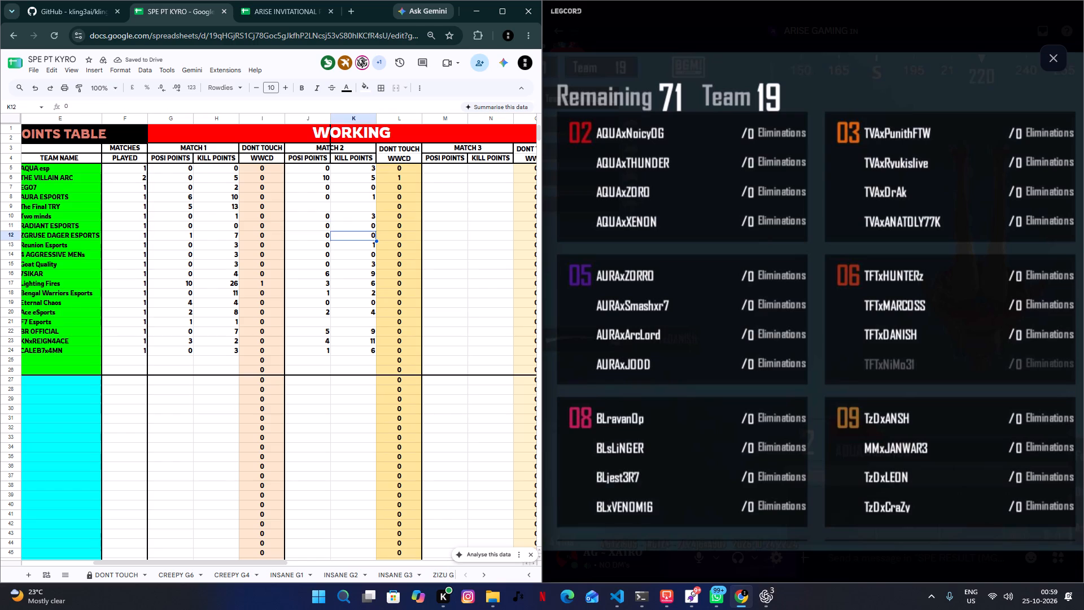
{"action": "key", "text": "Up"}
{"action": "key", "text": "Up"}
{"action": "key", "text": "Up"}
{"action": "key", "text": "0"}
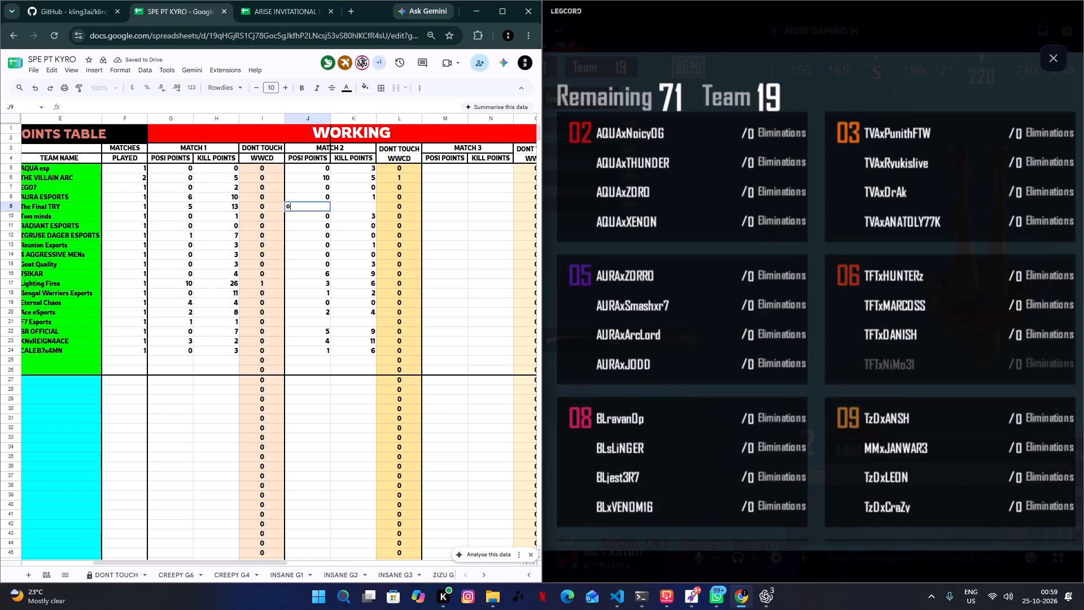
{"action": "key", "text": "Tab"}
{"action": "key", "text": "0"}
{"action": "key", "text": "Tab"}
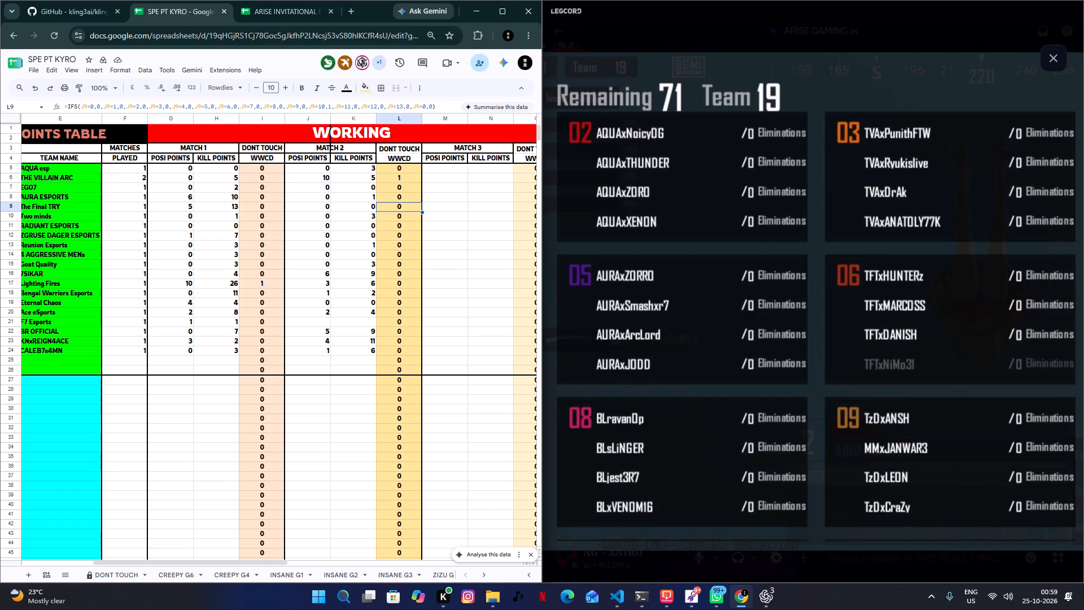
Enter 10 position points and 16 kill points in Match 3 for Reunion Esports.
{"action": "left_click_drag", "start_coordinate": [255, 565], "coordinate": [274, 564]}
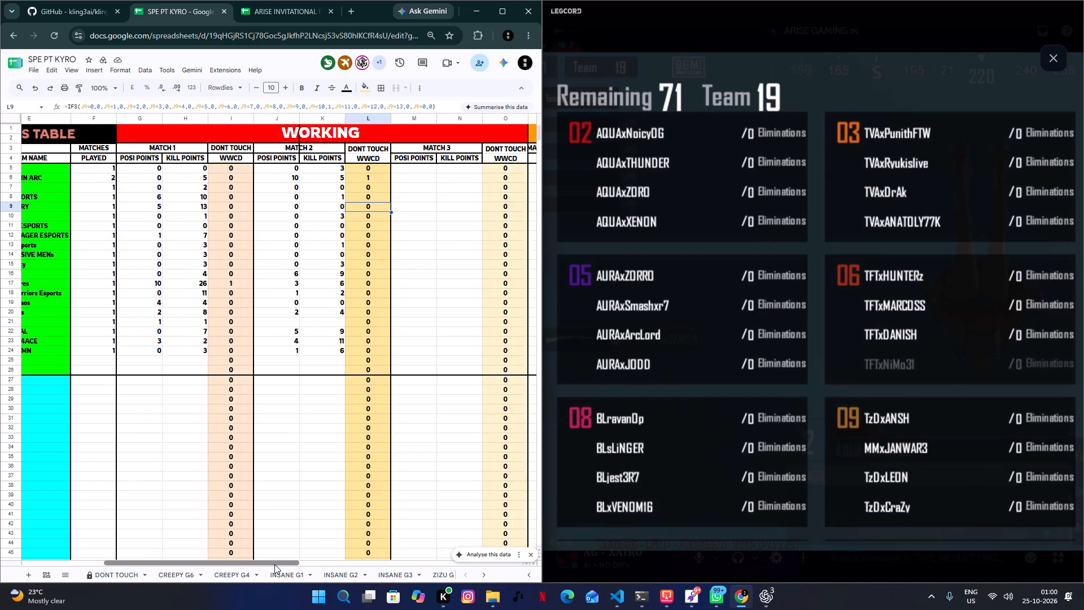
{"action": "left_click_drag", "start_coordinate": [274, 564], "coordinate": [241, 568]}
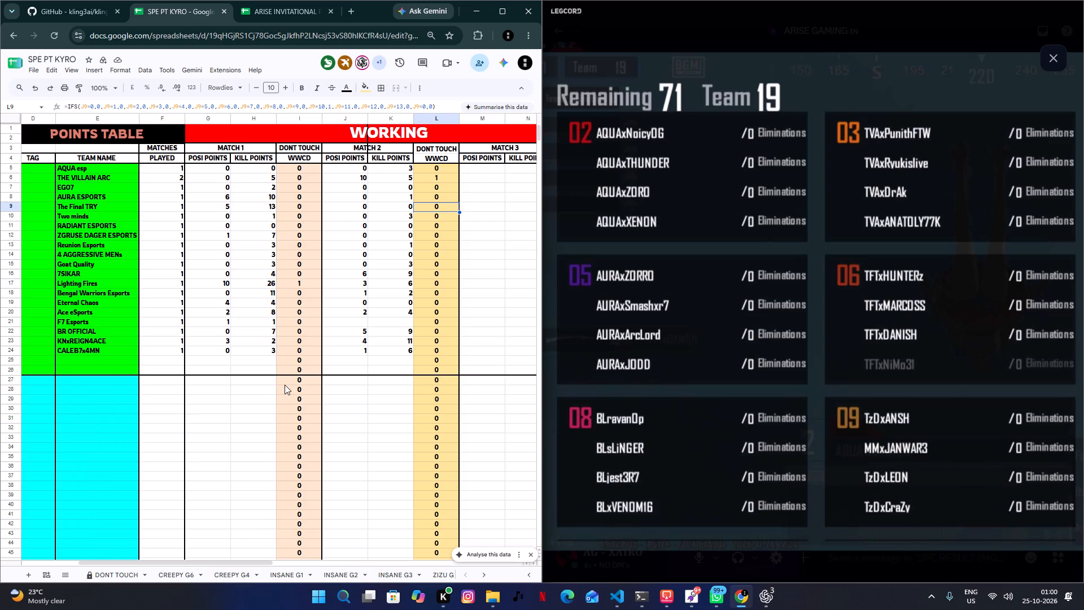
{"action": "scroll", "coordinate": [283, 386], "scroll_direction": "down", "scroll_amount": 1, "text": "ctrl"}
{"action": "scroll", "coordinate": [282, 407], "scroll_direction": "up", "scroll_amount": 2}
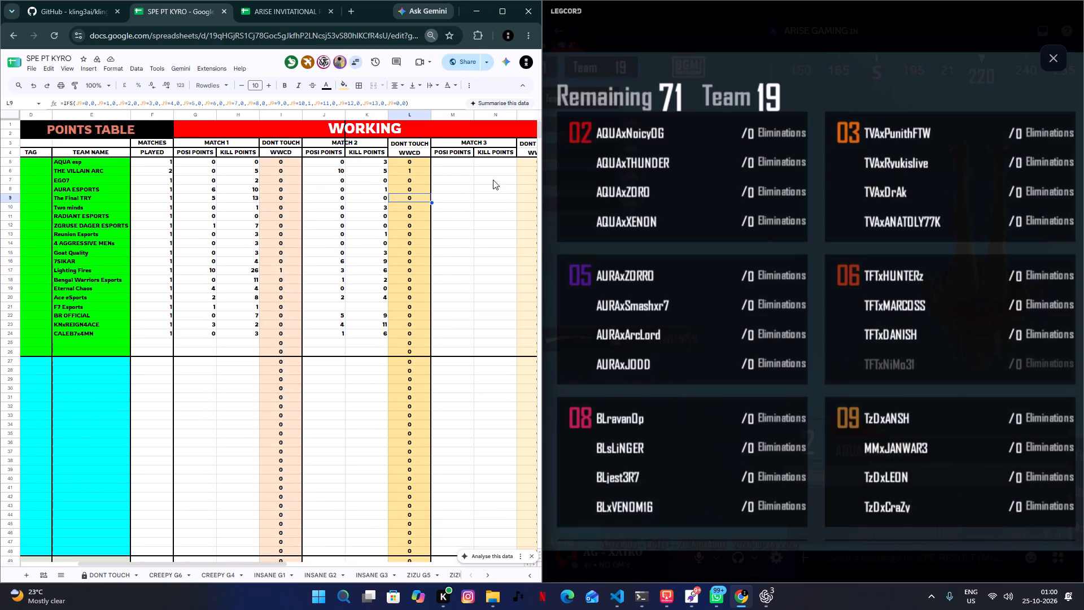
{"action": "left_click", "coordinate": [457, 196]}
{"action": "left_click", "coordinate": [106, 188]}
{"action": "left_click", "coordinate": [95, 215]}
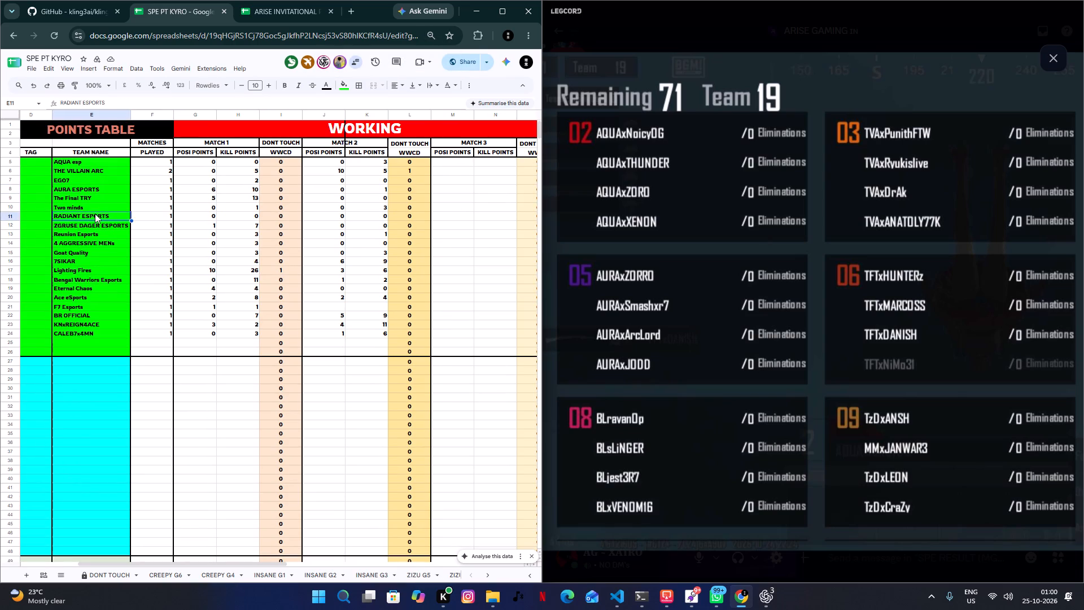
{"action": "left_click", "coordinate": [95, 210]}
{"action": "left_click", "coordinate": [93, 233]}
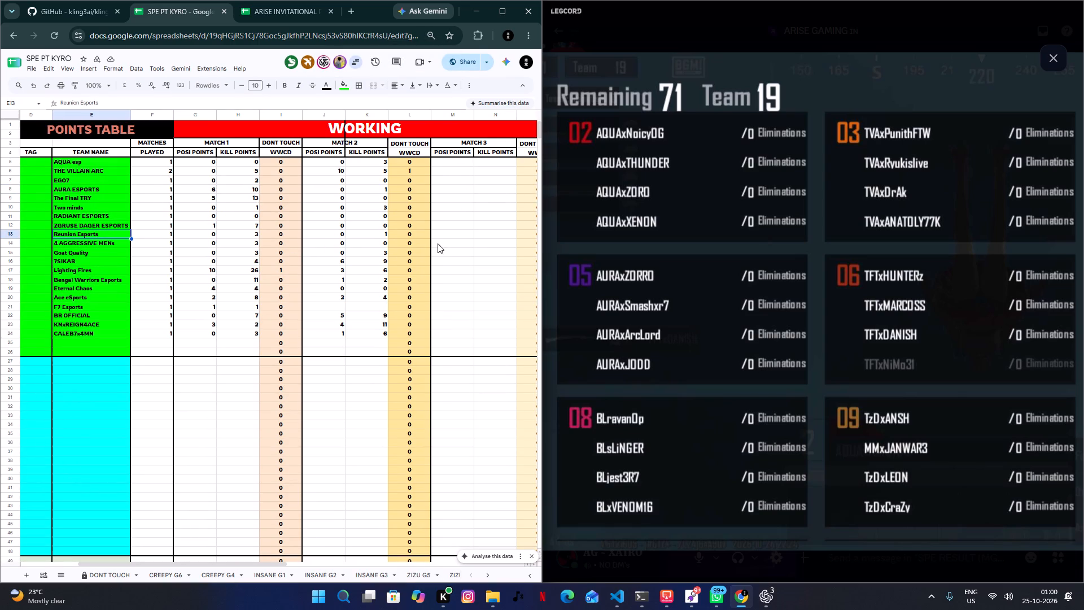
{"action": "left_click", "coordinate": [443, 236]}
{"action": "type", "text": "10"}
{"action": "key", "text": "Tab"}
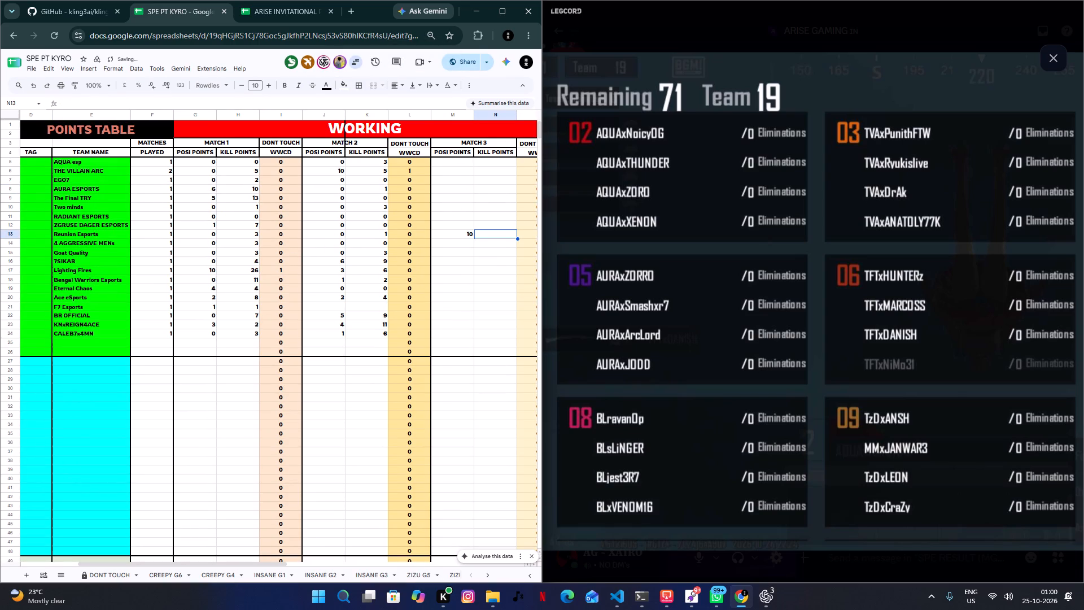
{"action": "type", "text": "16"}
{"action": "key", "text": "Down"}
{"action": "key", "text": "Left"}
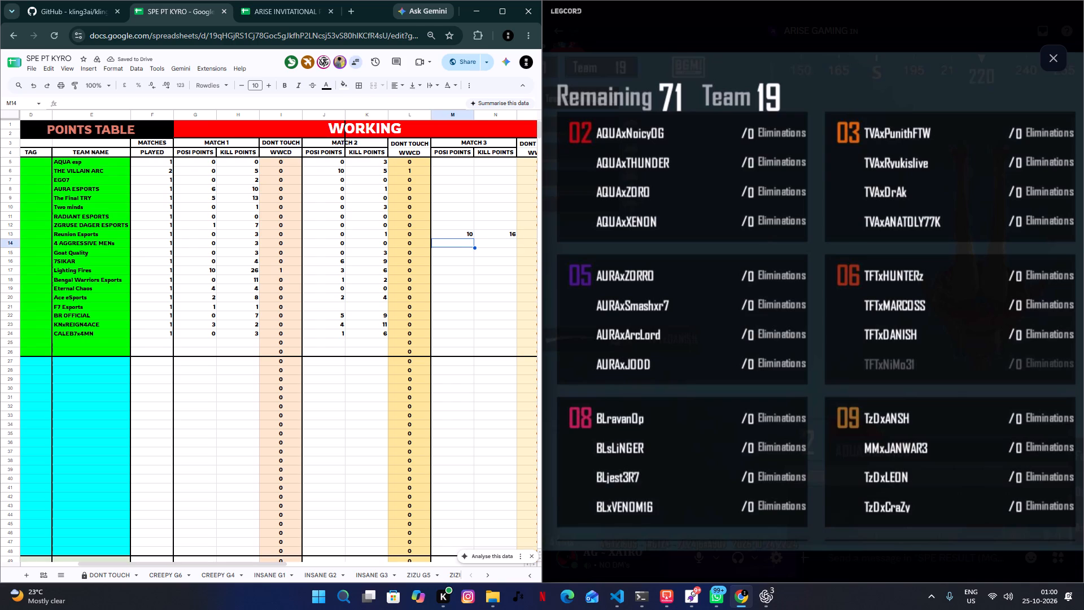
Enter 6 position points and 7 kill points in Match 3 for EGO7.
{"action": "key", "text": "Up"}
{"action": "key", "text": "Up"}
{"action": "key", "text": "Up"}
{"action": "key", "text": "Up"}
{"action": "key", "text": "Up"}
{"action": "key", "text": "Up"}
{"action": "key", "text": "Up"}
{"action": "key", "text": "Up"}
{"action": "key", "text": "Up"}
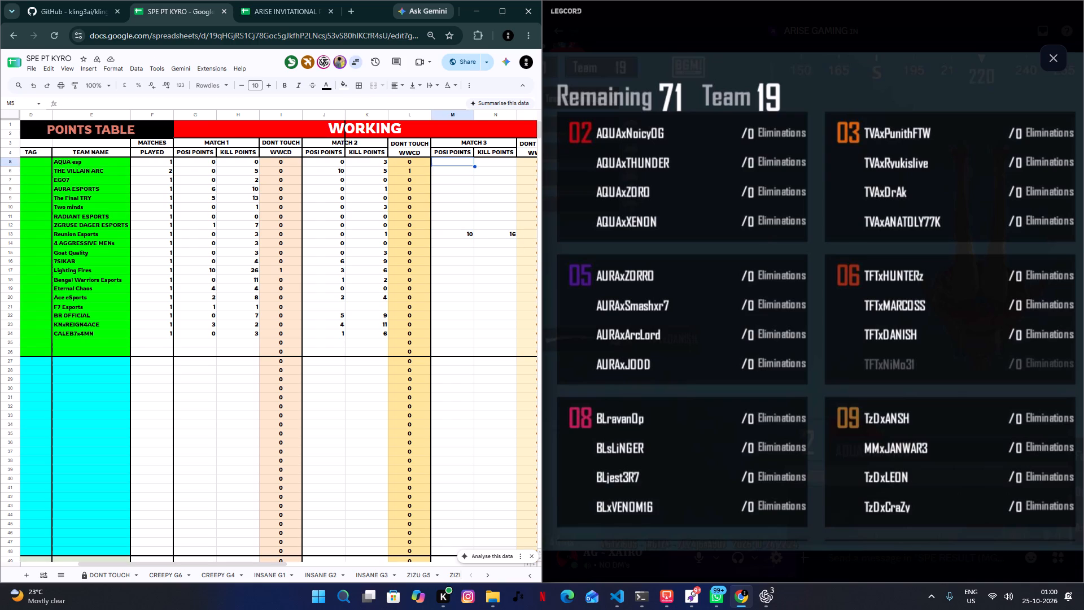
{"action": "key", "text": "Down"}
{"action": "key", "text": "Down"}
{"action": "key", "text": "0"}
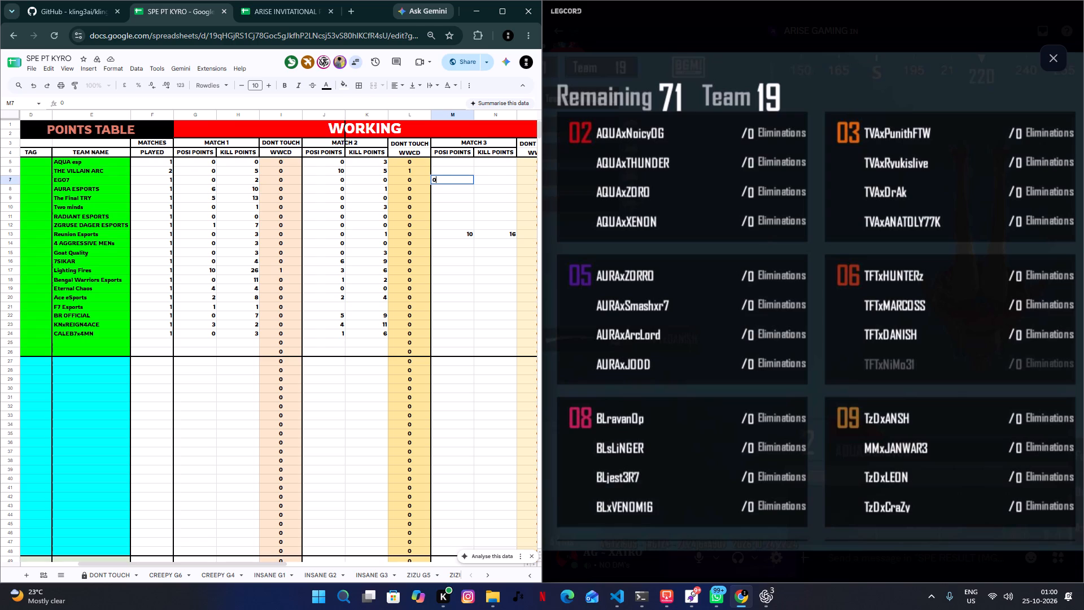
{"action": "key", "text": "BackSpace"}
{"action": "key", "text": "6"}
{"action": "key", "text": "Tab"}
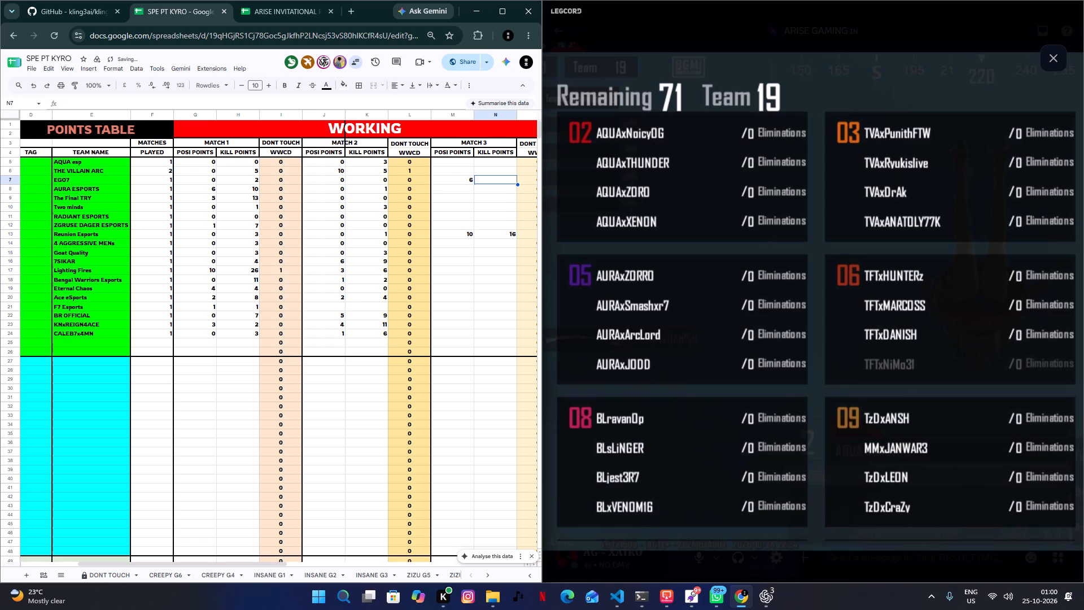
{"action": "key", "text": "7"}
{"action": "key", "text": "Down"}
{"action": "key", "text": "Left"}
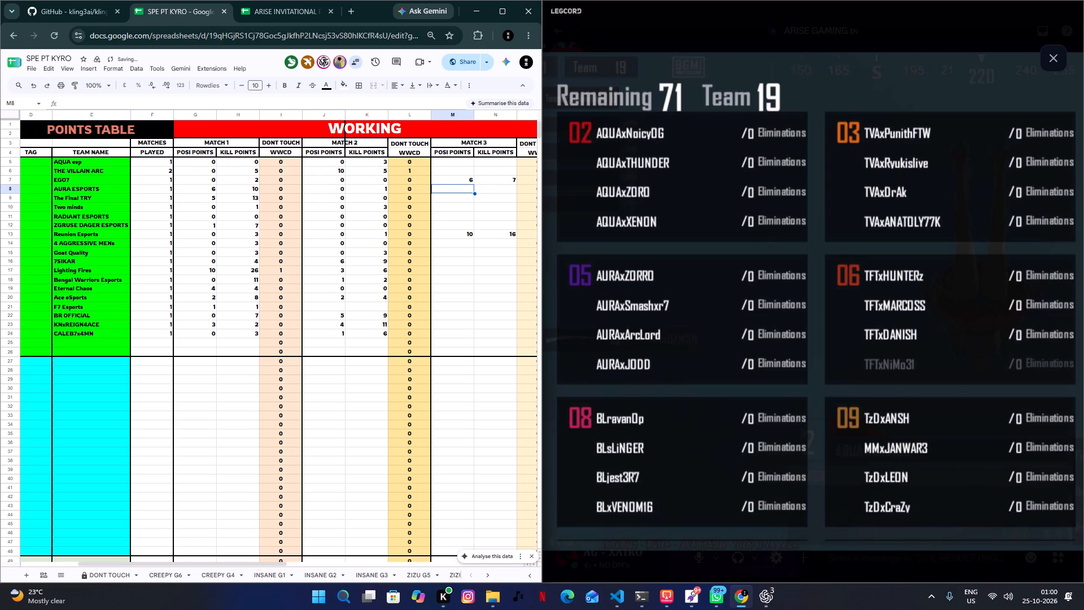
Enter 0 position points and 0 kill points in Match 3 for RADIANT ESPORTS.
{"action": "key", "text": "Down"}
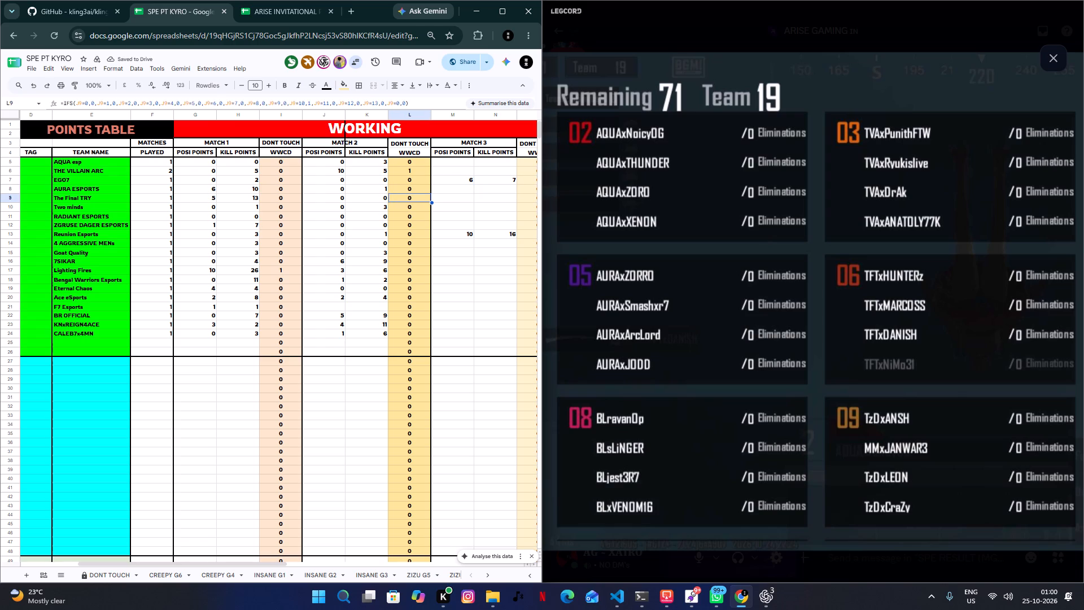
{"action": "key", "text": "Down"}
{"action": "key", "text": "Down"}
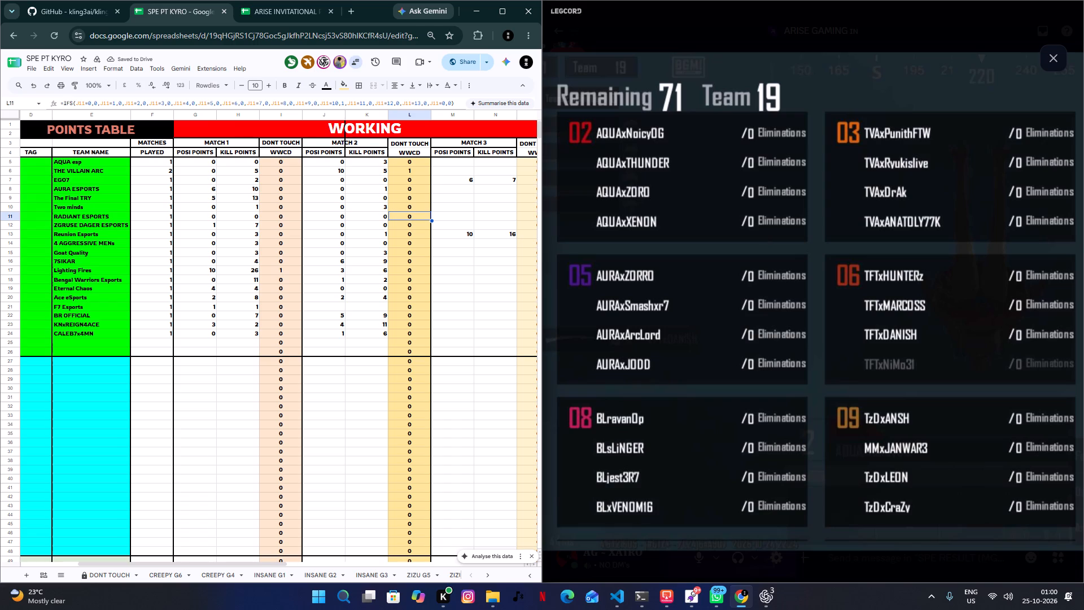
{"action": "key", "text": "Right"}
{"action": "key", "text": "0"}
{"action": "key", "text": "Tab"}
{"action": "key", "text": "0"}
{"action": "key", "text": "Tab"}
{"action": "key", "text": "shift+Tab"}
{"action": "key", "text": "shift+Tab"}
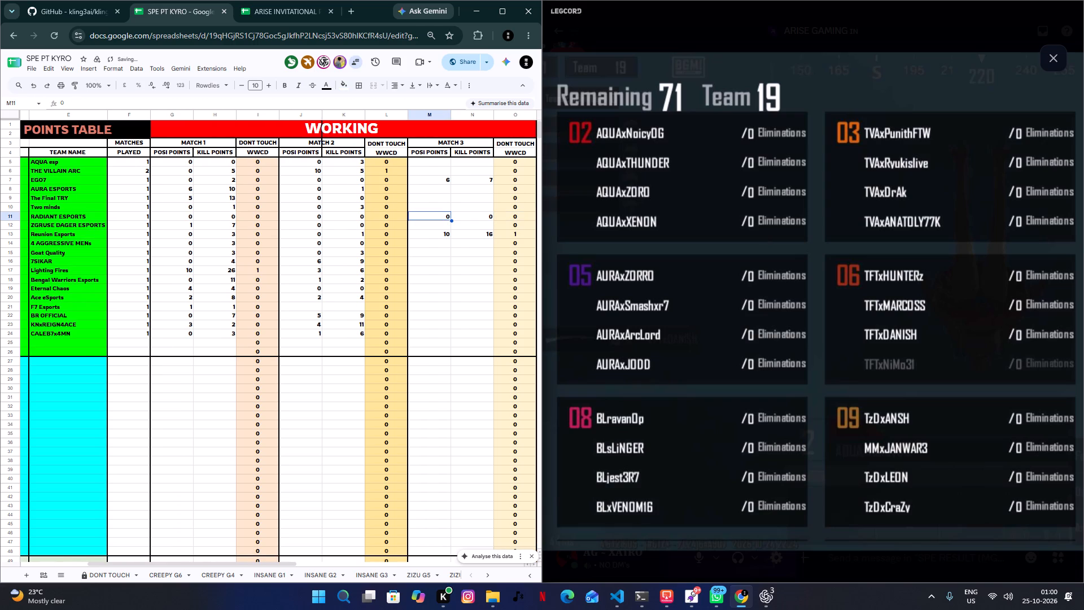
Enter 4 position points and 9 kill points in Match 3 for 7SIKAR.
{"action": "key", "text": "Down"}
{"action": "key", "text": "Down"}
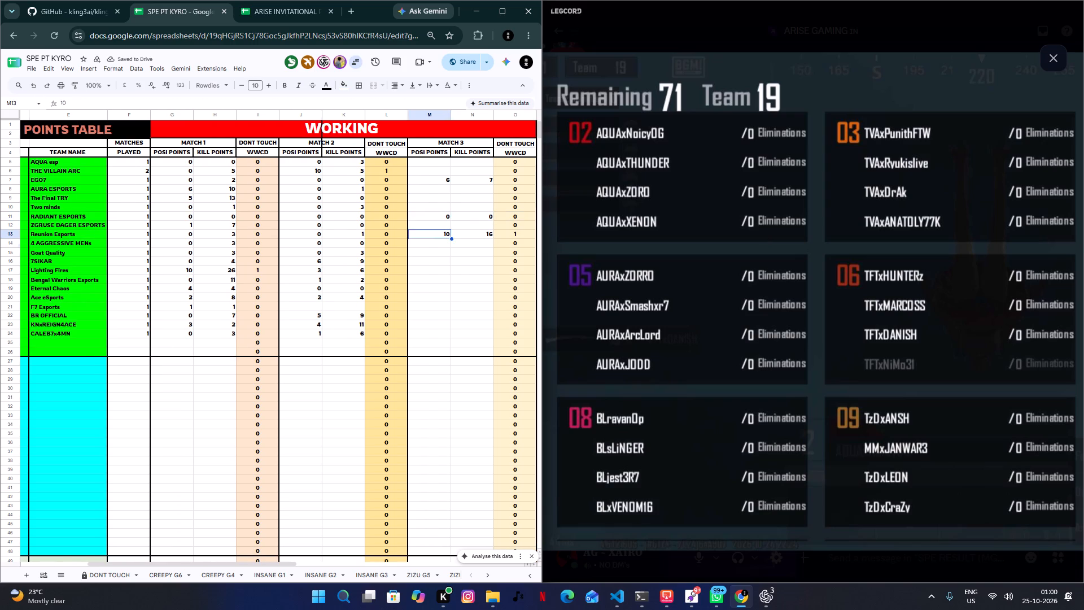
{"action": "key", "text": "Down"}
{"action": "key", "text": "Down"}
{"action": "key", "text": "Down"}
{"action": "key", "text": "Left"}
{"action": "key", "text": "Left"}
{"action": "key", "text": "Down"}
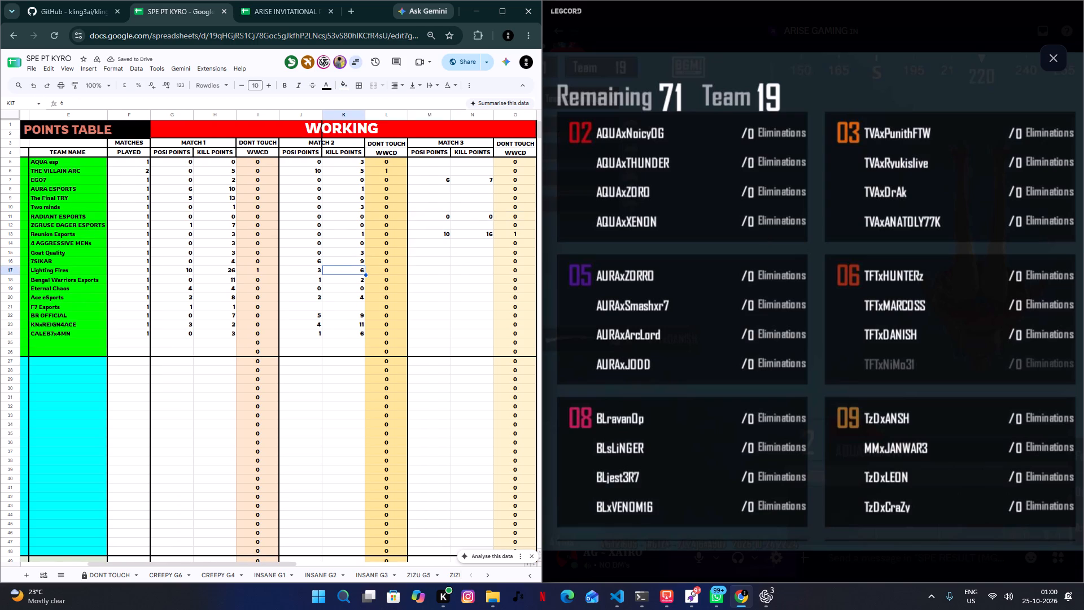
{"action": "key", "text": "Up"}
{"action": "key", "text": "Right"}
{"action": "key", "text": "Right"}
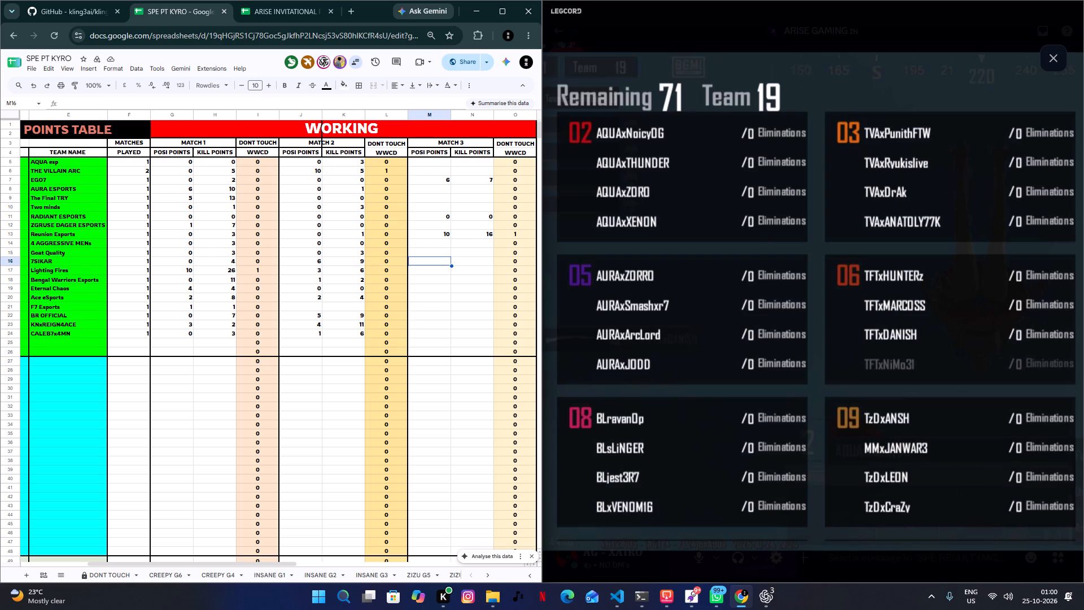
{"action": "key", "text": "4"}
{"action": "key", "text": "Tab"}
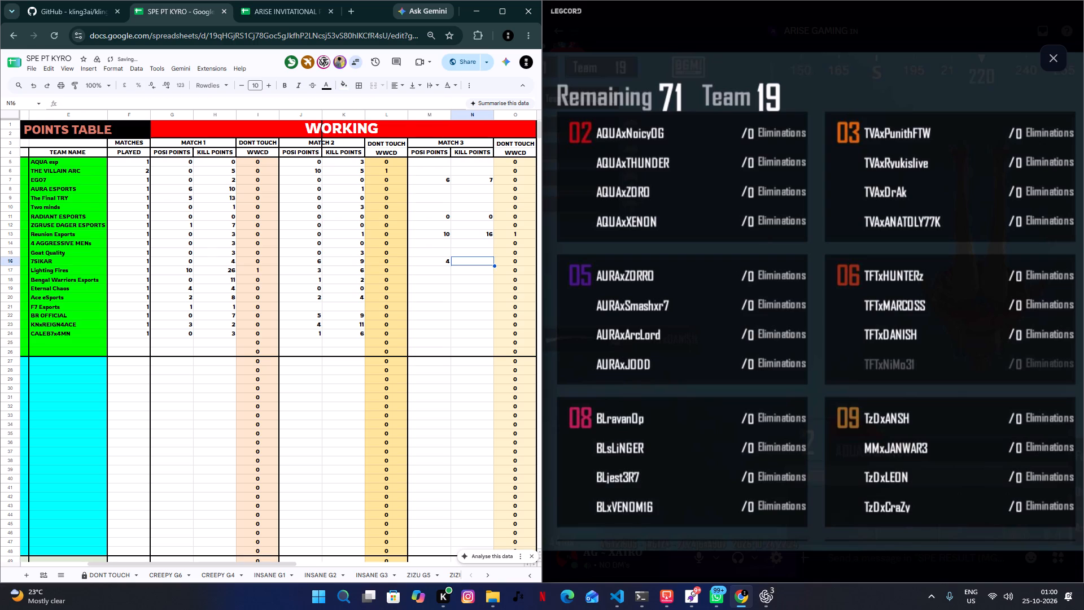
{"action": "key", "text": "9"}
{"action": "key", "text": "Down"}
{"action": "key", "text": "Left"}
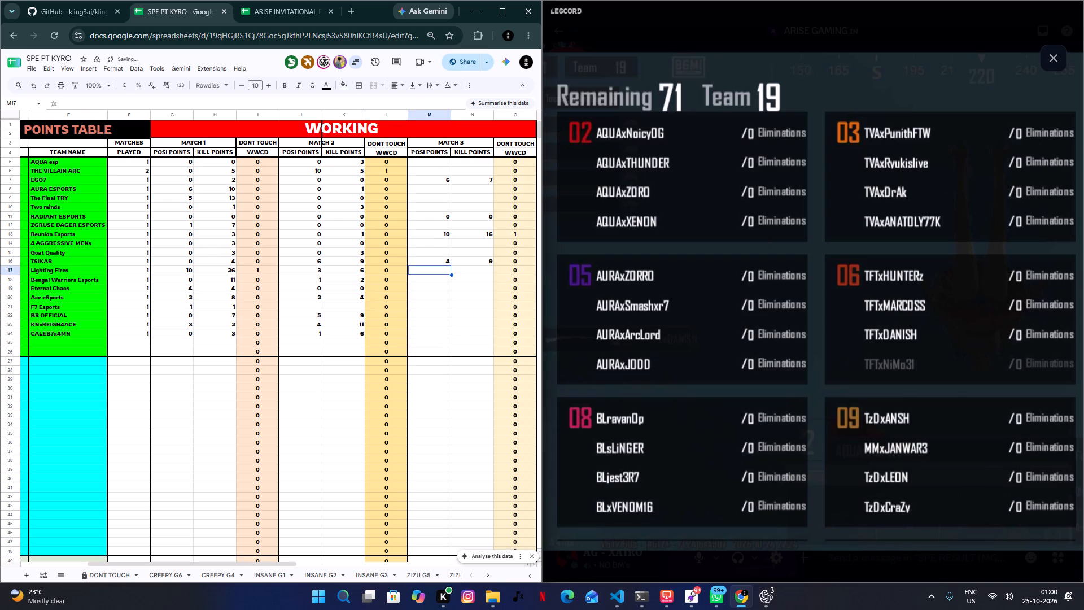
Enter 3 position points and 3 kill points in Match 3 for The Final TRY.
{"action": "key", "text": "Up"}
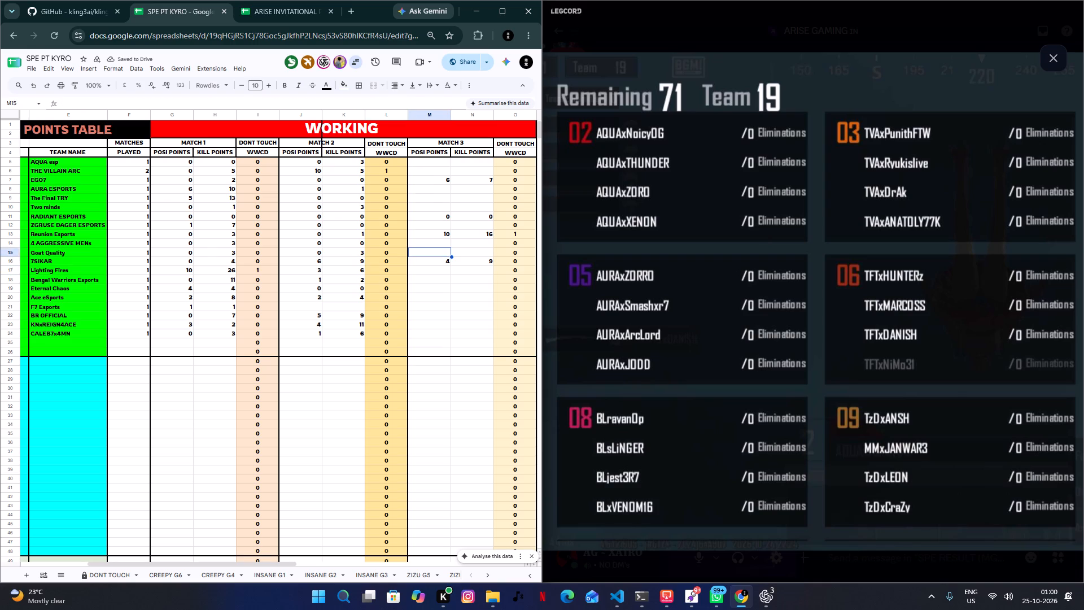
{"action": "key", "text": "Up"}
{"action": "key", "text": "Up"}
{"action": "key", "text": "Up"}
{"action": "key", "text": "Up"}
{"action": "key", "text": "Up"}
{"action": "key", "text": "Up"}
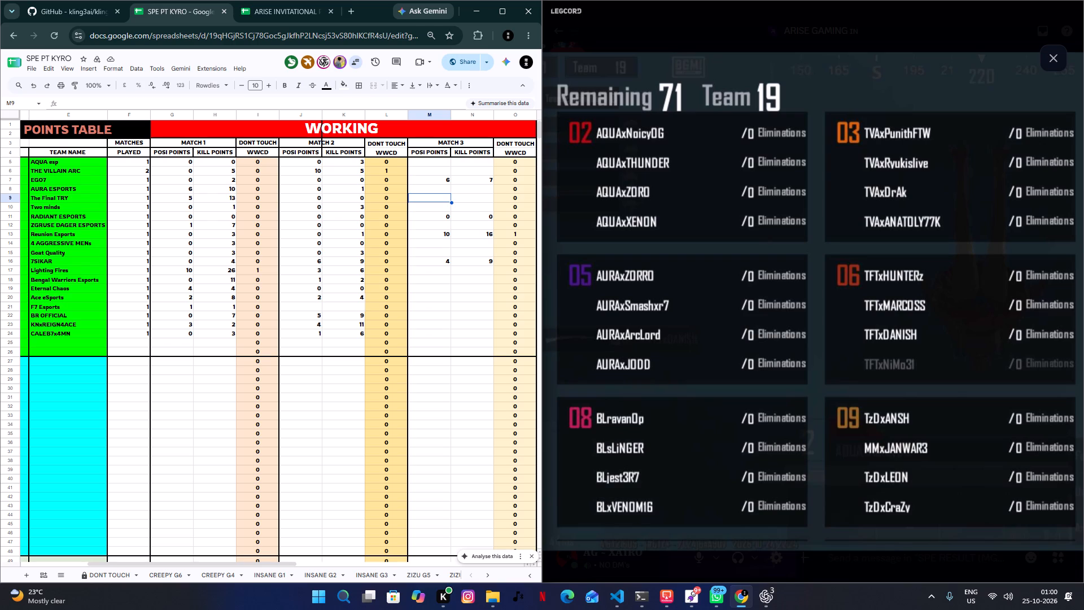
{"action": "key", "text": "3"}
{"action": "key", "text": "Tab"}
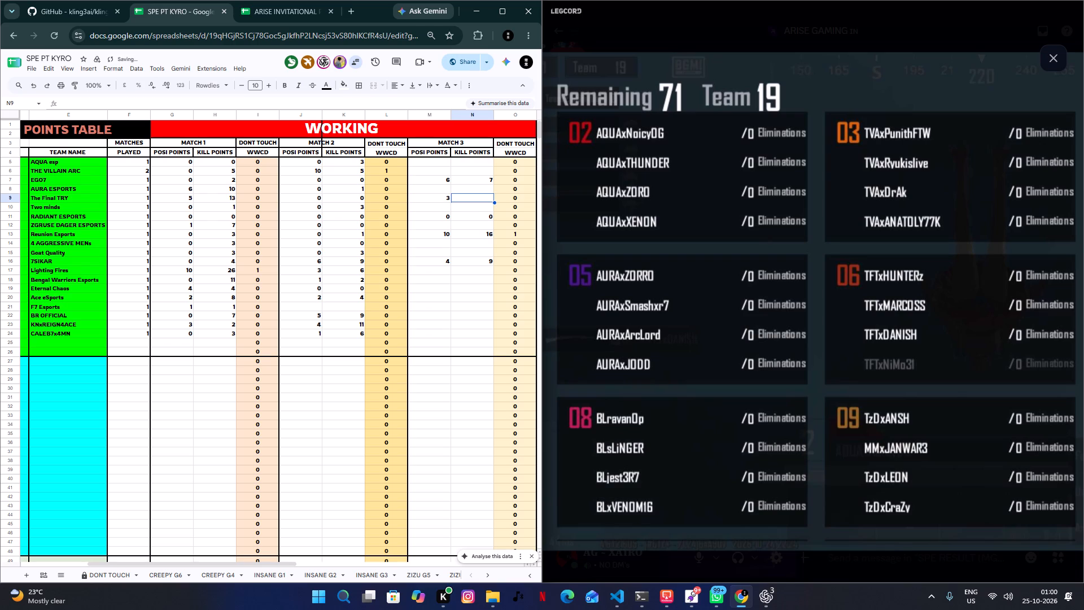
{"action": "key", "text": "3"}
{"action": "key", "text": "Down"}
Enter 2 position points and 2 kill points in Match 3 for AQUA esp.
{"action": "key", "text": "Left"}
{"action": "key", "text": "Down"}
{"action": "key", "text": "Down"}
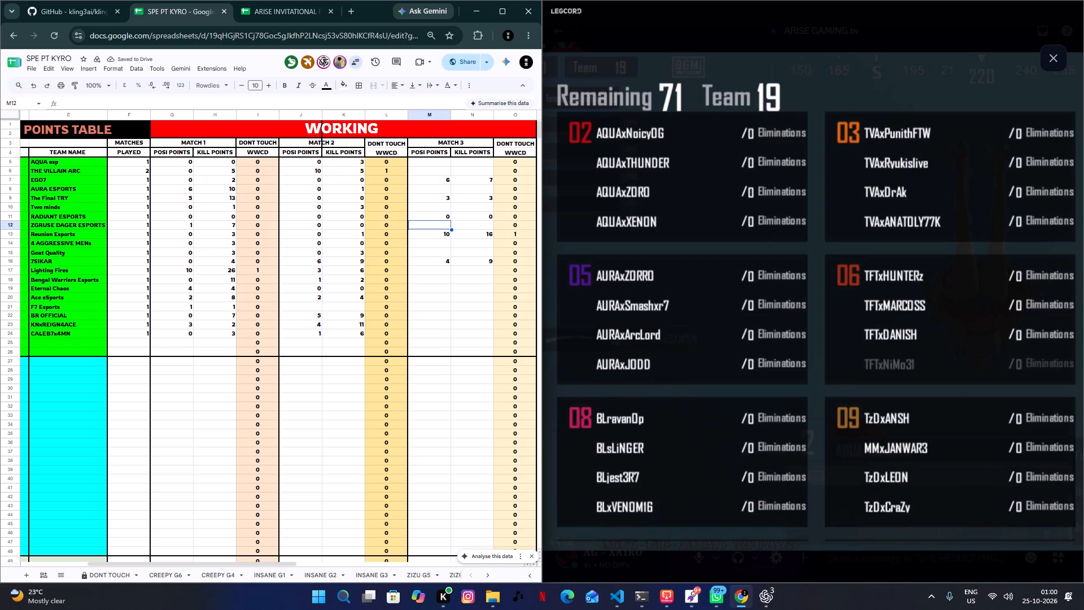
{"action": "key", "text": "Down"}
{"action": "key", "text": "Down"}
{"action": "key", "text": "Down"}
{"action": "key", "text": "Down"}
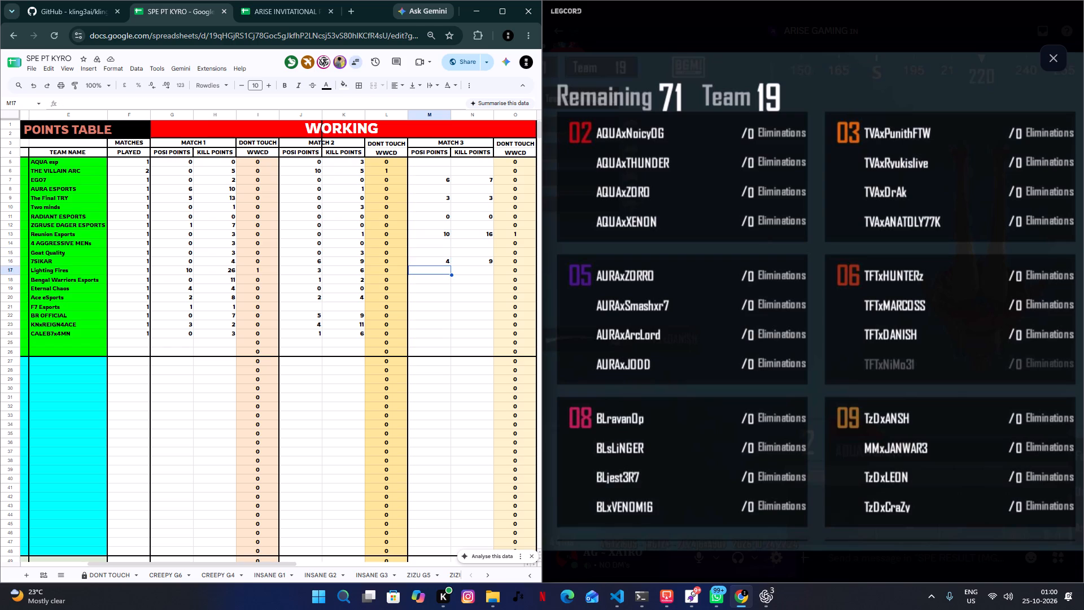
{"action": "key", "text": "Down"}
{"action": "key", "text": "Down"}
{"action": "key", "text": "Up"}
{"action": "key", "text": "Up"}
{"action": "key", "text": "Up"}
{"action": "key", "text": "Up"}
{"action": "key", "text": "Up"}
{"action": "key", "text": "Up"}
{"action": "key", "text": "Up"}
{"action": "key", "text": "Up"}
{"action": "key", "text": "Up"}
{"action": "key", "text": "Up"}
{"action": "key", "text": "Up"}
{"action": "key", "text": "Up"}
{"action": "key", "text": "Up"}
{"action": "key", "text": "Up"}
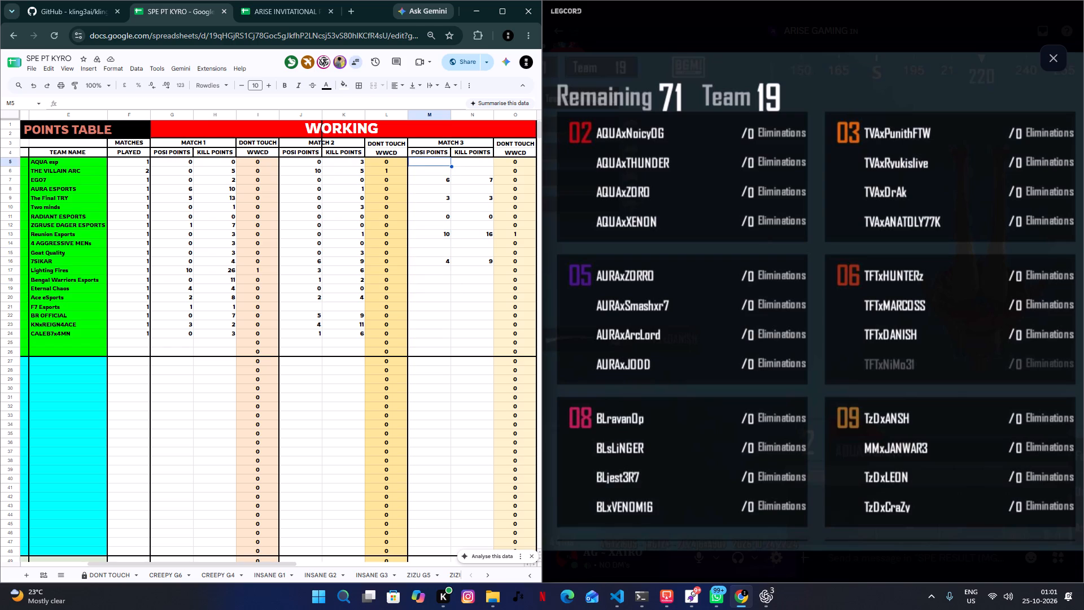
{"action": "type", "text": "52"}
{"action": "key", "text": "Tab"}
{"action": "key", "text": "2"}
{"action": "key", "text": "Down"}
{"action": "key", "text": "Left"}
{"action": "key", "text": "Down"}
{"action": "key", "text": "Down"}
{"action": "key", "text": "Up"}
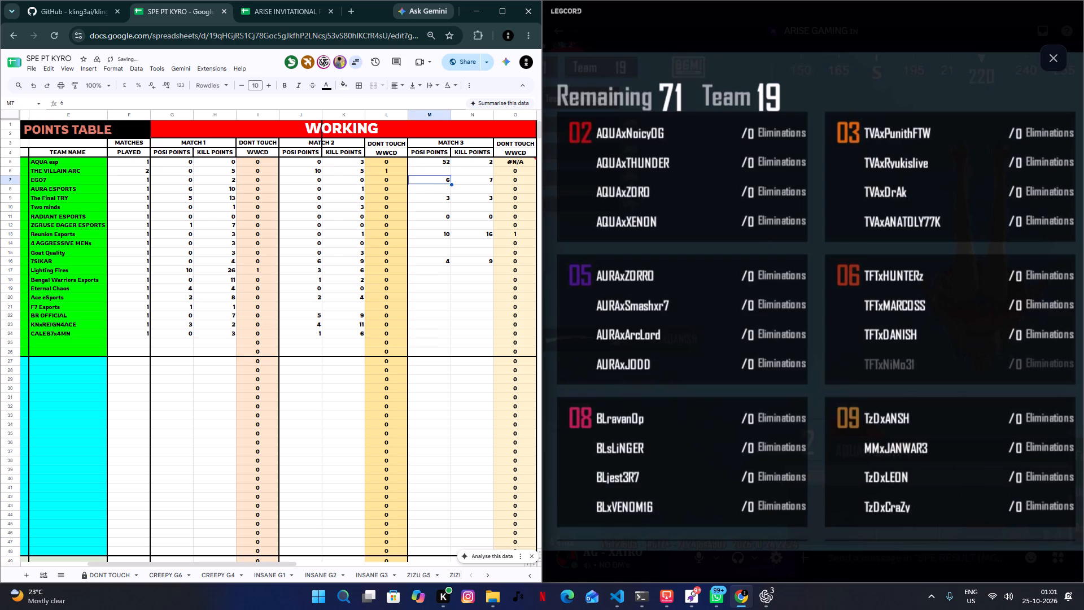
{"action": "key", "text": "Up"}
{"action": "key", "text": "Up"}
{"action": "key", "text": "2"}
{"action": "key", "text": "Down"}
Enter 1 position point and 9 kill points in Match 3 for Bengal Warriors Esports.
{"action": "key", "text": "Down"}
{"action": "key", "text": "Down"}
{"action": "key", "text": "Down"}
{"action": "key", "text": "Down"}
{"action": "key", "text": "Down"}
{"action": "key", "text": "Down"}
{"action": "key", "text": "Down"}
{"action": "key", "text": "Down"}
{"action": "key", "text": "Down"}
{"action": "key", "text": "Down"}
{"action": "key", "text": "Down"}
{"action": "key", "text": "Down"}
{"action": "key", "text": "Up"}
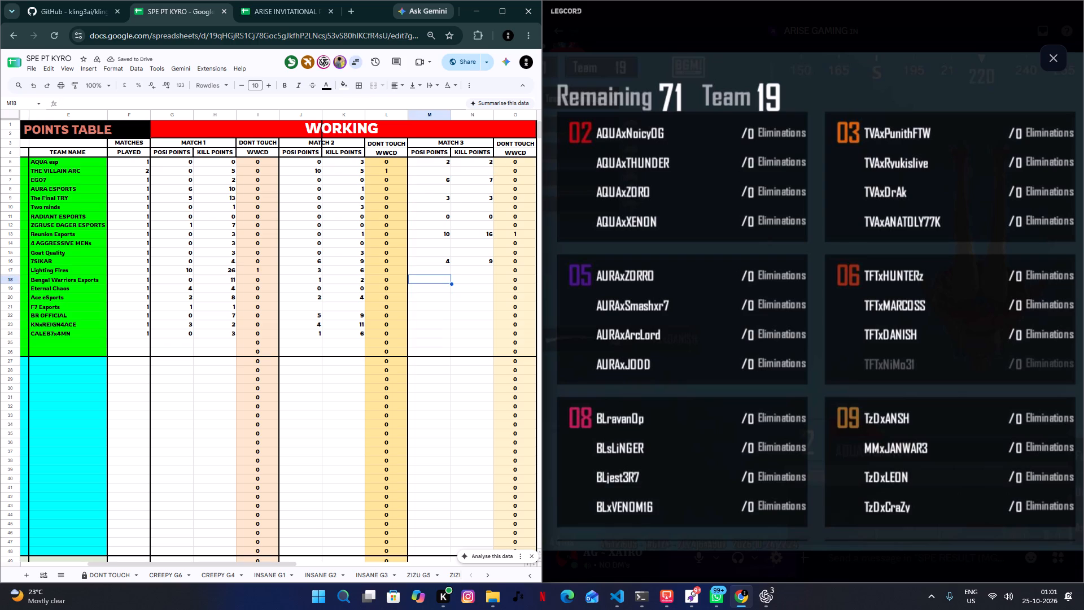
{"action": "key", "text": "0"}
{"action": "key", "text": "Tab"}
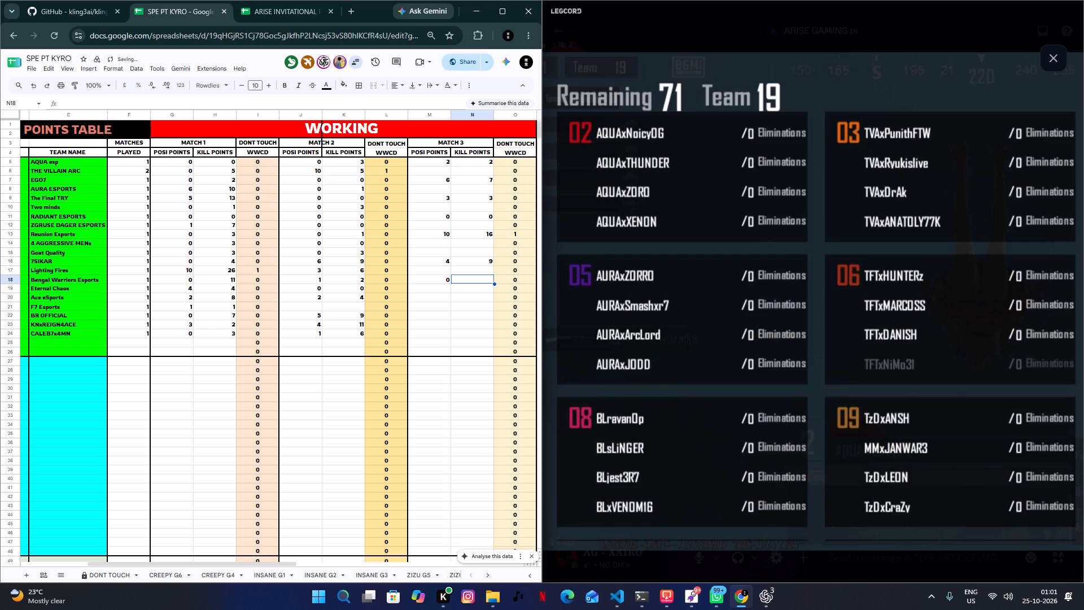
{"action": "key", "text": "9"}
{"action": "key", "text": "Down"}
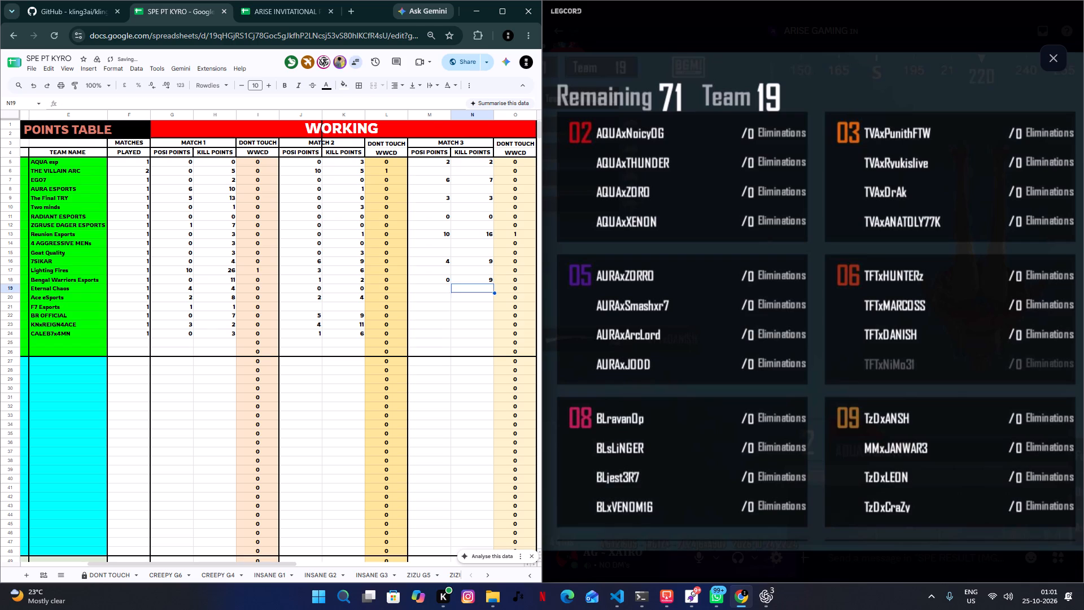
{"action": "key", "text": "Left"}
{"action": "key", "text": "Up"}
{"action": "key", "text": "Right"}
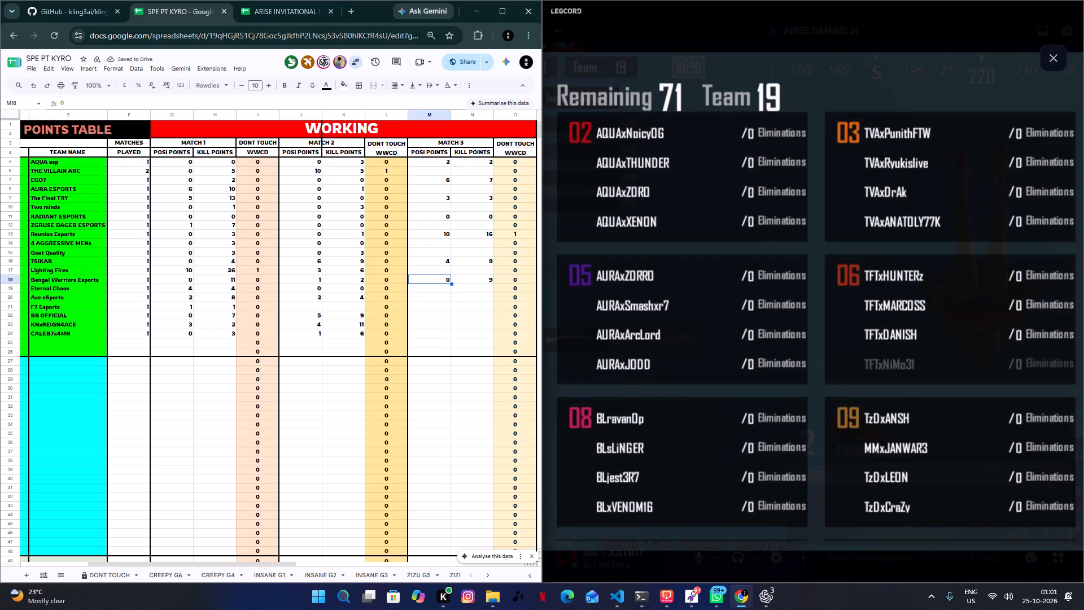
{"action": "key", "text": "1"}
{"action": "key", "text": "Tab"}
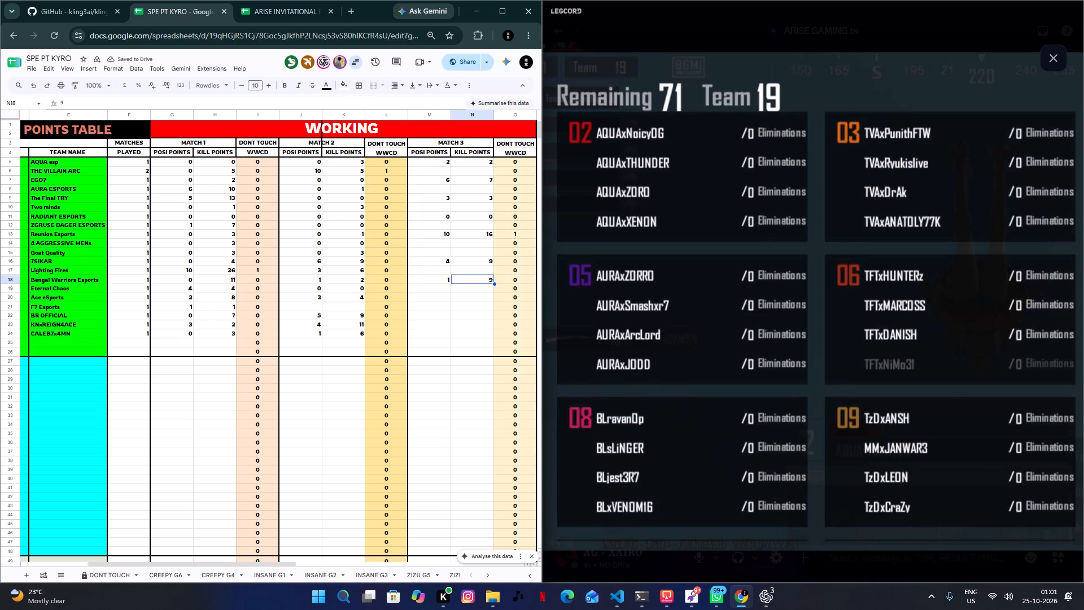
{"action": "key", "text": "Down"}
Enter 1 position point and 3 kill points in Match 3 for 4 AGGRESSIVE MENs.
{"action": "key", "text": "Left"}
{"action": "key", "text": "Up"}
{"action": "key", "text": "Up"}
{"action": "key", "text": "Up"}
{"action": "key", "text": "Up"}
{"action": "key", "text": "Up"}
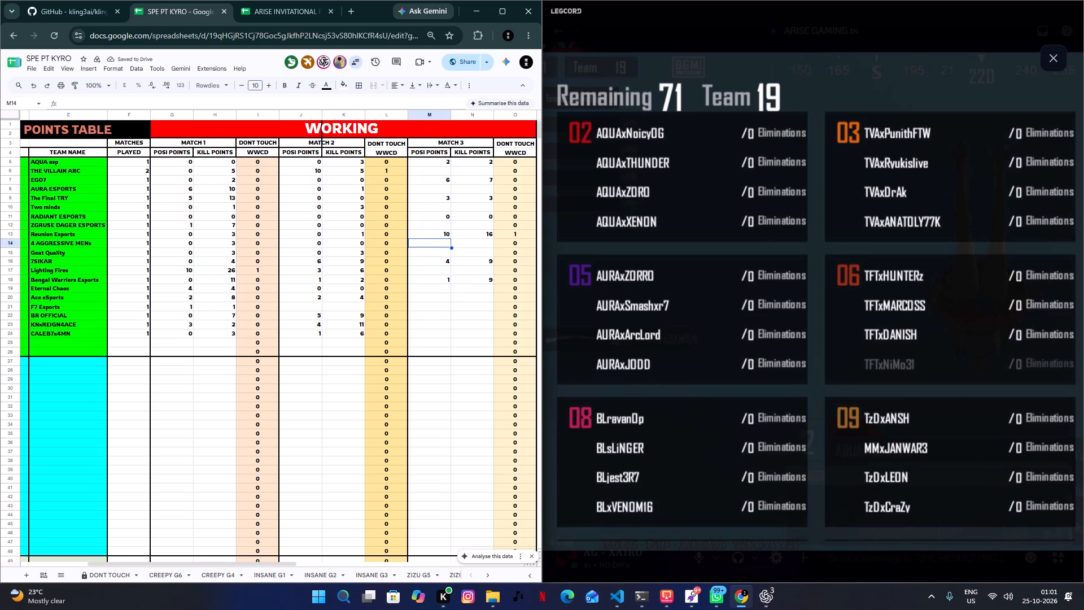
{"action": "key", "text": "1"}
{"action": "key", "text": "Tab"}
{"action": "key", "text": "3"}
{"action": "key", "text": "Down"}
Enter 0 position points and 7 kill points in Match 3 for THE VILLAIN ARC.
{"action": "key", "text": "Left"}
{"action": "key", "text": "Left"}
{"action": "key", "text": "Down"}
{"action": "key", "text": "Down"}
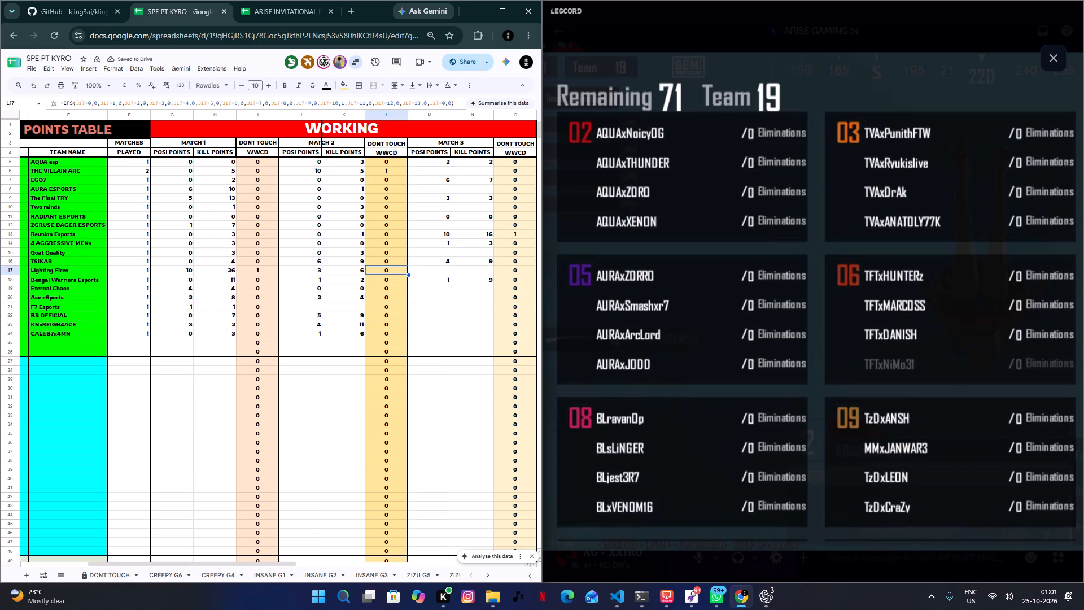
{"action": "key", "text": "Up"}
{"action": "key", "text": "Up"}
{"action": "key", "text": "Up"}
{"action": "key", "text": "Up"}
{"action": "key", "text": "Up"}
{"action": "key", "text": "Up"}
{"action": "key", "text": "Up"}
{"action": "key", "text": "Up"}
{"action": "key", "text": "Up"}
{"action": "key", "text": "Up"}
{"action": "key", "text": "Up"}
{"action": "key", "text": "Up"}
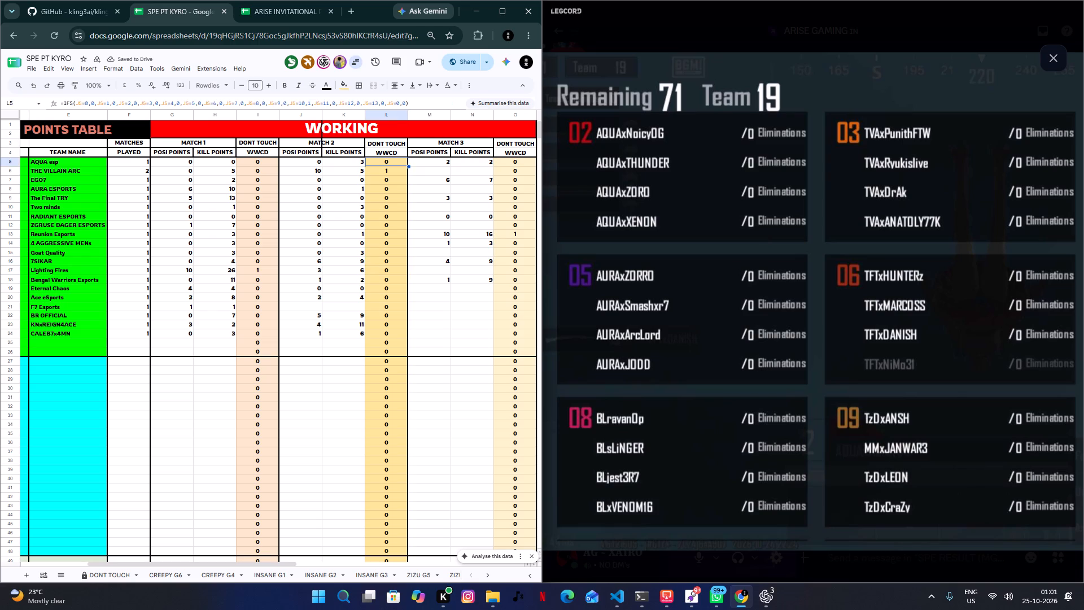
{"action": "key", "text": "Down"}
{"action": "key", "text": "Right"}
{"action": "key", "text": "Right"}
{"action": "key", "text": "Left"}
{"action": "key", "text": "0"}
{"action": "key", "text": "Tab"}
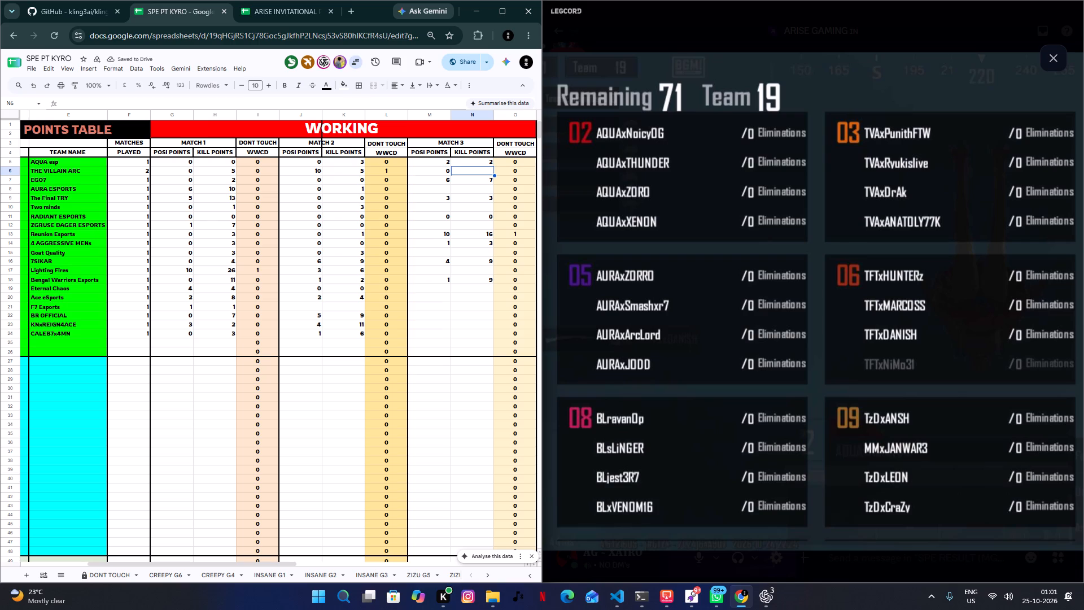
{"action": "key", "text": "7"}
{"action": "key", "text": "Right"}
Enter 0 position points and 3 kill points in Match 3 for KNxREIGN4ACE.
{"action": "key", "text": "Left"}
{"action": "key", "text": "Left"}
{"action": "key", "text": "Down"}
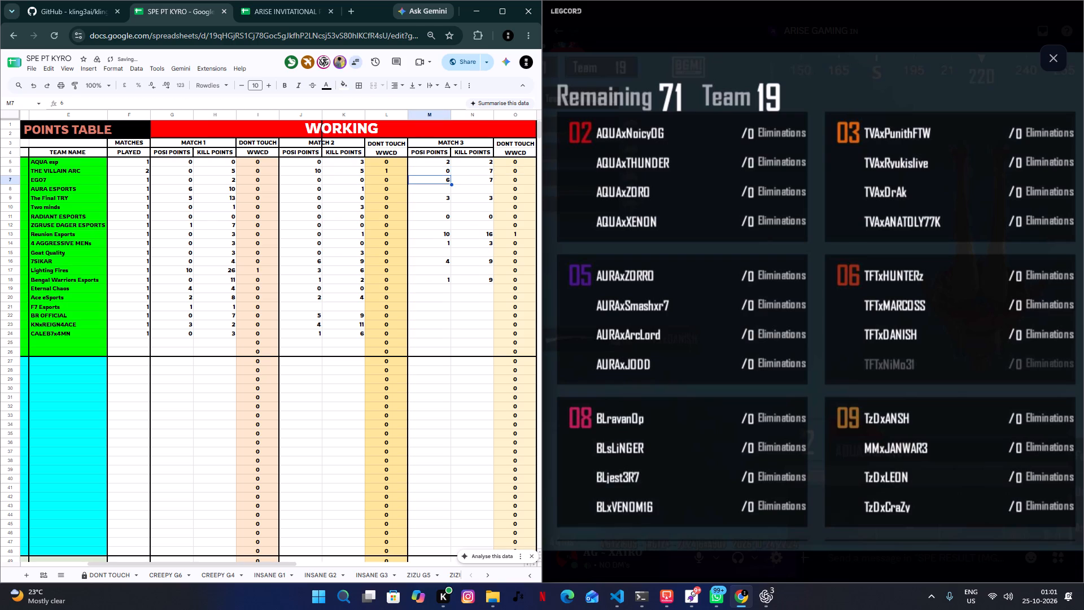
{"action": "key", "text": "Down"}
{"action": "key", "text": "Down"}
{"action": "key", "text": "Down"}
{"action": "key", "text": "Down"}
{"action": "key", "text": "Down"}
{"action": "key", "text": "Down"}
{"action": "key", "text": "Down"}
{"action": "key", "text": "Down"}
{"action": "key", "text": "Down"}
{"action": "key", "text": "Down"}
{"action": "key", "text": "Down"}
{"action": "key", "text": "Down"}
{"action": "key", "text": "Down"}
{"action": "key", "text": "Down"}
{"action": "key", "text": "Down"}
{"action": "key", "text": "Down"}
{"action": "key", "text": "Down"}
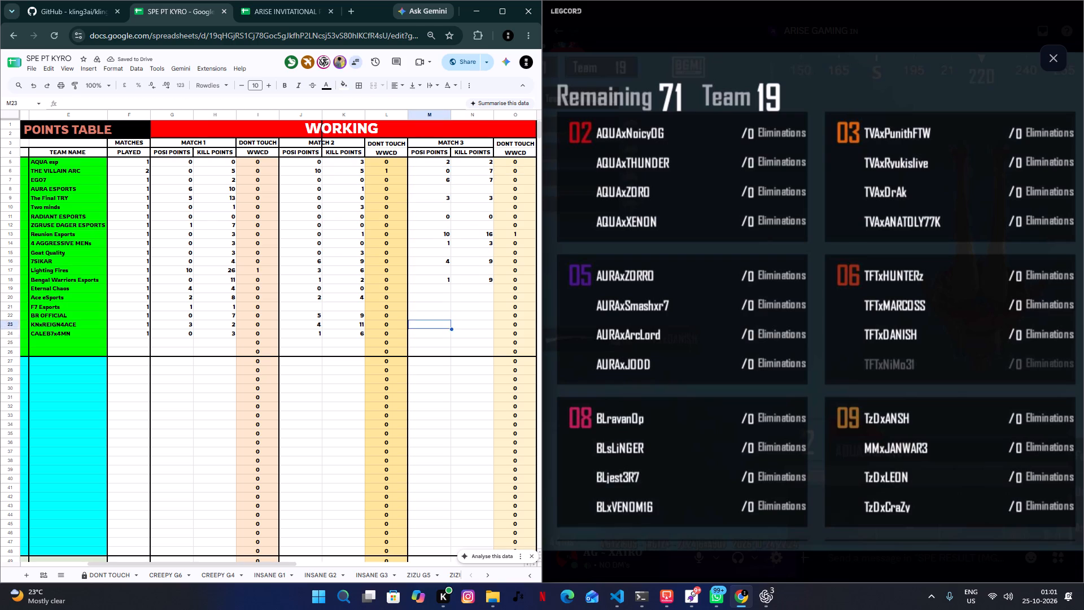
{"action": "key", "text": "Up"}
{"action": "key", "text": "0"}
{"action": "key", "text": "Tab"}
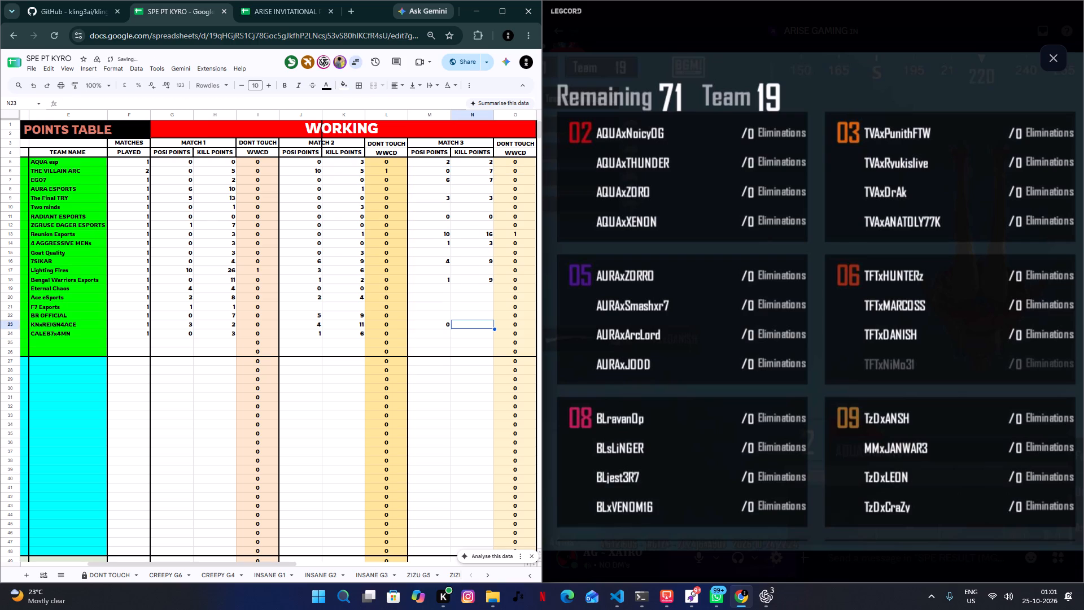
{"action": "key", "text": "3"}
{"action": "key", "text": "Left"}
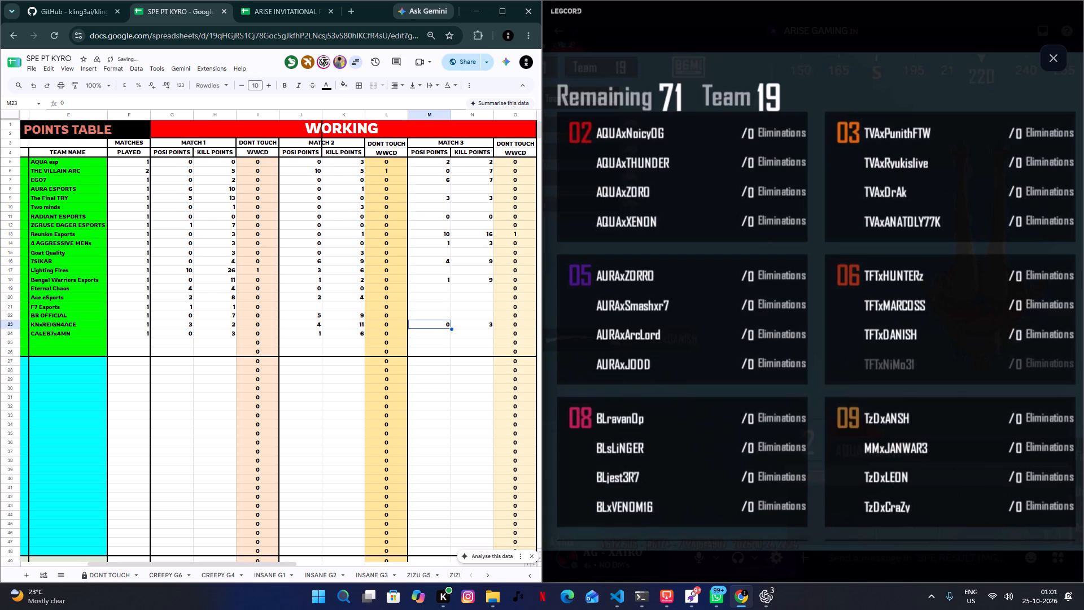
Enter 0 position points and 10 kill points in Match 3 for Goat Quality.
{"action": "key", "text": "Up"}
{"action": "key", "text": "Up"}
{"action": "key", "text": "Up"}
{"action": "key", "text": "Up"}
{"action": "key", "text": "Up"}
{"action": "key", "text": "Up"}
{"action": "key", "text": "Up"}
{"action": "key", "text": "Up"}
{"action": "key", "text": "Up"}
{"action": "key", "text": "Up"}
{"action": "key", "text": "Down"}
{"action": "key", "text": "Down"}
{"action": "key", "text": "Down"}
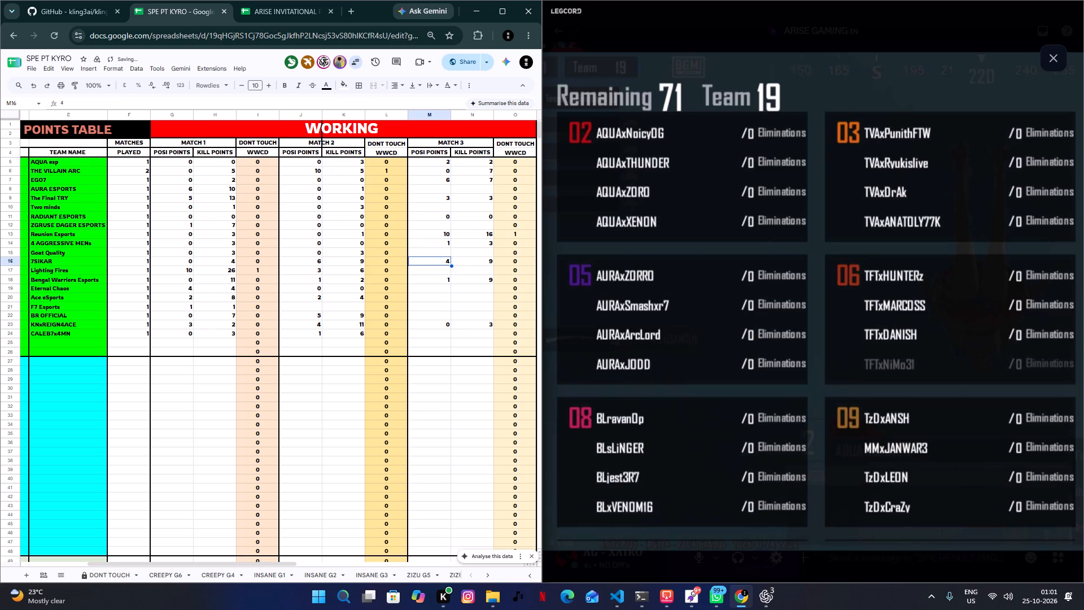
{"action": "key", "text": "Up"}
{"action": "key", "text": "0"}
{"action": "key", "text": "Tab"}
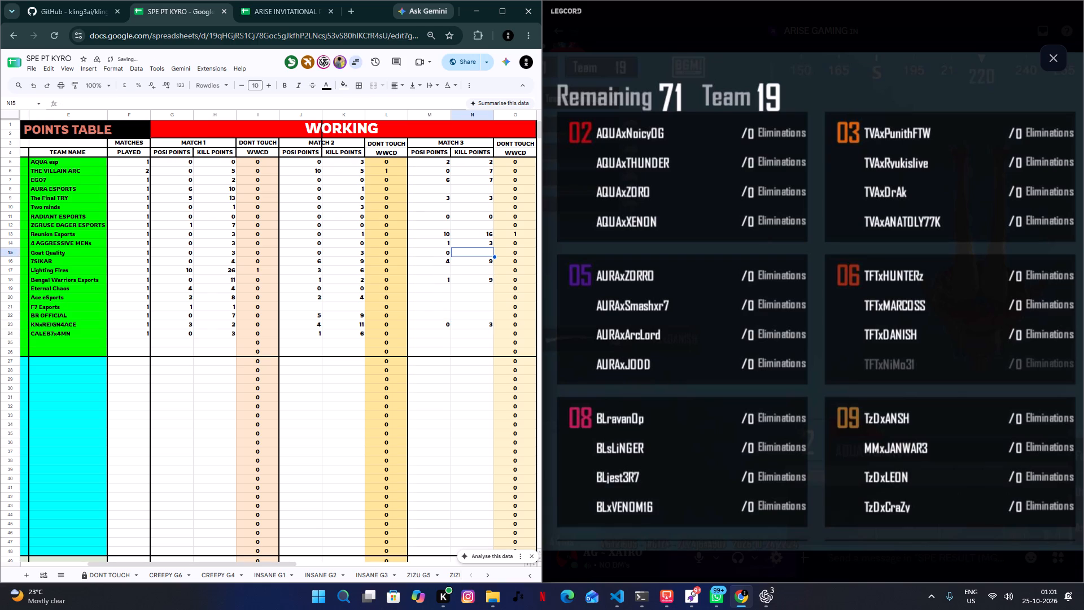
{"action": "type", "text": "10"}
{"action": "key", "text": "Down"}
Enter 0 position points and 1 kill point in Match 3 for Eternal Chaos.
{"action": "key", "text": "Left"}
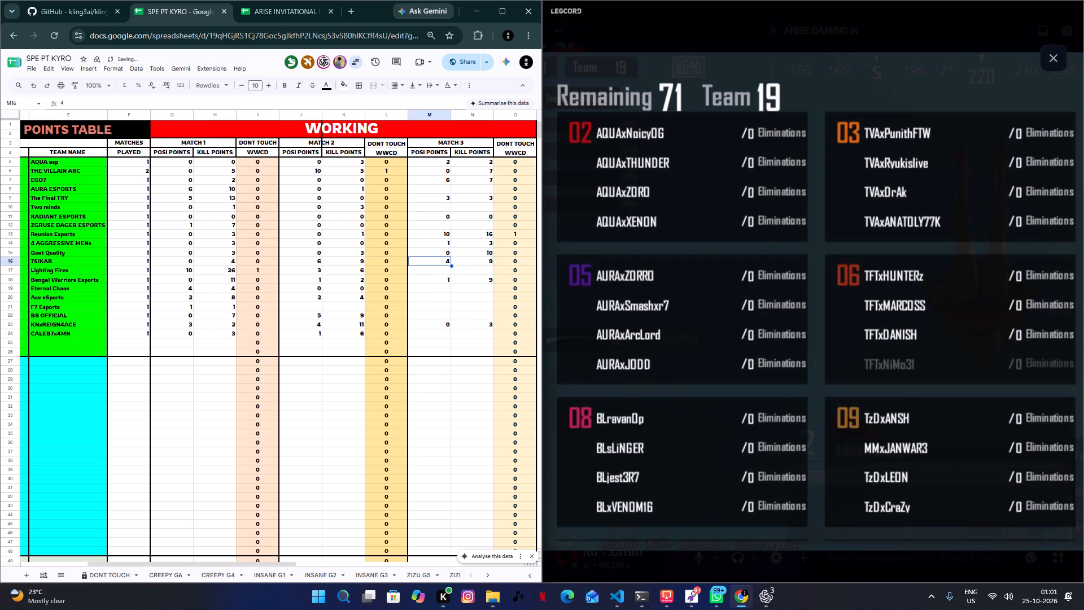
{"action": "key", "text": "Down"}
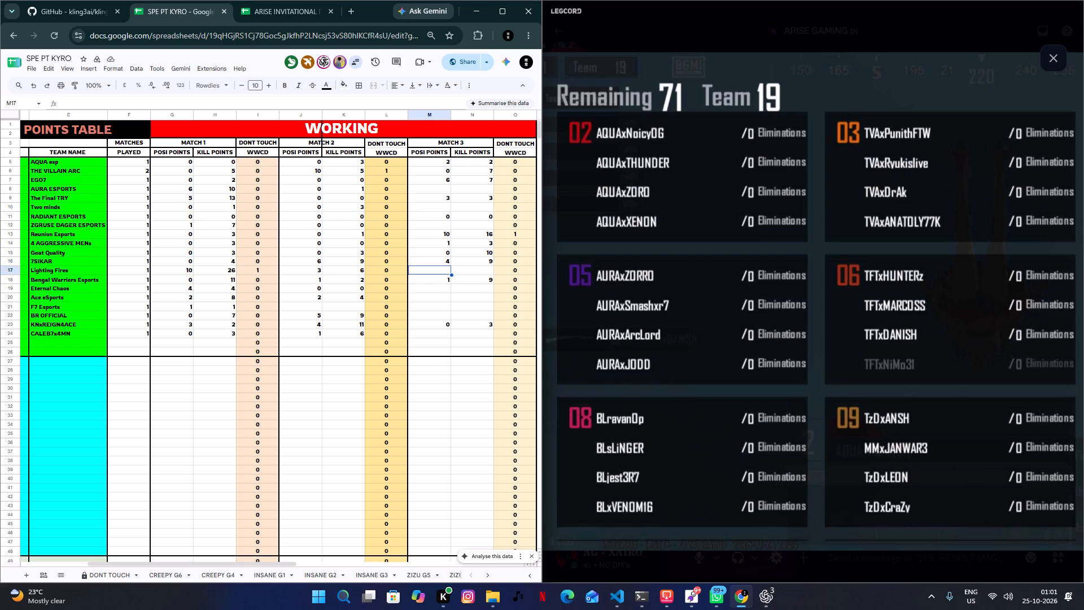
{"action": "key", "text": "Down"}
{"action": "key", "text": "Down"}
{"action": "key", "text": "Up"}
{"action": "key", "text": "Up"}
{"action": "key", "text": "Down"}
{"action": "key", "text": "0"}
{"action": "key", "text": "Tab"}
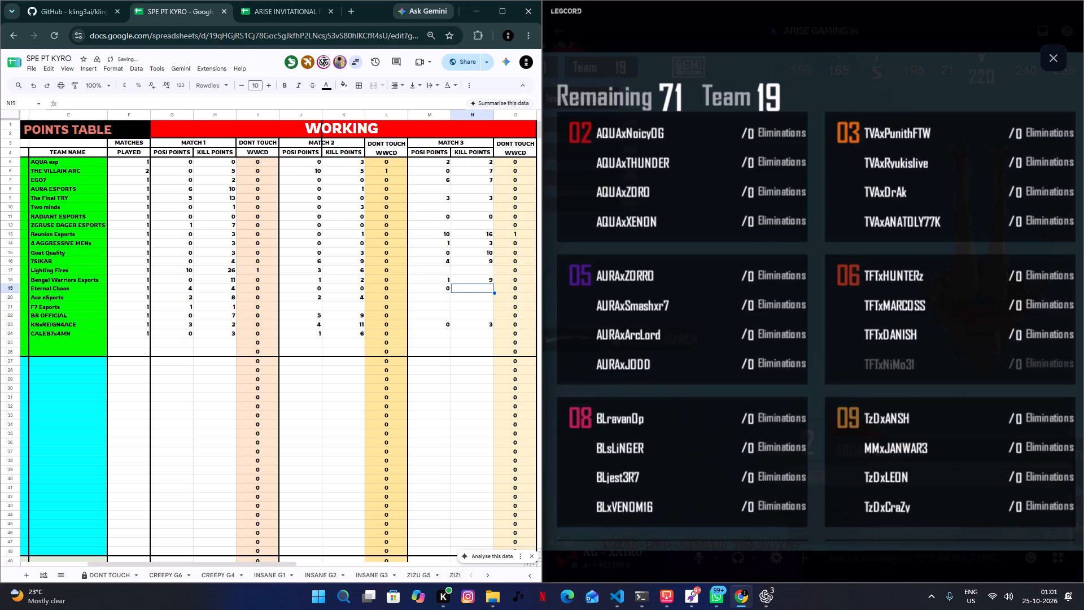
{"action": "key", "text": "1"}
{"action": "key", "text": "Down"}
Enter 0 position points and 10 kill points in Match 3 for Ace eSports.
{"action": "key", "text": "Left"}
{"action": "key", "text": "Up"}
{"action": "key", "text": "Up"}
{"action": "key", "text": "Up"}
{"action": "key", "text": "Up"}
{"action": "key", "text": "Up"}
{"action": "key", "text": "Up"}
{"action": "key", "text": "Up"}
{"action": "key", "text": "Up"}
{"action": "key", "text": "Up"}
{"action": "key", "text": "Up"}
{"action": "key", "text": "Down"}
{"action": "key", "text": "Up"}
{"action": "key", "text": "Up"}
{"action": "key", "text": "Up"}
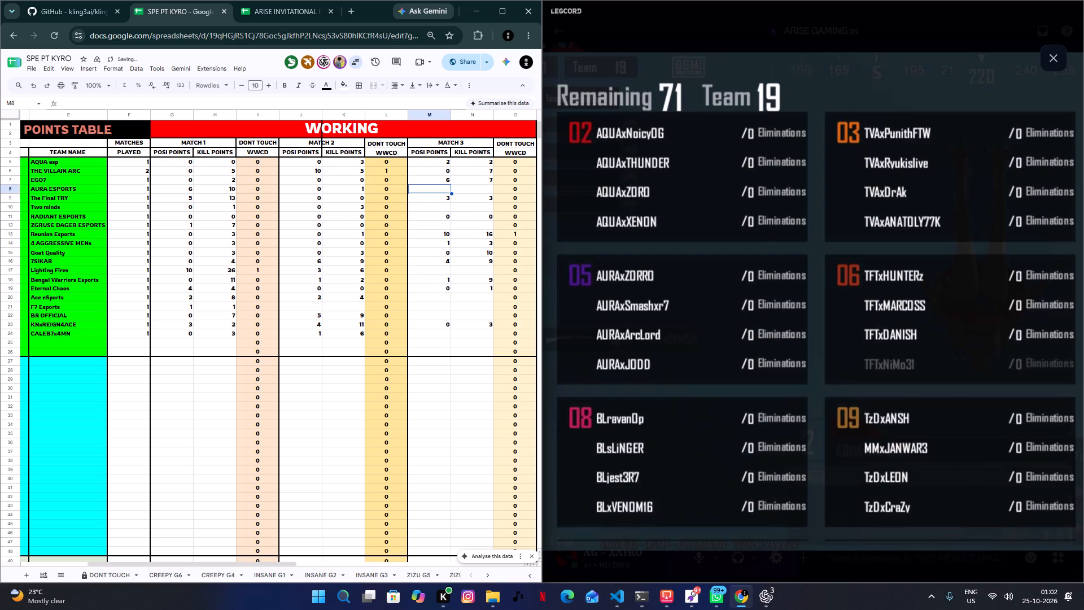
{"action": "key", "text": "Down"}
{"action": "key", "text": "Down"}
{"action": "key", "text": "Down"}
{"action": "key", "text": "Down"}
{"action": "key", "text": "Down"}
{"action": "key", "text": "Down"}
{"action": "key", "text": "Down"}
{"action": "key", "text": "Down"}
{"action": "key", "text": "Down"}
{"action": "key", "text": "Down"}
{"action": "key", "text": "Down"}
{"action": "key", "text": "Down"}
{"action": "key", "text": "Down"}
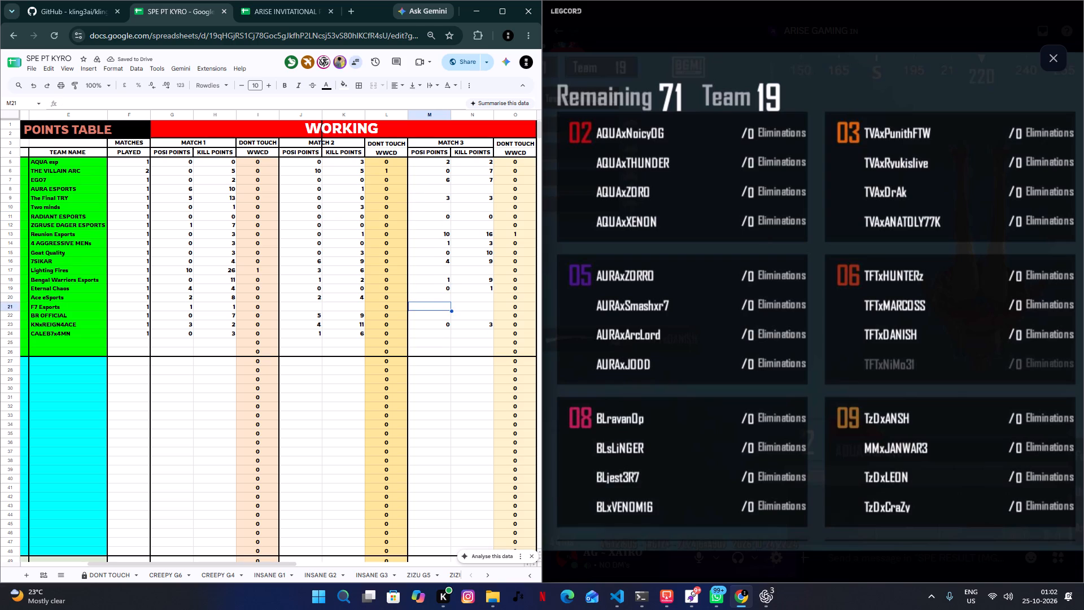
{"action": "key", "text": "Up"}
{"action": "key", "text": "0"}
{"action": "key", "text": "Tab"}
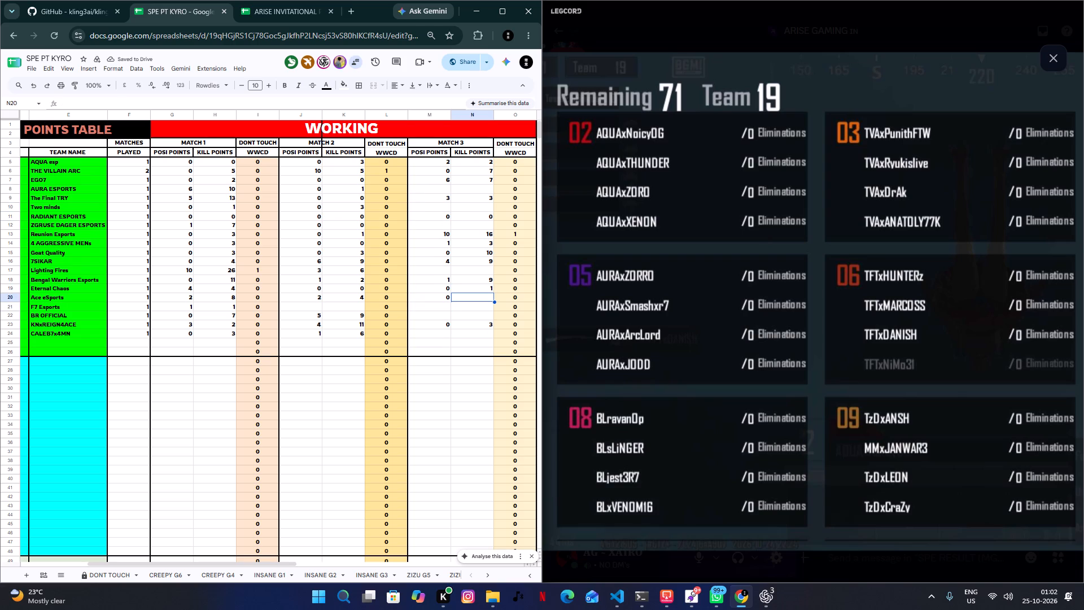
{"action": "type", "text": "10"}
{"action": "key", "text": "Up"}
Enter 0 position points and 8 kill points in Match 3 for BR OFFICIAL.
{"action": "key", "text": "Left"}
{"action": "key", "text": "Right"}
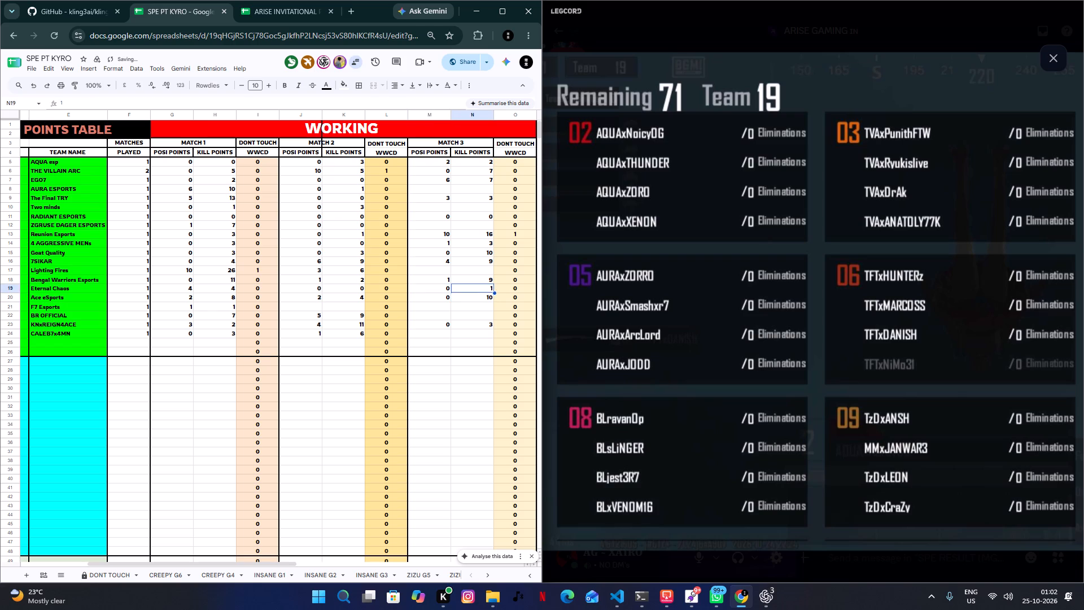
{"action": "key", "text": "Left"}
{"action": "key", "text": "Right"}
{"action": "key", "text": "Down"}
{"action": "key", "text": "Left"}
{"action": "key", "text": "Up"}
{"action": "key", "text": "Up"}
{"action": "key", "text": "Up"}
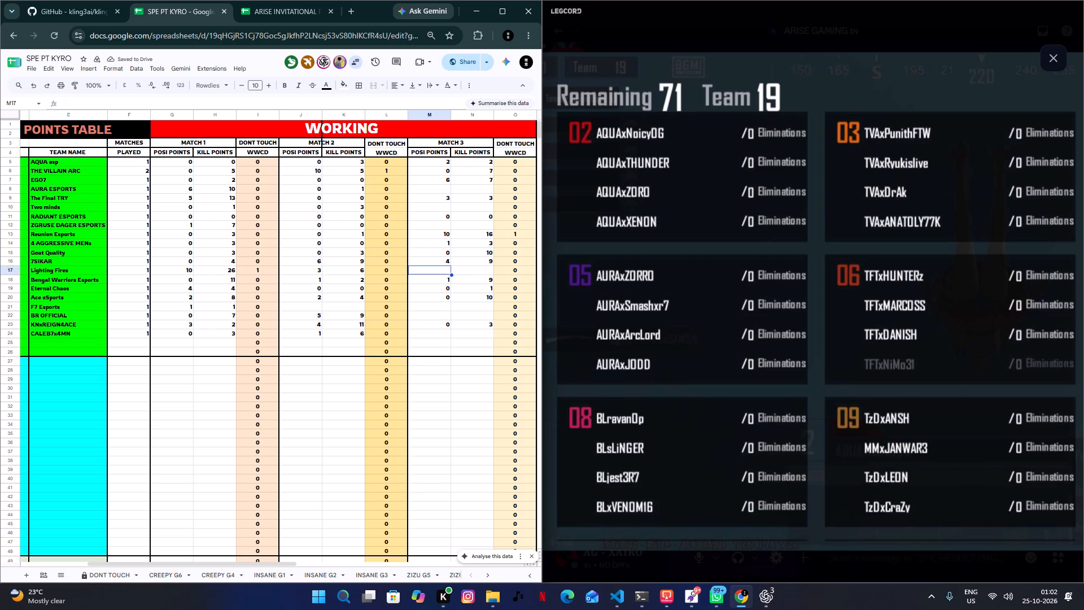
{"action": "key", "text": "Up"}
{"action": "key", "text": "Up"}
{"action": "key", "text": "Down"}
{"action": "key", "text": "Down"}
{"action": "key", "text": "Down"}
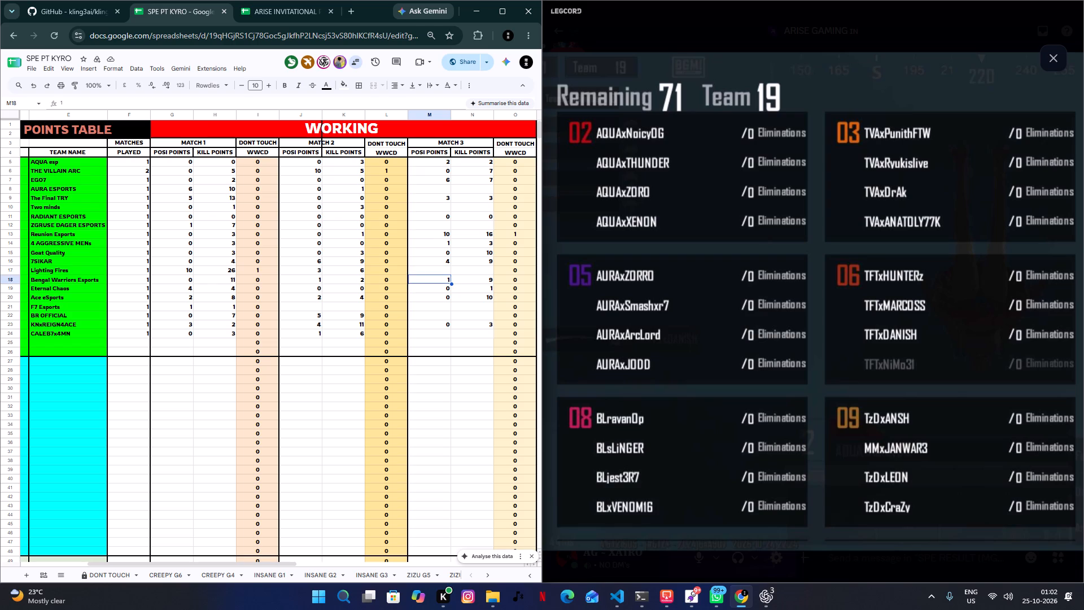
{"action": "key", "text": "Down"}
{"action": "key", "text": "Down"}
{"action": "key", "text": "Down"}
{"action": "key", "text": "Down"}
{"action": "key", "text": "0"}
{"action": "key", "text": "Tab"}
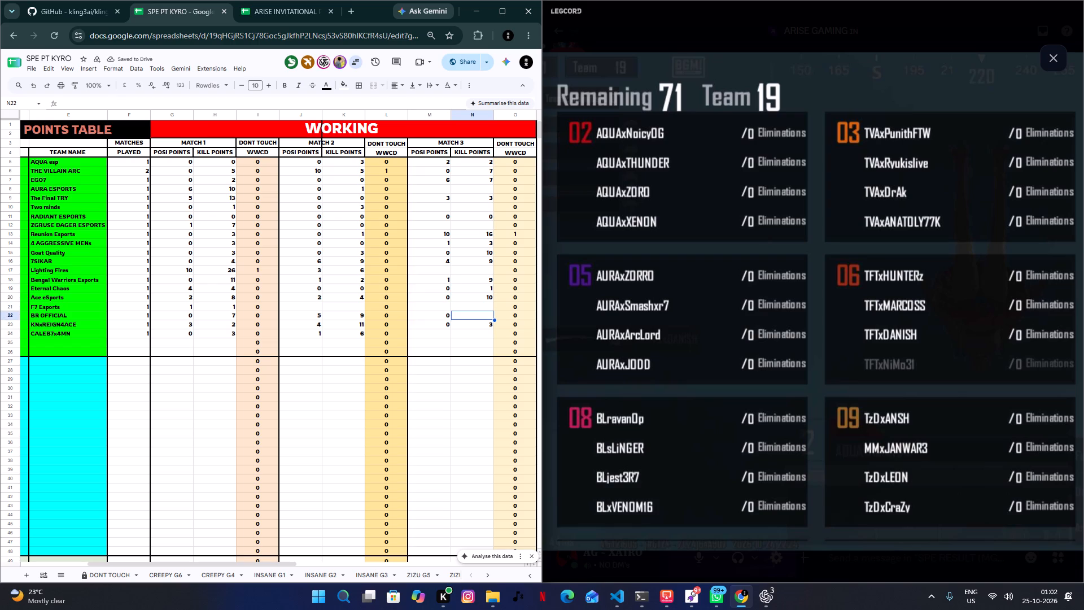
{"action": "key", "text": "8"}
{"action": "key", "text": "Right"}
{"action": "key", "text": "Down"}
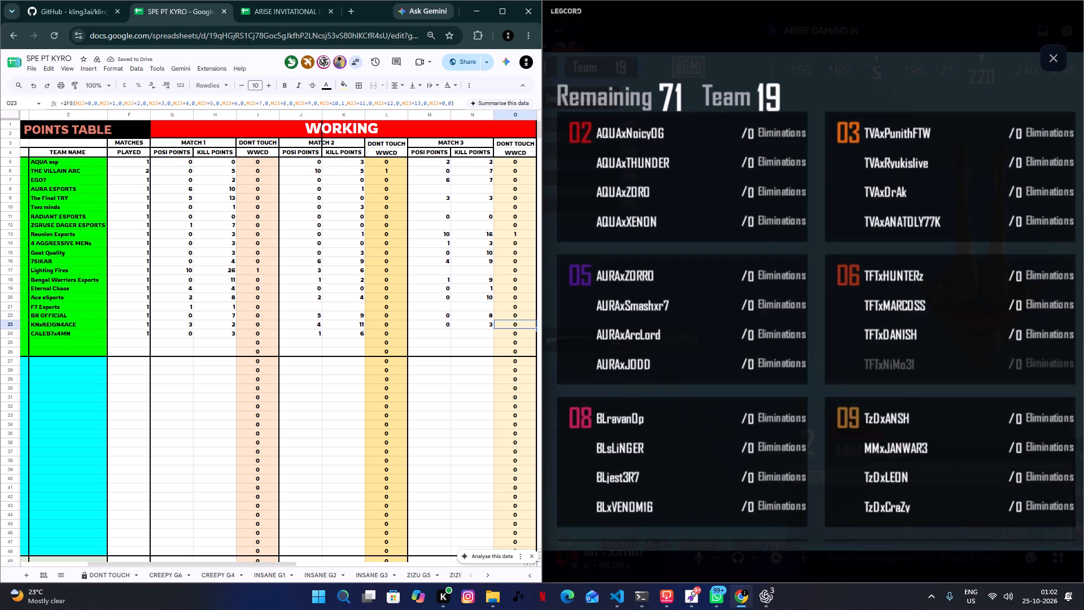
In Legcord, close the G9 M2 lobby image and view the first team-list image of the G9 M3 post enlarged.
{"action": "left_click", "coordinate": [1047, 352]}
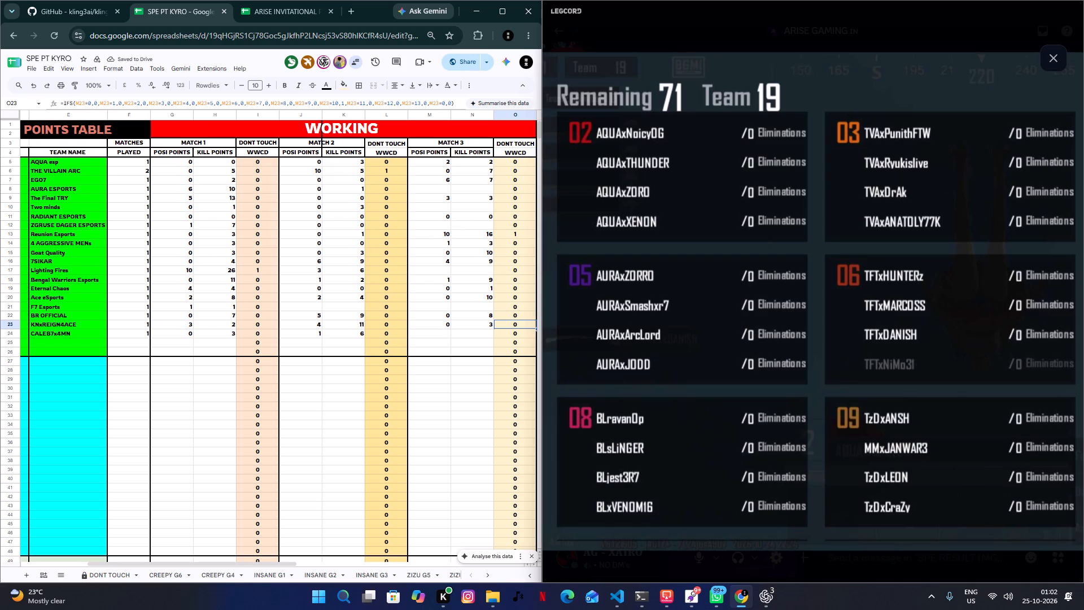
{"action": "left_click", "coordinate": [978, 361]}
{"action": "left_click_drag", "start_coordinate": [824, 353], "coordinate": [994, 396]}
{"action": "left_click_drag", "start_coordinate": [816, 378], "coordinate": [924, 396]}
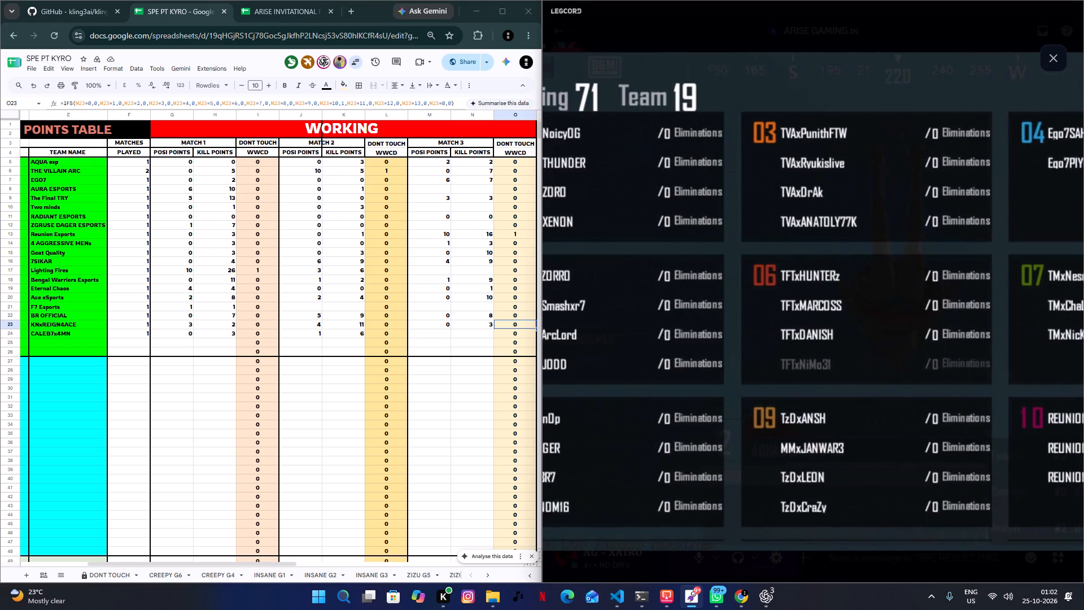
{"action": "left_click_drag", "start_coordinate": [924, 396], "coordinate": [979, 403]}
{"action": "left_click", "coordinate": [979, 403]}
{"action": "key", "text": "Escape"}
{"action": "scroll", "coordinate": [965, 443], "scroll_direction": "down", "scroll_amount": 8}
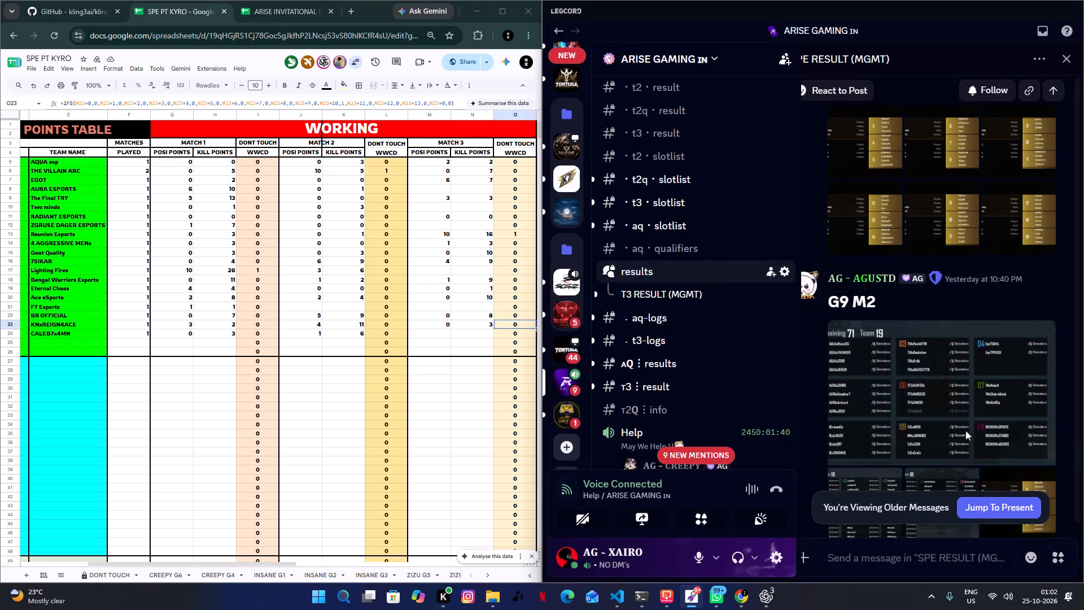
{"action": "scroll", "coordinate": [965, 430], "scroll_direction": "down", "scroll_amount": 13}
{"action": "scroll", "coordinate": [971, 353], "scroll_direction": "down", "scroll_amount": 2}
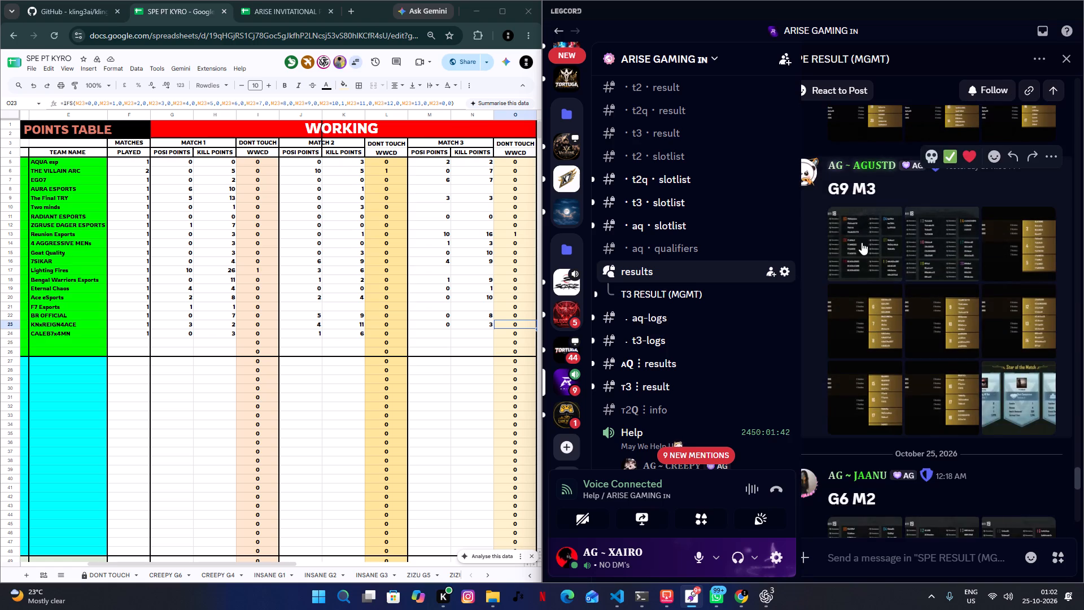
{"action": "left_click", "coordinate": [862, 242]}
{"action": "left_click", "coordinate": [716, 276]}
{"action": "left_click_drag", "start_coordinate": [716, 276], "coordinate": [786, 296]}
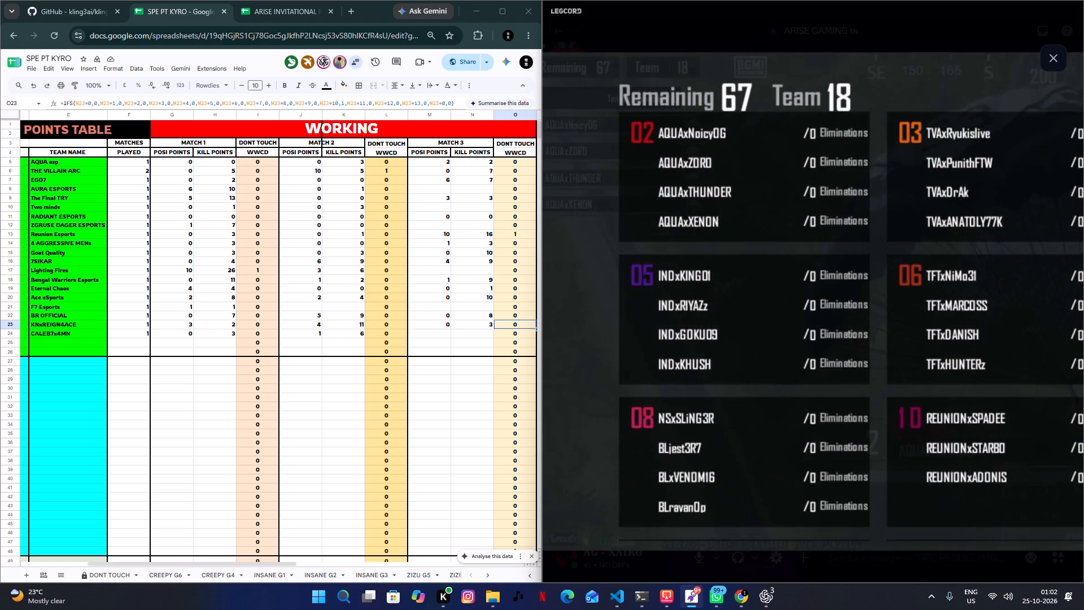
Back in the spreadsheet, enter 0 position points and 0 kill points in Match 3 for AURA ESPORTS.
{"action": "left_click", "coordinate": [65, 198]}
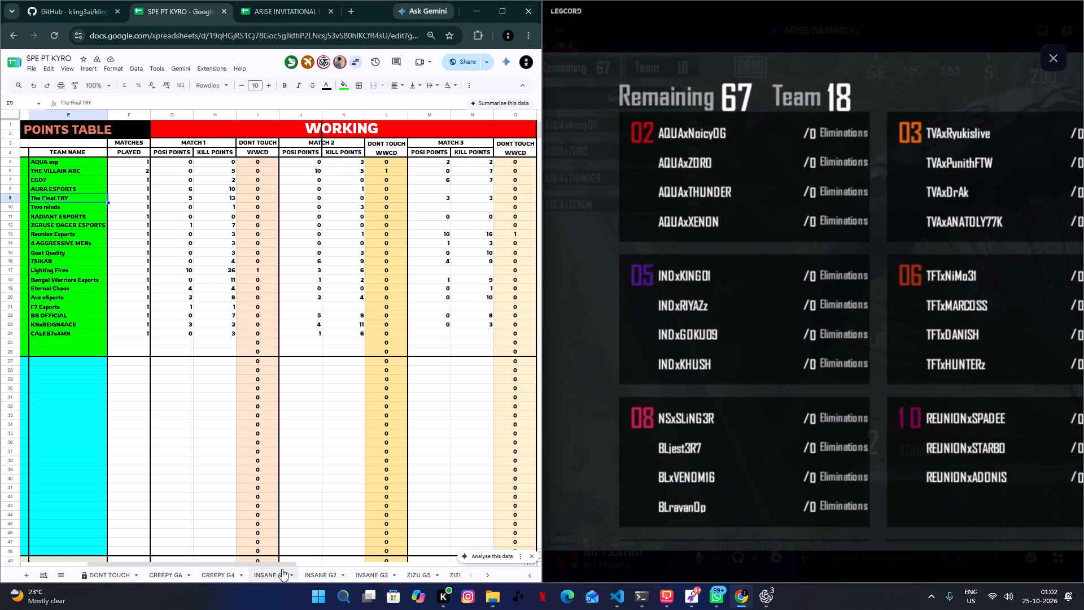
{"action": "left_click_drag", "start_coordinate": [282, 565], "coordinate": [304, 588]}
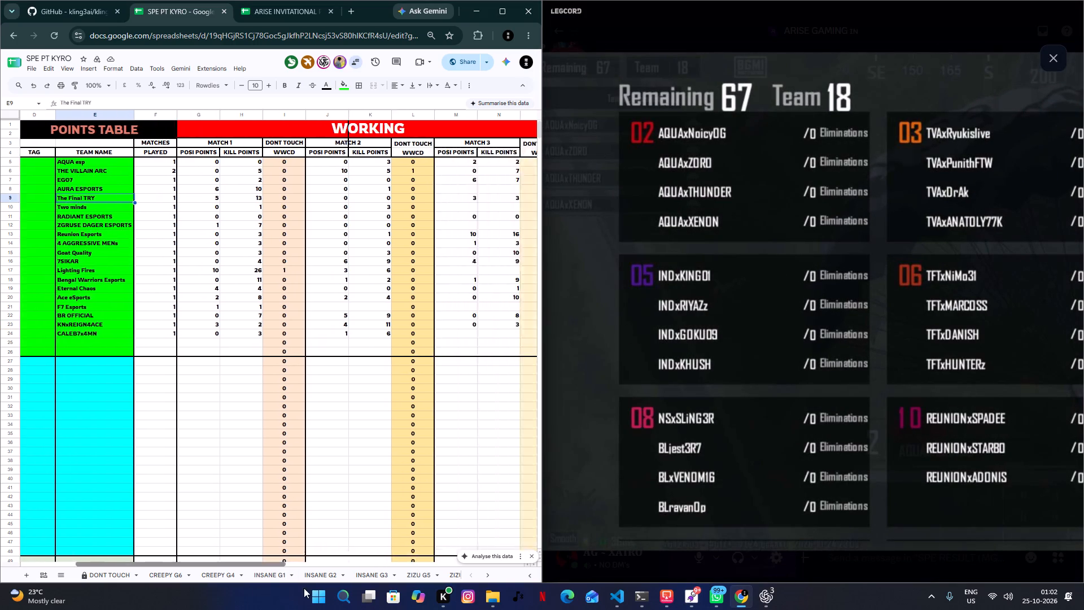
{"action": "left_click_drag", "start_coordinate": [304, 588], "coordinate": [347, 591]}
{"action": "left_click", "coordinate": [275, 172]}
{"action": "double_click", "coordinate": [267, 198]}
{"action": "left_click", "coordinate": [267, 189]}
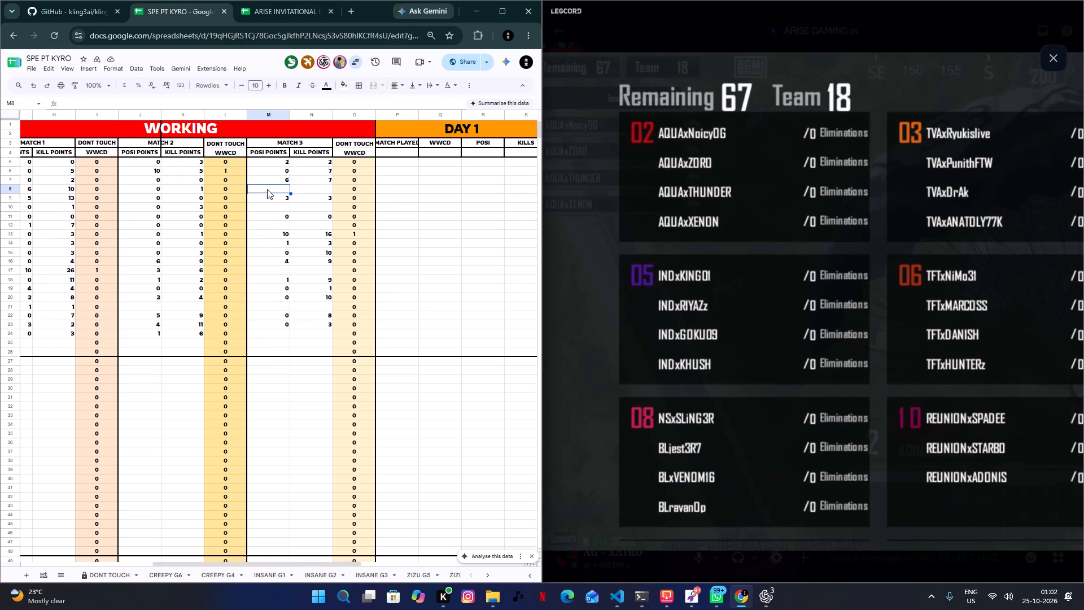
{"action": "key", "text": "0"}
{"action": "key", "text": "Tab"}
{"action": "key", "text": "0"}
{"action": "key", "text": "Tab"}
{"action": "key", "text": "Down"}
Check the unfilled Match 3 rows against the G9 M3 lobby lists in Legcord, including the image for teams 12 to 20.
{"action": "key", "text": "Left"}
{"action": "key", "text": "Left"}
{"action": "key", "text": "Down"}
{"action": "key", "text": "Down"}
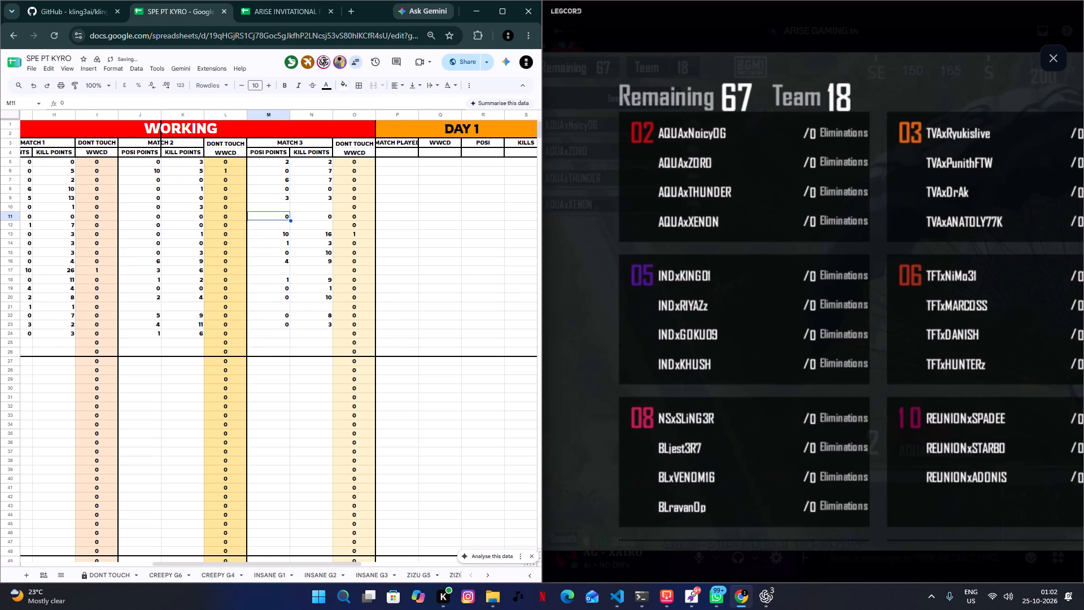
{"action": "key", "text": "Down"}
{"action": "key", "text": "Down"}
{"action": "key", "text": "Up"}
{"action": "key", "text": "Up"}
{"action": "left_click", "coordinate": [853, 390]}
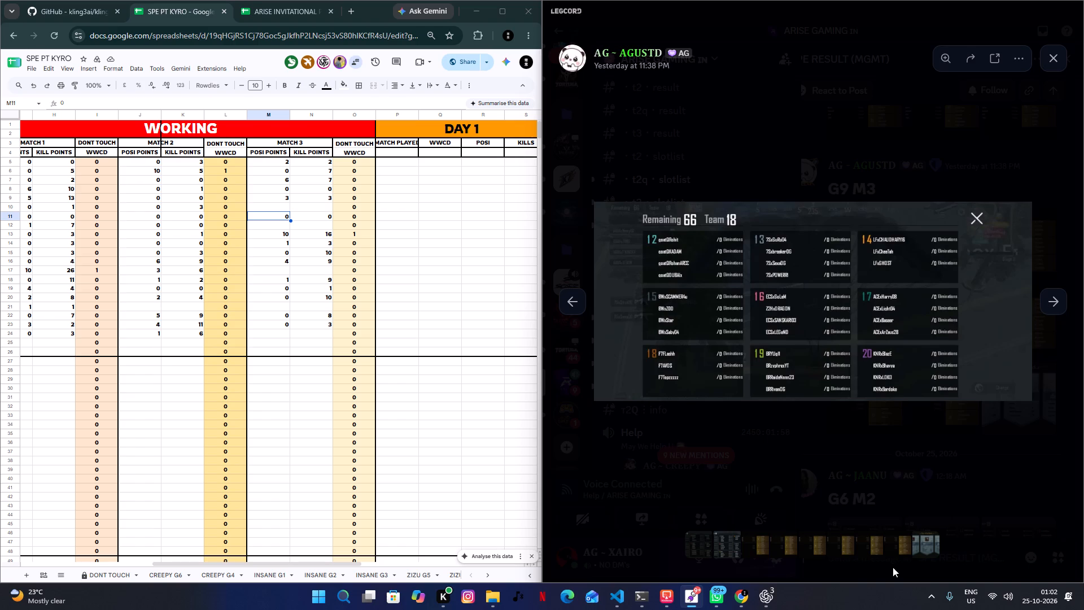
Enter 0 position points and 2 kill points in Match 3 for F7 Esports in the spreadsheet.
{"action": "left_click_drag", "start_coordinate": [300, 565], "coordinate": [162, 551]}
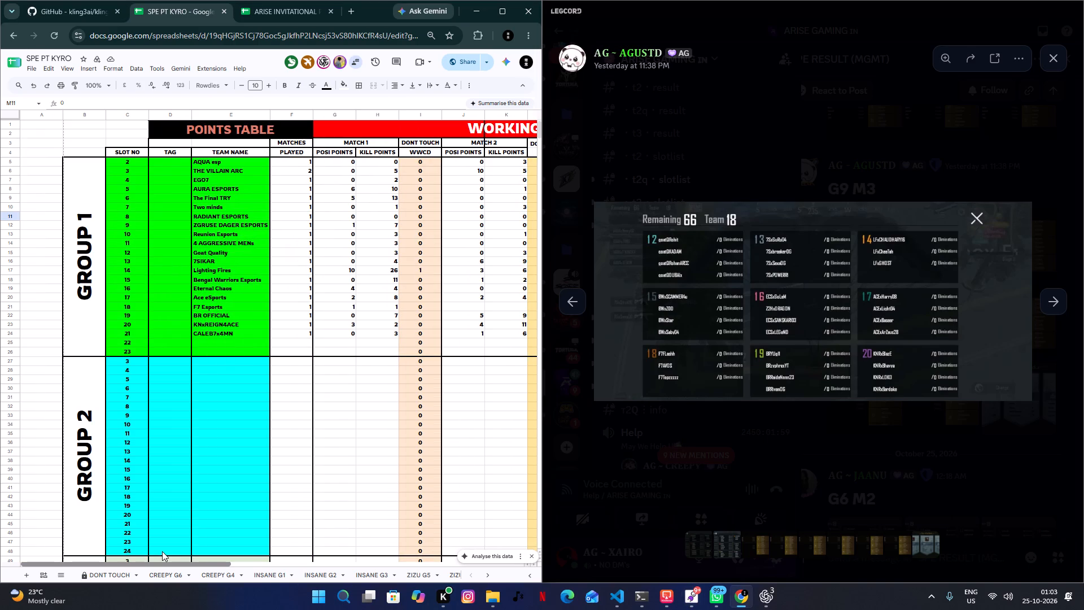
{"action": "left_click_drag", "start_coordinate": [162, 551], "coordinate": [275, 546]}
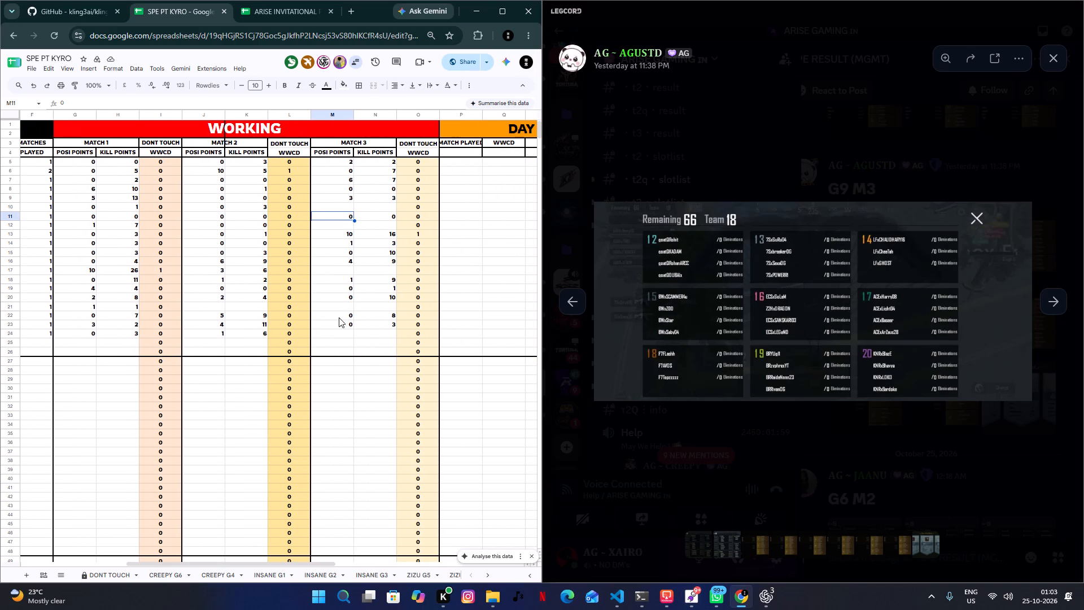
{"action": "left_click", "coordinate": [339, 317]}
{"action": "left_click", "coordinate": [339, 309]}
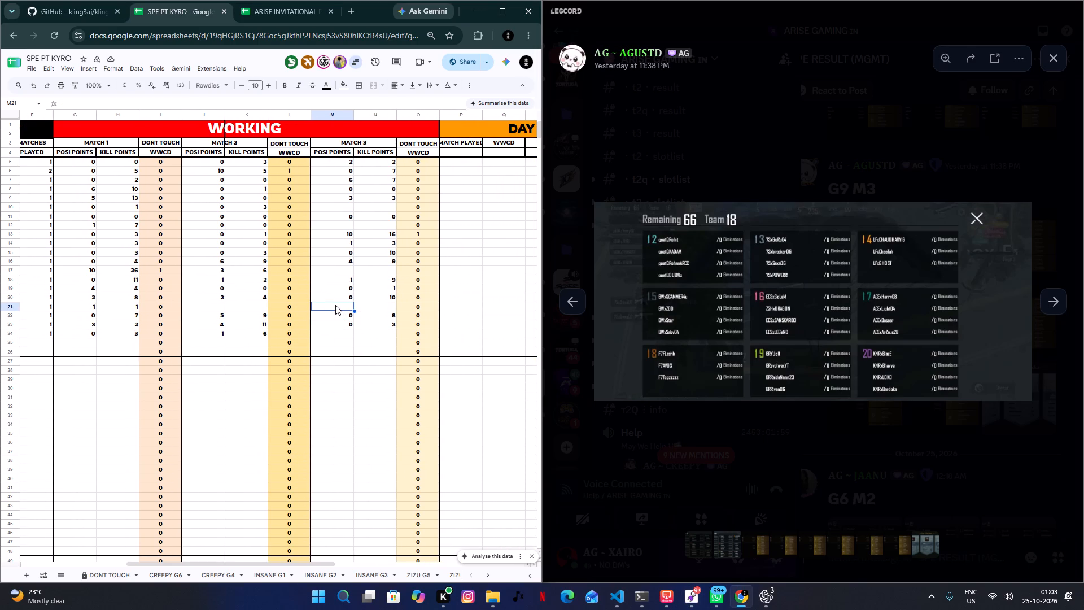
{"action": "key", "text": "0"}
{"action": "key", "text": "Tab"}
{"action": "key", "text": "1"}
{"action": "key", "text": "Down"}
{"action": "key", "text": "Left"}
{"action": "key", "text": "Up"}
{"action": "key", "text": "Right"}
{"action": "key", "text": "2"}
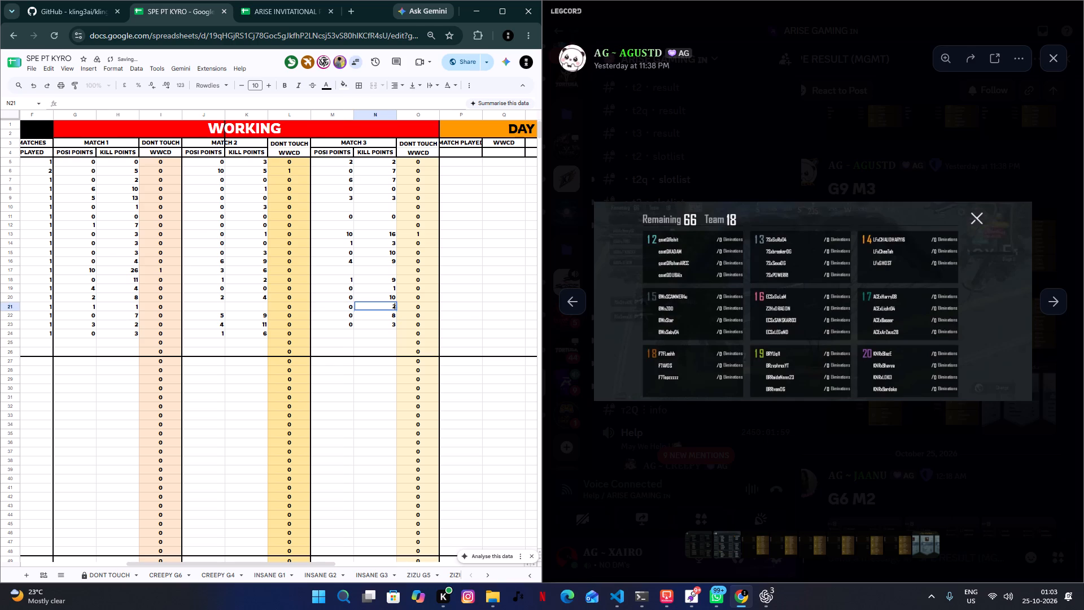
{"action": "key", "text": "Tab"}
Enter 0 position points and 1 kill point in Match 3 for Two minds.
{"action": "key", "text": "Down"}
{"action": "key", "text": "Left"}
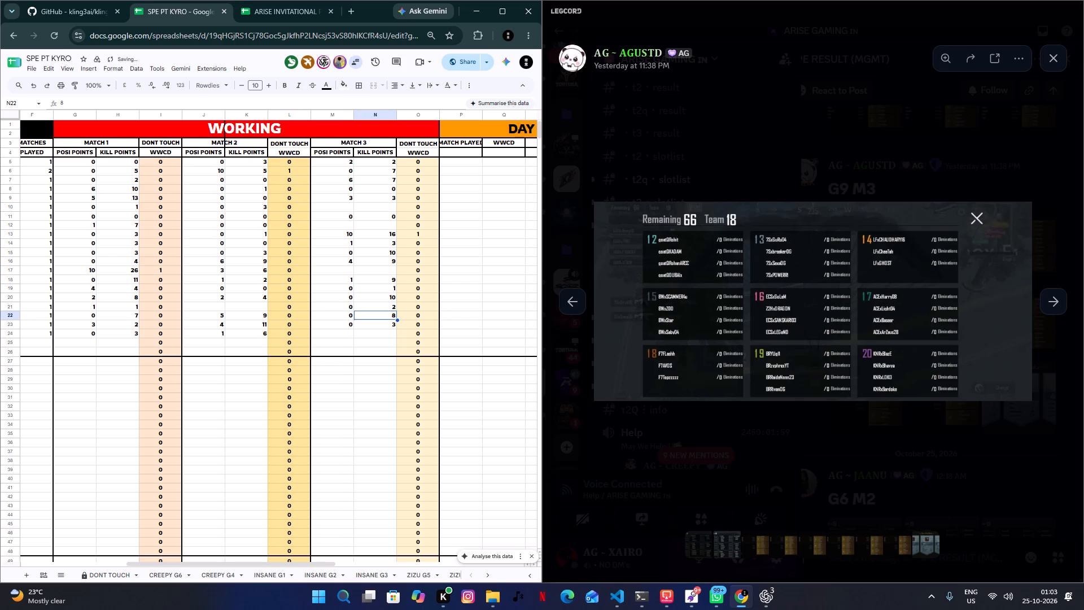
{"action": "key", "text": "Up"}
{"action": "key", "text": "Up"}
{"action": "key", "text": "Up"}
{"action": "key", "text": "Up"}
{"action": "key", "text": "Up"}
{"action": "key", "text": "Up"}
{"action": "key", "text": "Up"}
{"action": "key", "text": "Up"}
{"action": "key", "text": "Up"}
{"action": "key", "text": "Up"}
{"action": "key", "text": "Left"}
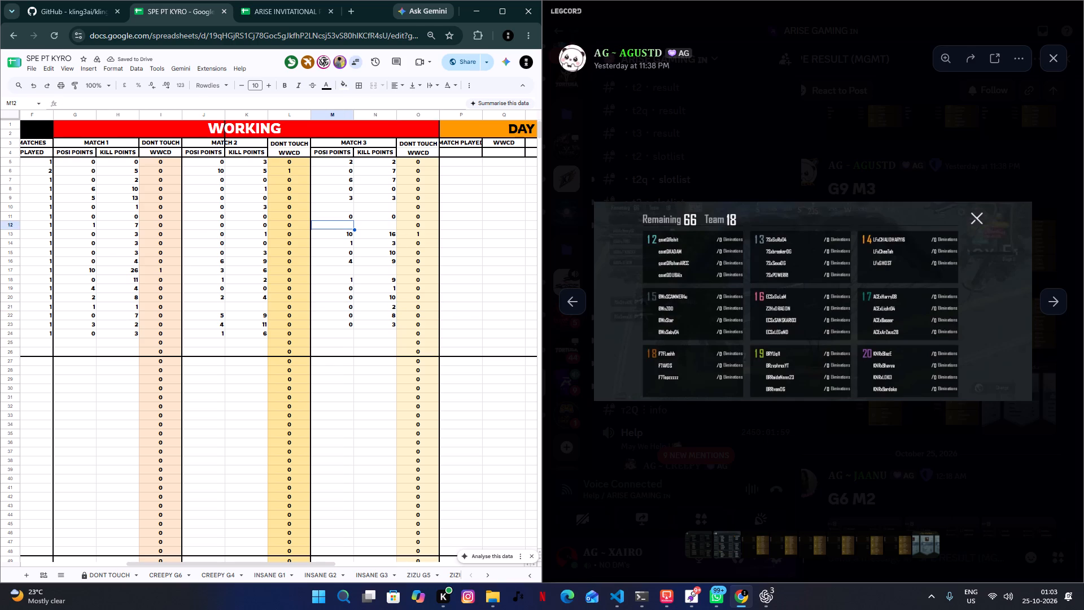
{"action": "left_click_drag", "start_coordinate": [293, 565], "coordinate": [260, 568]}
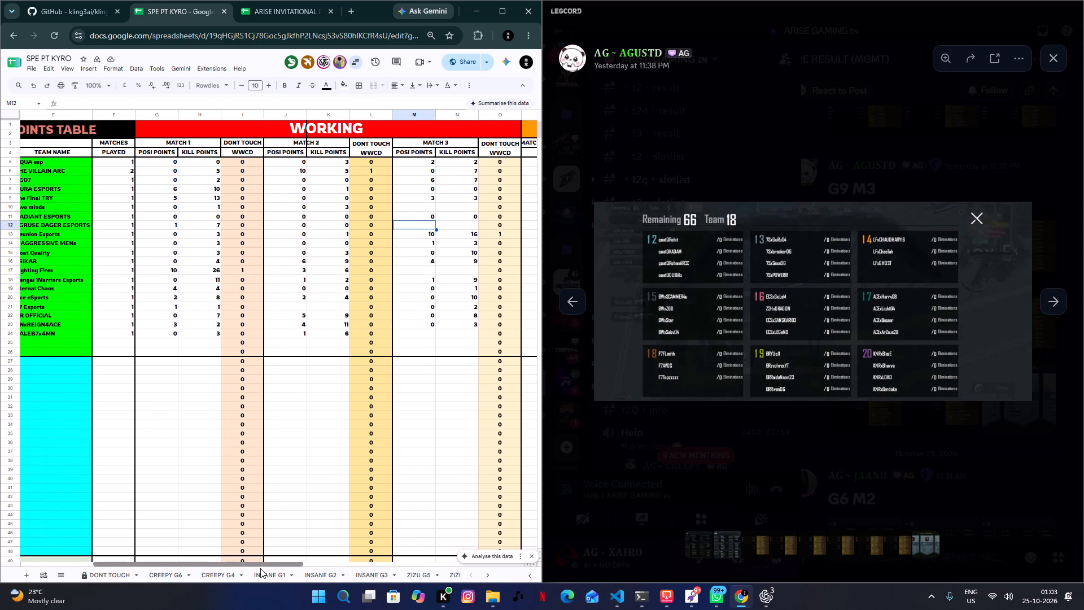
{"action": "left_click_drag", "start_coordinate": [260, 568], "coordinate": [253, 564]}
{"action": "key", "text": "Up"}
{"action": "key", "text": "Up"}
{"action": "key", "text": "Down"}
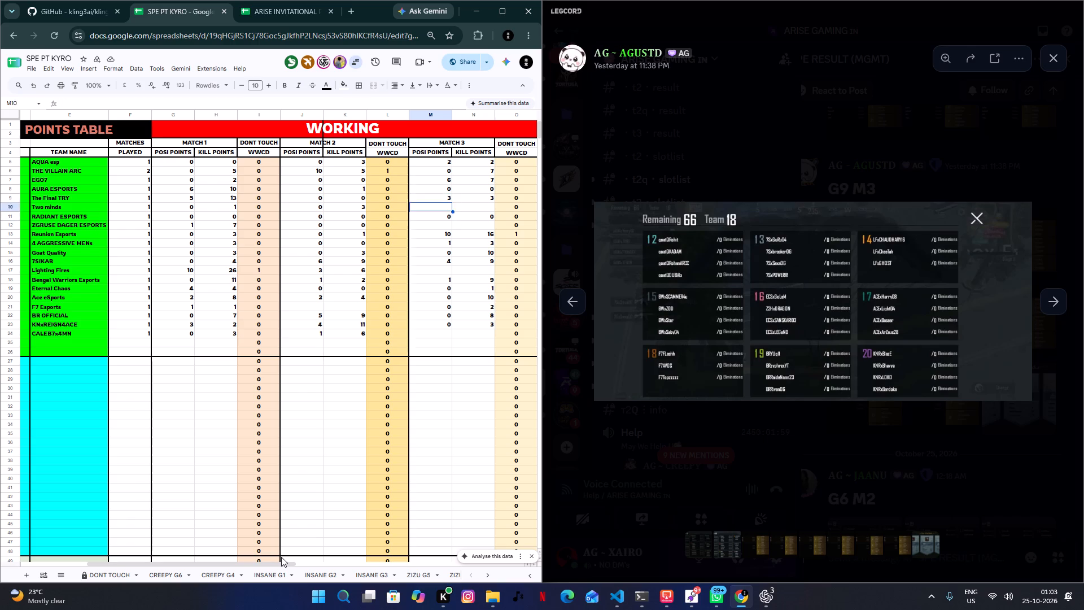
{"action": "key", "text": "Down"}
{"action": "key", "text": "Up"}
{"action": "key", "text": "0"}
{"action": "key", "text": "Tab"}
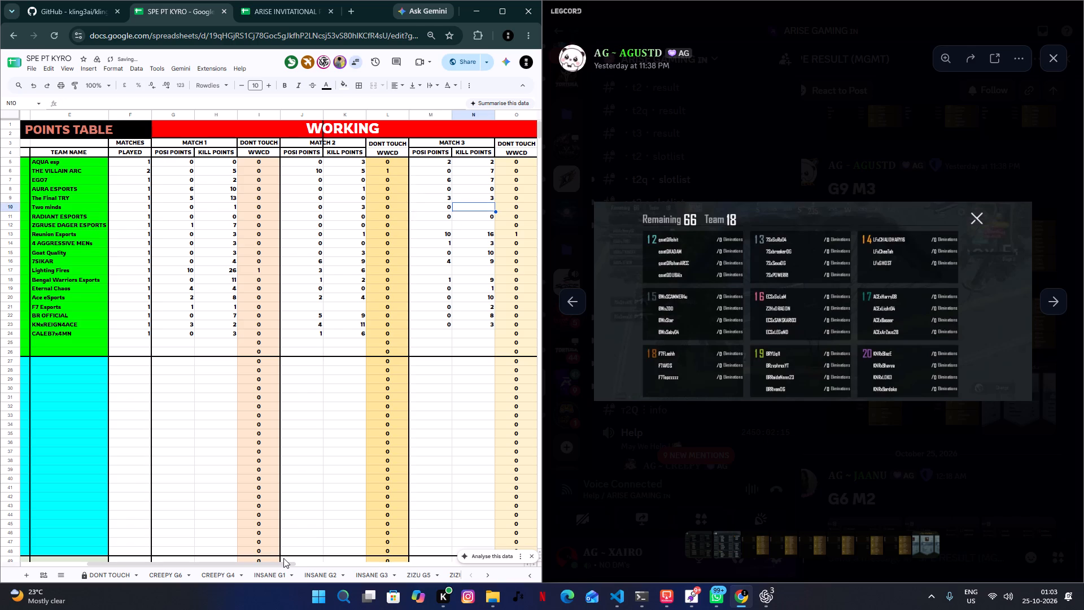
{"action": "key", "text": "1"}
{"action": "key", "text": "Down"}
{"action": "key", "text": "Left"}
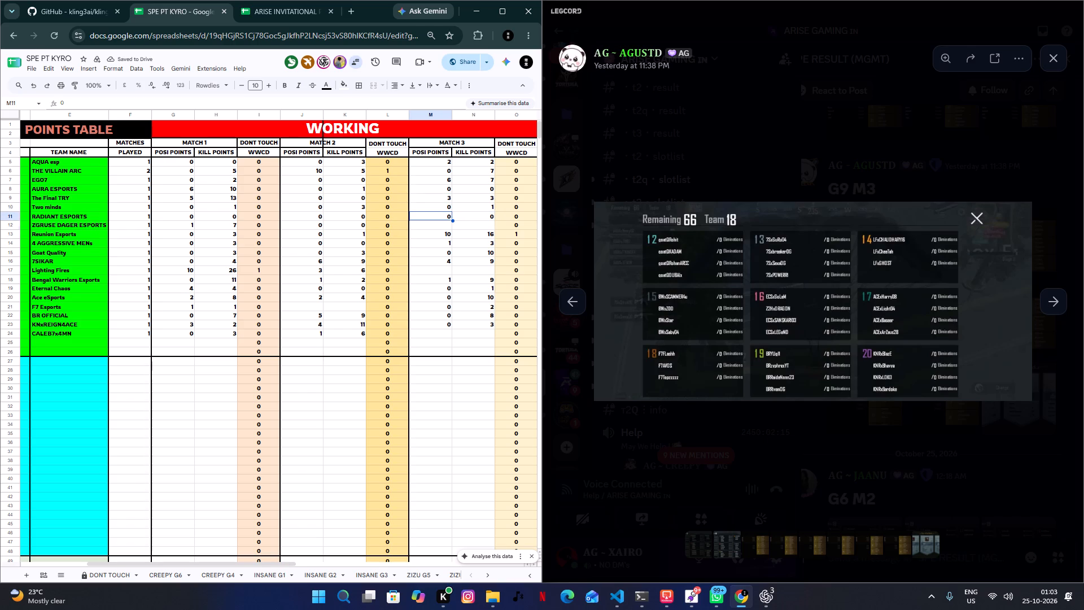
Enter 0 position points and 3 kill points in Match 3 for Lighting Fires.
{"action": "key", "text": "Up"}
{"action": "key", "text": "Down"}
{"action": "key", "text": "Down"}
{"action": "key", "text": "Down"}
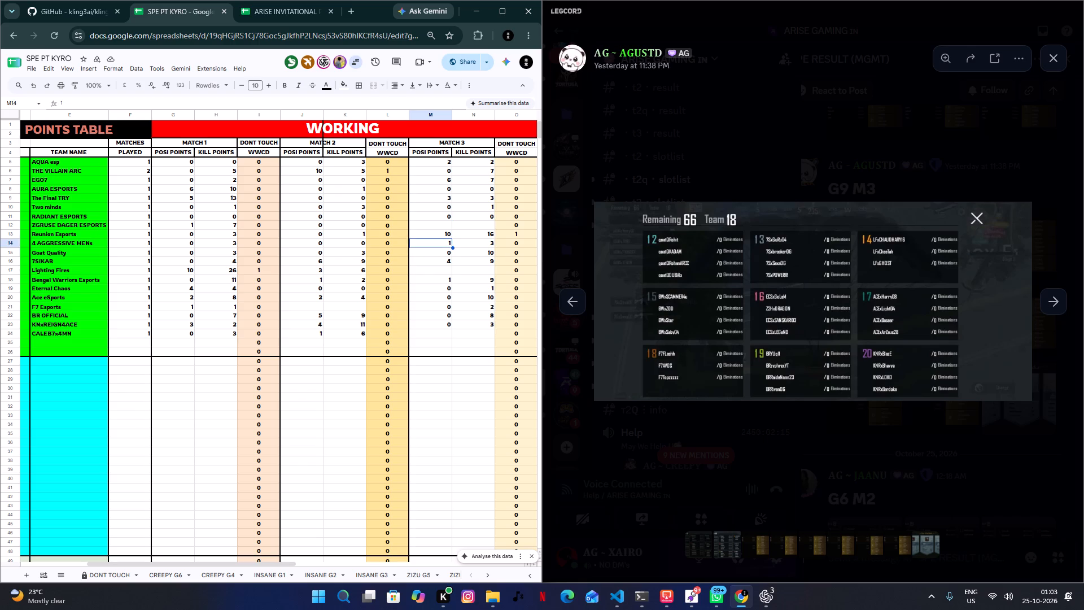
{"action": "key", "text": "Down"}
{"action": "key", "text": "Down"}
{"action": "key", "text": "Down"}
{"action": "key", "text": "0"}
{"action": "key", "text": "Tab"}
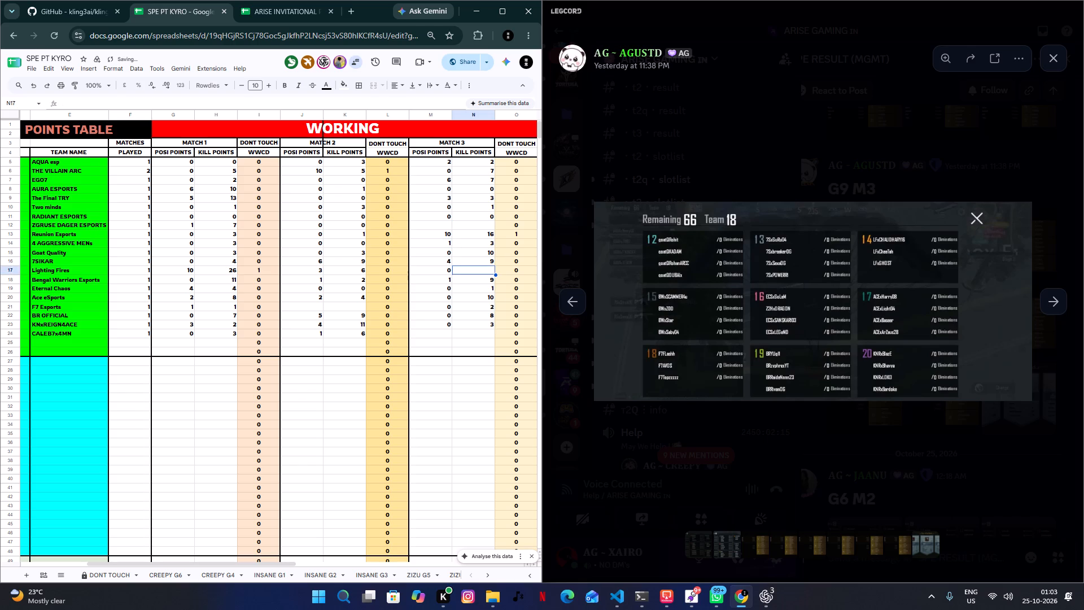
{"action": "key", "text": "3"}
{"action": "key", "text": "Right"}
{"action": "key", "text": "Down"}
{"action": "key", "text": "Left"}
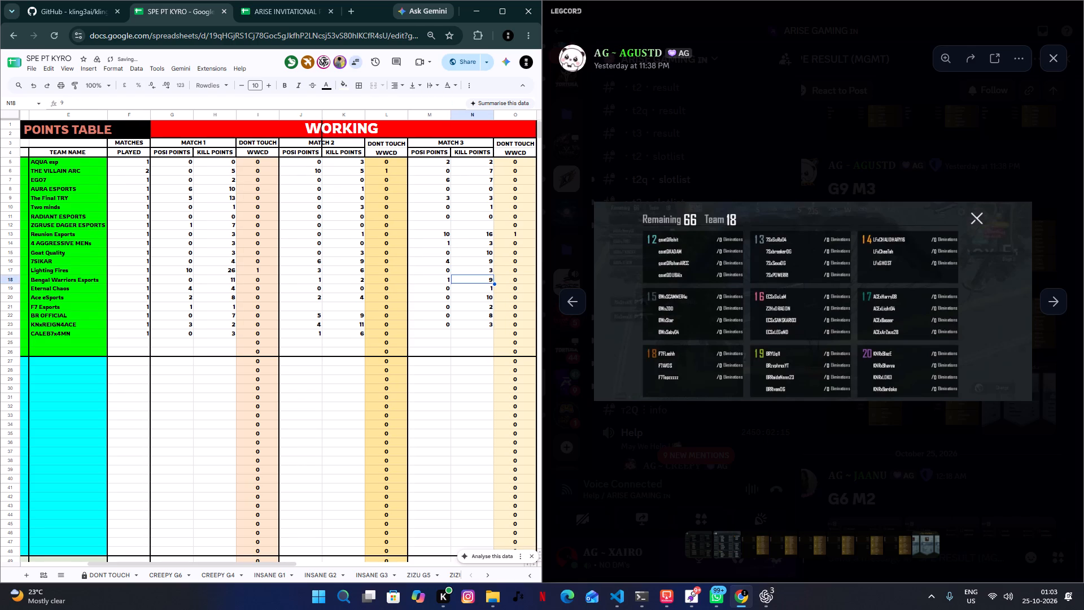
Enter 0 position points and 0 kill points in Match 3 for ZGRUSE DAGER ESPORTS.
{"action": "key", "text": "shift+Tab"}
{"action": "key", "text": "Tab"}
{"action": "scroll", "coordinate": [249, 425], "scroll_direction": "down", "scroll_amount": 4}
{"action": "scroll", "coordinate": [247, 458], "scroll_direction": "up", "scroll_amount": 6}
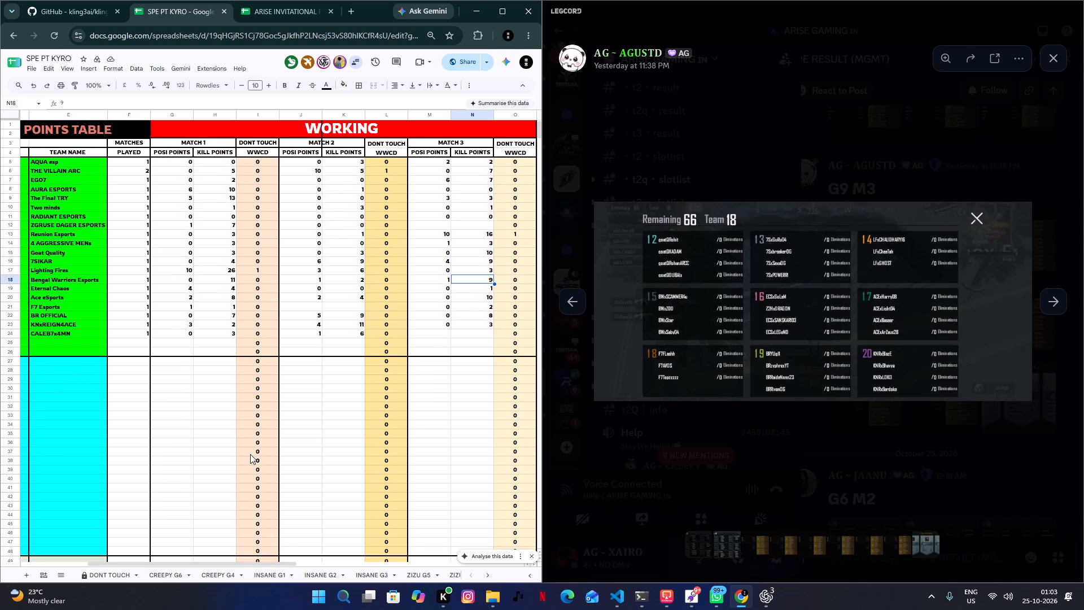
{"action": "key", "text": "Up"}
{"action": "key", "text": "Up"}
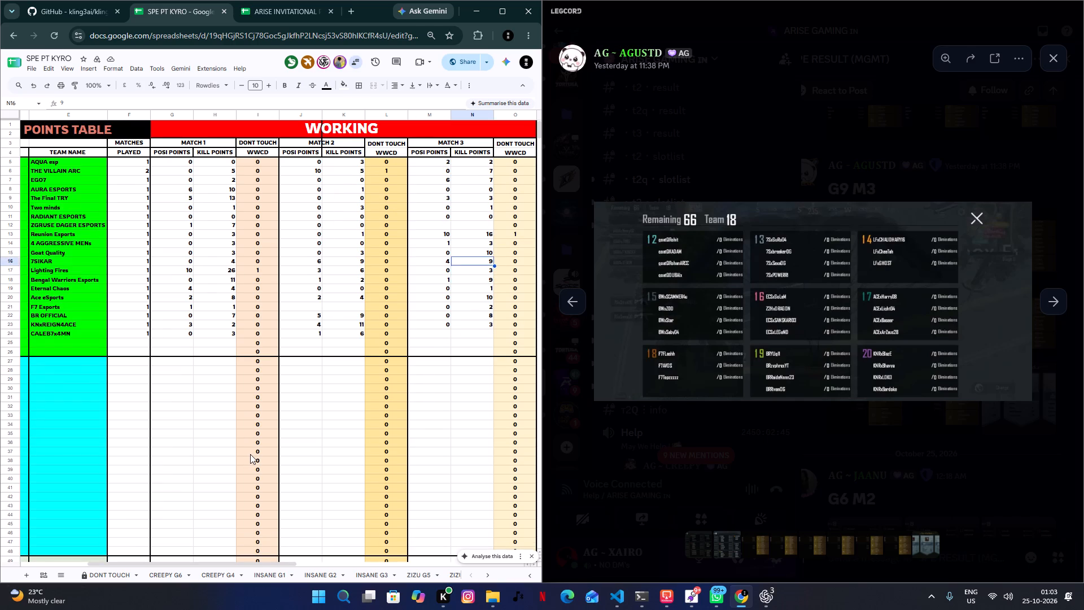
{"action": "key", "text": "Up"}
{"action": "key", "text": "Up"}
{"action": "key", "text": "Up"}
{"action": "key", "text": "Up"}
{"action": "key", "text": "Left"}
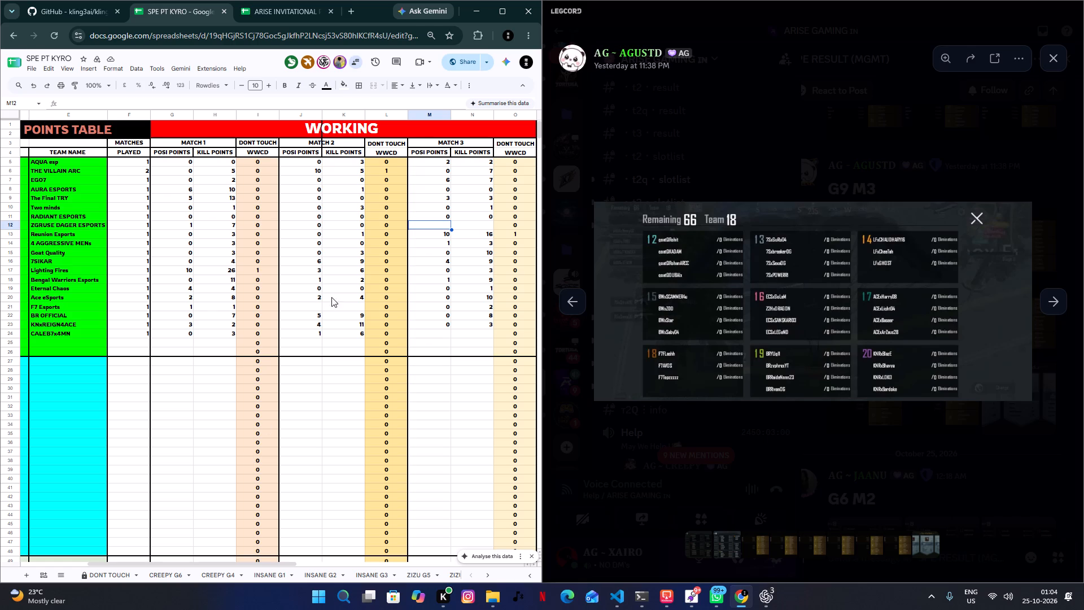
{"action": "left_click", "coordinate": [444, 219]}
{"action": "left_click", "coordinate": [434, 225]}
{"action": "key", "text": "0"}
{"action": "key", "text": "Tab"}
{"action": "key", "text": "0"}
Enter 0 position points and 0 kill points in Match 2 for F7 Esports.
{"action": "key", "text": "Down"}
{"action": "key", "text": "Down"}
{"action": "key", "text": "Down"}
{"action": "key", "text": "Down"}
{"action": "key", "text": "shift+Tab"}
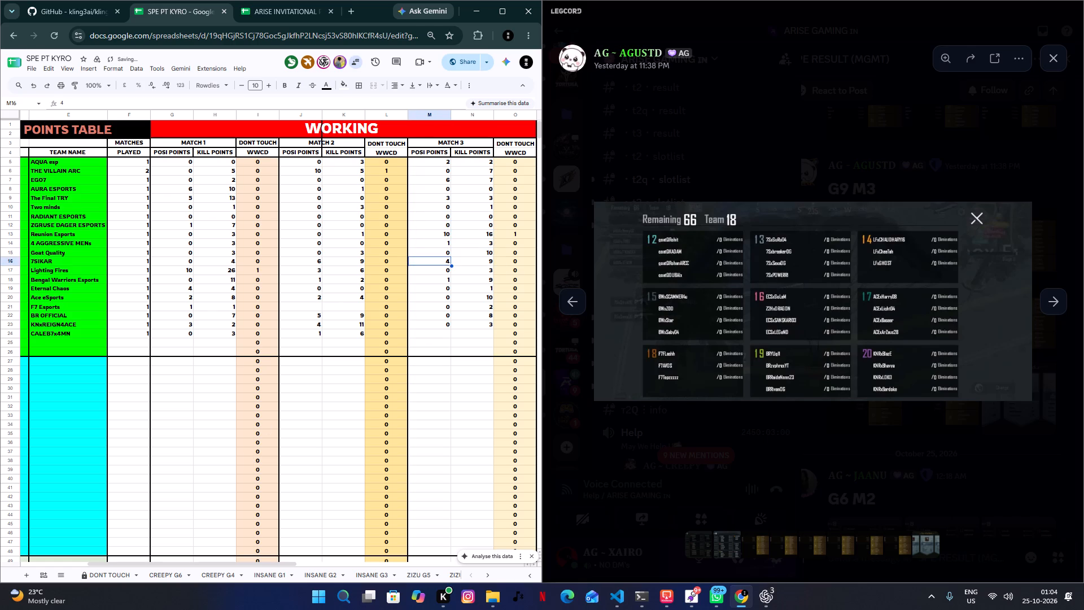
{"action": "key", "text": "Up"}
{"action": "key", "text": "Left"}
{"action": "key", "text": "Left"}
{"action": "key", "text": "Left"}
{"action": "key", "text": "Down"}
{"action": "key", "text": "Down"}
{"action": "key", "text": "Down"}
{"action": "key", "text": "Down"}
{"action": "key", "text": "Down"}
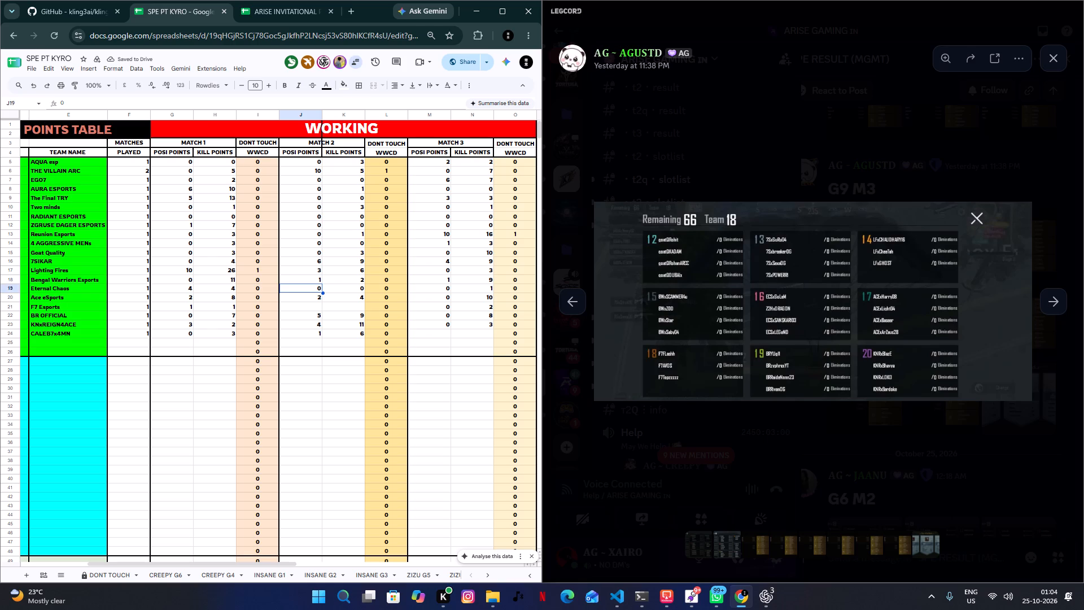
{"action": "key", "text": "Down"}
{"action": "key", "text": "0"}
{"action": "key", "text": "Tab"}
{"action": "key", "text": "0"}
{"action": "key", "text": "Down"}
{"action": "key", "text": "shift+Tab"}
{"action": "key", "text": "shift+Tab"}
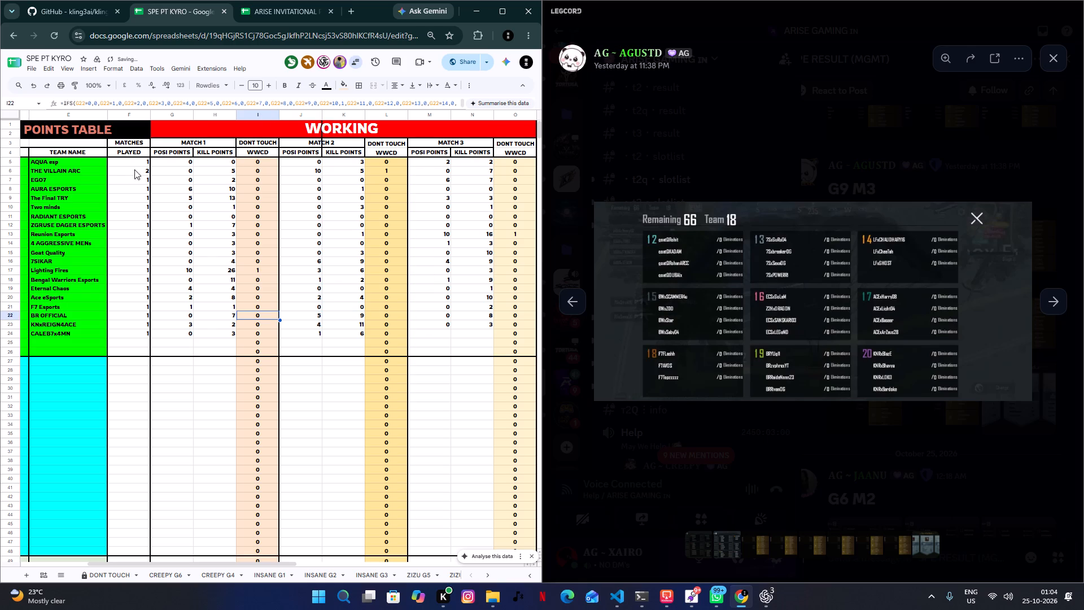
{"action": "left_click", "coordinate": [138, 162]}
{"action": "key", "text": "3"}
{"action": "key", "text": "Return"}
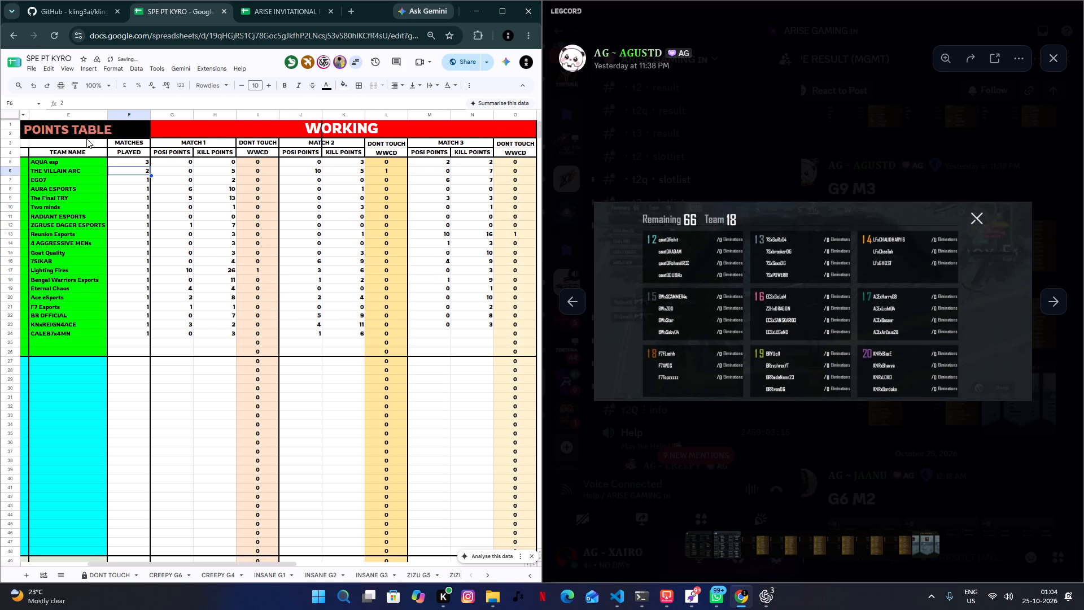
{"action": "left_click", "coordinate": [124, 161]}
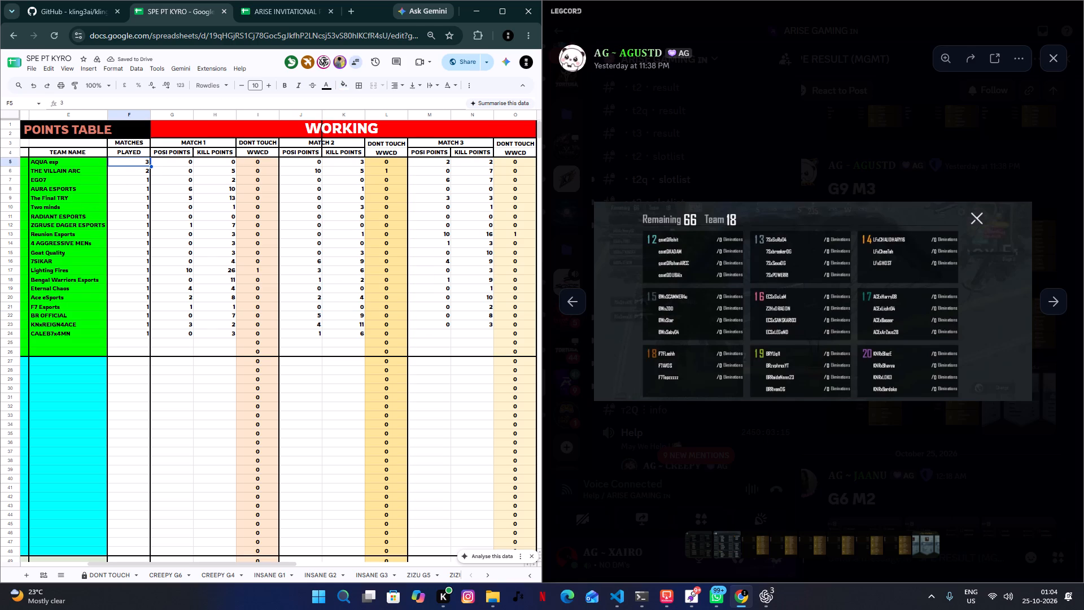
{"action": "left_click_drag", "start_coordinate": [150, 165], "coordinate": [132, 345]}
{"action": "left_click_drag", "start_coordinate": [132, 345], "coordinate": [137, 334]}
{"action": "left_click", "coordinate": [161, 357]}
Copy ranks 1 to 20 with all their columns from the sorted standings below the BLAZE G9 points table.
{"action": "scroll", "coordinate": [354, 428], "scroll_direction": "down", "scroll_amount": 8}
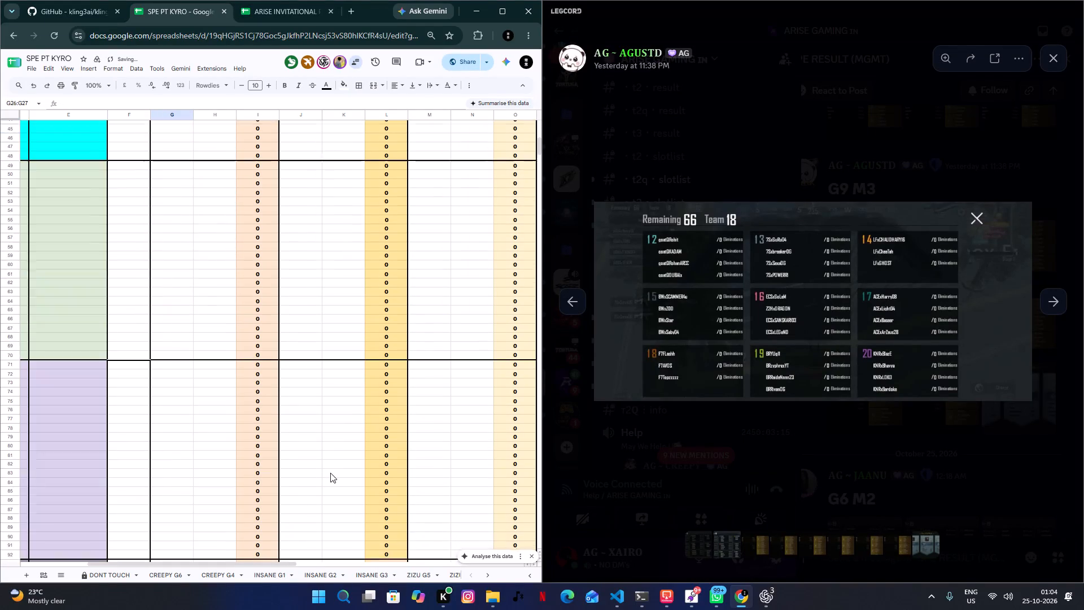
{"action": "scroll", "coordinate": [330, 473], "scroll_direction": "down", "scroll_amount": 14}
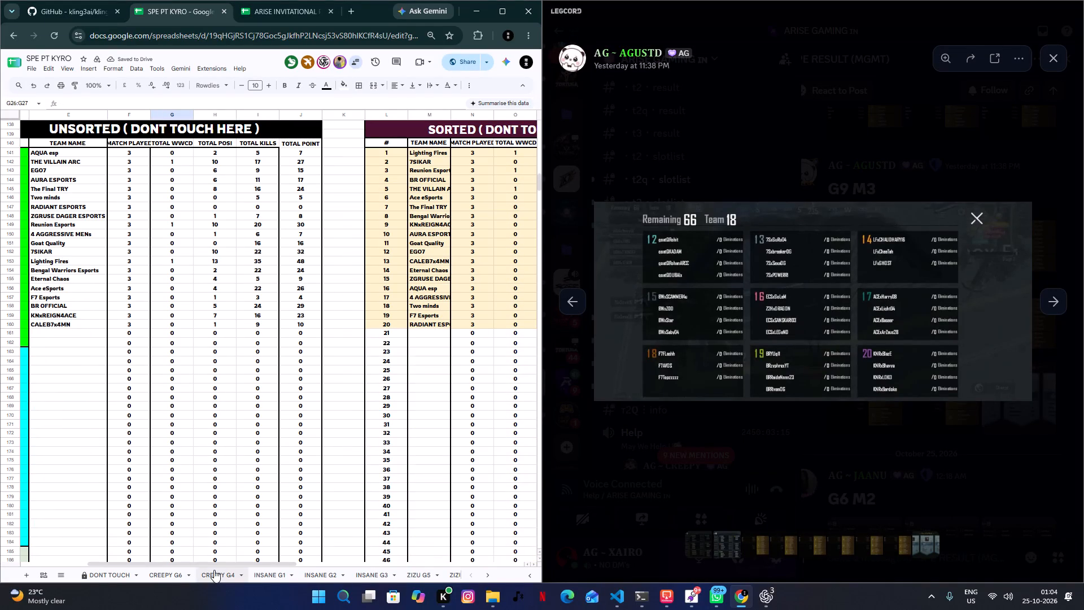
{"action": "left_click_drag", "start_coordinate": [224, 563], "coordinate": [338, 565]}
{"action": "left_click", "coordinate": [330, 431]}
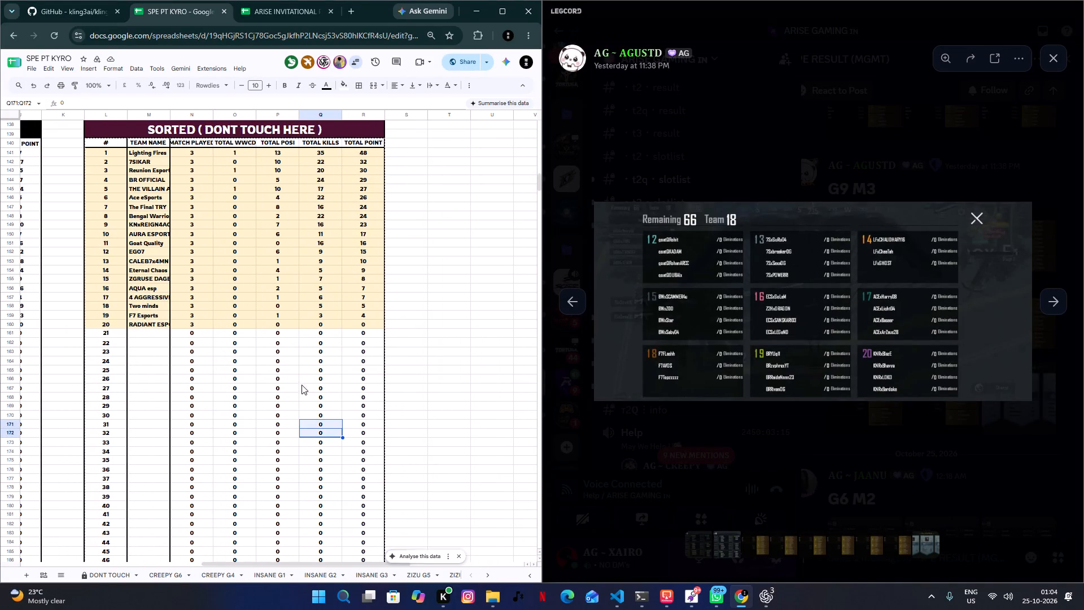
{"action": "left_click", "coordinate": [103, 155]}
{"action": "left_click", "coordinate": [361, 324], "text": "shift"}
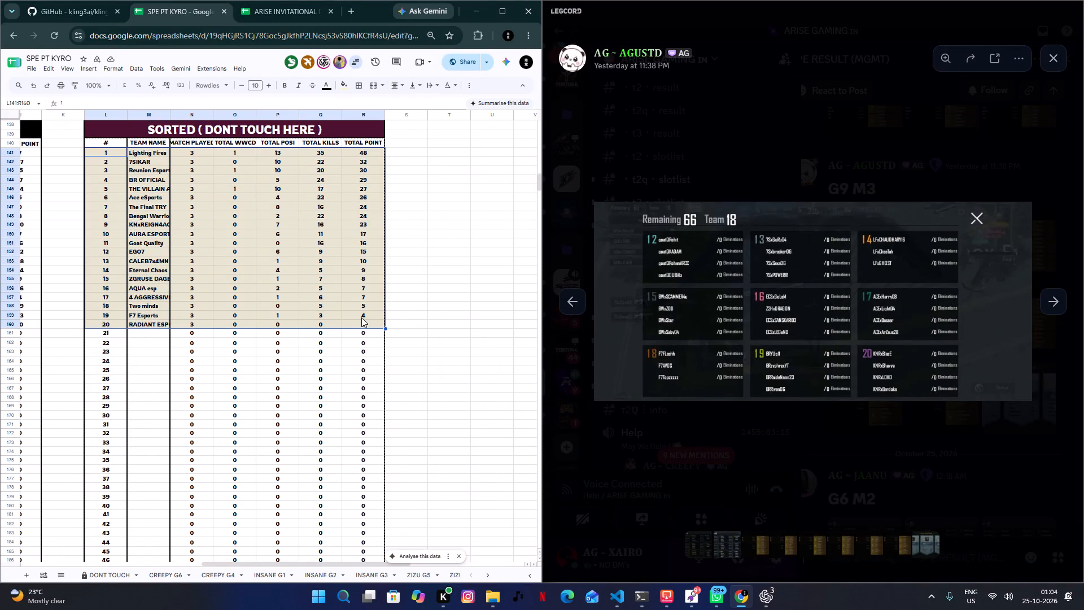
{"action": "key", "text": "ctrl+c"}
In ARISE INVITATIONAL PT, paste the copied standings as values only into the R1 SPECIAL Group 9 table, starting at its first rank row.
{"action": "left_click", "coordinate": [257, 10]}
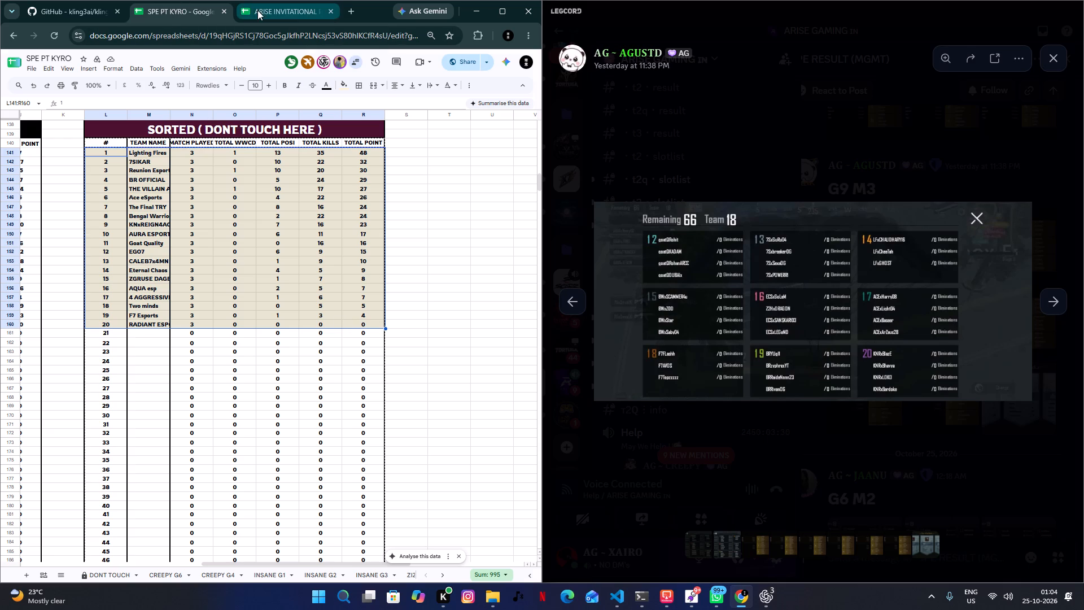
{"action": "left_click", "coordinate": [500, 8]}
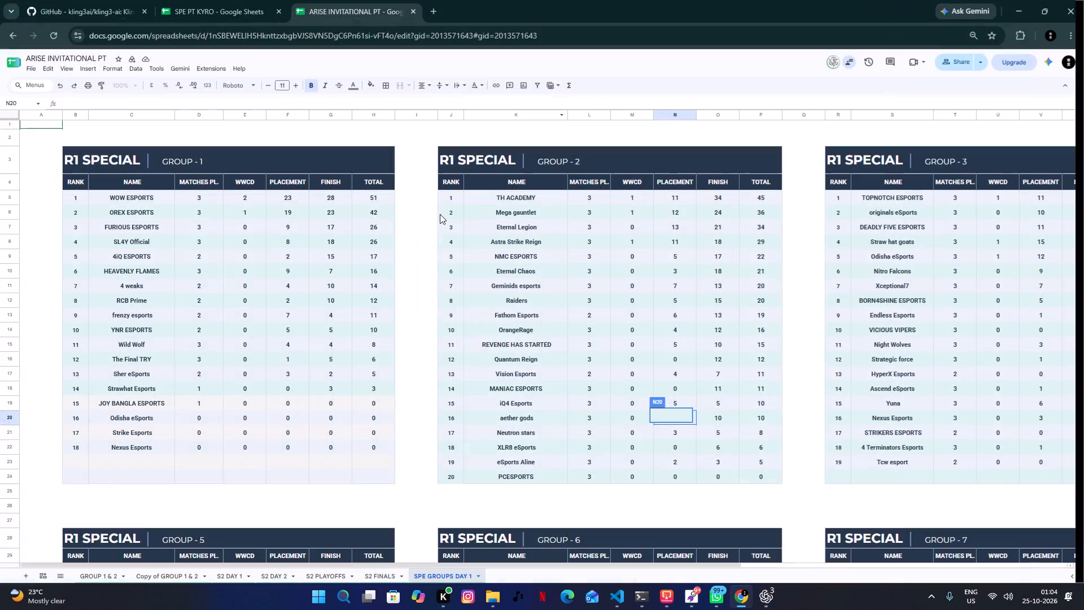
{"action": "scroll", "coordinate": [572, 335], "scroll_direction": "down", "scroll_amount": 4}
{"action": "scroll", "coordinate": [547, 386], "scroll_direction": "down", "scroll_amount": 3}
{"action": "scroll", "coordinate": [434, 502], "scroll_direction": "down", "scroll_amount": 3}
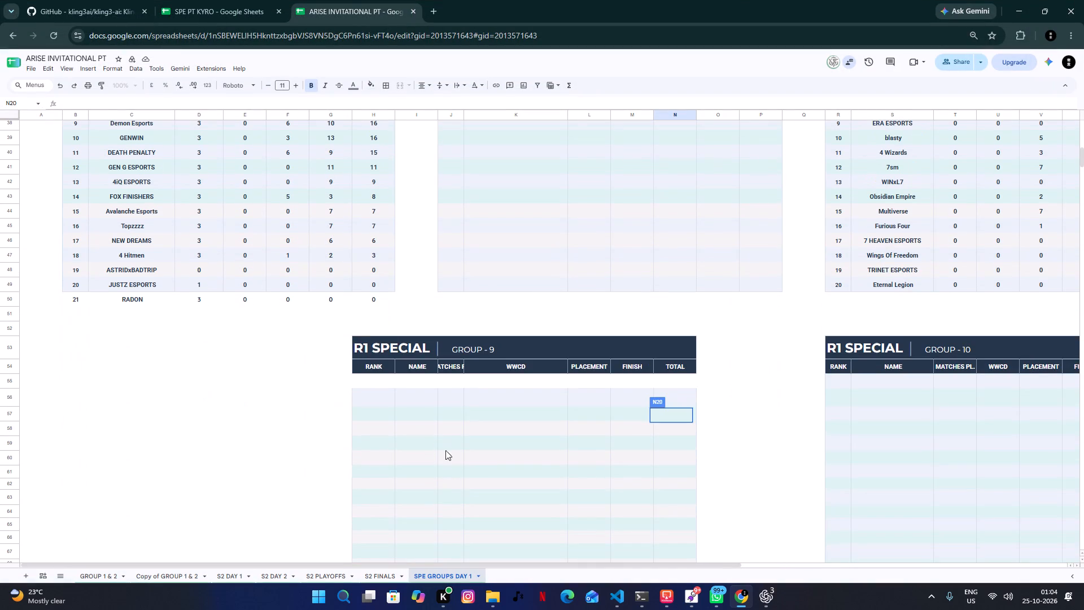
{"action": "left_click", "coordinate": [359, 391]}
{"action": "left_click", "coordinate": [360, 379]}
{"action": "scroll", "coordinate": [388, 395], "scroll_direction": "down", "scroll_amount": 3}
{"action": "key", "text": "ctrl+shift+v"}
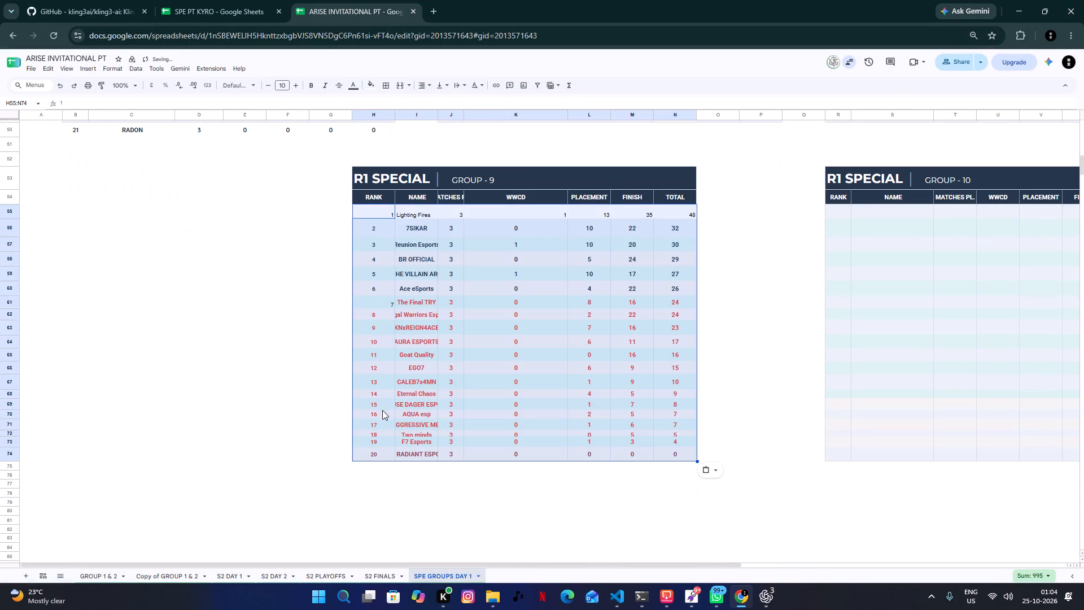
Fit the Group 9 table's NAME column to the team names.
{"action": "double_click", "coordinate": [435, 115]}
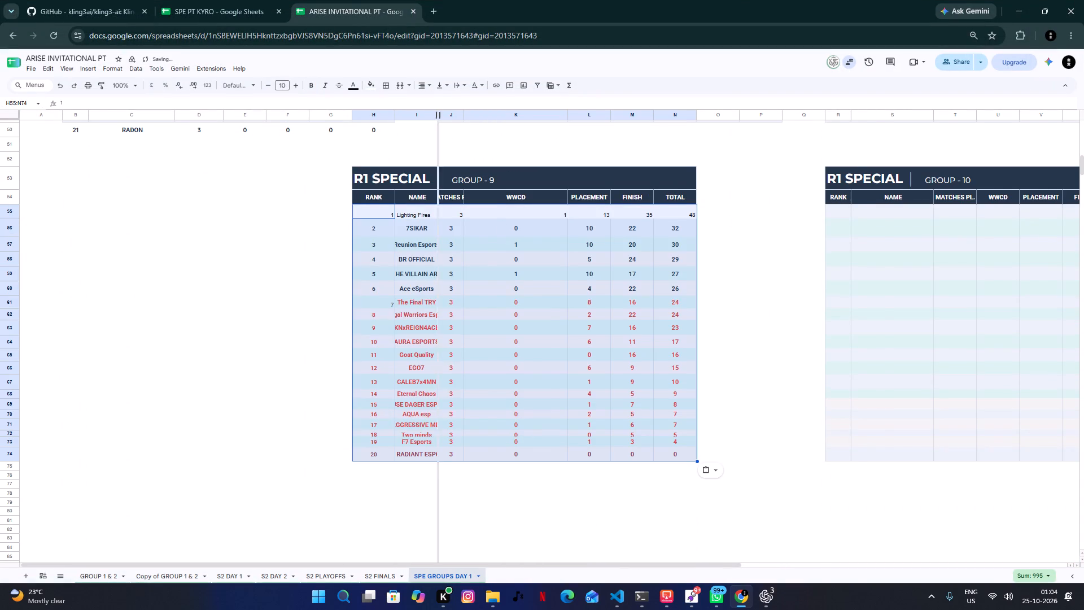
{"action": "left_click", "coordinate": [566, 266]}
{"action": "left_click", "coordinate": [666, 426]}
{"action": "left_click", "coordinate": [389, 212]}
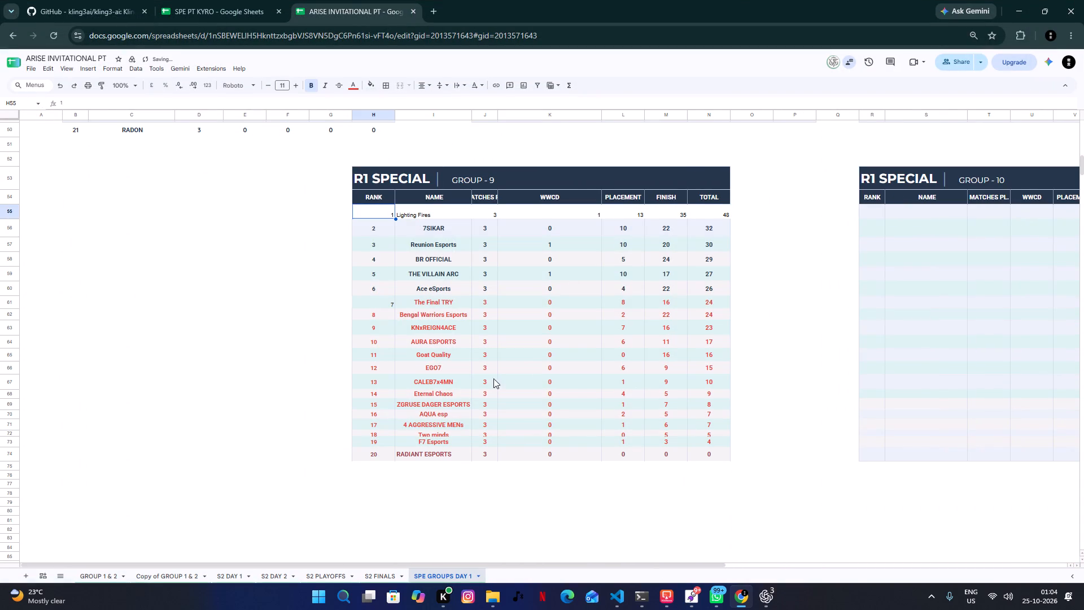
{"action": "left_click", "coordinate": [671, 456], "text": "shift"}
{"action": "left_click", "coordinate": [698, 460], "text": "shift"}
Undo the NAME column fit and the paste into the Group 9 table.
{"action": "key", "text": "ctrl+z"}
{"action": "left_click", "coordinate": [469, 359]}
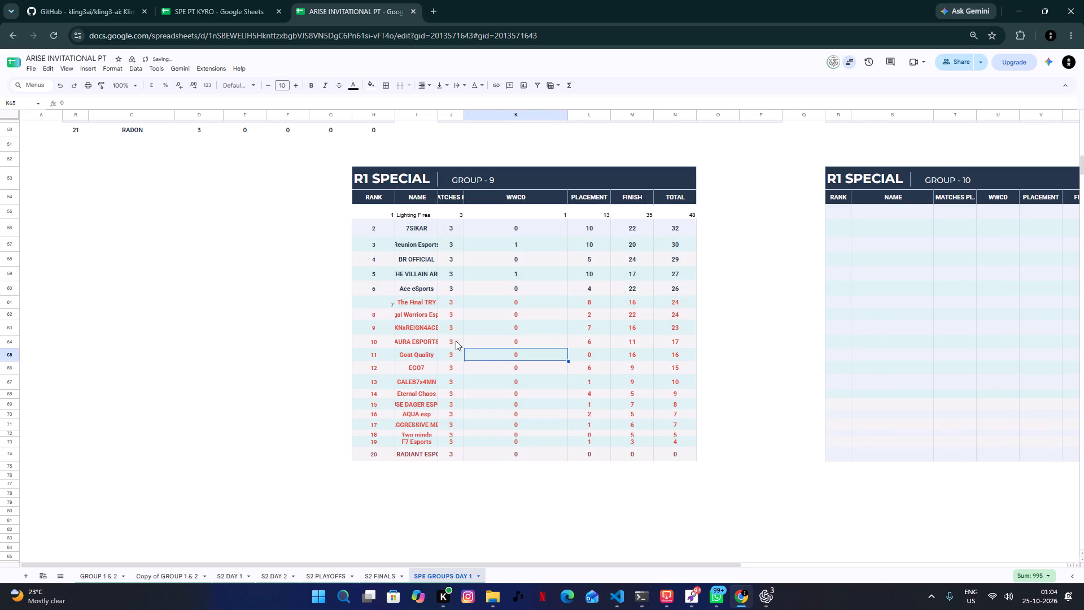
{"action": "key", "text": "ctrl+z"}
Copy ranks 1 to 20 of the sorted standings in SPE PT KYRO again and paste them as values only into ARISE INVITATIONAL PT's Group 9 table.
{"action": "left_click", "coordinate": [204, 0]}
{"action": "left_click", "coordinate": [382, 159]}
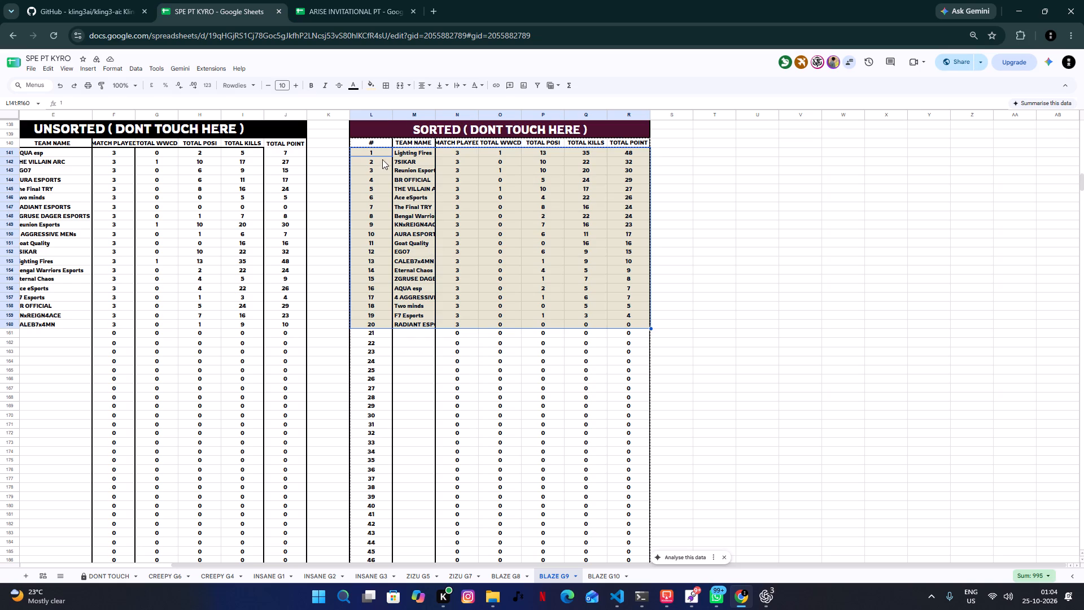
{"action": "left_click", "coordinate": [378, 152]}
{"action": "left_click", "coordinate": [645, 325], "text": "shift"}
{"action": "key", "text": "ctrl+c"}
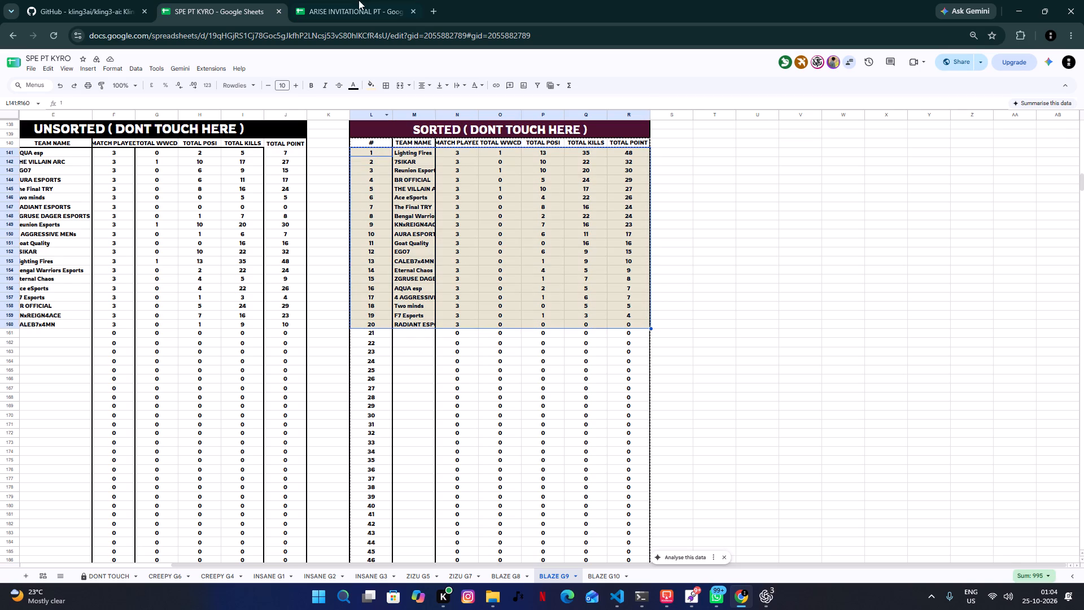
{"action": "left_click", "coordinate": [359, 0]}
{"action": "left_click", "coordinate": [437, 293]}
{"action": "left_click", "coordinate": [377, 208]}
{"action": "key", "text": "ctrl+shift+v"}
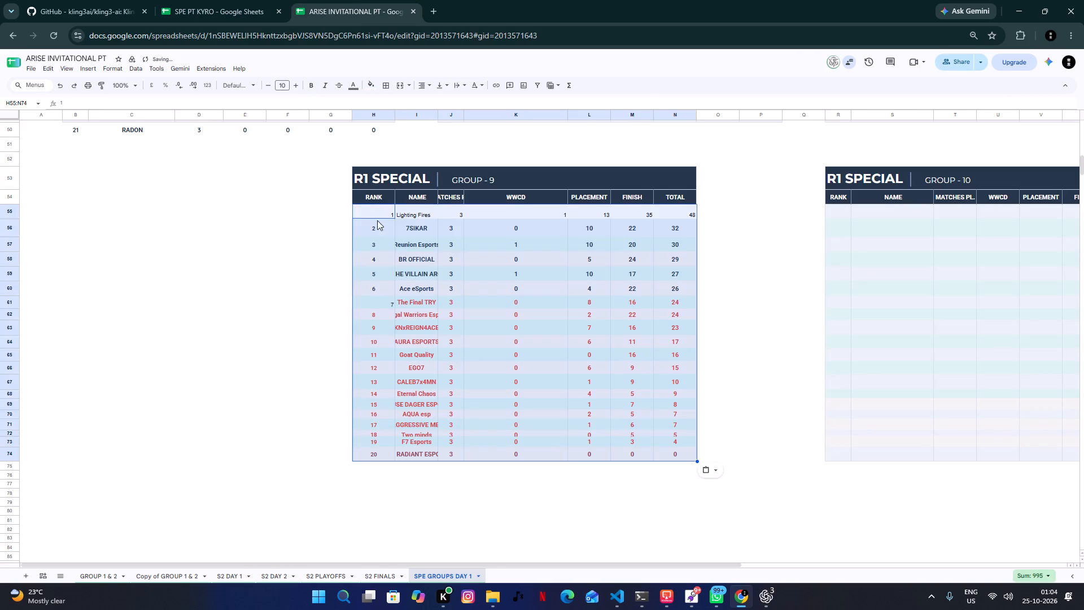
Center all 20 pasted standings rows horizontally, from RANK through TOTAL, in the Group 9 table.
{"action": "left_click_drag", "start_coordinate": [429, 258], "coordinate": [432, 266]}
{"action": "left_click", "coordinate": [381, 225]}
{"action": "left_click", "coordinate": [383, 213]}
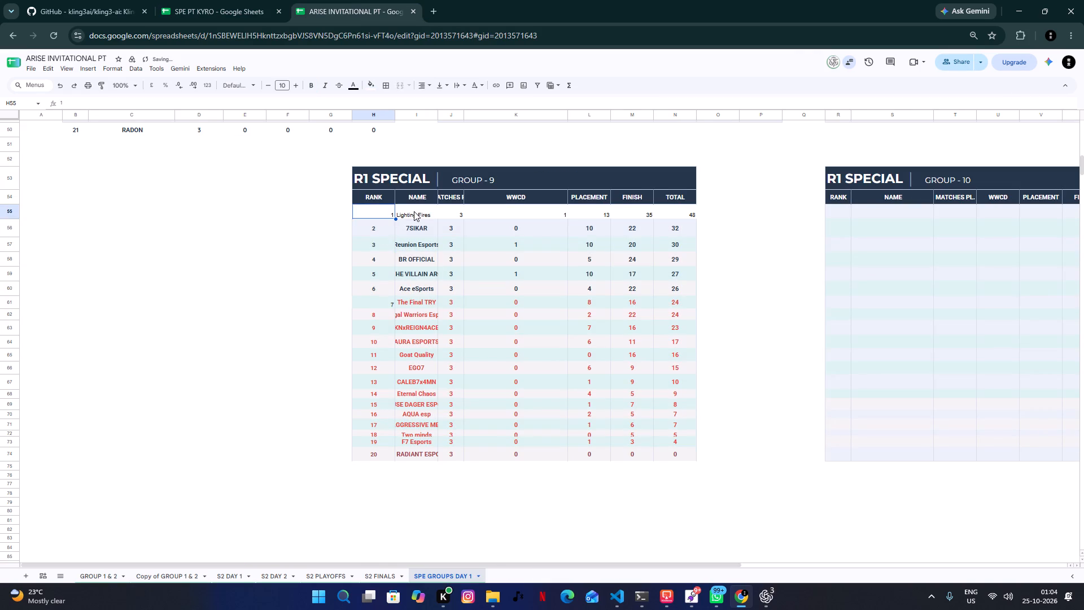
{"action": "left_click", "coordinate": [414, 211]}
{"action": "left_click", "coordinate": [379, 228]}
{"action": "left_click", "coordinate": [405, 244]}
{"action": "left_click", "coordinate": [384, 215]}
{"action": "left_click", "coordinate": [656, 452], "text": "shift"}
{"action": "left_click", "coordinate": [431, 86]}
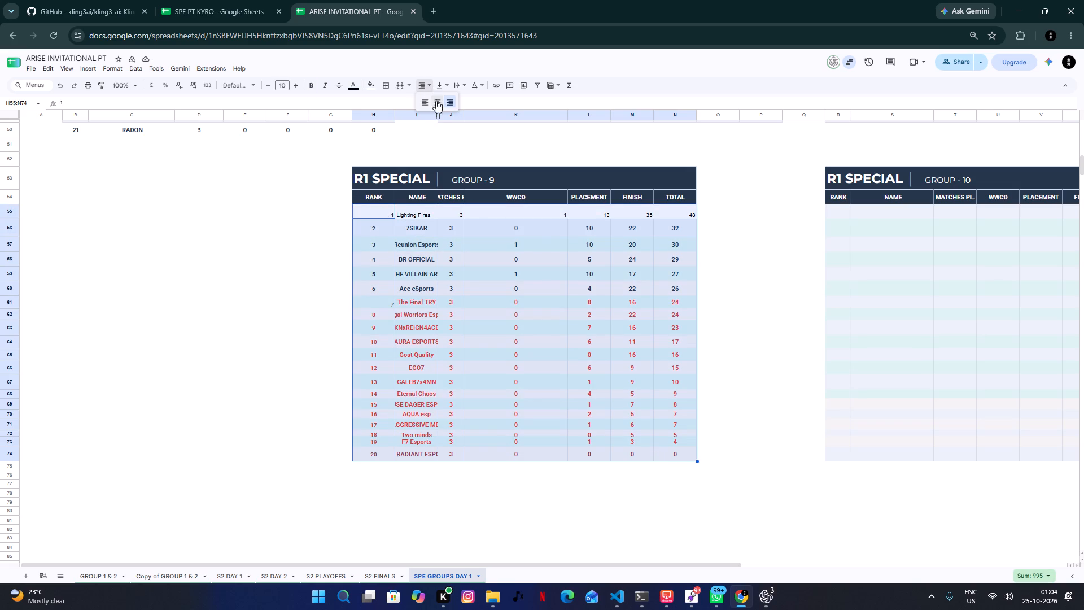
{"action": "left_click", "coordinate": [443, 106]}
Widen the Group 9 table's MATCHES PL. column to show its full heading and fit the NAME column to the team names.
{"action": "double_click", "coordinate": [464, 115]}
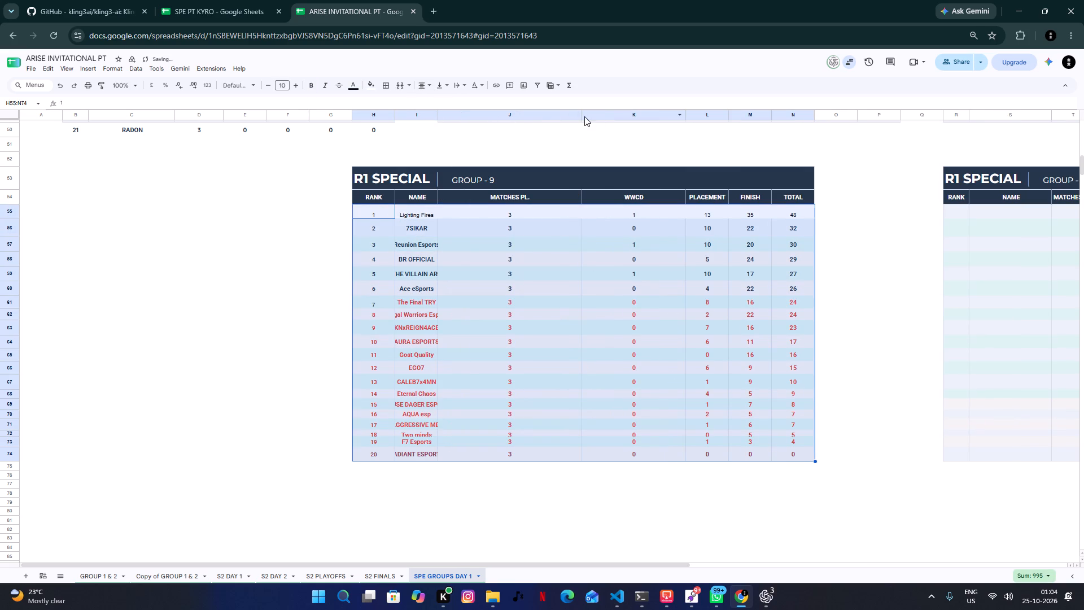
{"action": "left_click_drag", "start_coordinate": [582, 114], "coordinate": [494, 124]}
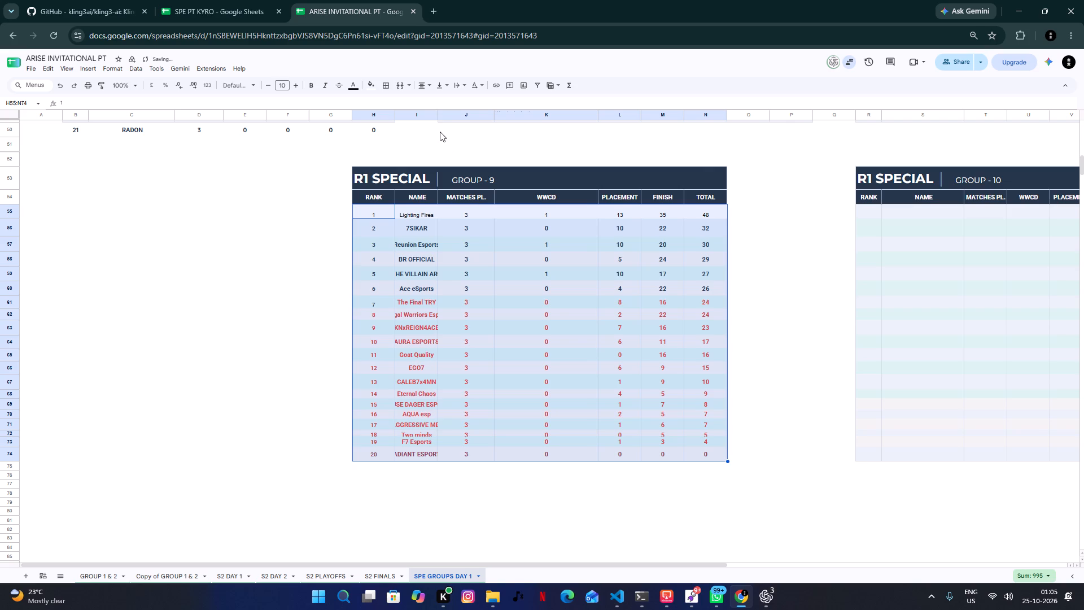
{"action": "double_click", "coordinate": [438, 117]}
{"action": "left_click", "coordinate": [456, 326]}
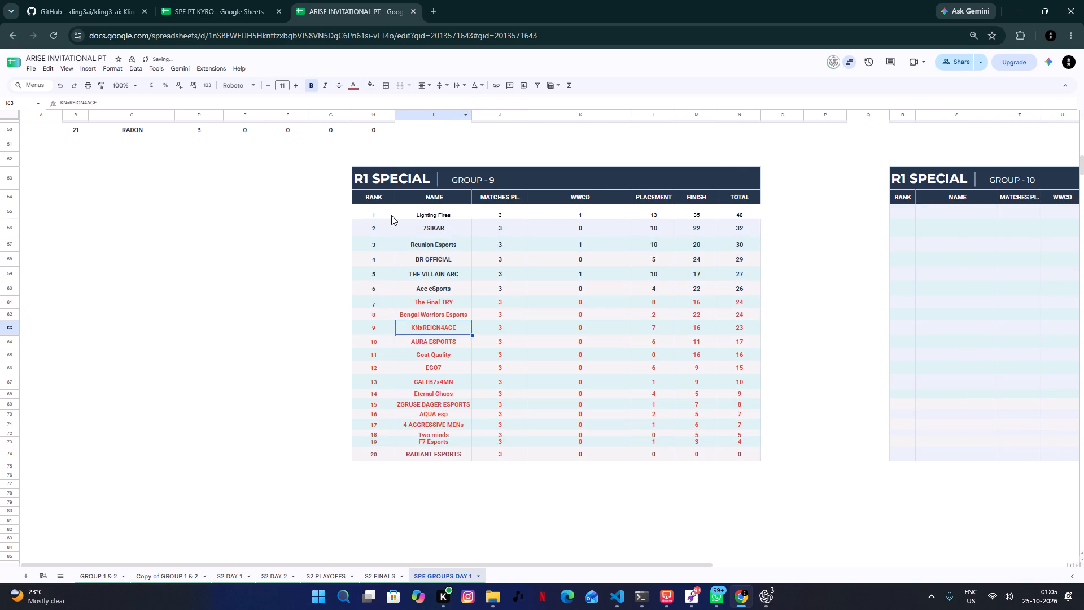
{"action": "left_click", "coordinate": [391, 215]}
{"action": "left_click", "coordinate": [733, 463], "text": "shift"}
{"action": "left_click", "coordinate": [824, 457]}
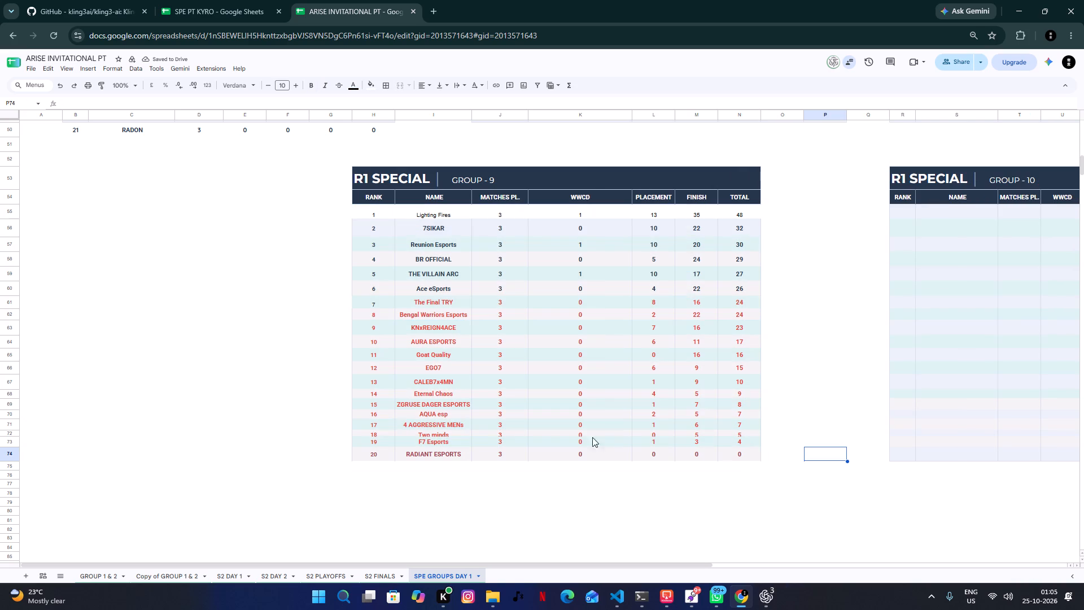
Increase the heights of the rank 17, 18 and 19 rows in the Group 9 table so their text fits.
{"action": "left_click", "coordinate": [19, 421]}
{"action": "left_click", "coordinate": [10, 422]}
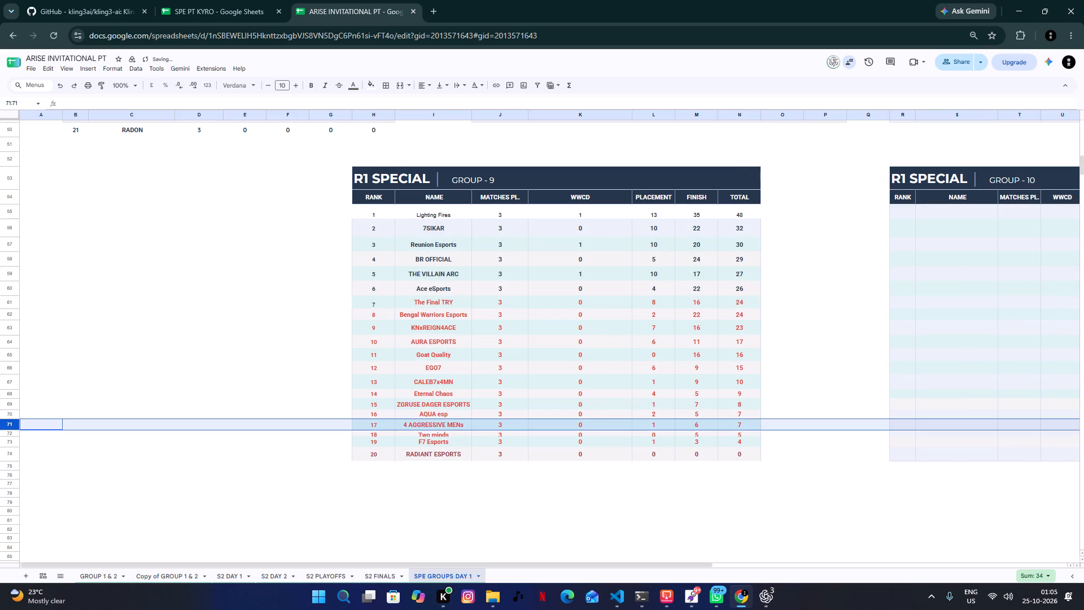
{"action": "left_click_drag", "start_coordinate": [10, 430], "coordinate": [11, 436]}
{"action": "left_click", "coordinate": [10, 446]}
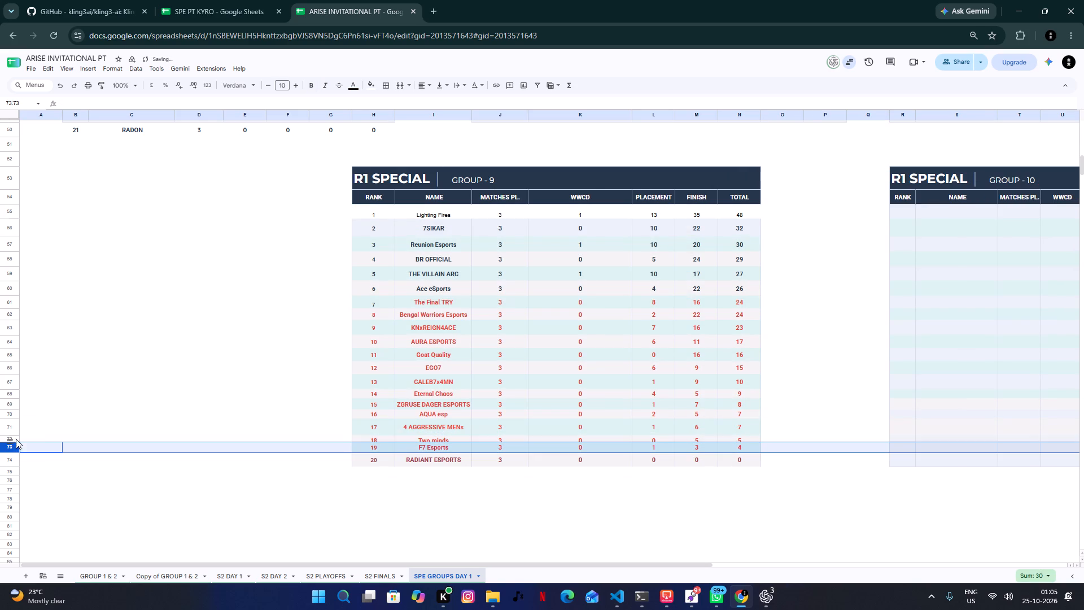
{"action": "left_click", "coordinate": [16, 439]}
{"action": "left_click_drag", "start_coordinate": [8, 444], "coordinate": [8, 450]}
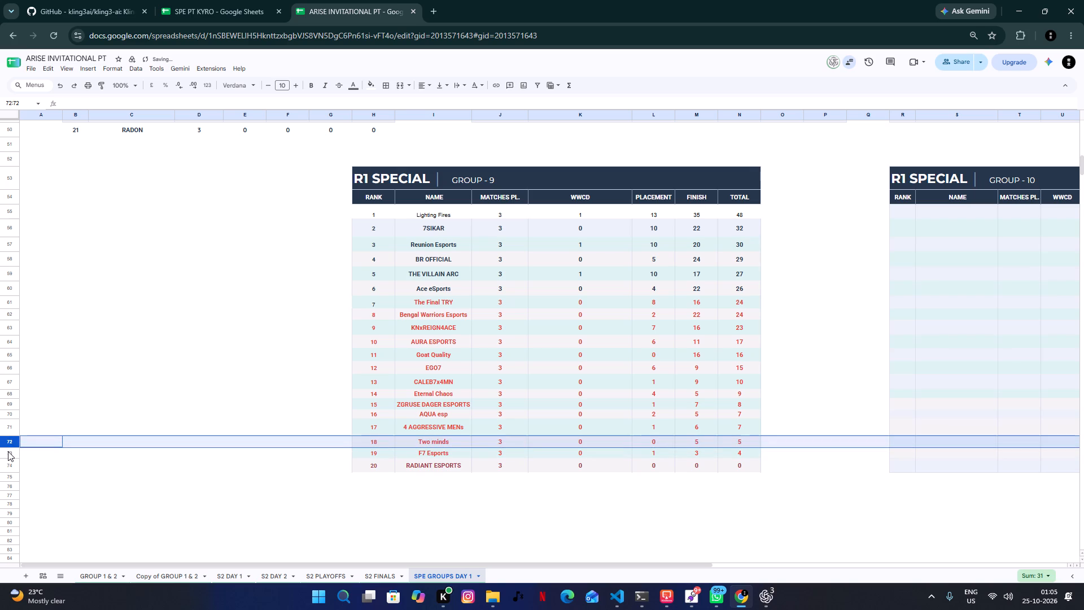
{"action": "left_click", "coordinate": [8, 452]}
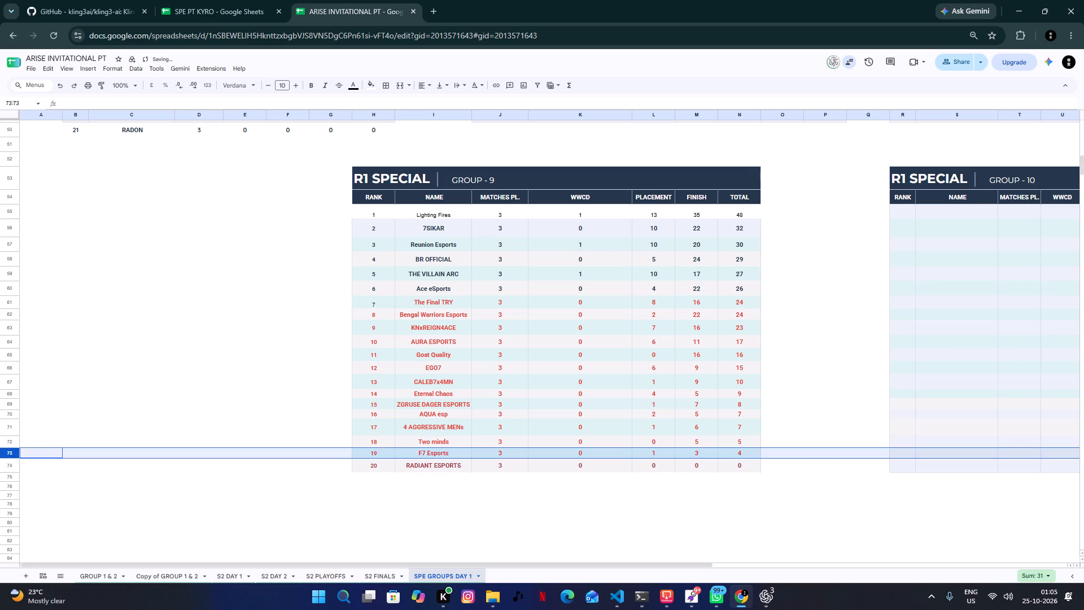
{"action": "left_click", "coordinate": [12, 460]}
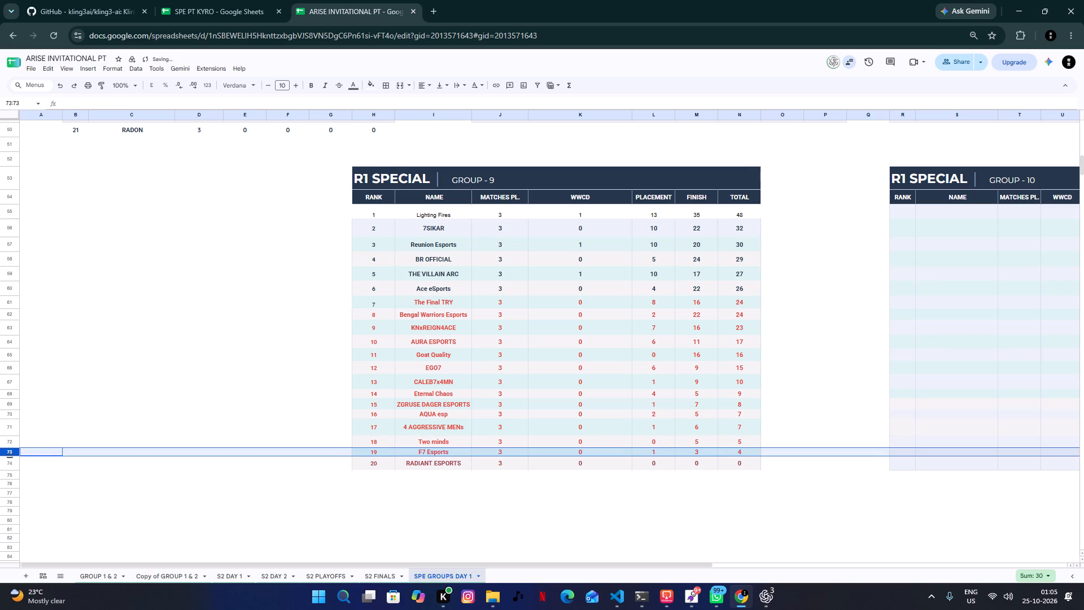
{"action": "left_click", "coordinate": [12, 457]}
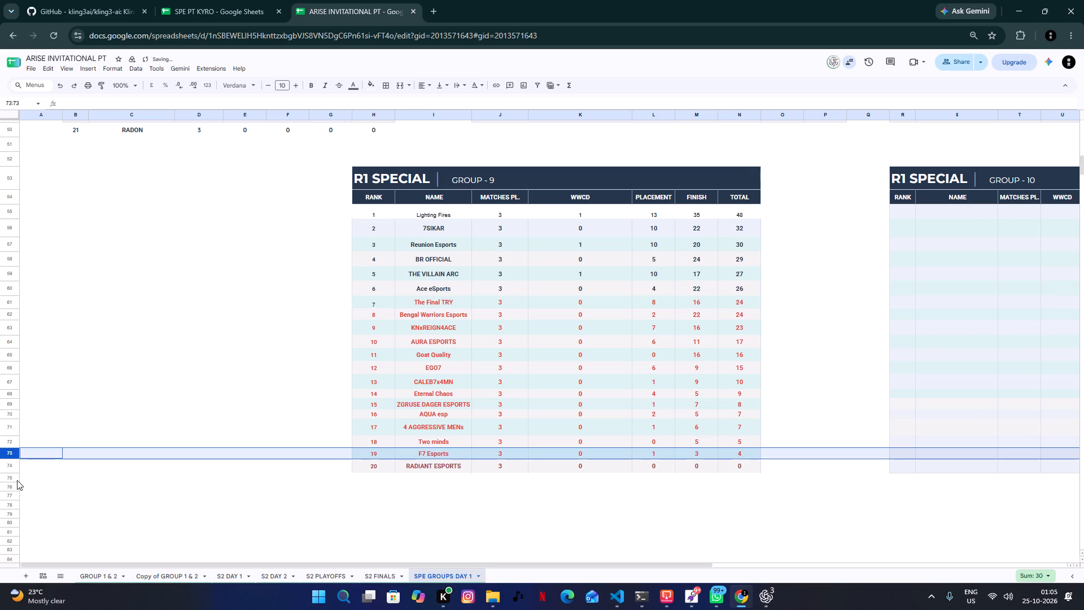
Apply horizontal centering and a dark navy text color to all 20 standings rows, from RANK through TOTAL, in the Group 9 table.
{"action": "left_click", "coordinate": [403, 410]}
{"action": "left_click", "coordinate": [451, 410]}
{"action": "left_click", "coordinate": [365, 393]}
{"action": "left_click", "coordinate": [364, 364]}
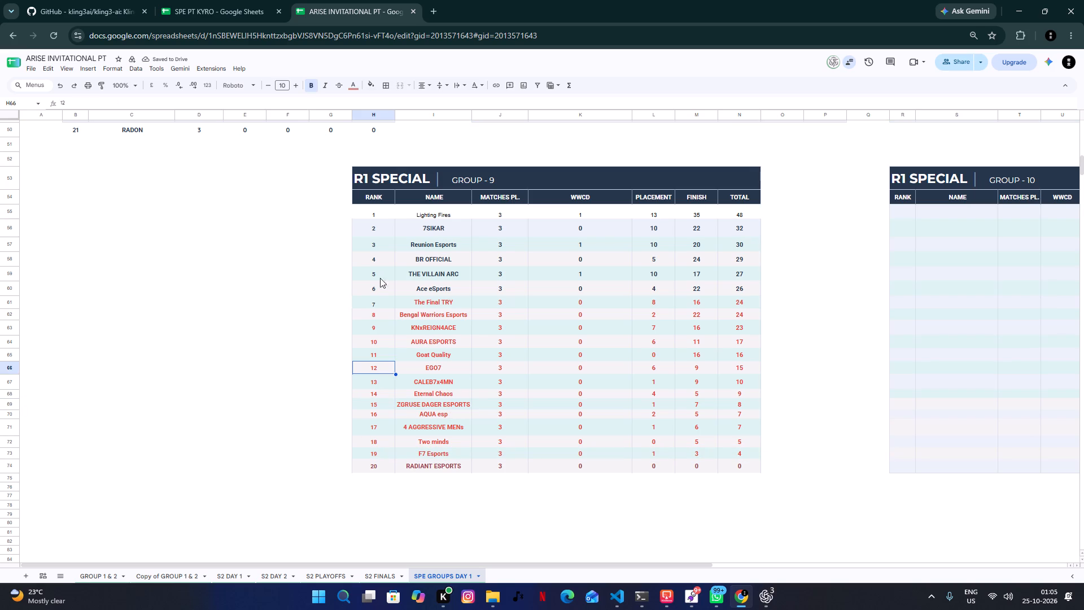
{"action": "left_click", "coordinate": [380, 210]}
{"action": "left_click", "coordinate": [740, 458], "text": "shift"}
{"action": "left_click", "coordinate": [738, 473], "text": "shift"}
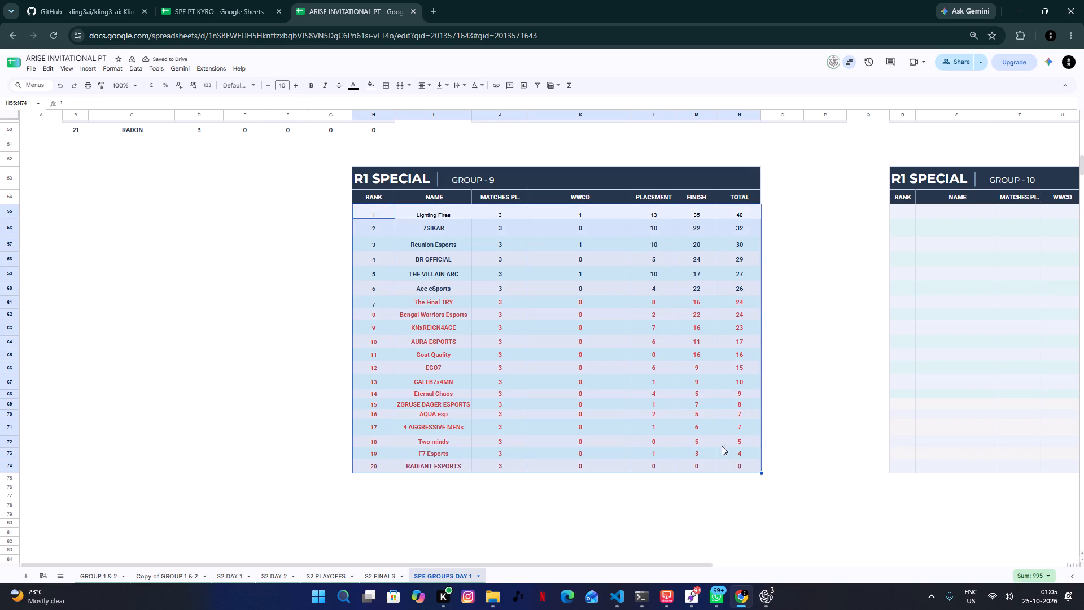
{"action": "left_click", "coordinate": [431, 90]}
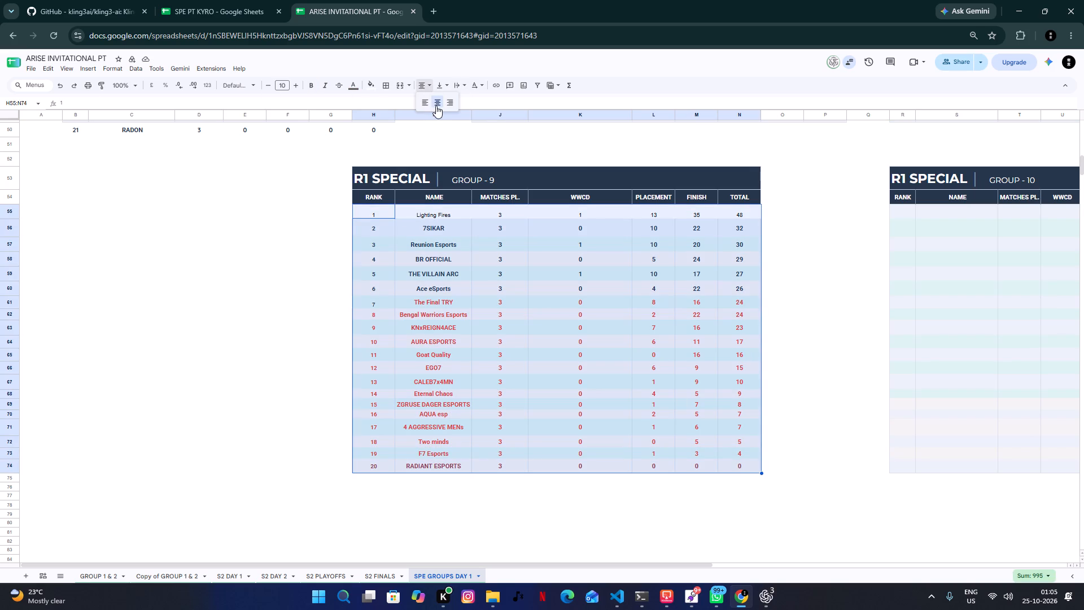
{"action": "left_click", "coordinate": [437, 107]}
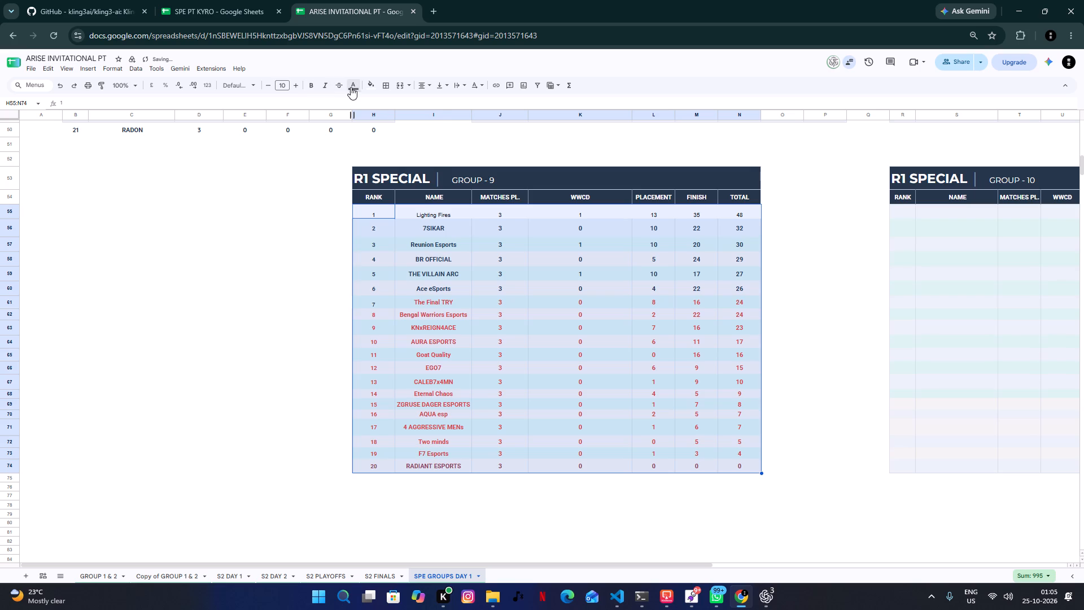
{"action": "left_click", "coordinate": [351, 87]}
{"action": "left_click", "coordinate": [383, 222]}
{"action": "left_click", "coordinate": [473, 338]}
{"action": "left_click", "coordinate": [489, 360]}
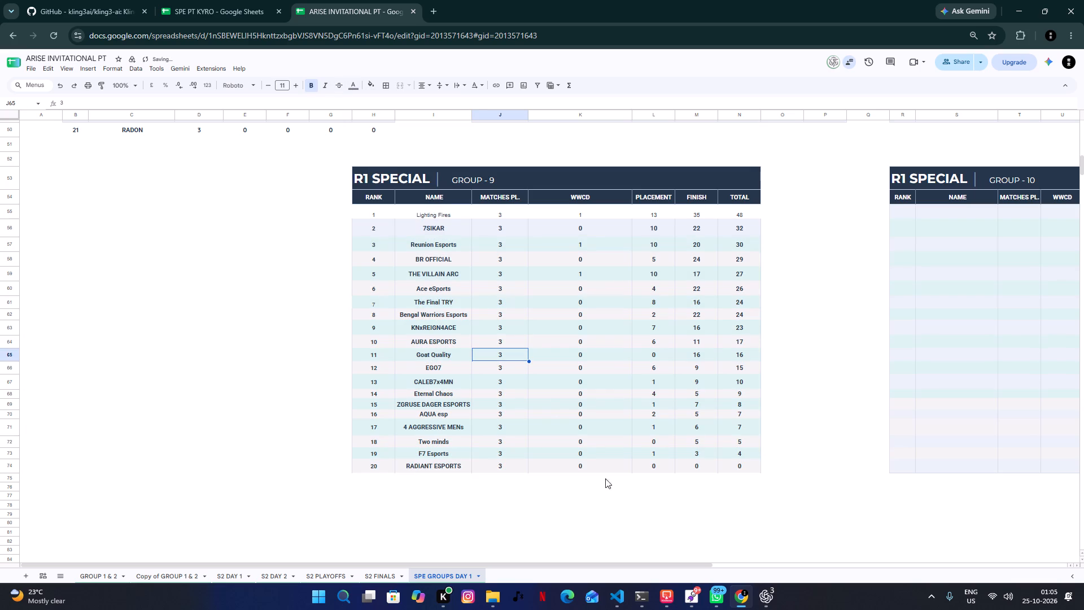
{"action": "left_click", "coordinate": [686, 602]}
{"action": "key", "text": "Escape"}
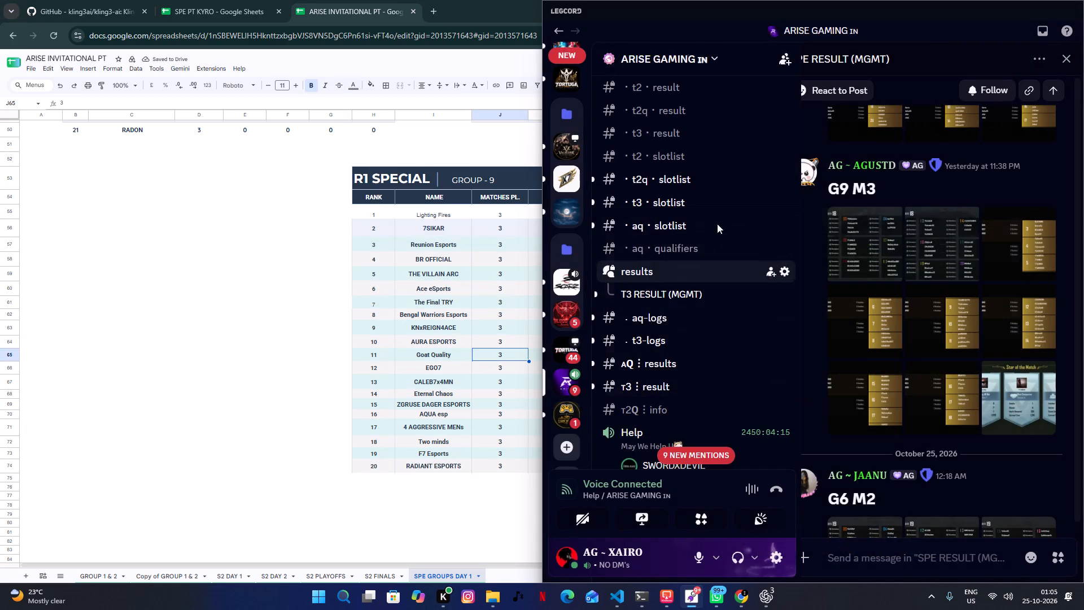
{"action": "scroll", "coordinate": [687, 241], "scroll_direction": "down", "scroll_amount": 5}
{"action": "scroll", "coordinate": [664, 389], "scroll_direction": "down", "scroll_amount": 2}
{"action": "left_click", "coordinate": [672, 364]}
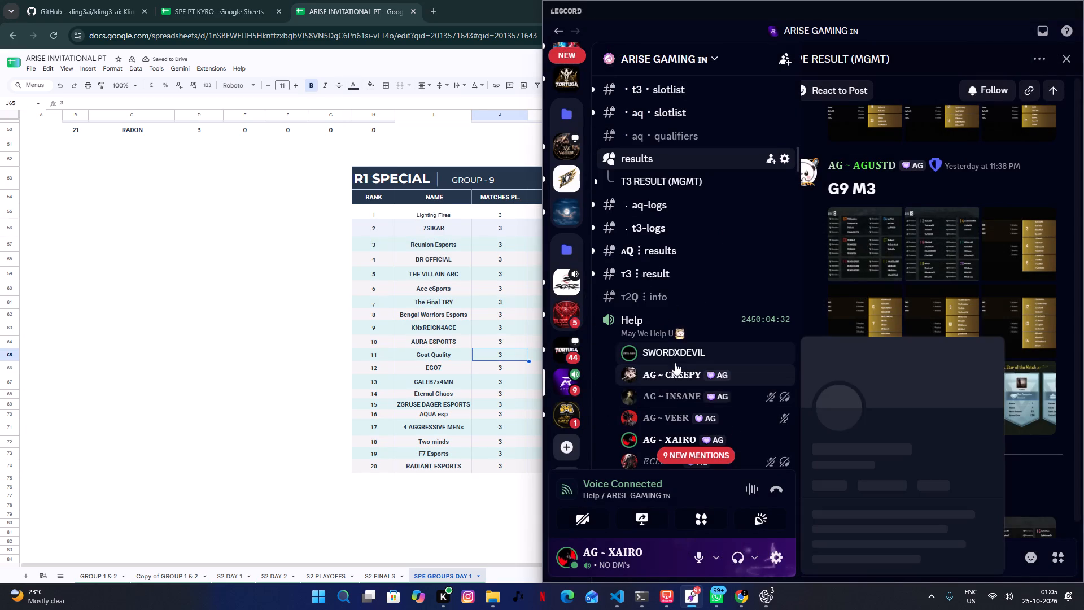
{"action": "left_click", "coordinate": [676, 357]}
{"action": "scroll", "coordinate": [878, 518], "scroll_direction": "down", "scroll_amount": 1}
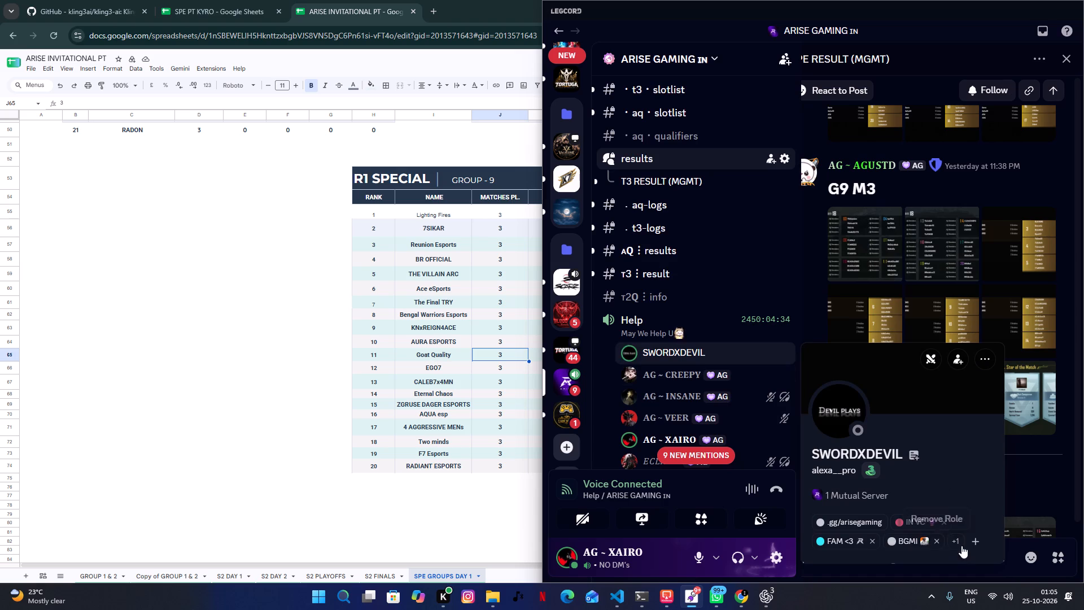
{"action": "left_click", "coordinate": [961, 546]}
{"action": "left_click", "coordinate": [604, 360]}
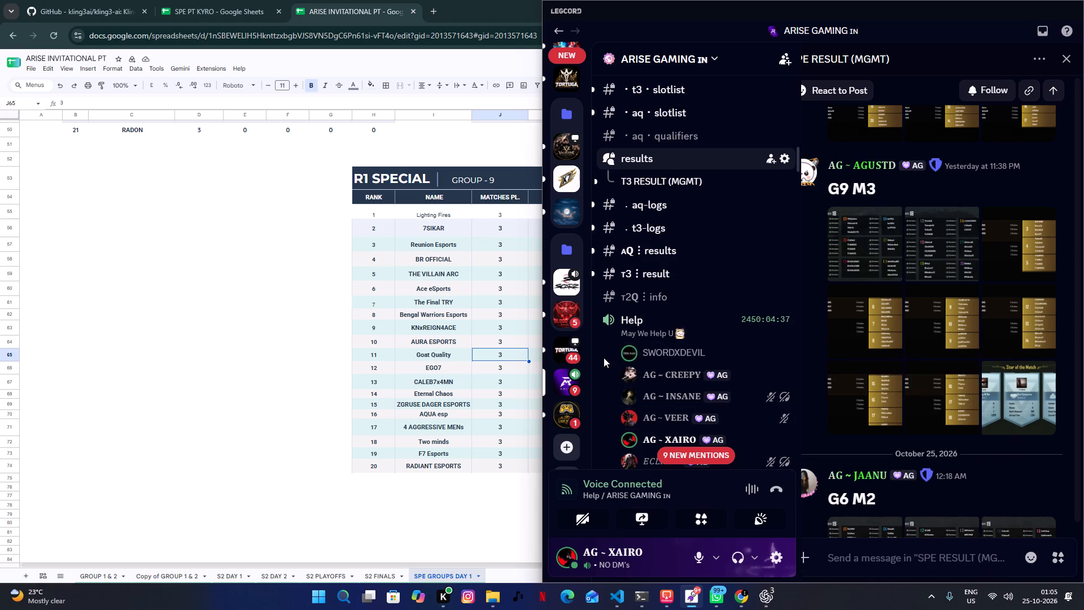
Return to the ARISE INVITATIONAL PT sheet and set the Group 9 table's rank 1 row, Lighting Fires, to the Roboto font.
{"action": "left_click", "coordinate": [308, 295]}
{"action": "left_click", "coordinate": [386, 255]}
{"action": "scroll", "coordinate": [399, 228], "scroll_direction": "up", "scroll_amount": 2}
{"action": "left_click", "coordinate": [387, 336]}
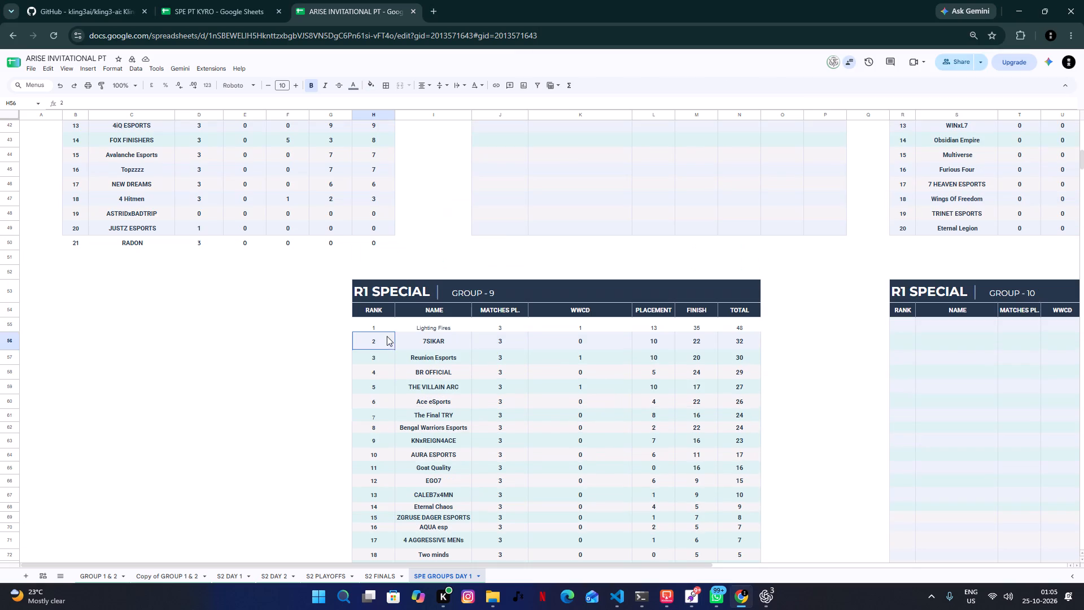
{"action": "left_click", "coordinate": [387, 325]}
{"action": "left_click", "coordinate": [728, 322], "text": "shift"}
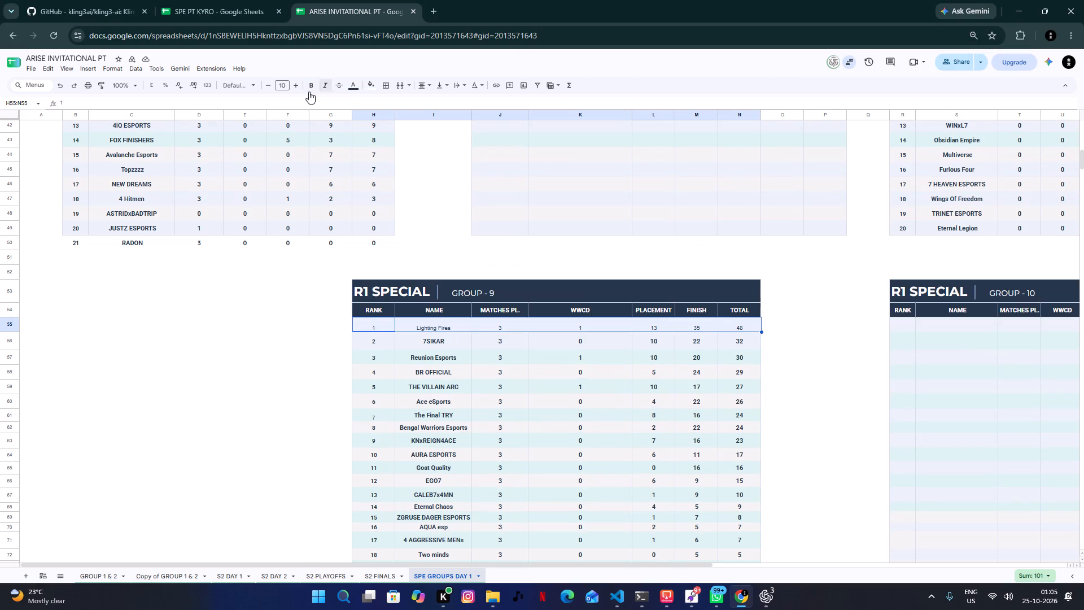
{"action": "left_click", "coordinate": [251, 90]}
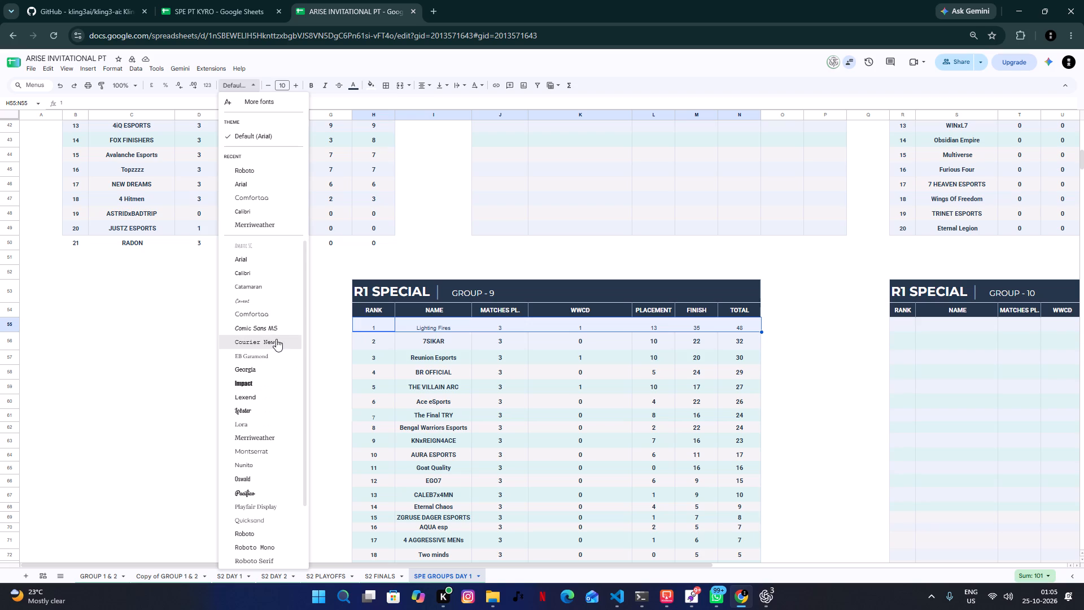
{"action": "scroll", "coordinate": [276, 339], "scroll_direction": "down", "scroll_amount": 1}
{"action": "left_click", "coordinate": [273, 474]}
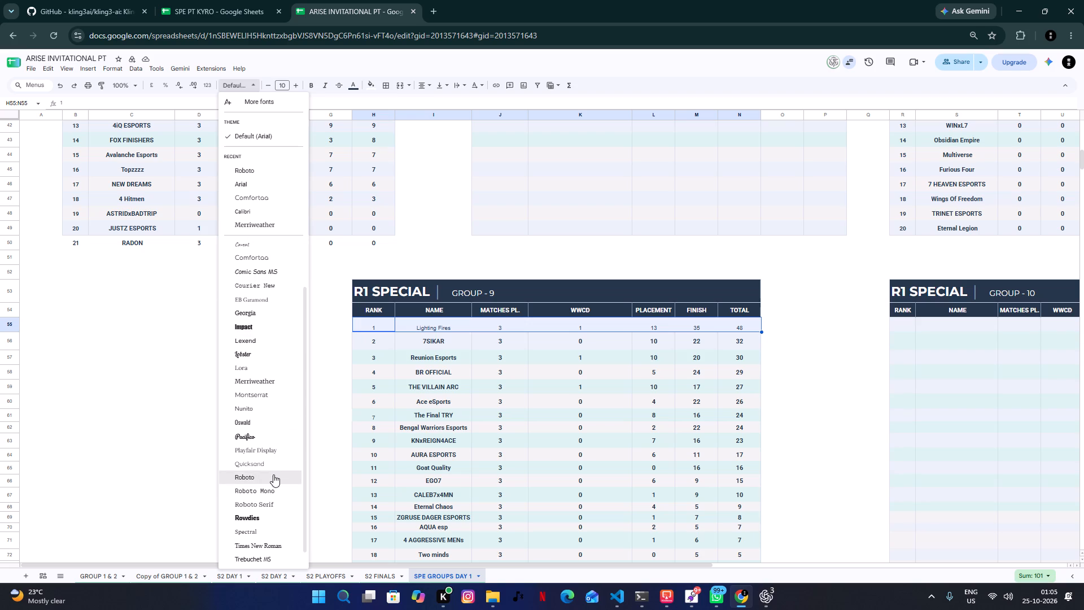
{"action": "left_click", "coordinate": [414, 412]}
Make the Group 9 table's rank 1 row bold at font size 11, from RANK through TOTAL.
{"action": "left_click", "coordinate": [385, 325]}
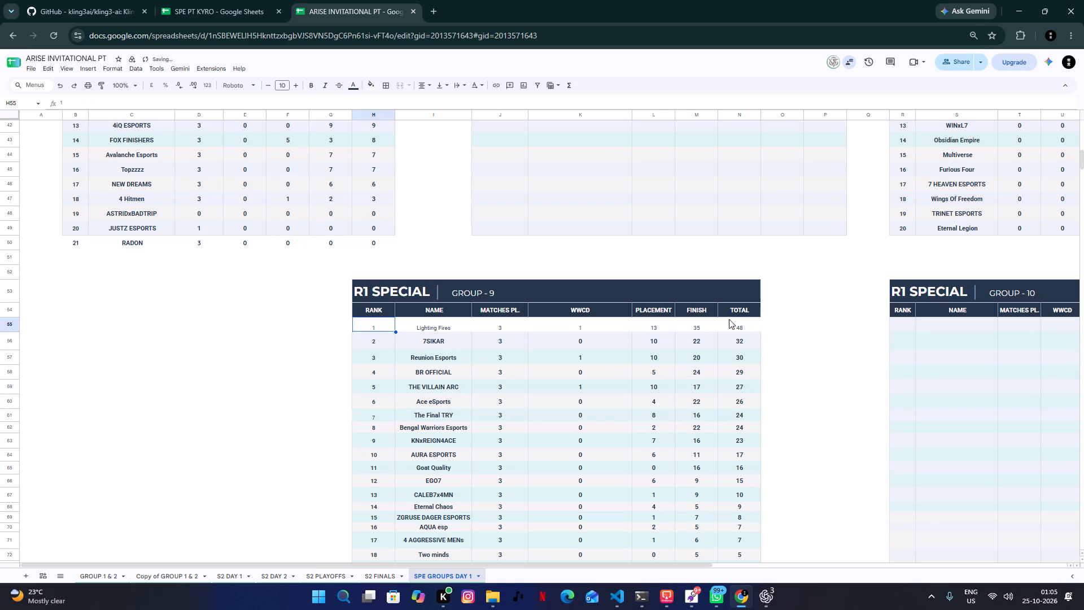
{"action": "left_click", "coordinate": [719, 329], "text": "shift"}
{"action": "left_click", "coordinate": [294, 78]}
{"action": "left_click", "coordinate": [294, 82]}
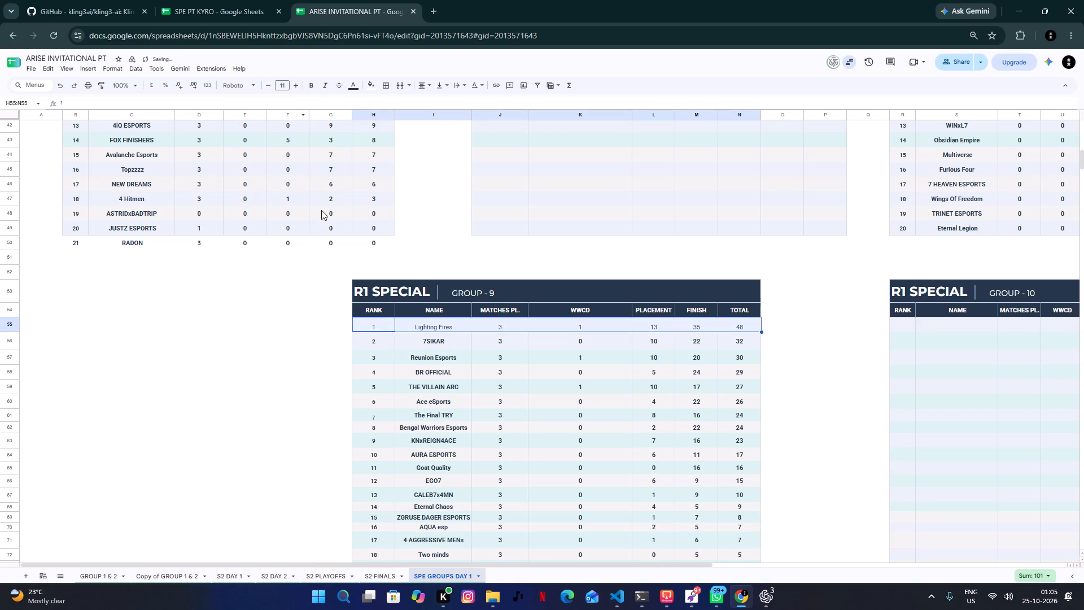
{"action": "left_click", "coordinate": [408, 380]}
{"action": "left_click", "coordinate": [433, 342]}
{"action": "left_click", "coordinate": [434, 330]}
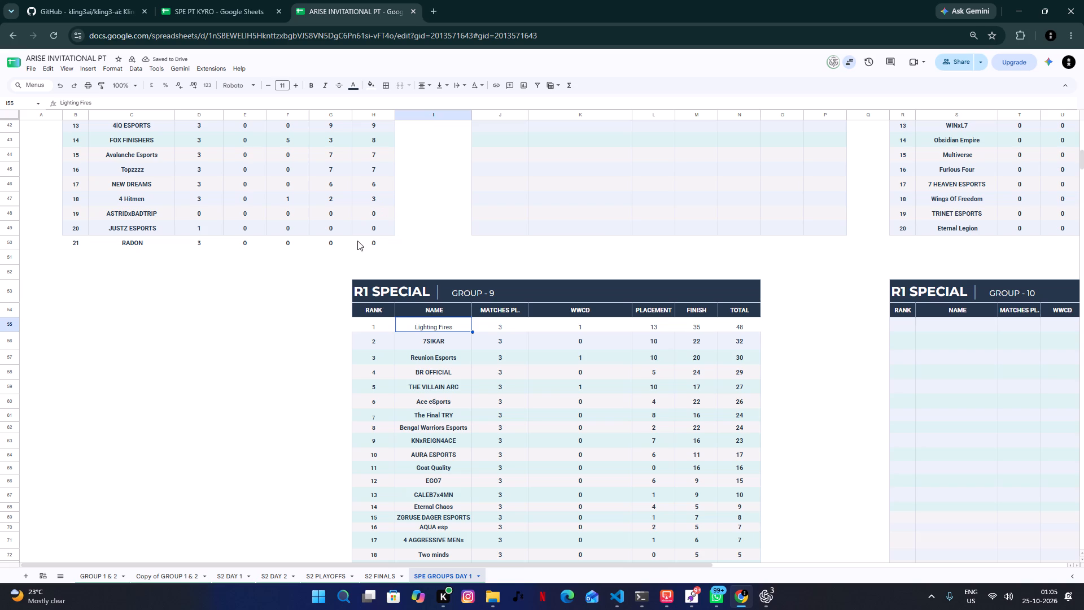
{"action": "left_click", "coordinate": [365, 324]}
{"action": "left_click", "coordinate": [723, 327], "text": "shift"}
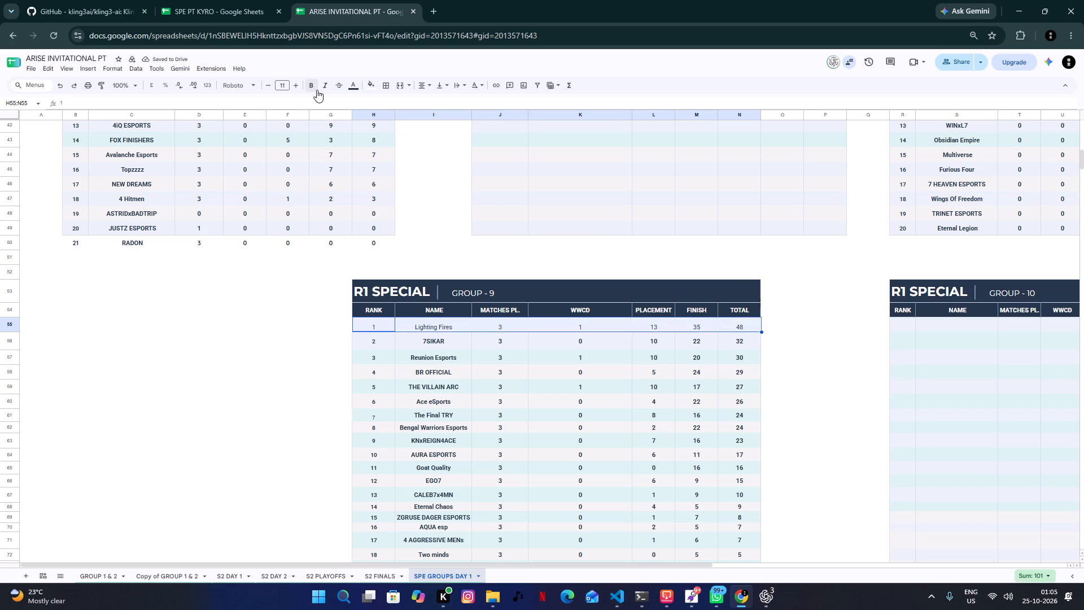
{"action": "left_click", "coordinate": [312, 86]}
{"action": "left_click", "coordinate": [401, 397]}
{"action": "left_click", "coordinate": [695, 598]}
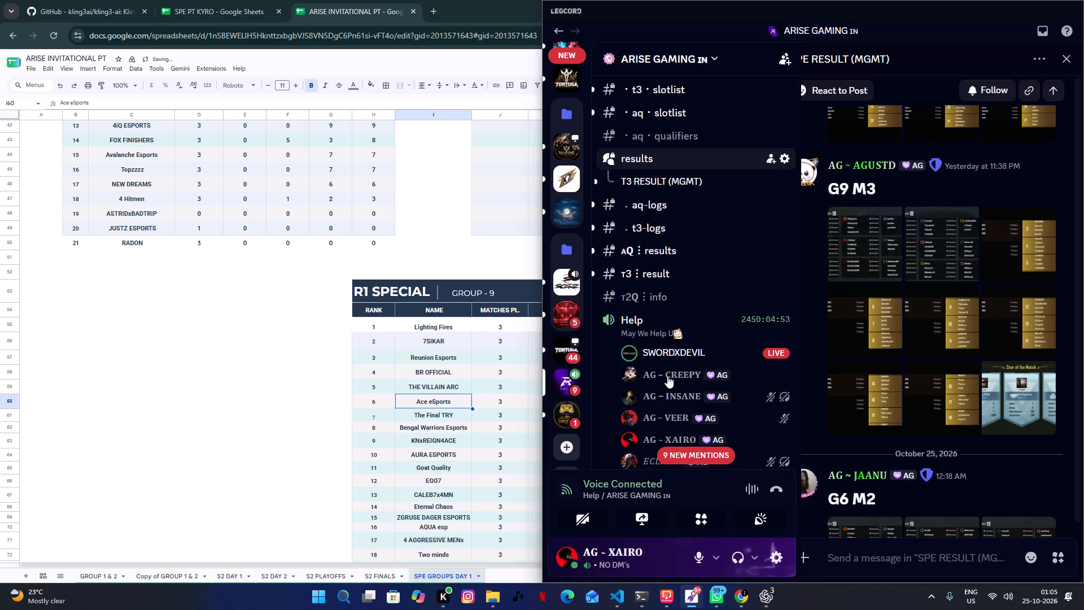
{"action": "scroll", "coordinate": [667, 372], "scroll_direction": "down", "scroll_amount": 2}
{"action": "left_click", "coordinate": [673, 245]}
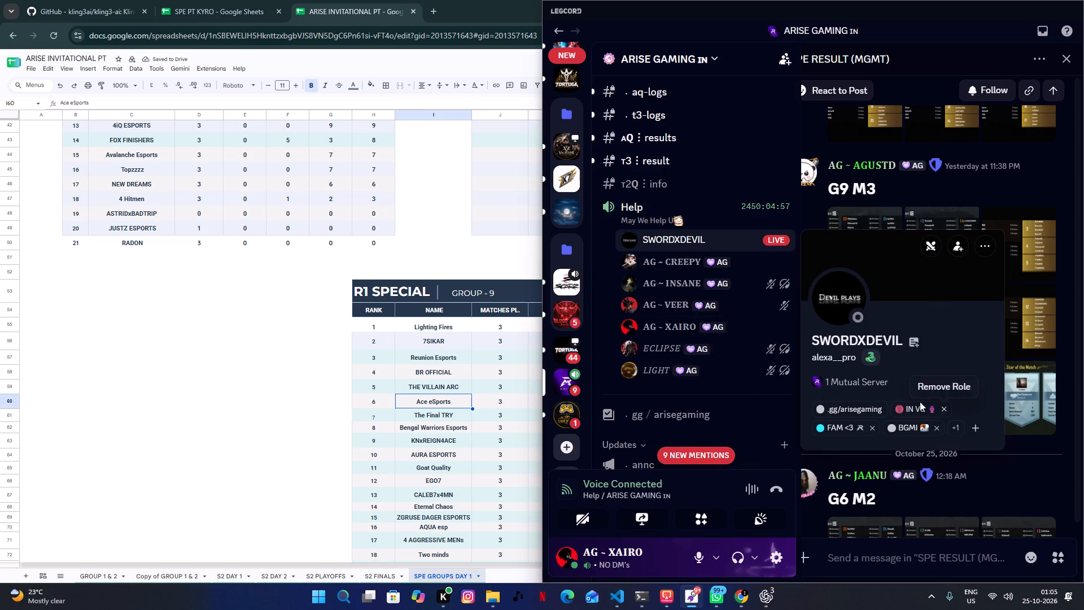
{"action": "key", "text": "Escape"}
{"action": "left_click", "coordinate": [698, 242]}
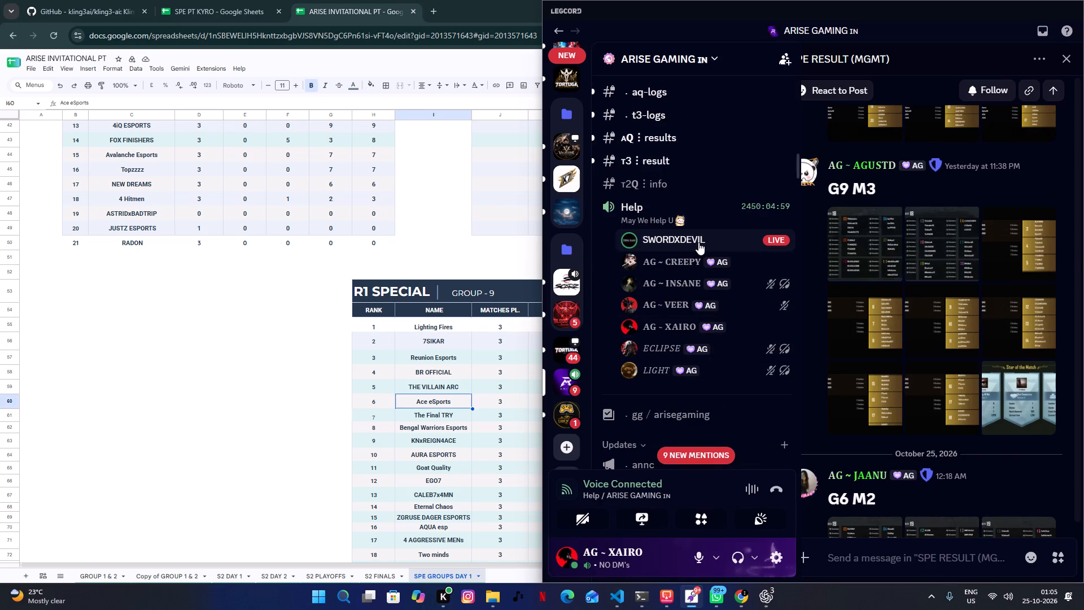
{"action": "left_click", "coordinate": [904, 280]}
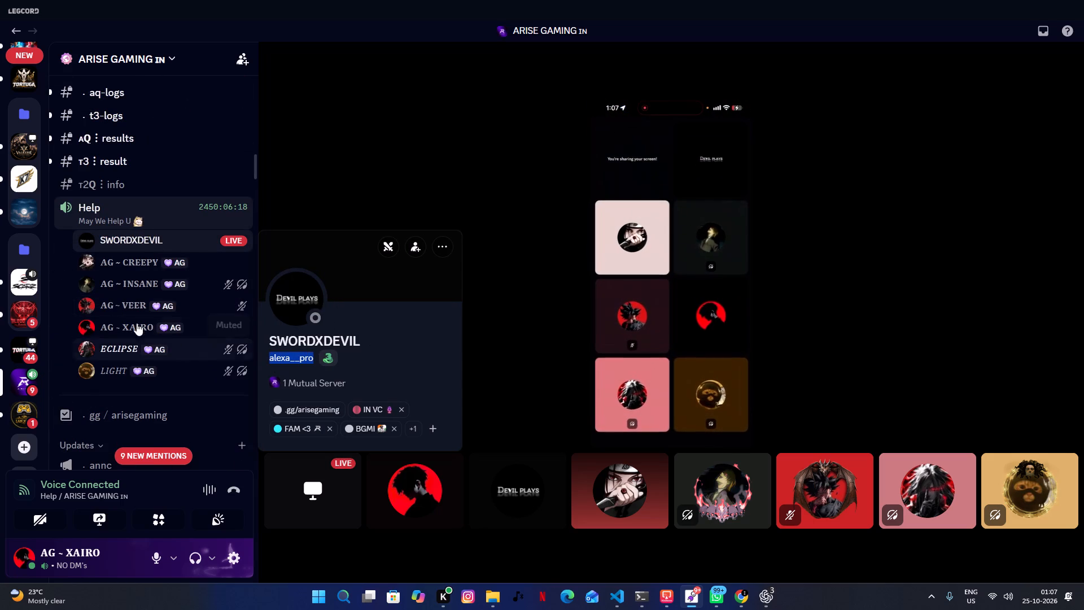
{"action": "left_click", "coordinate": [59, 290]}
{"action": "scroll", "coordinate": [59, 286], "scroll_direction": "up", "scroll_amount": 10}
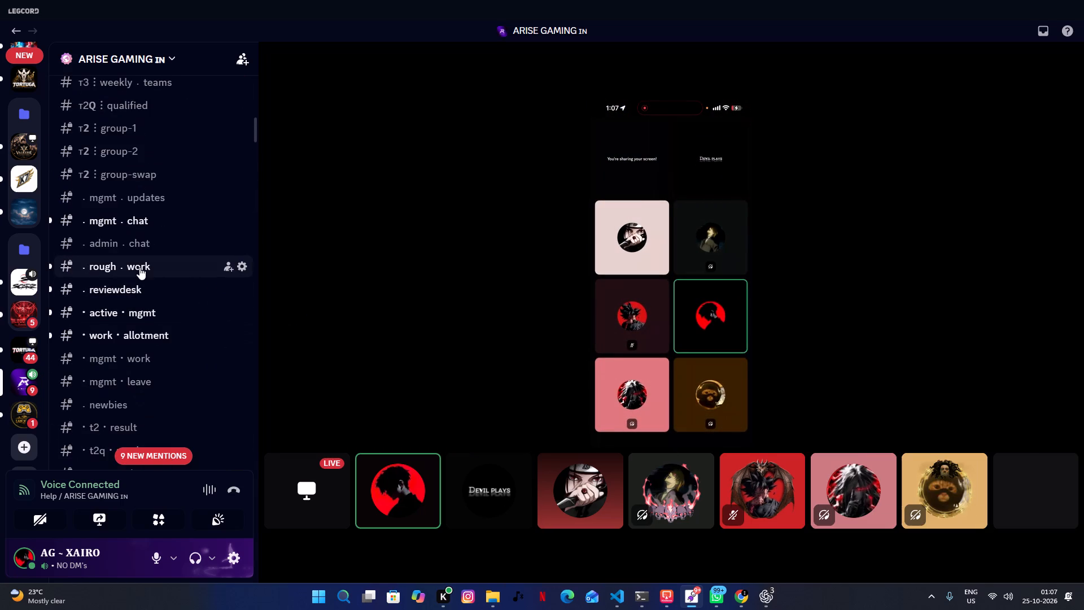
{"action": "left_click", "coordinate": [139, 267]}
{"action": "key", "text": "period"}
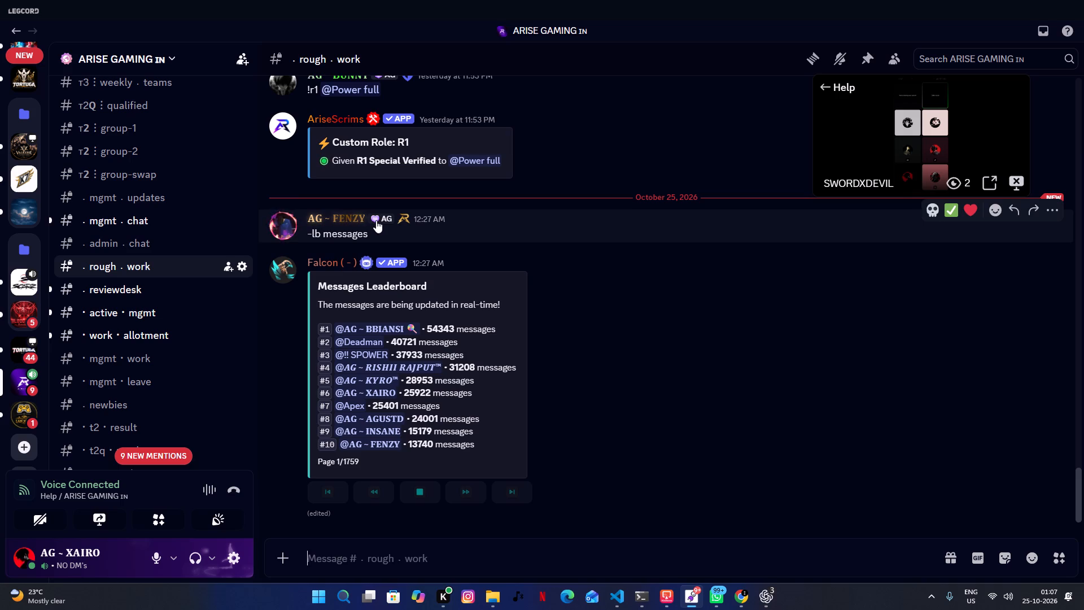
{"action": "type", "text": "r1 @"}
{"action": "key", "text": "ctrl+v"}
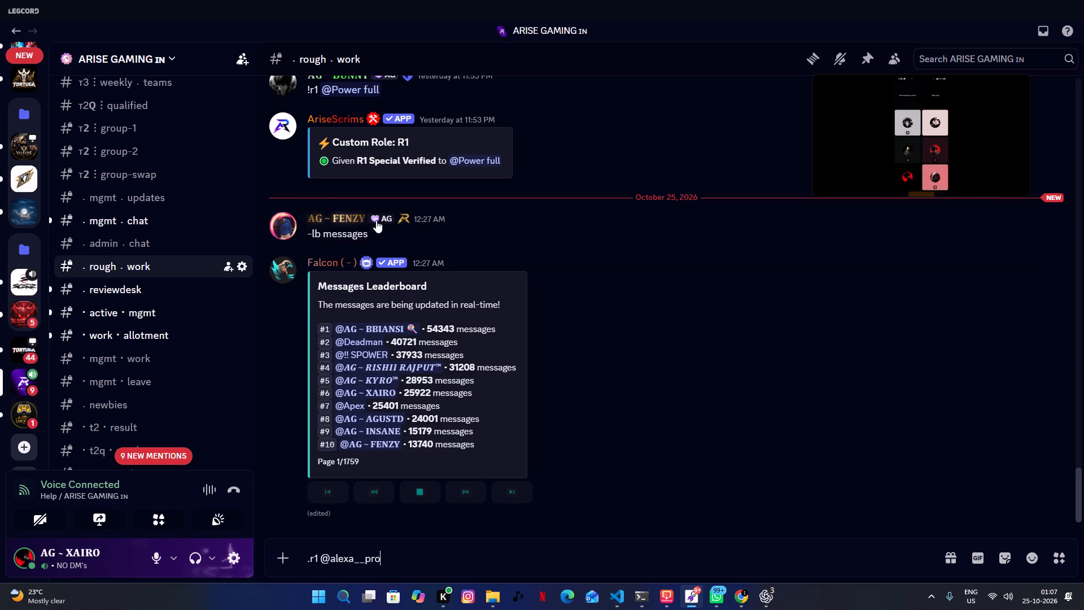
{"action": "key", "text": "space"}
{"action": "key", "text": "Return"}
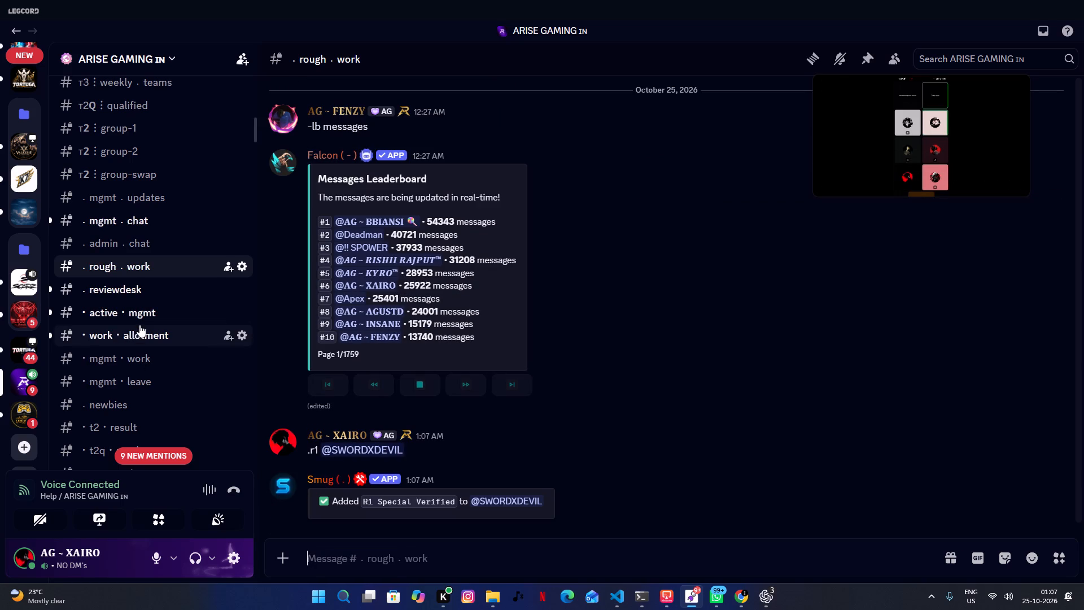
{"action": "scroll", "coordinate": [139, 325], "scroll_direction": "down", "scroll_amount": 20}
{"action": "scroll", "coordinate": [139, 325], "scroll_direction": "down", "scroll_amount": 7}
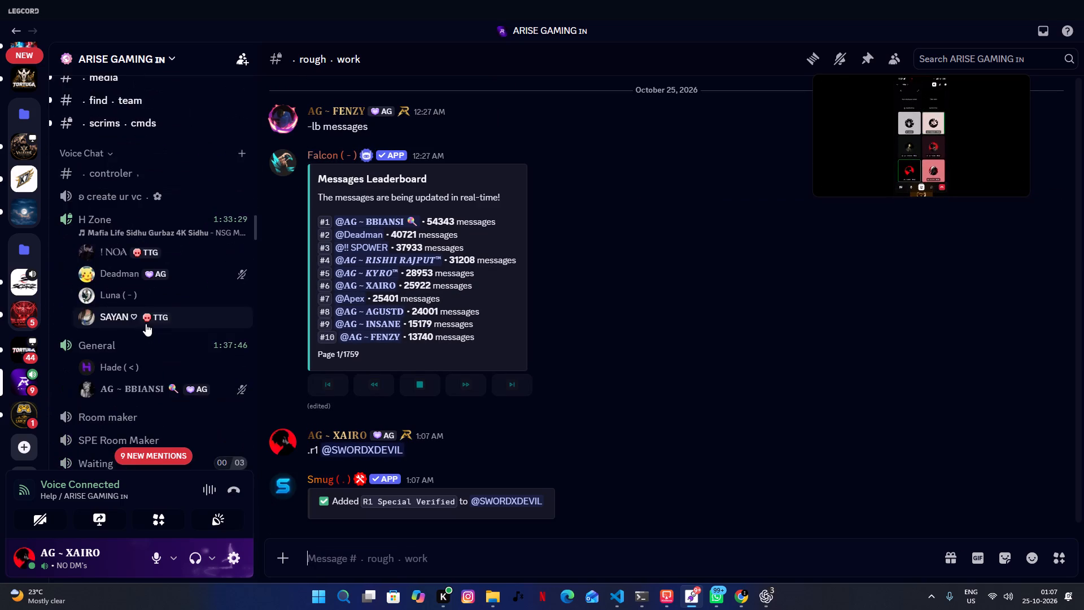
{"action": "scroll", "coordinate": [146, 324], "scroll_direction": "down", "scroll_amount": 2}
{"action": "scroll", "coordinate": [146, 324], "scroll_direction": "up", "scroll_amount": 19}
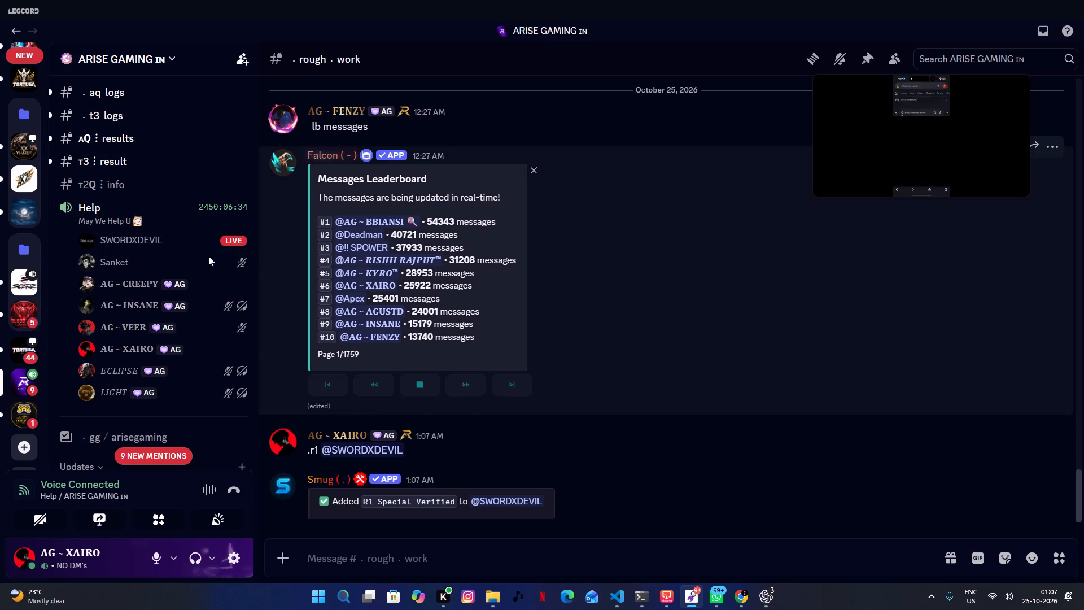
{"action": "double_click", "coordinate": [913, 142]}
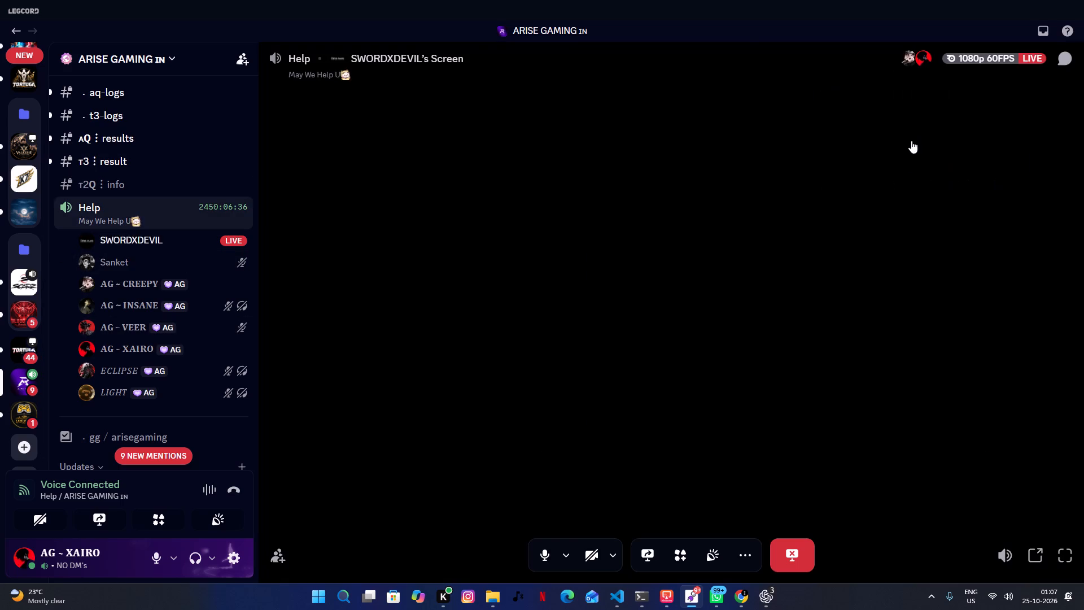
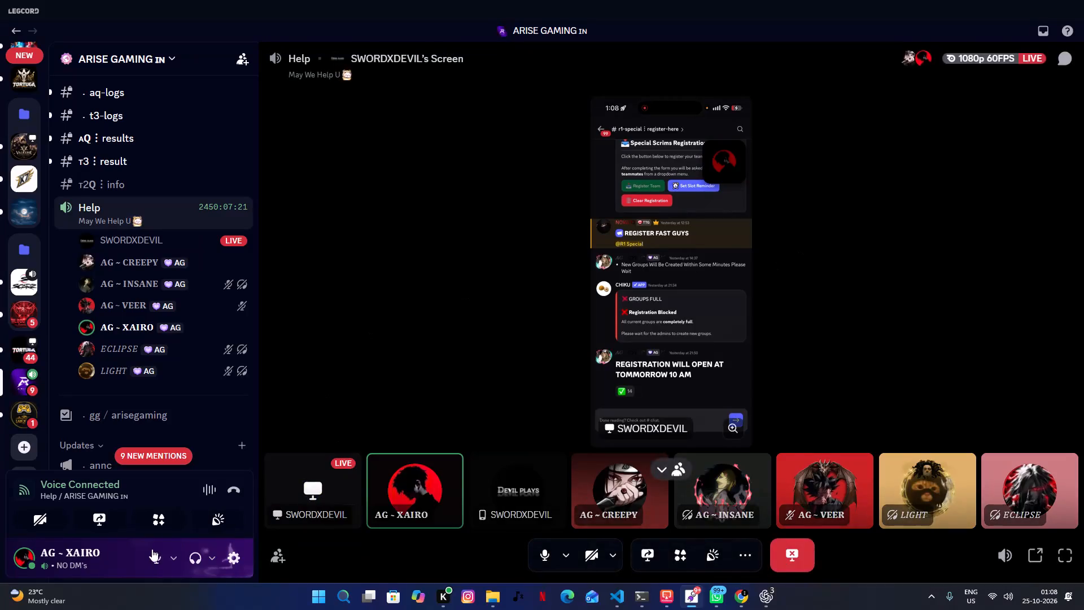
Mute the microphone in the Help voice channel.
{"action": "left_click", "coordinate": [146, 548]}
{"action": "left_click", "coordinate": [156, 556]}
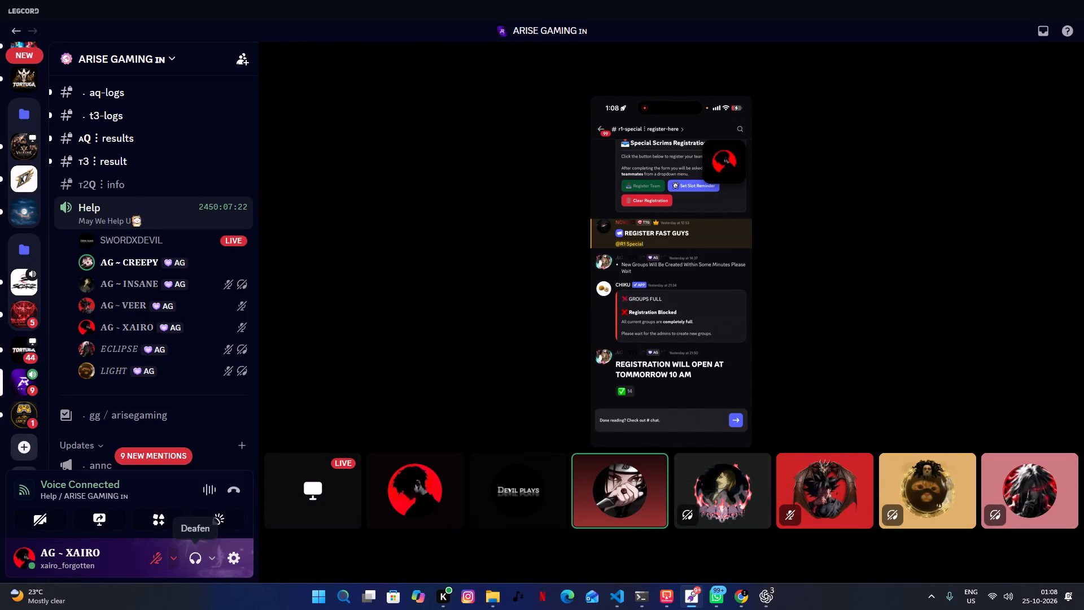
Switch to the ARISE INVITATIONAL PT spreadsheet in Chrome and make row 69, ZGRUSE DAGER ESPORTS, taller in the Group 9 table.
{"action": "left_click", "coordinate": [750, 599]}
{"action": "scroll", "coordinate": [595, 385], "scroll_direction": "down", "scroll_amount": 2}
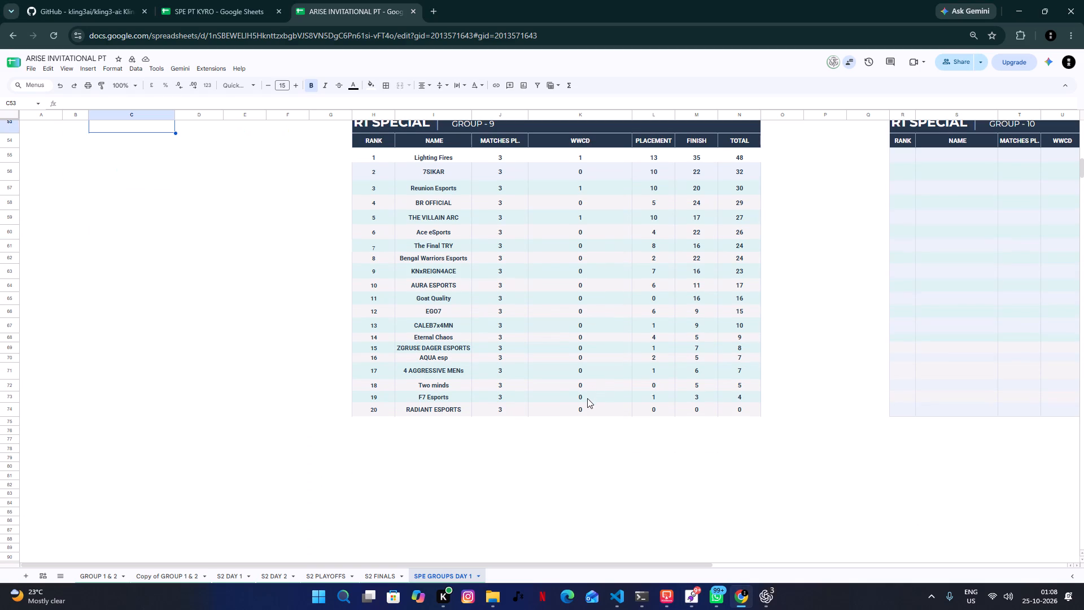
{"action": "left_click", "coordinate": [436, 354]}
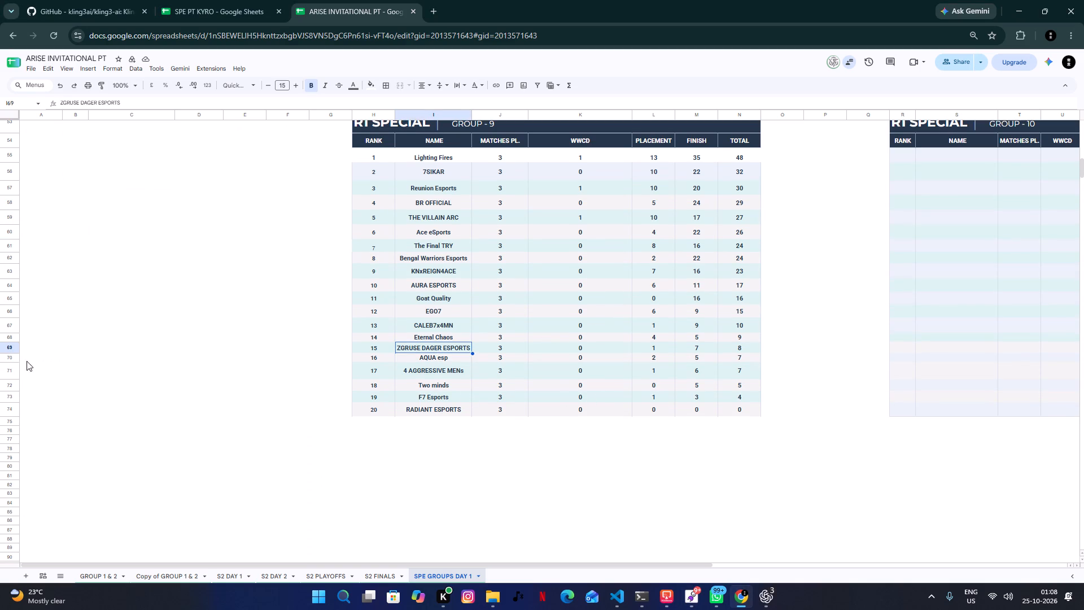
{"action": "left_click_drag", "start_coordinate": [8, 355], "coordinate": [9, 361]}
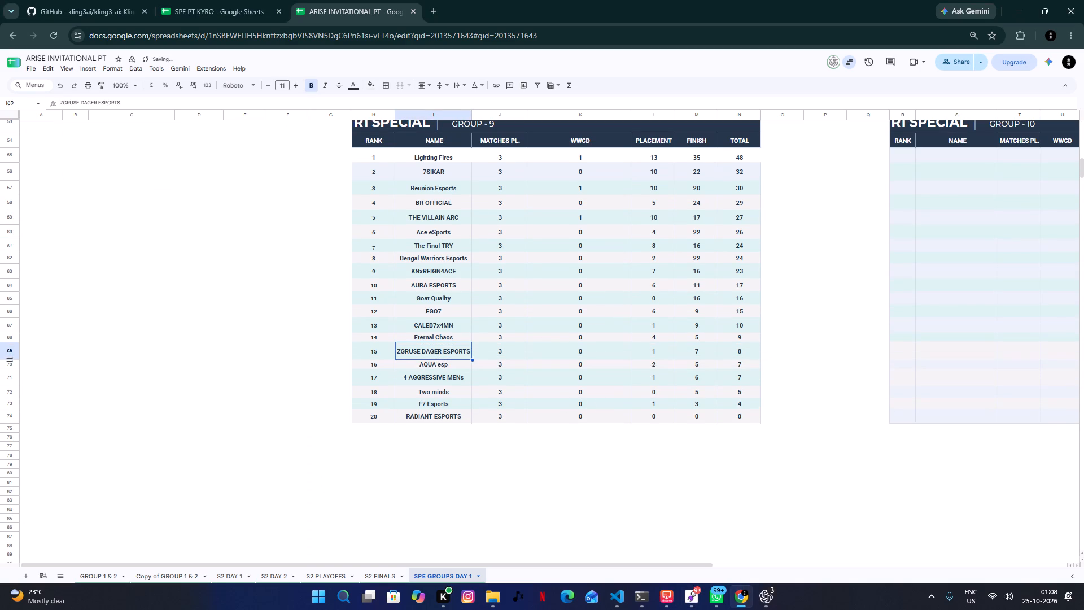
{"action": "left_click", "coordinate": [256, 370]}
{"action": "left_click", "coordinate": [502, 367]}
Reduce the height of row 56, holding rank 2 7SIKAR, in the Group 9 table.
{"action": "scroll", "coordinate": [611, 412], "scroll_direction": "up", "scroll_amount": 2}
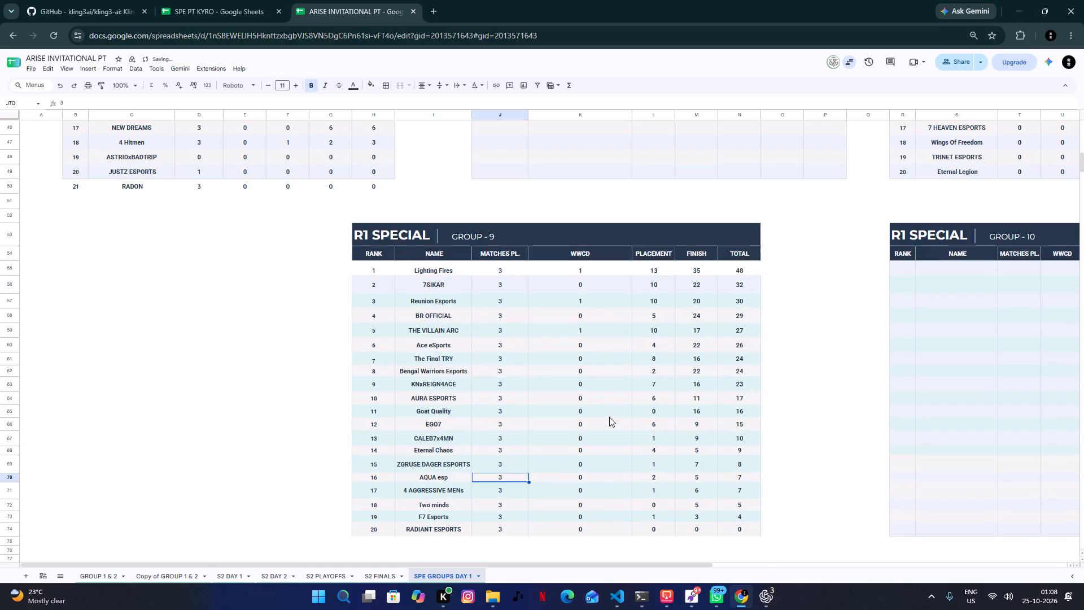
{"action": "scroll", "coordinate": [608, 419], "scroll_direction": "up", "scroll_amount": 6}
{"action": "left_click", "coordinate": [73, 229]}
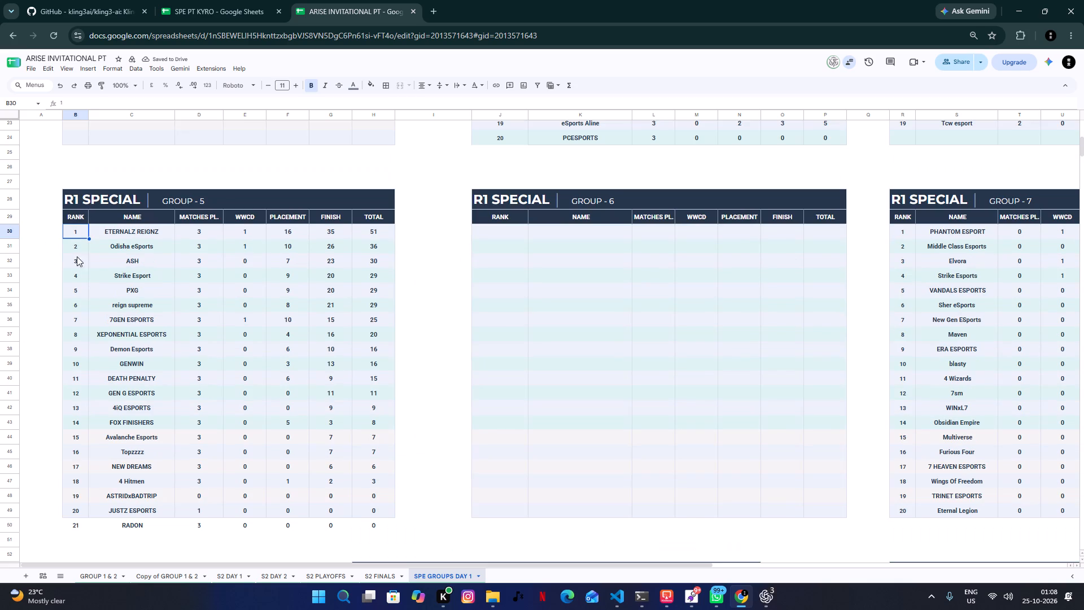
{"action": "scroll", "coordinate": [84, 356], "scroll_direction": "down", "scroll_amount": 6}
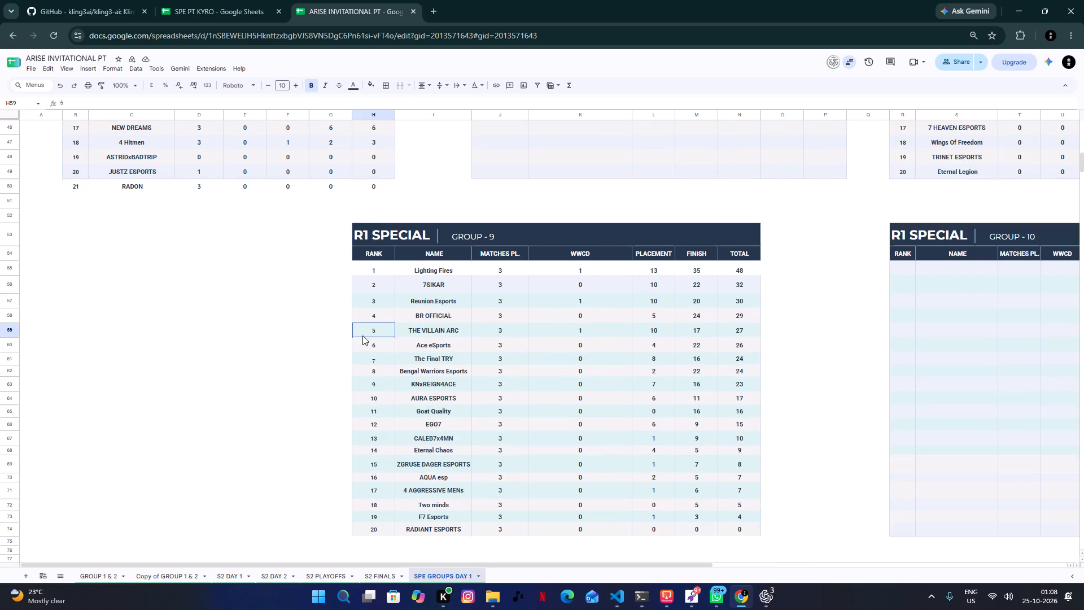
{"action": "left_click", "coordinate": [362, 335]}
{"action": "left_click", "coordinate": [403, 312]}
{"action": "left_click", "coordinate": [379, 286]}
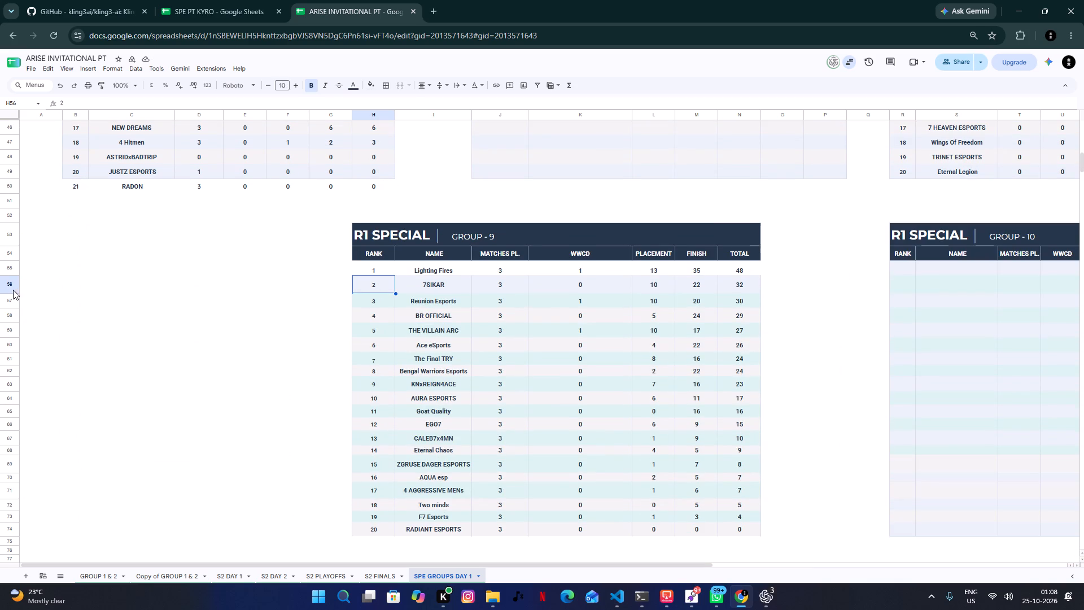
{"action": "left_click_drag", "start_coordinate": [8, 294], "coordinate": [8, 288]}
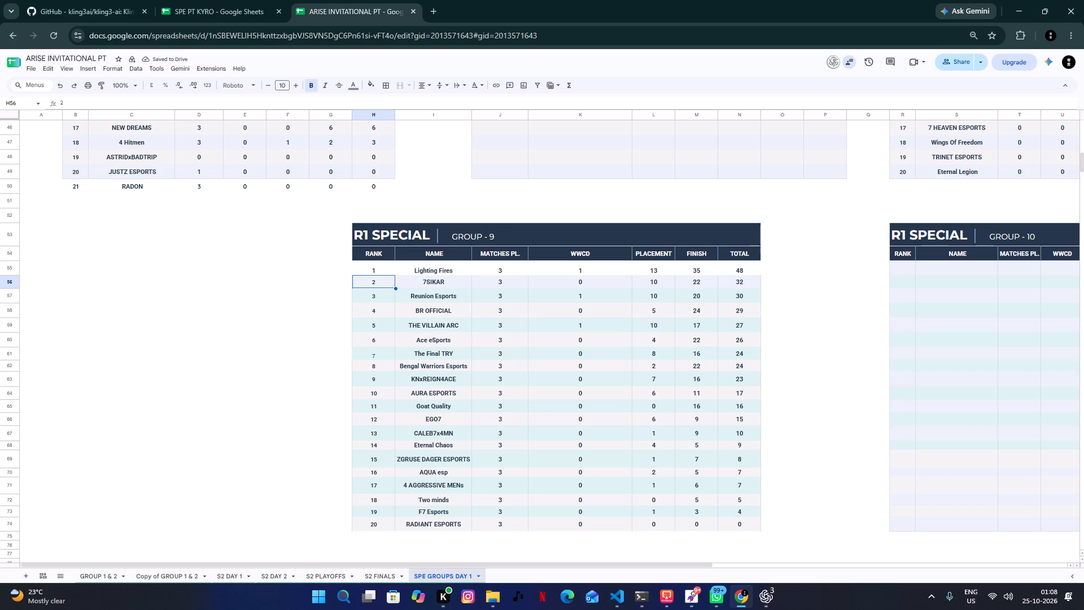
Adjust the height of row 55, Lighting Fires, so it is slightly shorter in the Group 9 table.
{"action": "left_click", "coordinate": [368, 264]}
{"action": "left_click", "coordinate": [744, 524], "text": "shift"}
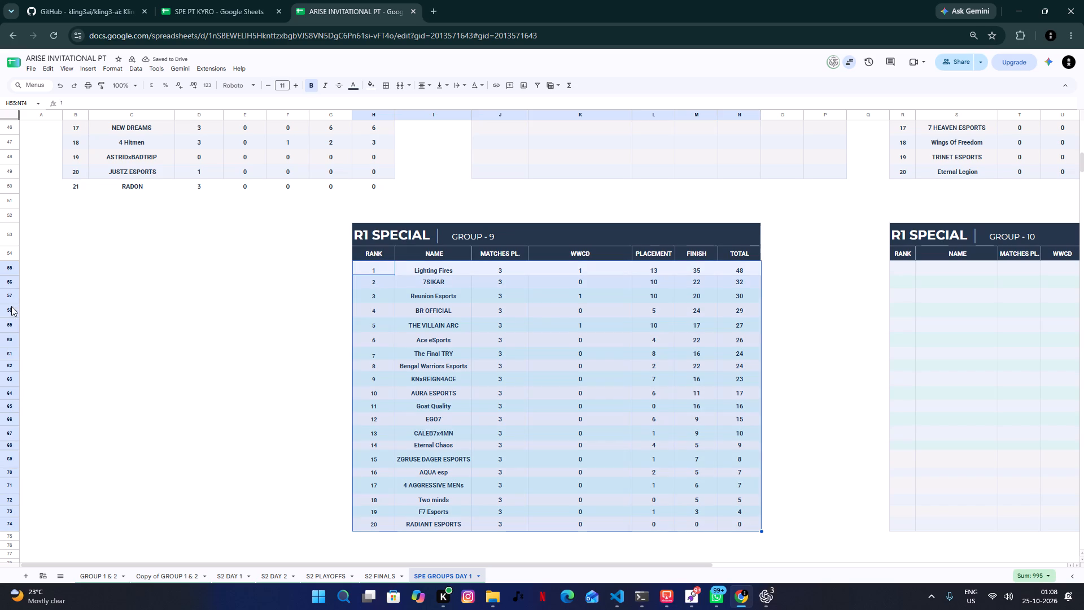
{"action": "left_click_drag", "start_coordinate": [10, 276], "coordinate": [10, 285]}
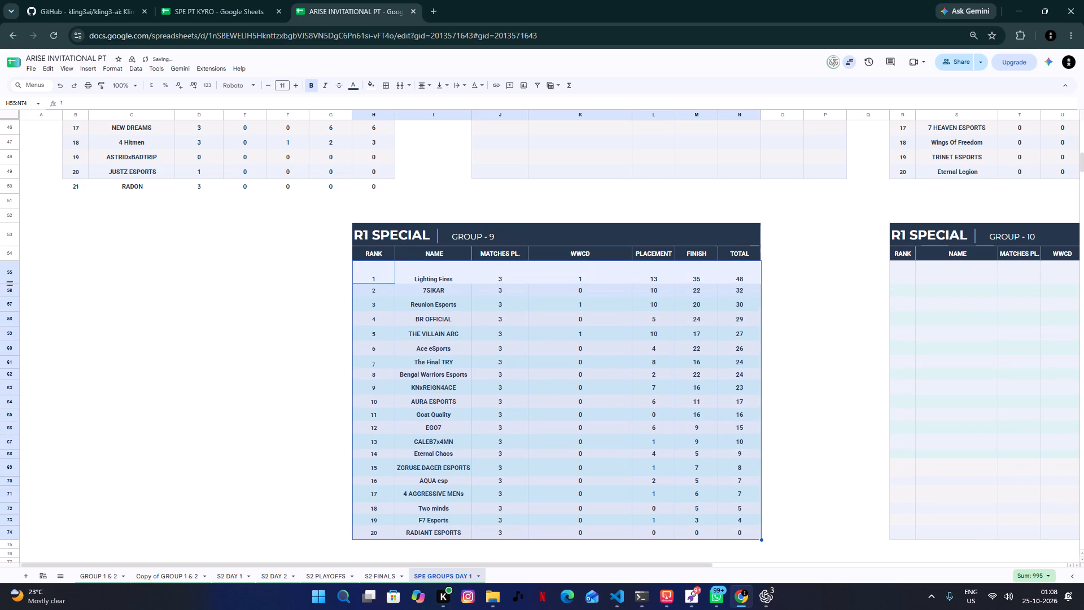
{"action": "left_click_drag", "start_coordinate": [10, 285], "coordinate": [12, 274]}
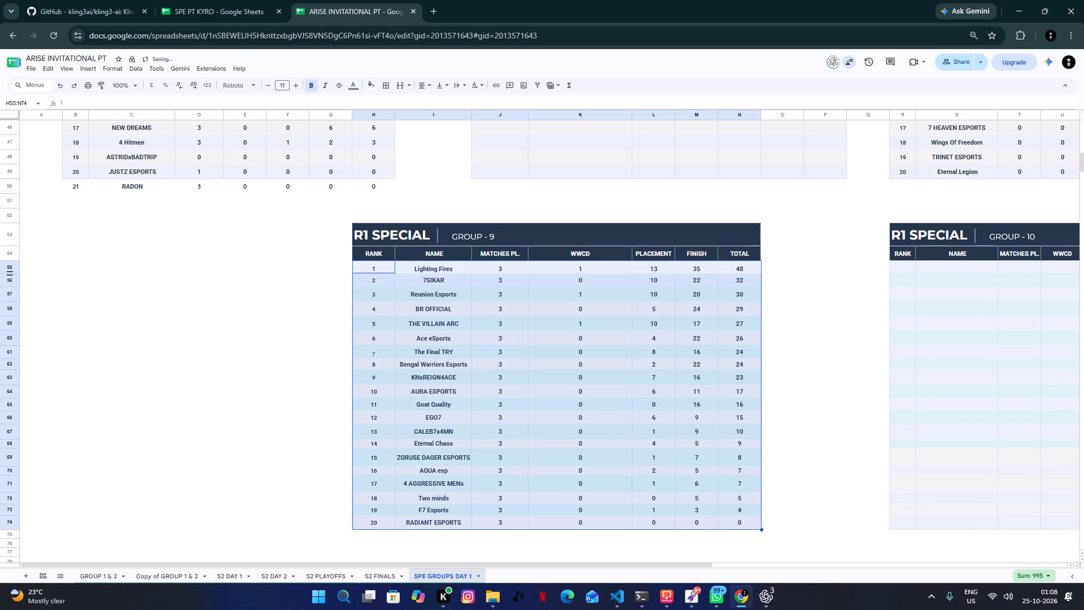
{"action": "left_click", "coordinate": [400, 307]}
{"action": "left_click", "coordinate": [496, 351]}
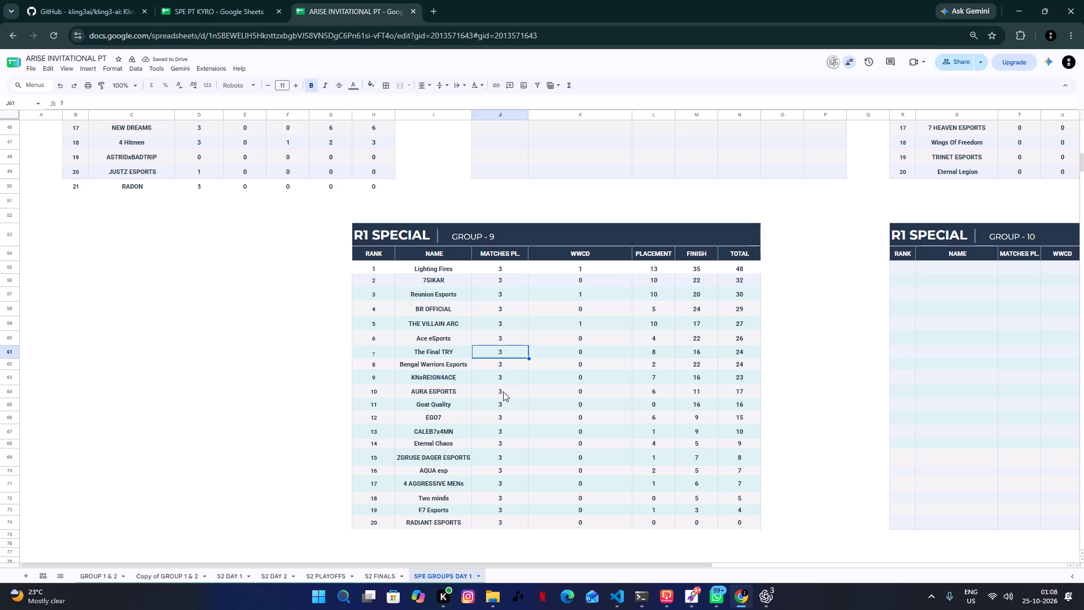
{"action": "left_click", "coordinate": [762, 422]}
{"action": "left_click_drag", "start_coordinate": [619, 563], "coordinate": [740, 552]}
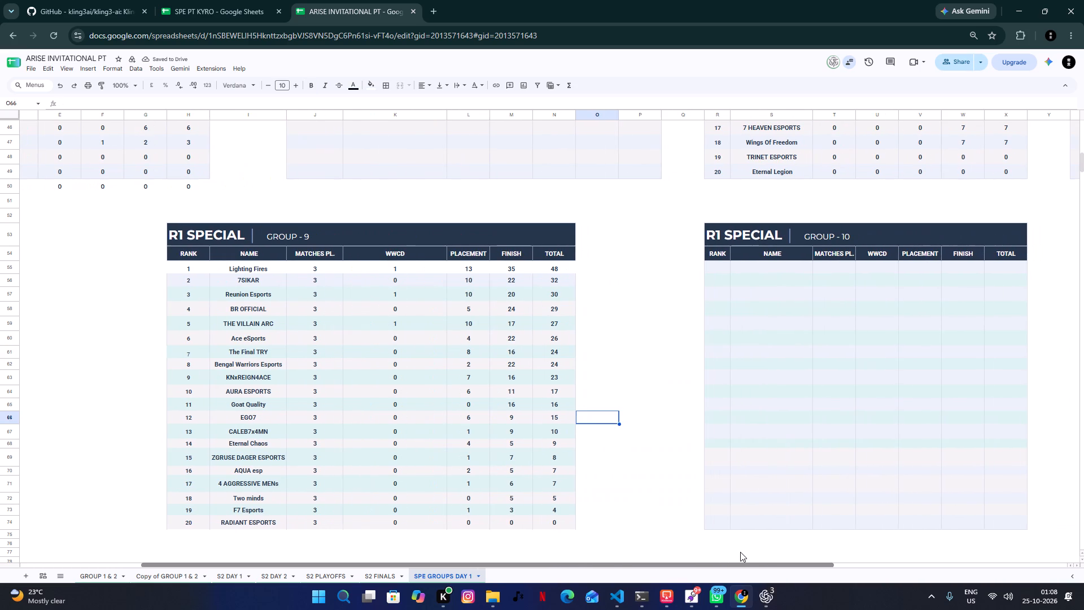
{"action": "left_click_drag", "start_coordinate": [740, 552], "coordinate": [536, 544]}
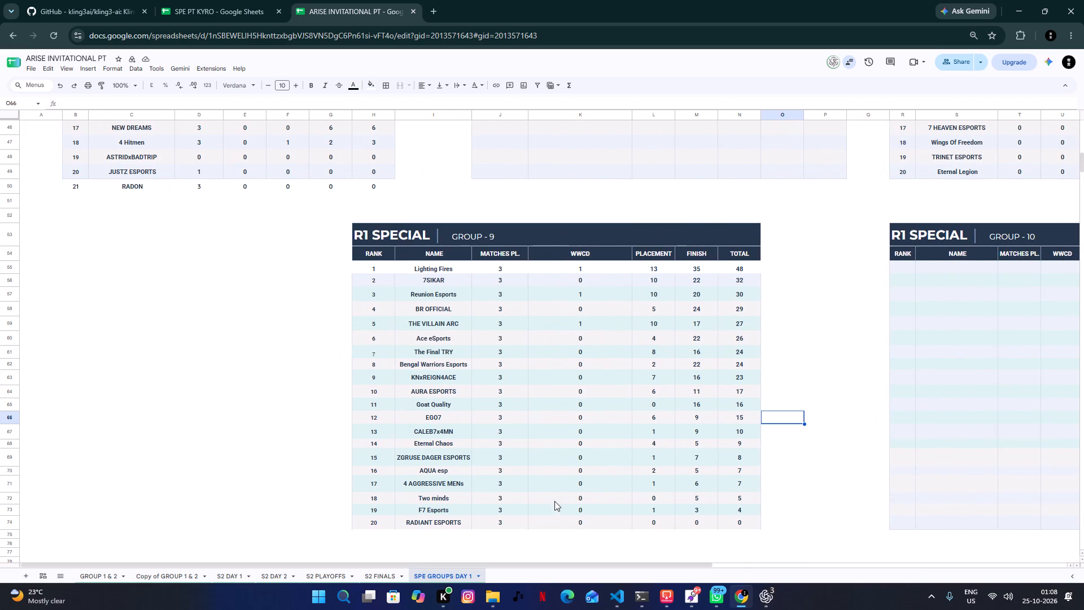
Open the SPE PT KYRO spreadsheet.
{"action": "left_click", "coordinate": [259, 0]}
Switch to Legcord and unmute the microphone in the Help voice channel.
{"action": "left_click", "coordinate": [703, 596]}
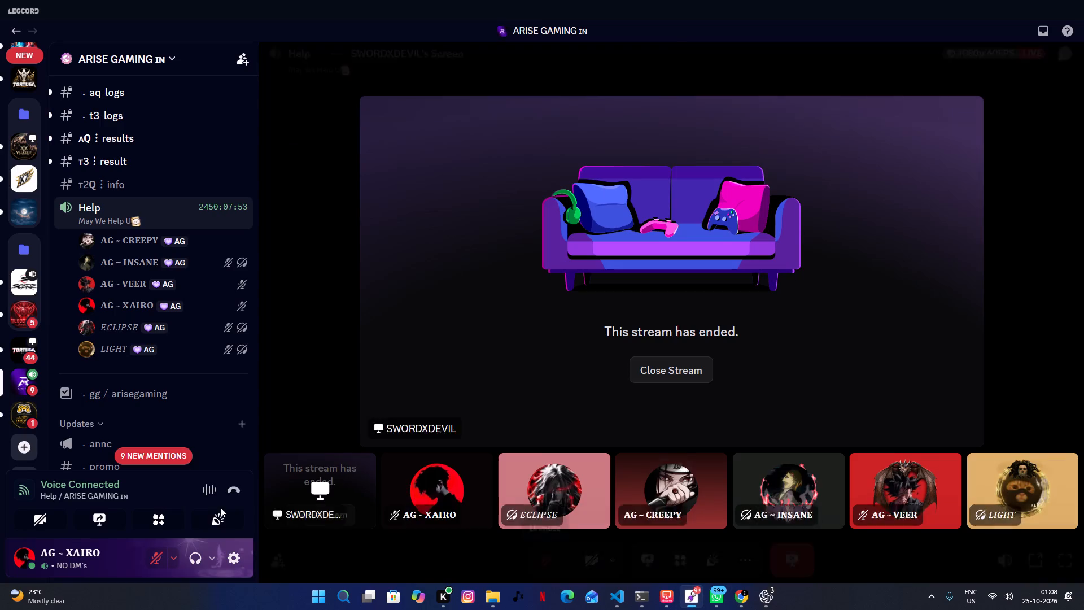
{"action": "left_click", "coordinate": [158, 558]}
Return to Chrome and copy the 20 ranked teams, from rank to total points, from the SORTED table on the CREEPY G4 sheet.
{"action": "left_click", "coordinate": [743, 608]}
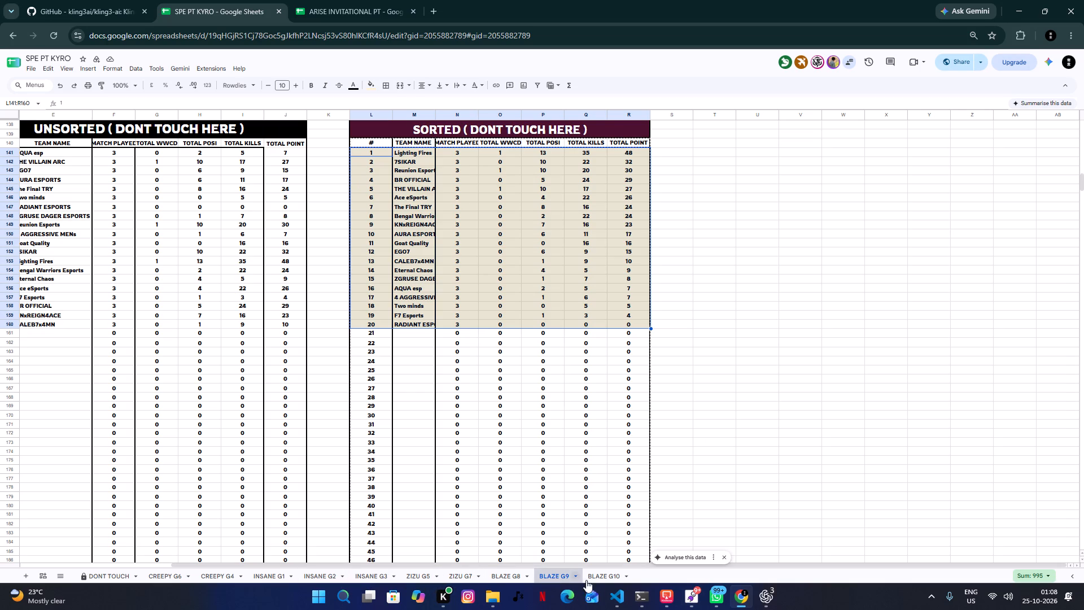
{"action": "left_click", "coordinate": [257, 580]}
{"action": "left_click", "coordinate": [230, 575]}
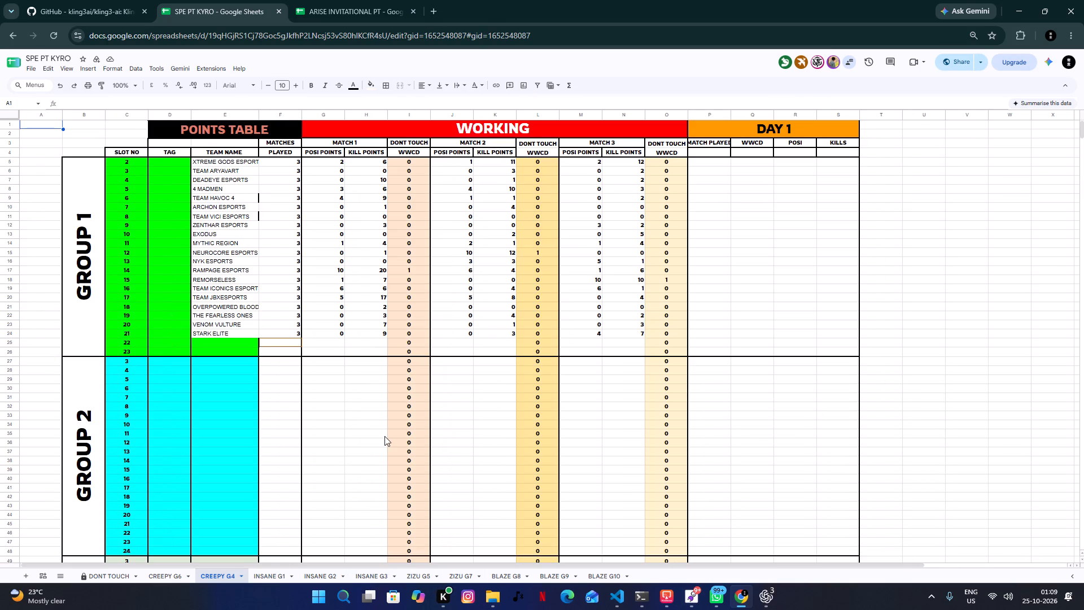
{"action": "scroll", "coordinate": [384, 436], "scroll_direction": "down", "scroll_amount": 1}
{"action": "left_click", "coordinate": [385, 436]}
{"action": "scroll", "coordinate": [369, 407], "scroll_direction": "up", "scroll_amount": 4}
{"action": "scroll", "coordinate": [344, 362], "scroll_direction": "down", "scroll_amount": 4}
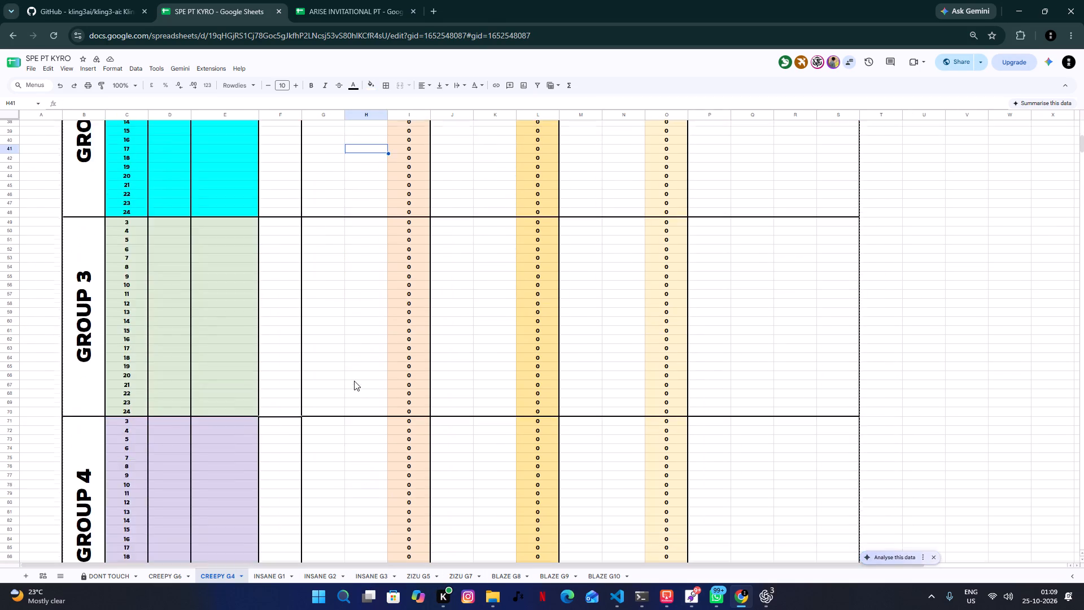
{"action": "scroll", "coordinate": [354, 381], "scroll_direction": "down", "scroll_amount": 17}
{"action": "left_click", "coordinate": [548, 211]}
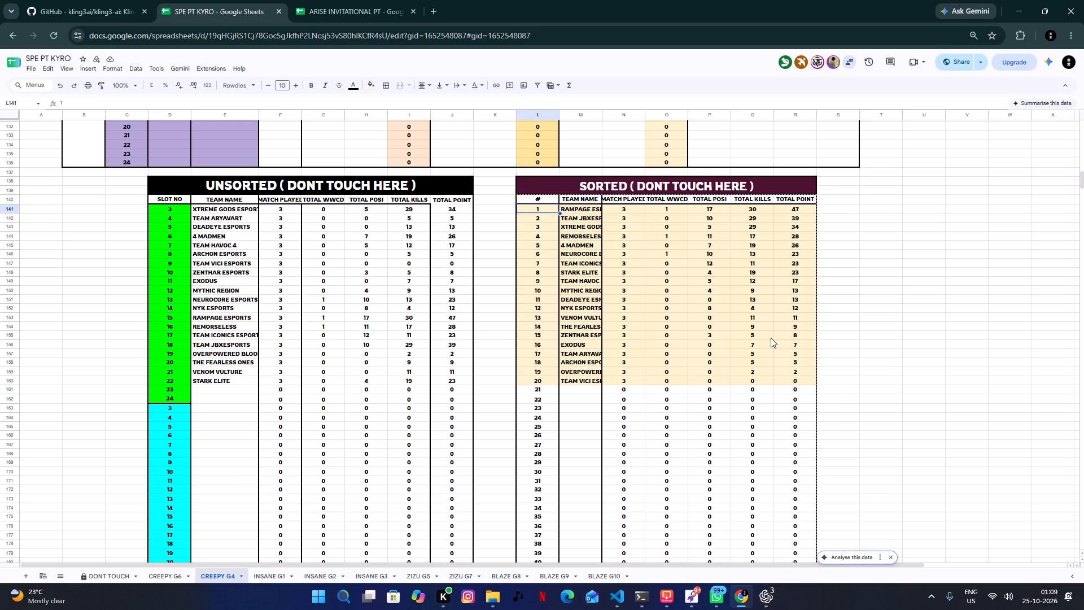
{"action": "left_click", "coordinate": [798, 378], "text": "shift"}
{"action": "key", "text": "ctrl+c"}
Paste the copied standings as values only into the empty Group 4 table on the SPE GROUPS DAY 1 sheet of ARISE INVITATIONAL PT.
{"action": "left_click", "coordinate": [295, 0]}
{"action": "scroll", "coordinate": [429, 279], "scroll_direction": "up", "scroll_amount": 4}
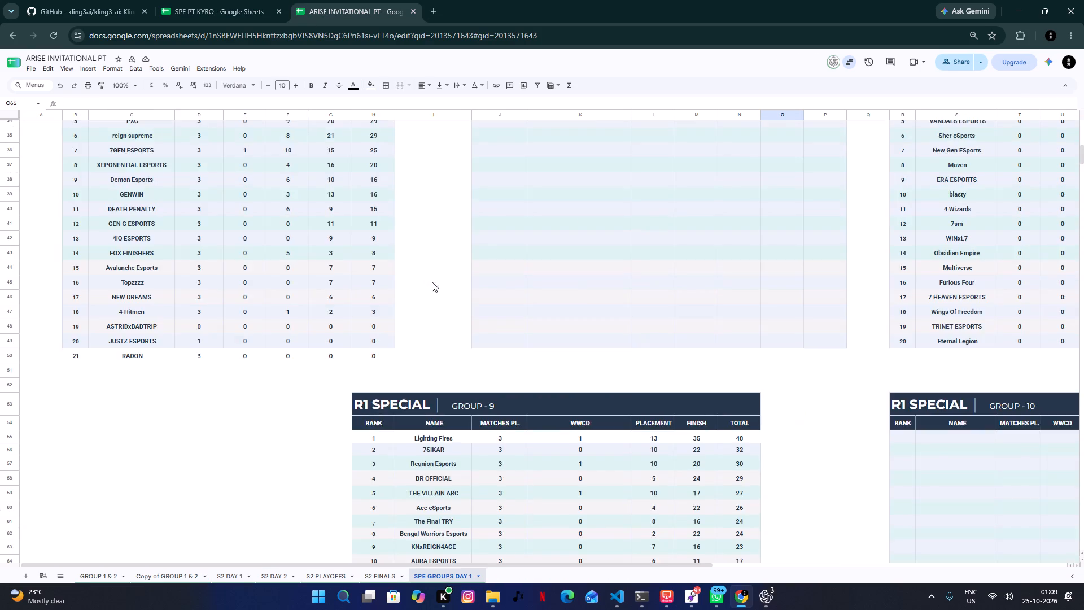
{"action": "scroll", "coordinate": [432, 282], "scroll_direction": "up", "scroll_amount": 4}
{"action": "scroll", "coordinate": [467, 339], "scroll_direction": "up", "scroll_amount": 8}
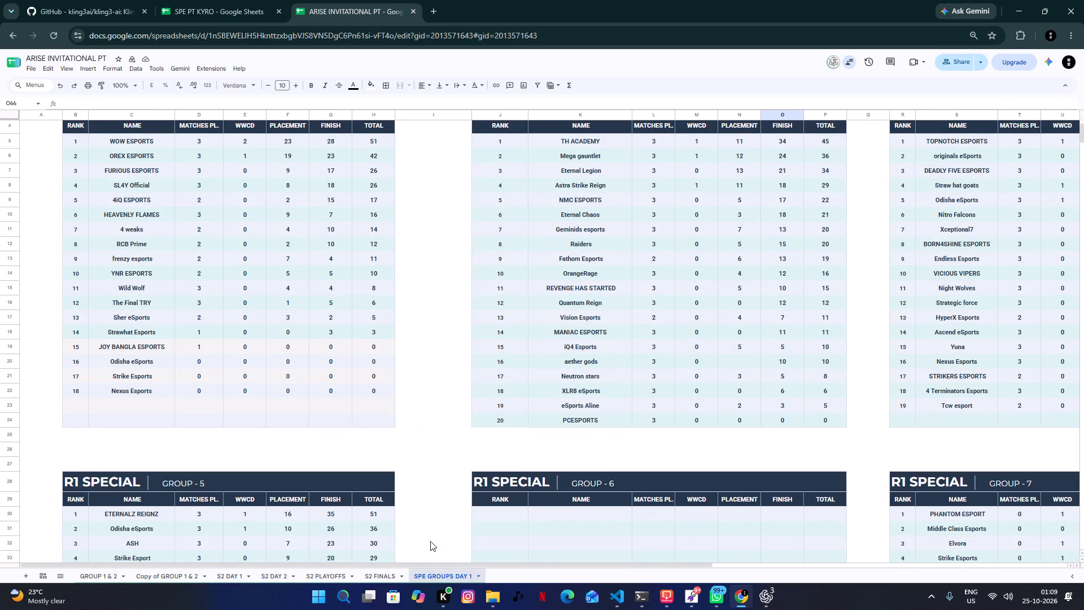
{"action": "left_click_drag", "start_coordinate": [444, 565], "coordinate": [989, 526]}
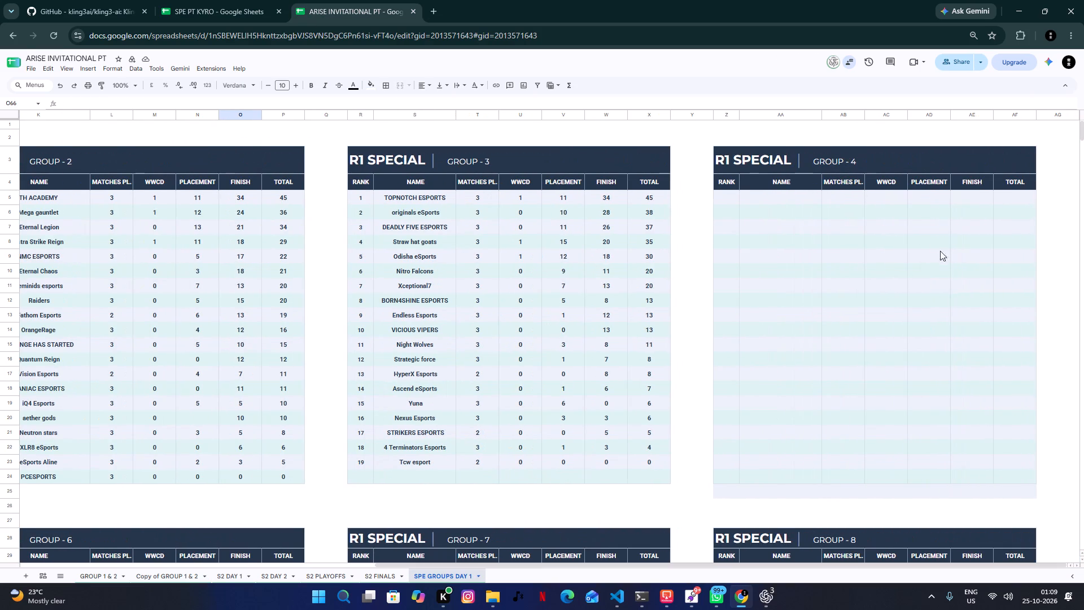
{"action": "left_click", "coordinate": [722, 201]}
{"action": "key", "text": "ctrl+shift+v"}
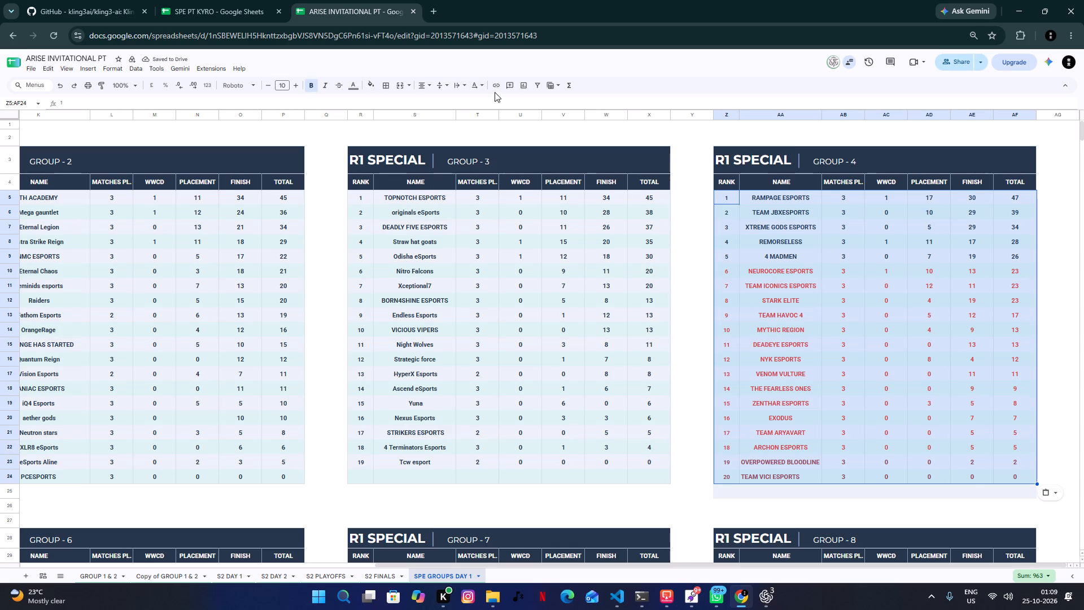
Centre the pasted Group 4 rows and set all their text to the dark colour used in the other group tables.
{"action": "left_click", "coordinate": [429, 87]}
{"action": "left_click", "coordinate": [438, 104]}
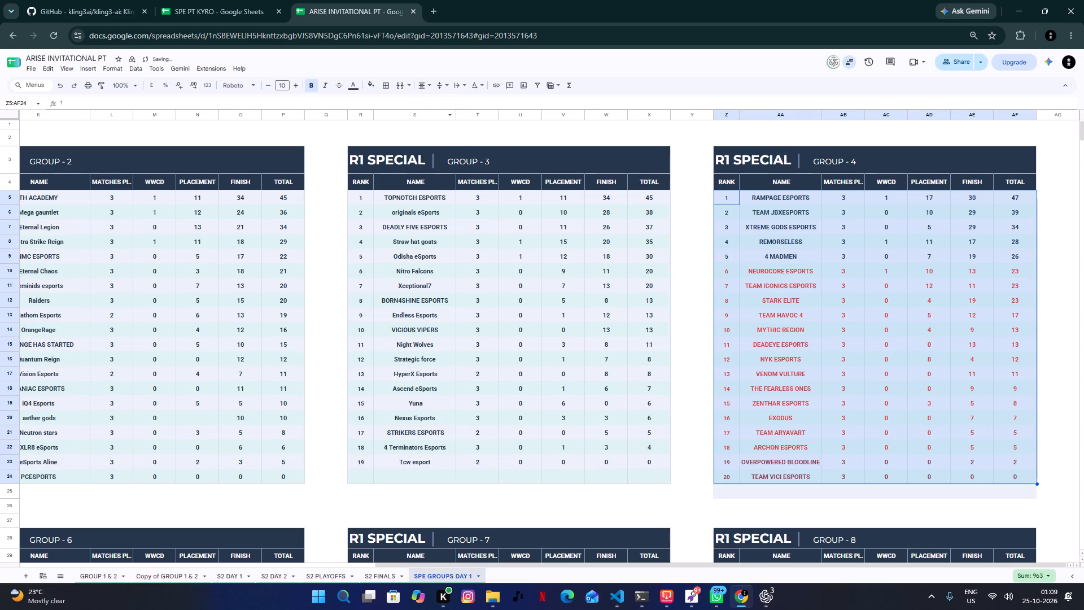
{"action": "left_click", "coordinate": [354, 90]}
{"action": "left_click", "coordinate": [381, 226]}
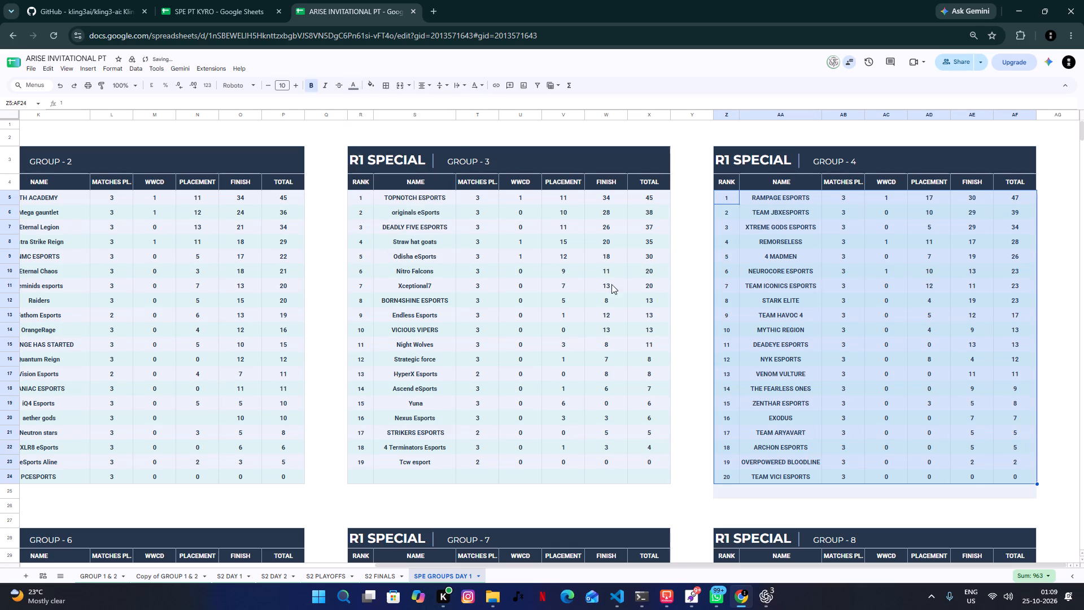
{"action": "left_click", "coordinate": [808, 316]}
{"action": "left_click", "coordinate": [815, 387]}
Use Find and replace across all sheets to replace every TEAM with nothing.
{"action": "key", "text": "ctrl+f"}
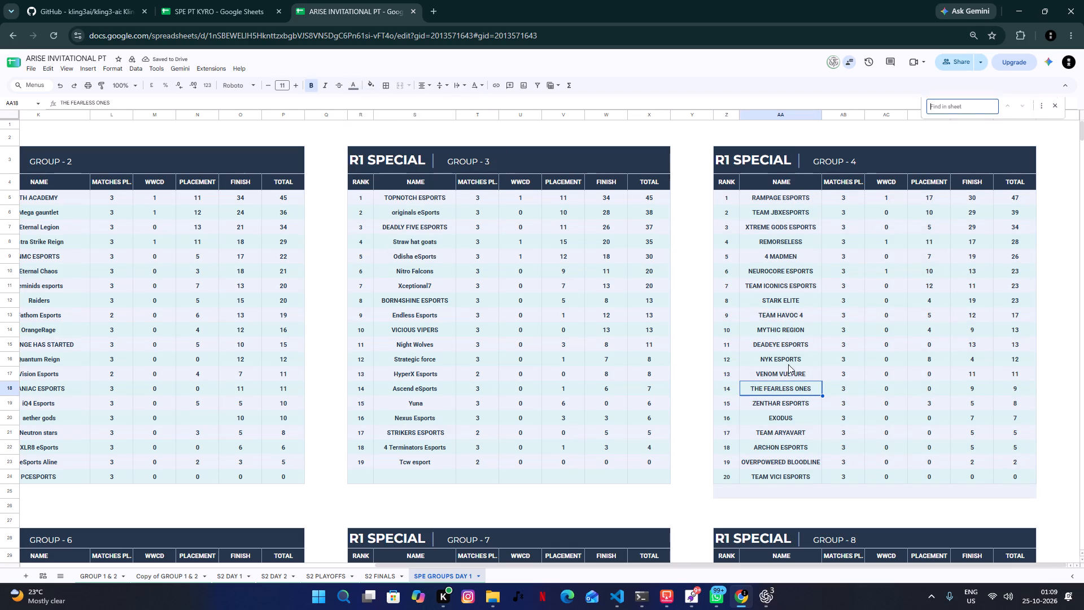
{"action": "left_click", "coordinate": [1046, 112]}
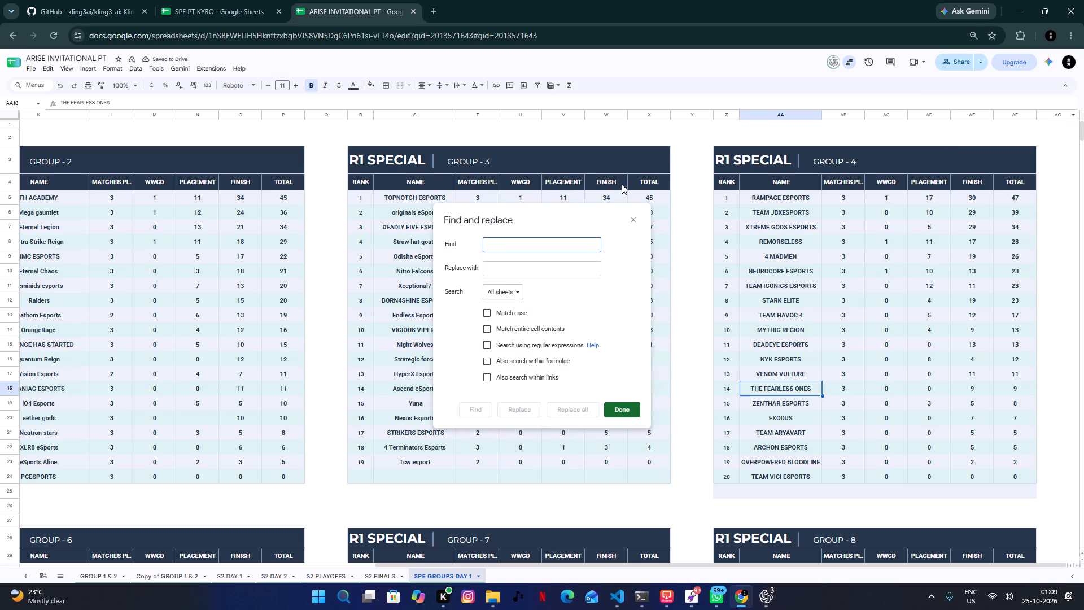
{"action": "type", "text": "TEAM"}
{"action": "left_click", "coordinate": [562, 408]}
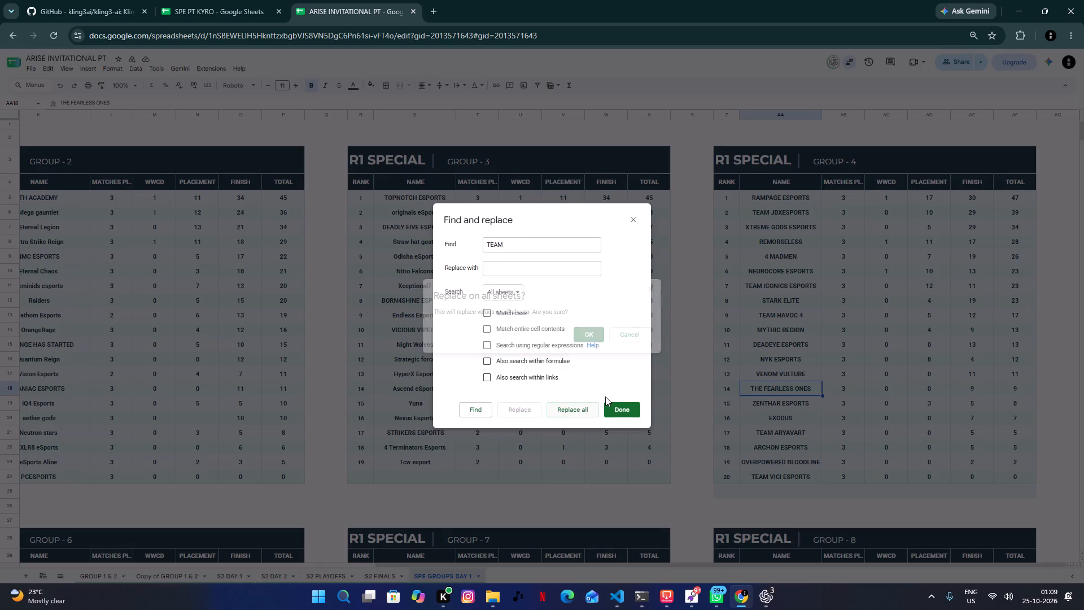
{"action": "left_click", "coordinate": [591, 330]}
{"action": "left_click", "coordinate": [710, 338]}
{"action": "left_click", "coordinate": [871, 339]}
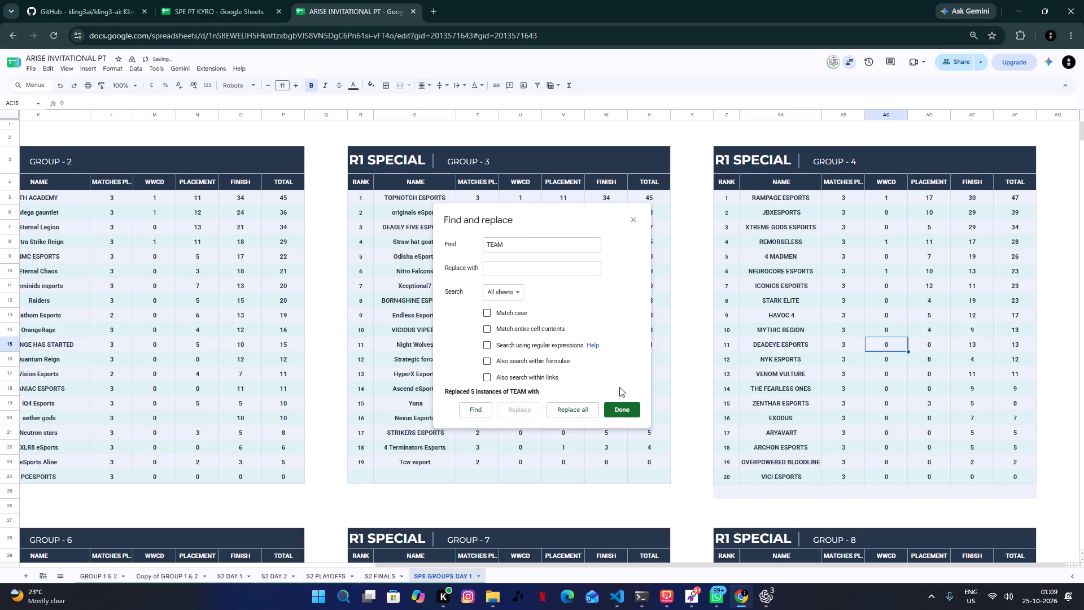
{"action": "left_click", "coordinate": [617, 411]}
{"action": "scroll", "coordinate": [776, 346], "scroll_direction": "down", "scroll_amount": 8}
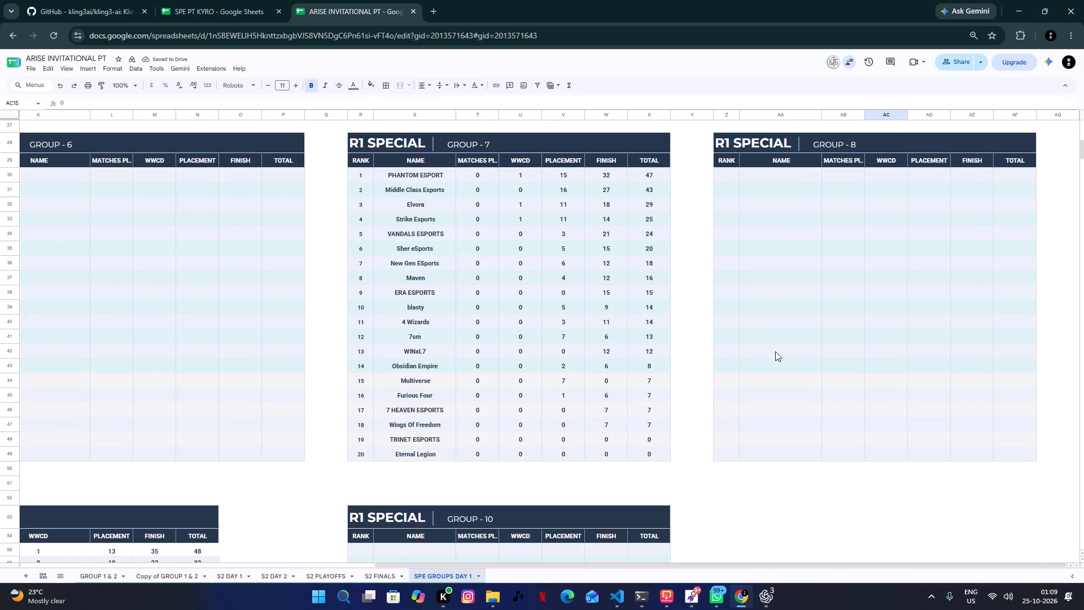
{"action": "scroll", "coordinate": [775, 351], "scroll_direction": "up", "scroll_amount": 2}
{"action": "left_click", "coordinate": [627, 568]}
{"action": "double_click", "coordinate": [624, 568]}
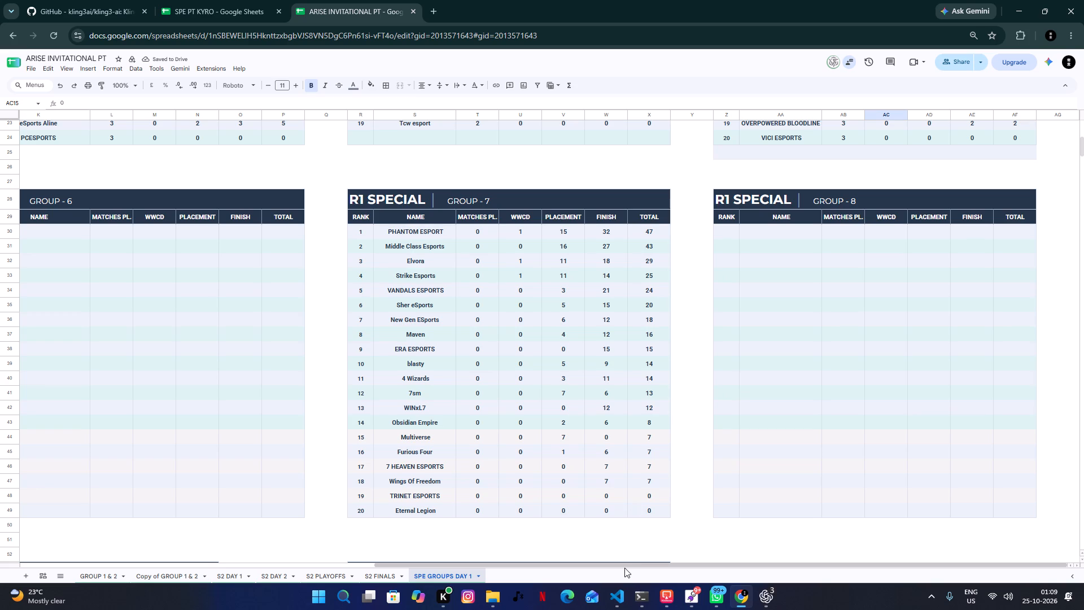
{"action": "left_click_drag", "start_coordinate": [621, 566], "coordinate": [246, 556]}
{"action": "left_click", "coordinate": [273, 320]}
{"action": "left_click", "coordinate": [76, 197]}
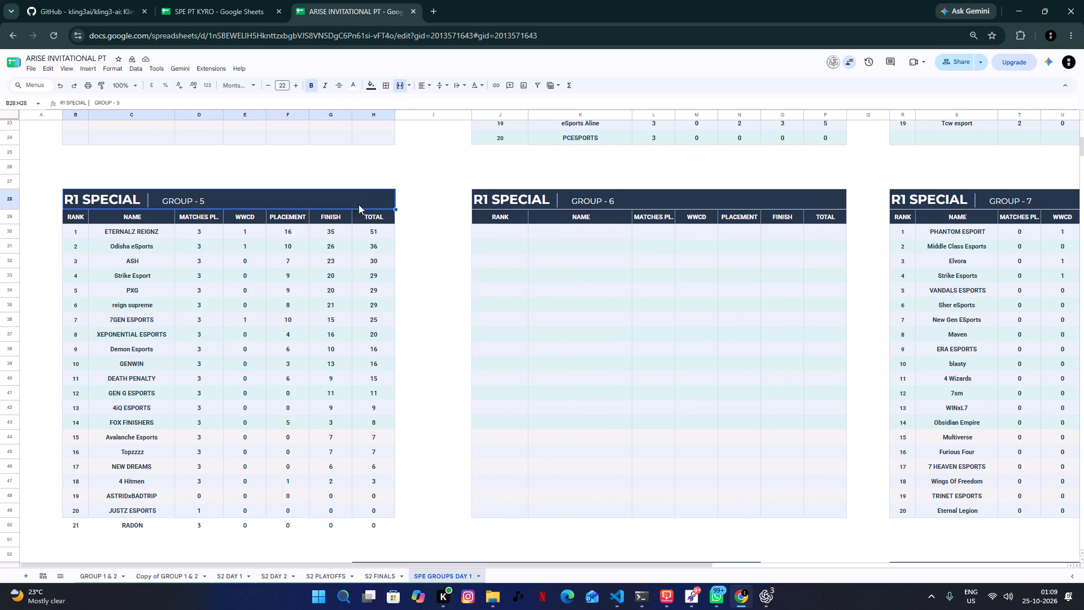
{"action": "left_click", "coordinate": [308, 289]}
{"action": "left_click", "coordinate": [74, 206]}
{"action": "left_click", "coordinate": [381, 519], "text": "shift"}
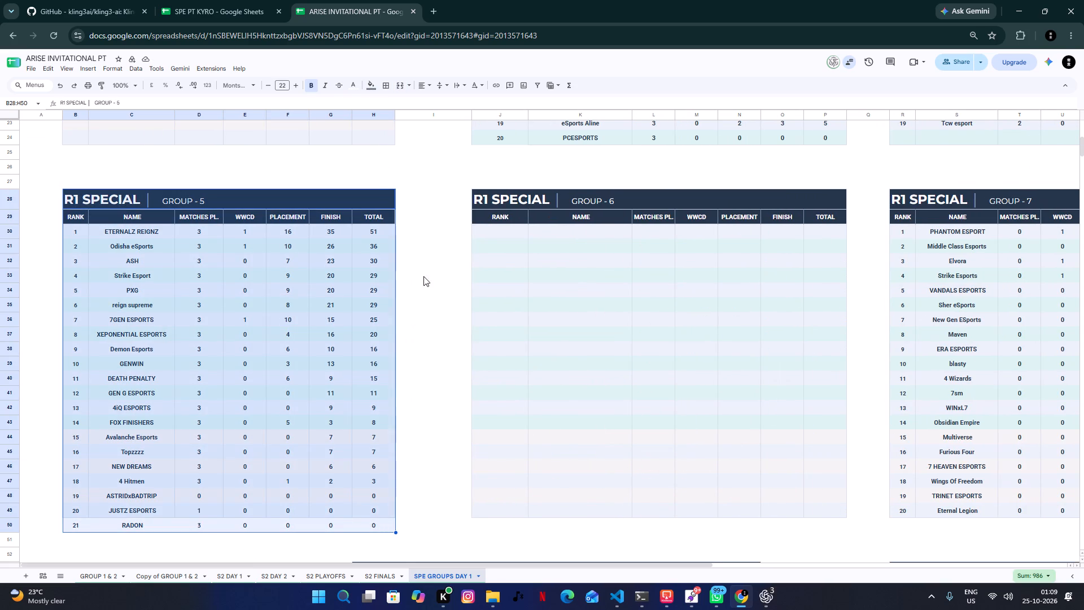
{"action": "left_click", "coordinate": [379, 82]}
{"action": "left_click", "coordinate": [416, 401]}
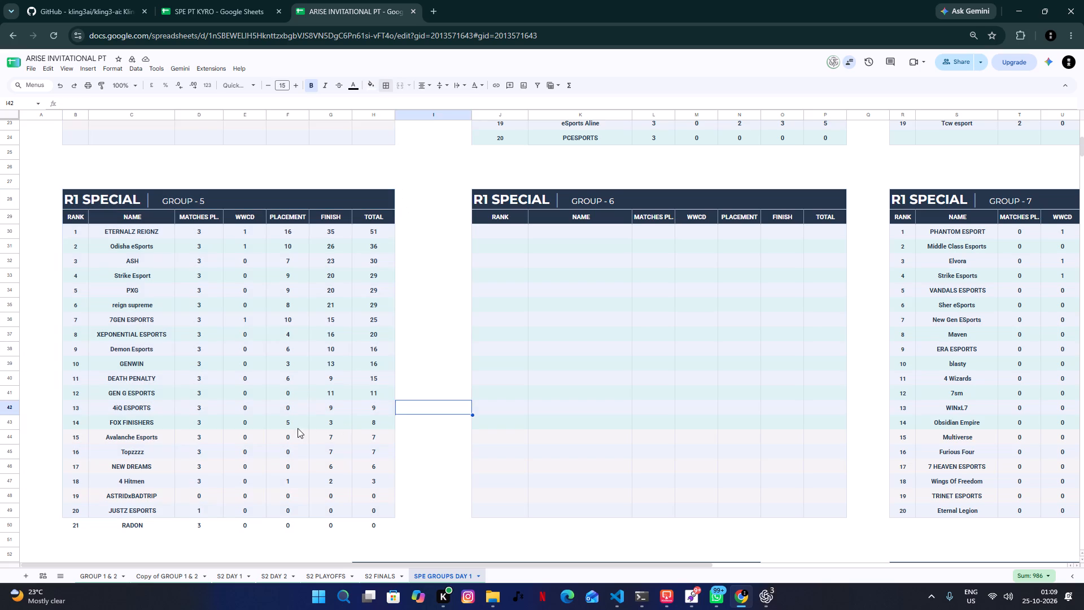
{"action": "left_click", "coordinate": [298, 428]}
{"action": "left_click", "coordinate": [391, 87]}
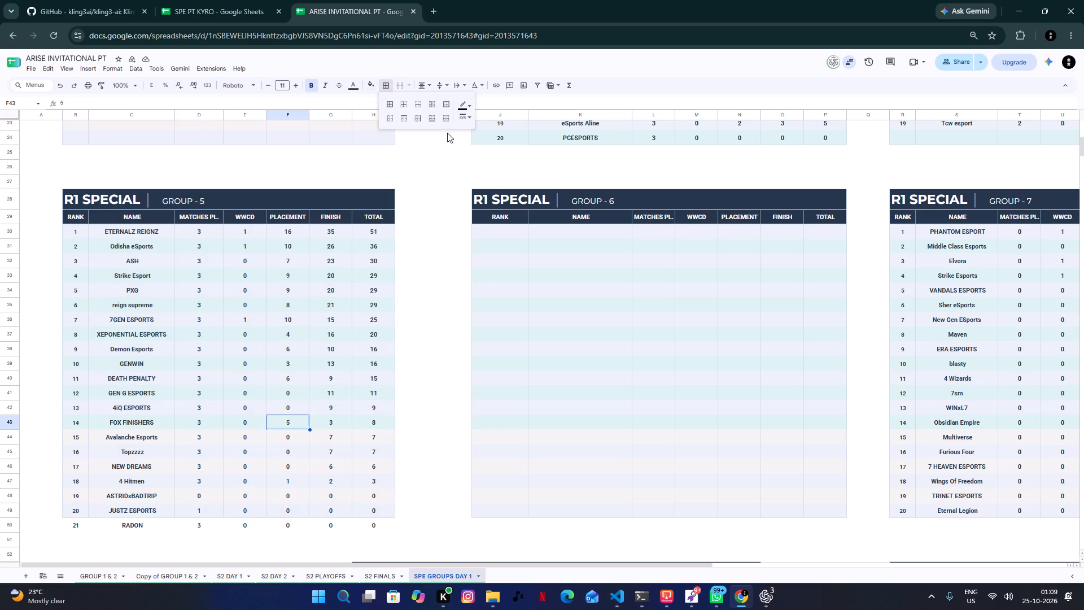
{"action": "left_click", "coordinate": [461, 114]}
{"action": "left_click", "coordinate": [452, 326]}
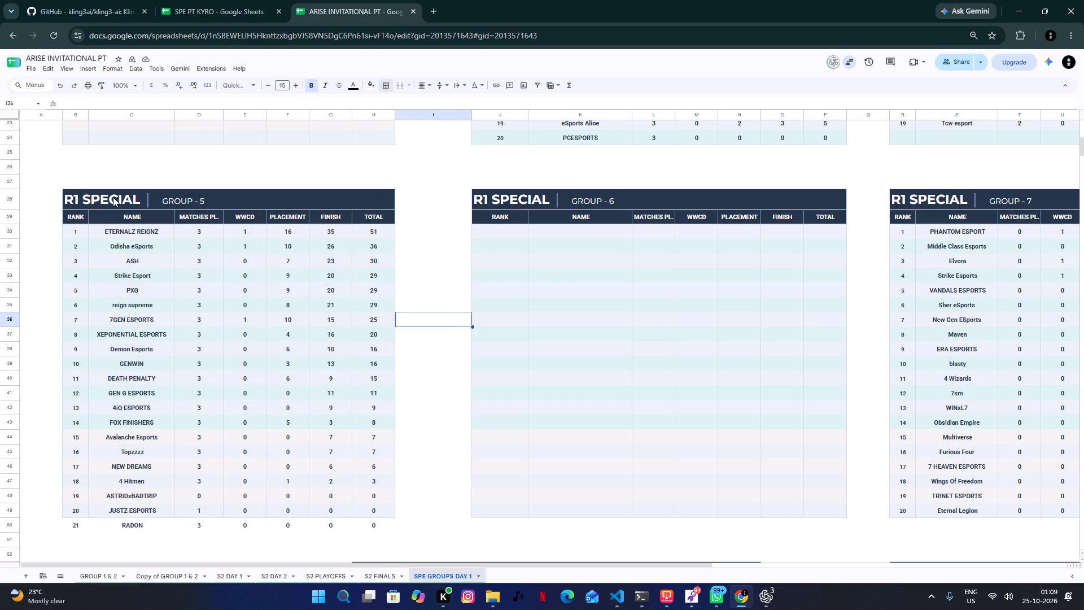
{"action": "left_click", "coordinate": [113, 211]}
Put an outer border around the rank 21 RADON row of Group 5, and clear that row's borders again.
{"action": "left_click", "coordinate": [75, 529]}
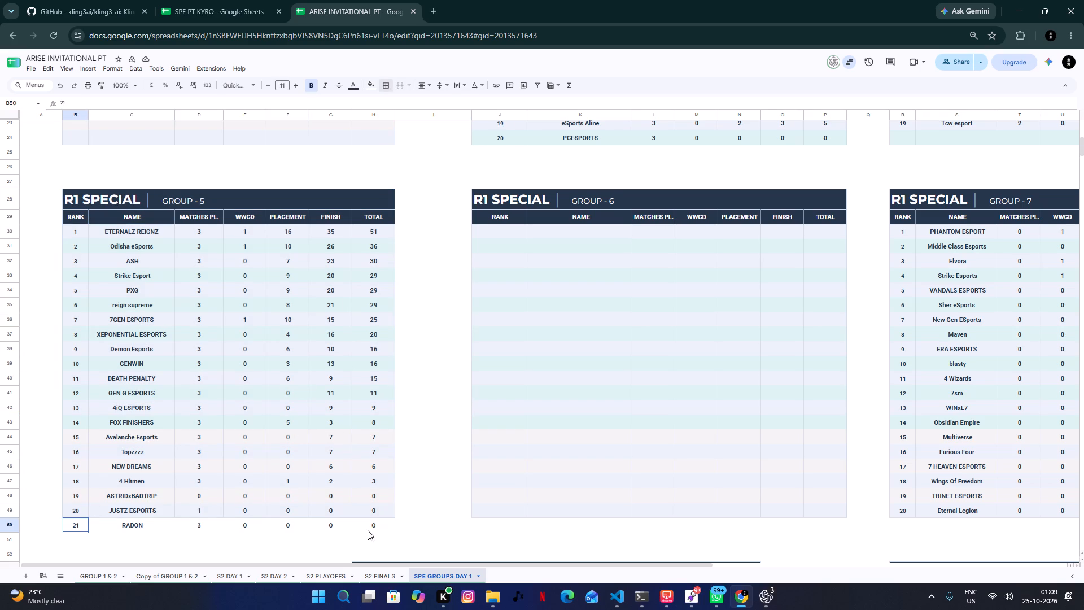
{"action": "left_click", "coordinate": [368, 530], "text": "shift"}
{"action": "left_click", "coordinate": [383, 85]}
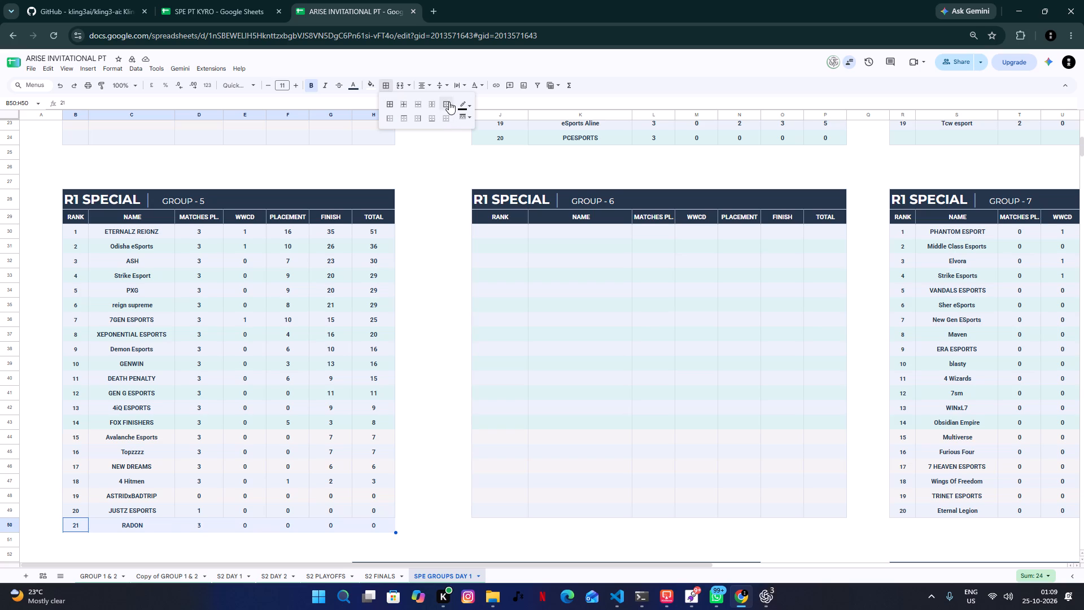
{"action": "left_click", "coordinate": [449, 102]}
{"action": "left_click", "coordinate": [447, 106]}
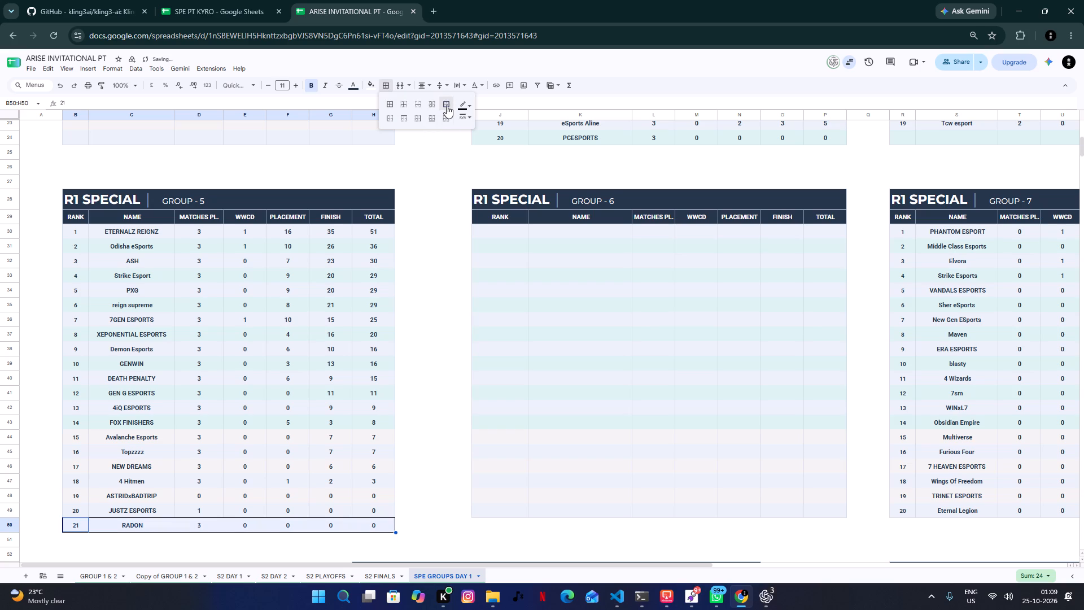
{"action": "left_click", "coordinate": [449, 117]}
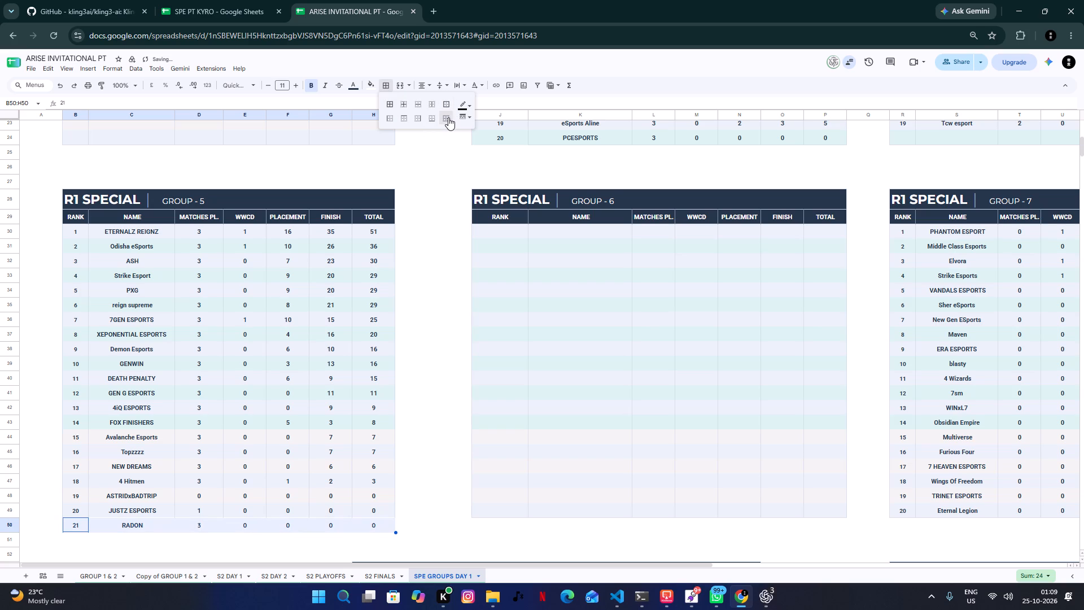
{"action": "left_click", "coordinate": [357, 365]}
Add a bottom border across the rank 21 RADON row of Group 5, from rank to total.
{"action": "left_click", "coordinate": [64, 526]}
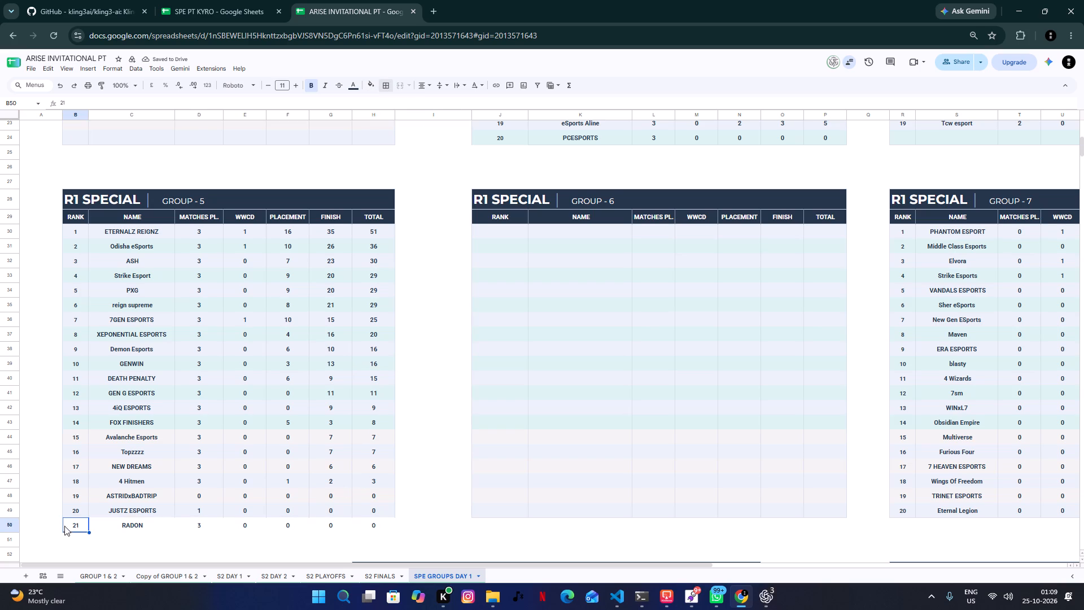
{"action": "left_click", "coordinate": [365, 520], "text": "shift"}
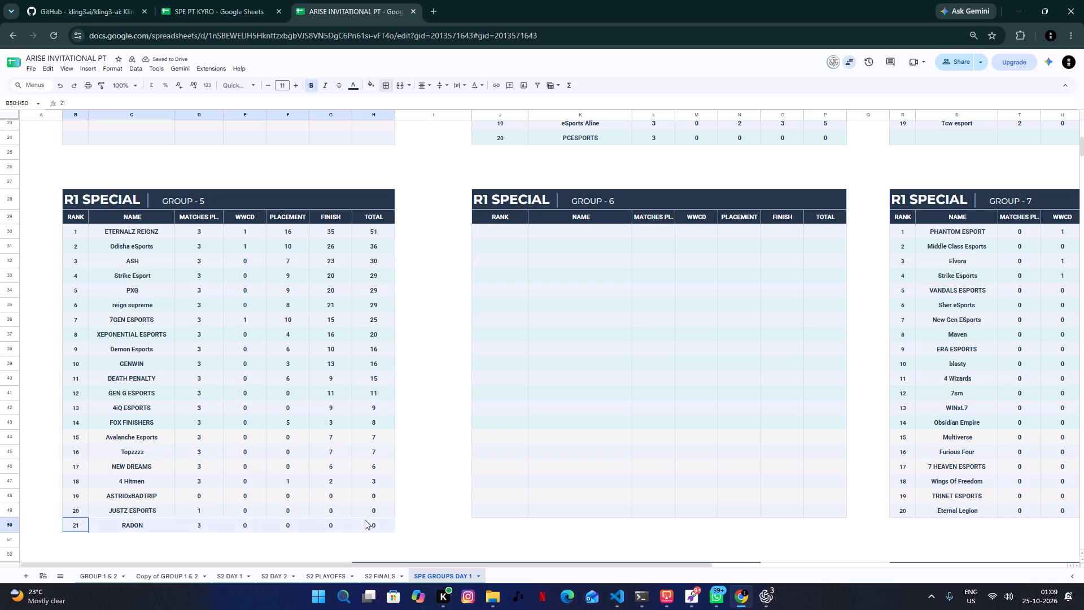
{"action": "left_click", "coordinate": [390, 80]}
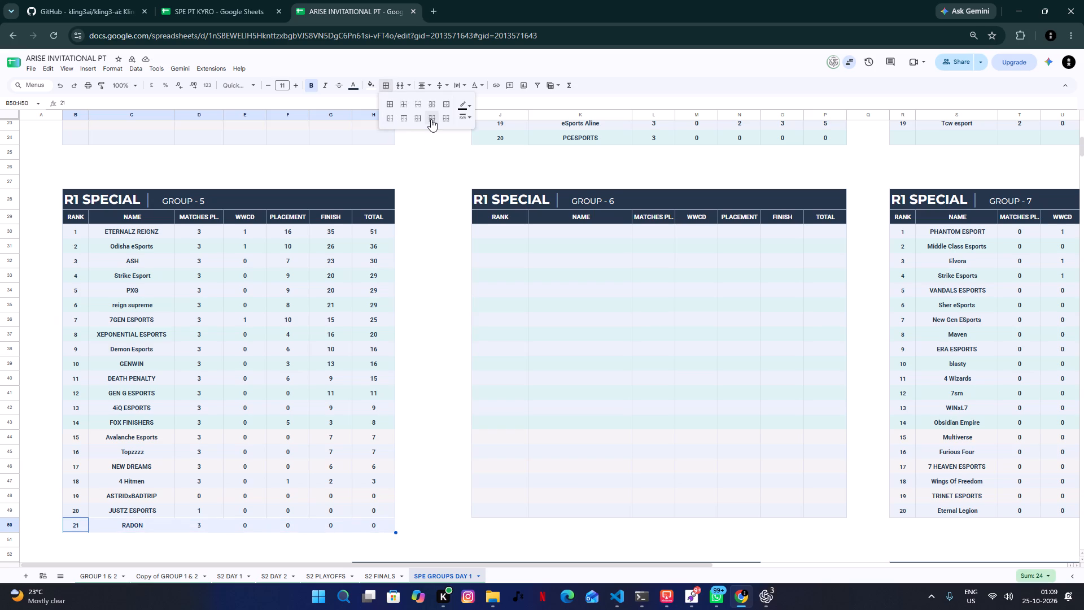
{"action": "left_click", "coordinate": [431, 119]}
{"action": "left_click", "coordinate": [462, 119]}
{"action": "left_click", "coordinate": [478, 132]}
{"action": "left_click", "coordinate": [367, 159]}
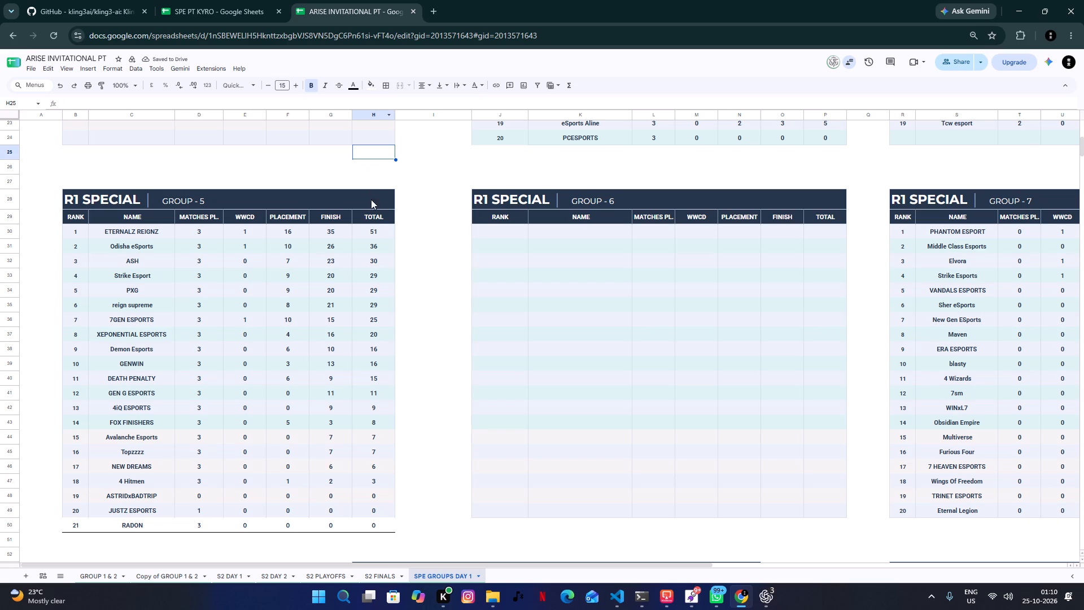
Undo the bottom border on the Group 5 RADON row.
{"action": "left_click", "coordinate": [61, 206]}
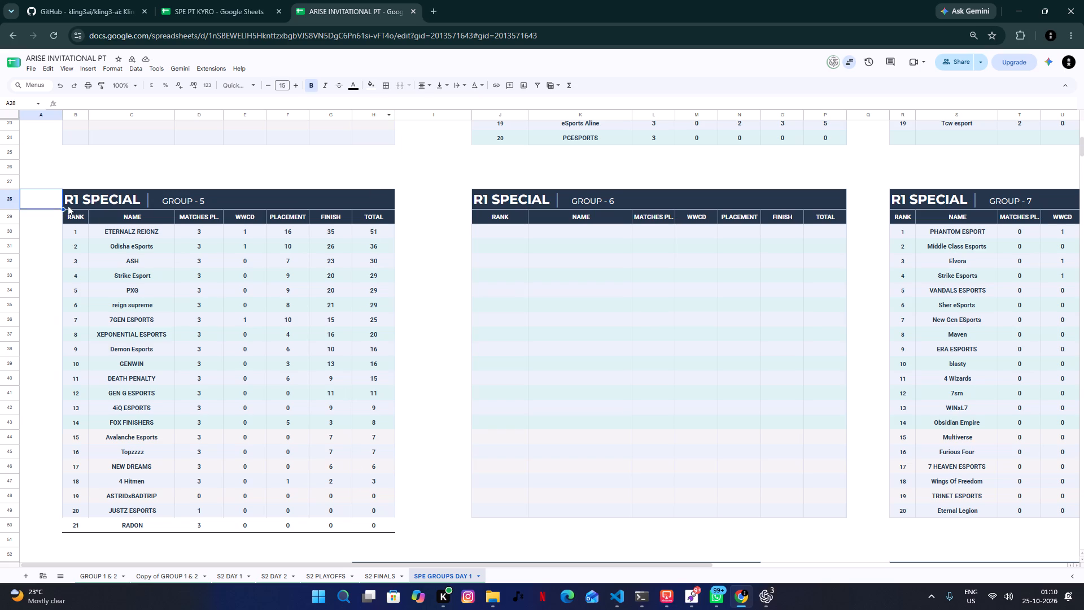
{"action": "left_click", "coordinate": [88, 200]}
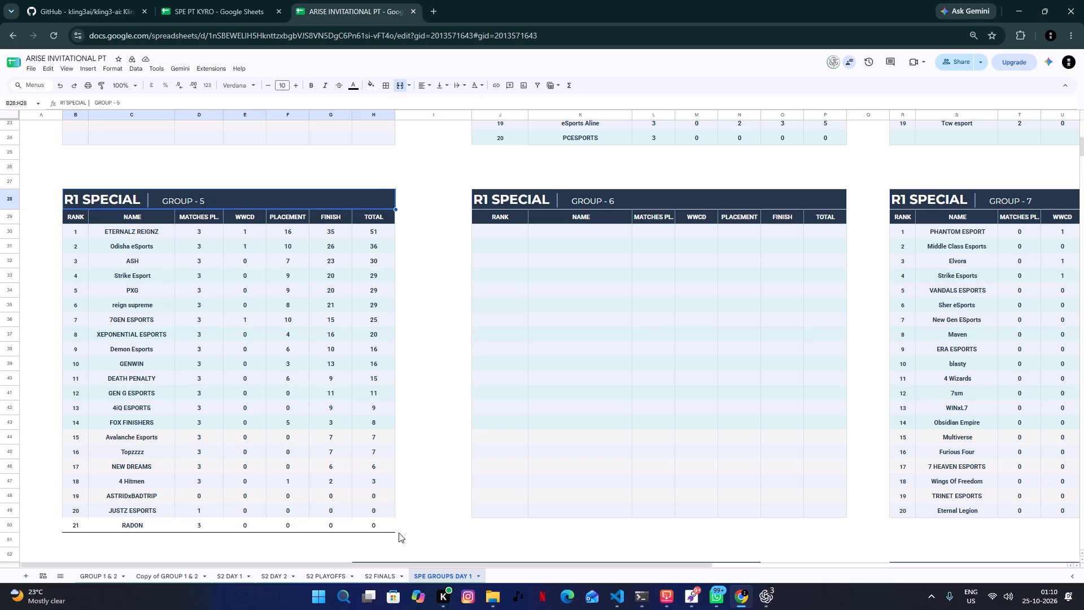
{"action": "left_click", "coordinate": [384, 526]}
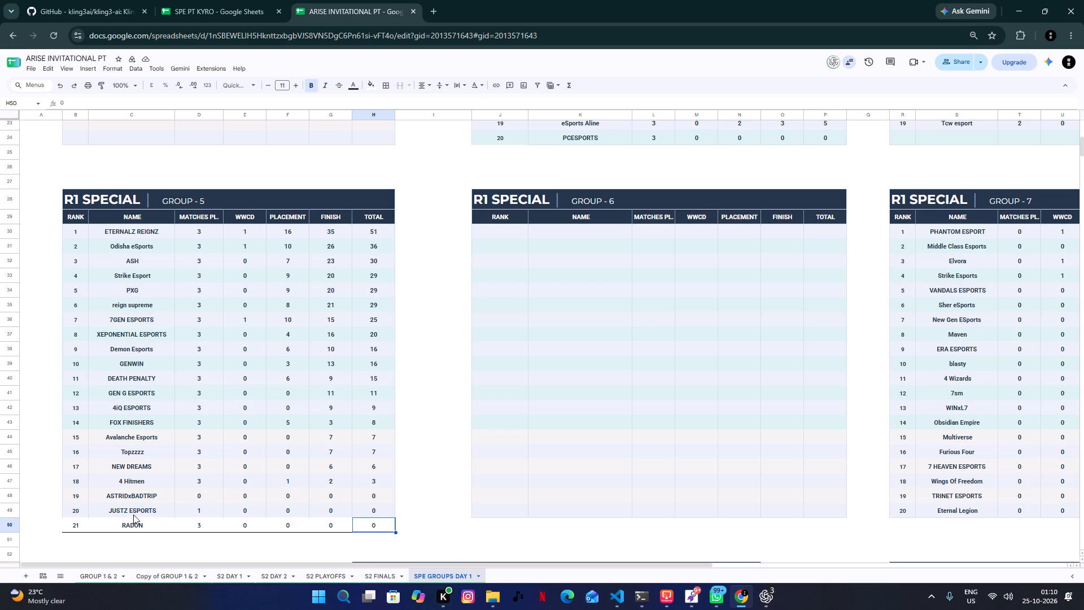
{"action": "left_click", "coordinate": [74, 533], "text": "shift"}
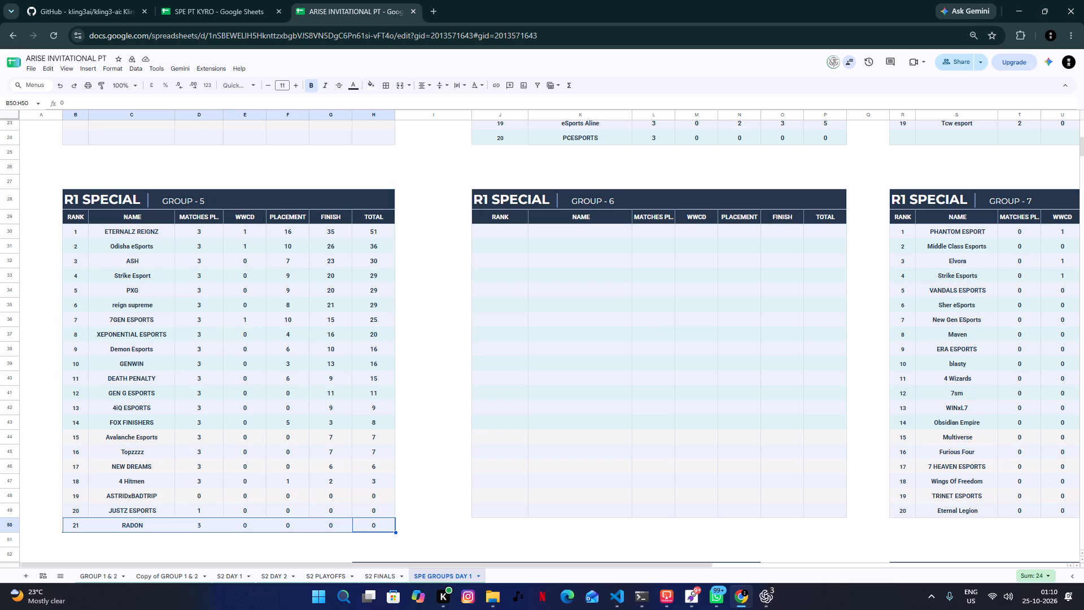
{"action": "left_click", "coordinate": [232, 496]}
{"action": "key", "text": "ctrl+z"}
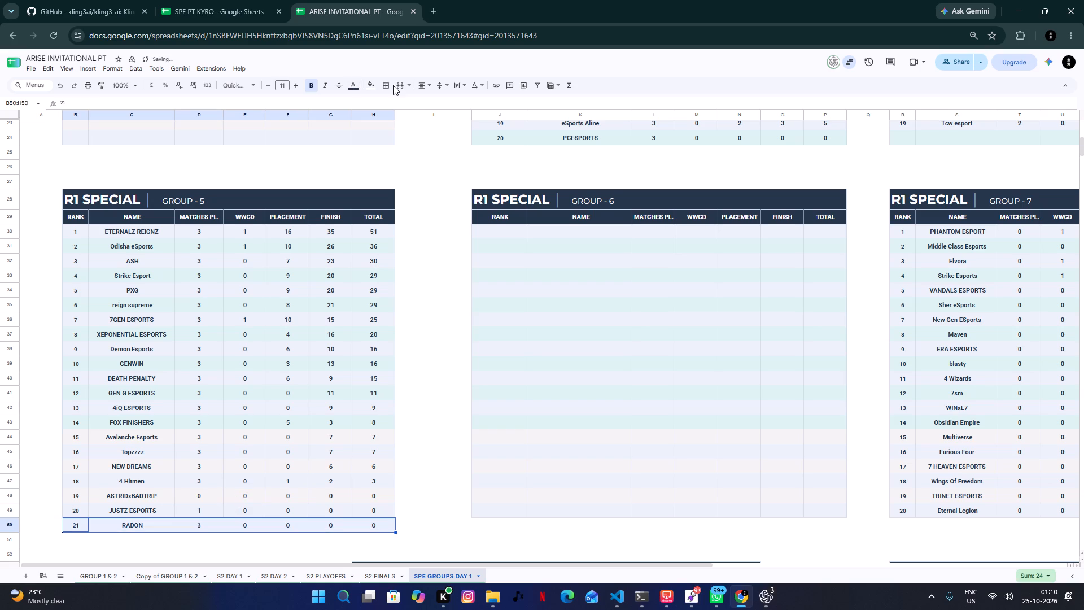
Clear all borders from the rank 21 RADON row of Group 5.
{"action": "left_click", "coordinate": [389, 86]}
{"action": "left_click", "coordinate": [447, 118]}
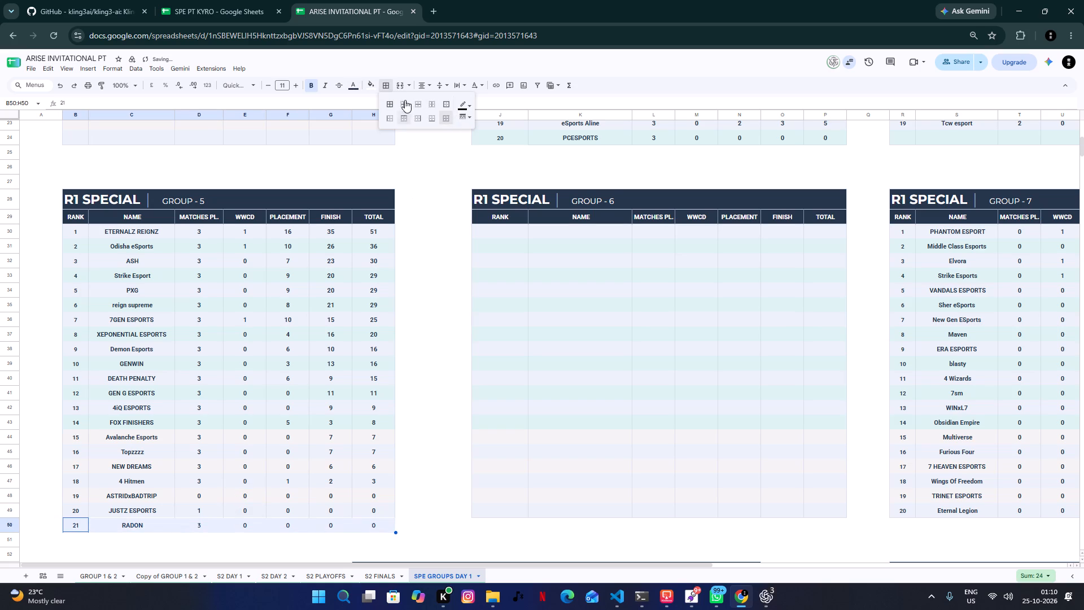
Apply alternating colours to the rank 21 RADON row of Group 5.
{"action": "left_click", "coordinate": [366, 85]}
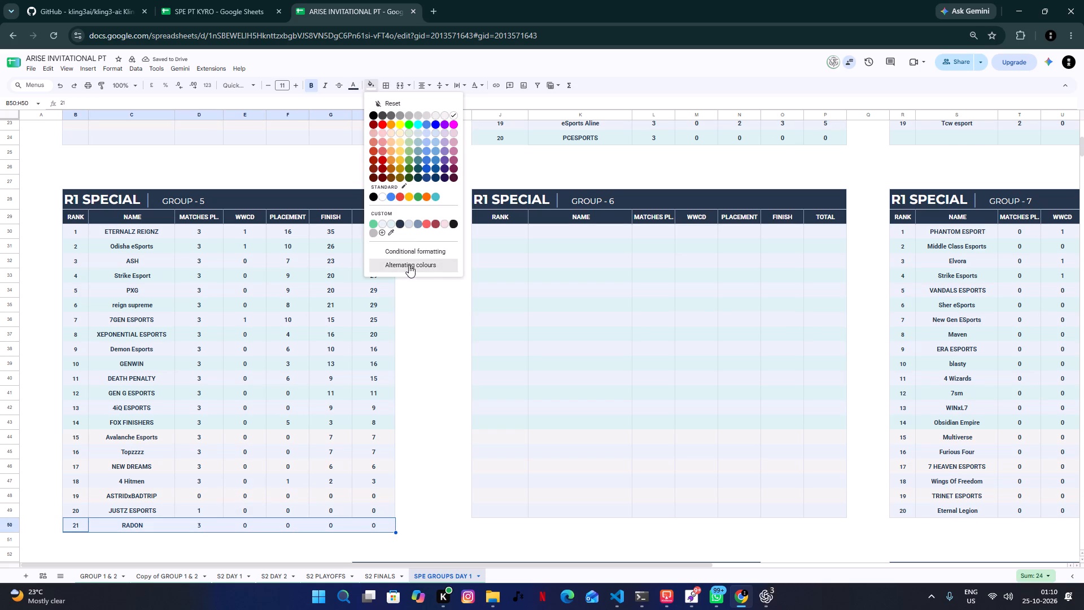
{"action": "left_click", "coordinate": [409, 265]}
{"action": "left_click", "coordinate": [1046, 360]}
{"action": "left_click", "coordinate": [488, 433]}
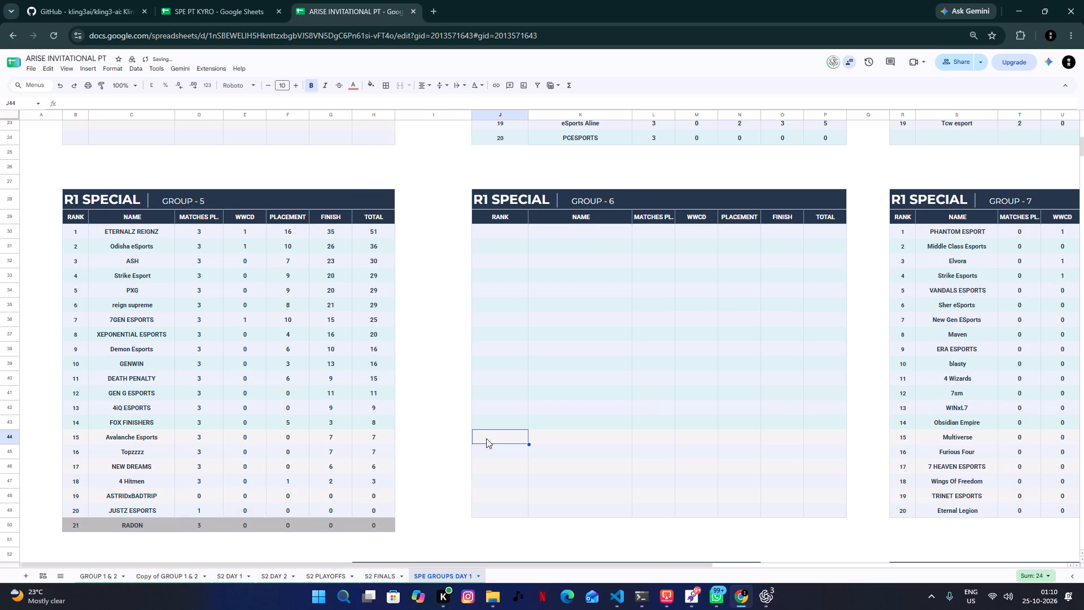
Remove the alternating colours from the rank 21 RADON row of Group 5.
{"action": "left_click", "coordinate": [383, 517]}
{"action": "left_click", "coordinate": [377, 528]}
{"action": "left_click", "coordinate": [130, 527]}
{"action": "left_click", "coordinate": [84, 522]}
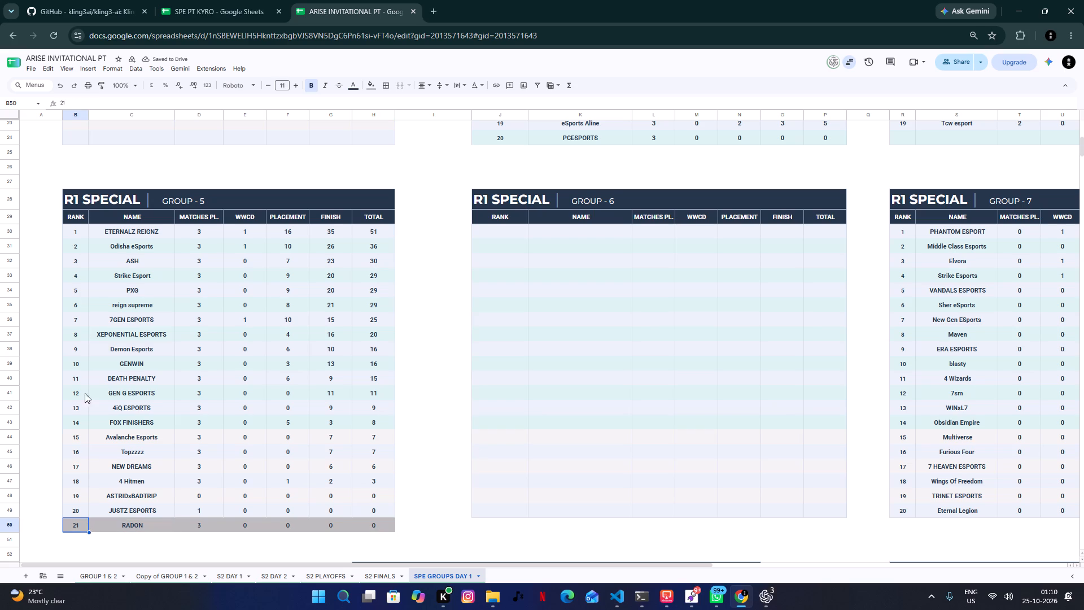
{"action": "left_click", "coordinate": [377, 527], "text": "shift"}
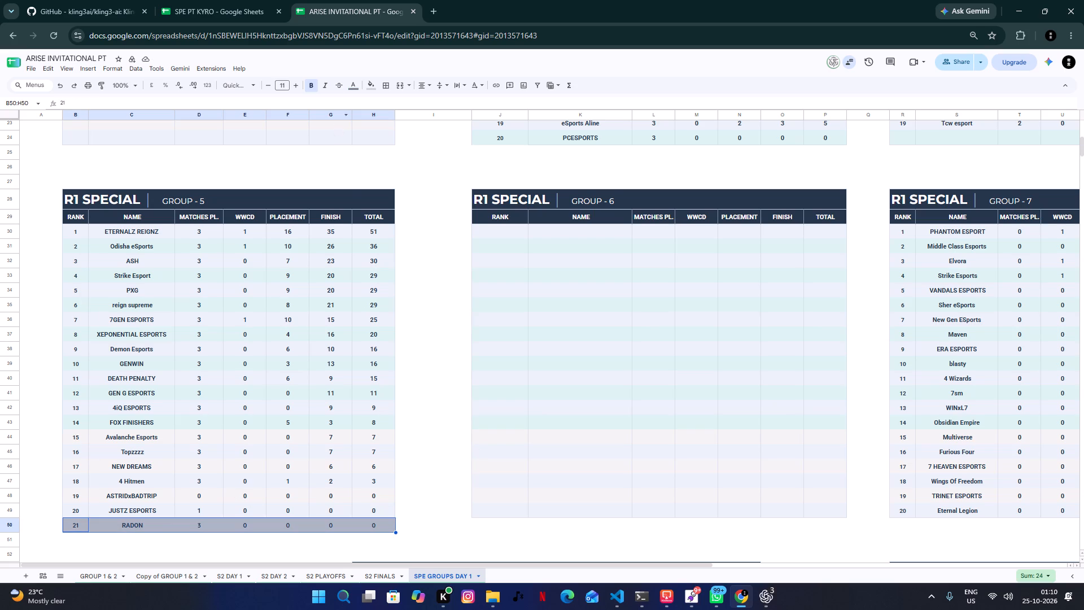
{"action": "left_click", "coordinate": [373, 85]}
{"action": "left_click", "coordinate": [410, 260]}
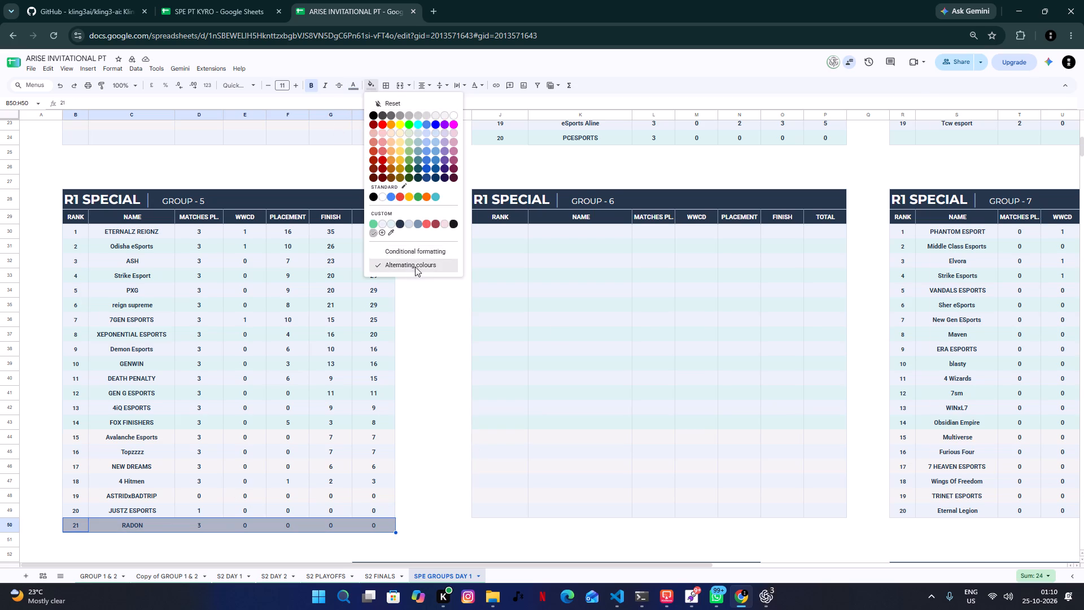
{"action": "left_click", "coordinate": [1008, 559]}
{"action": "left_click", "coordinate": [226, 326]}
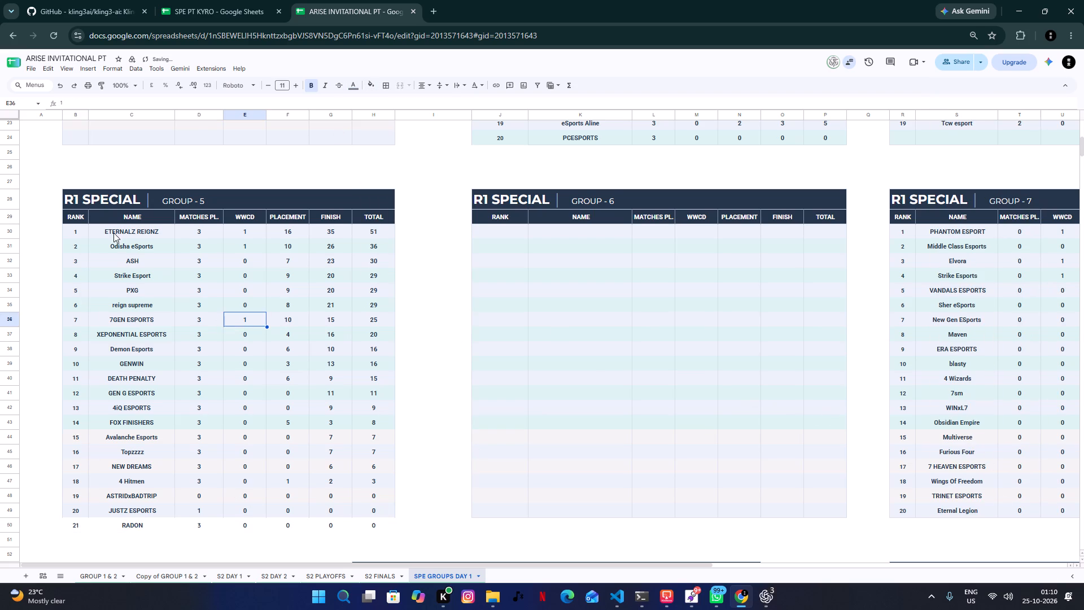
Remove the alternating colours from the Group 5 rows for ranks 1 to 14, range B30:H43.
{"action": "left_click", "coordinate": [88, 229]}
{"action": "left_click", "coordinate": [383, 526], "text": "shift"}
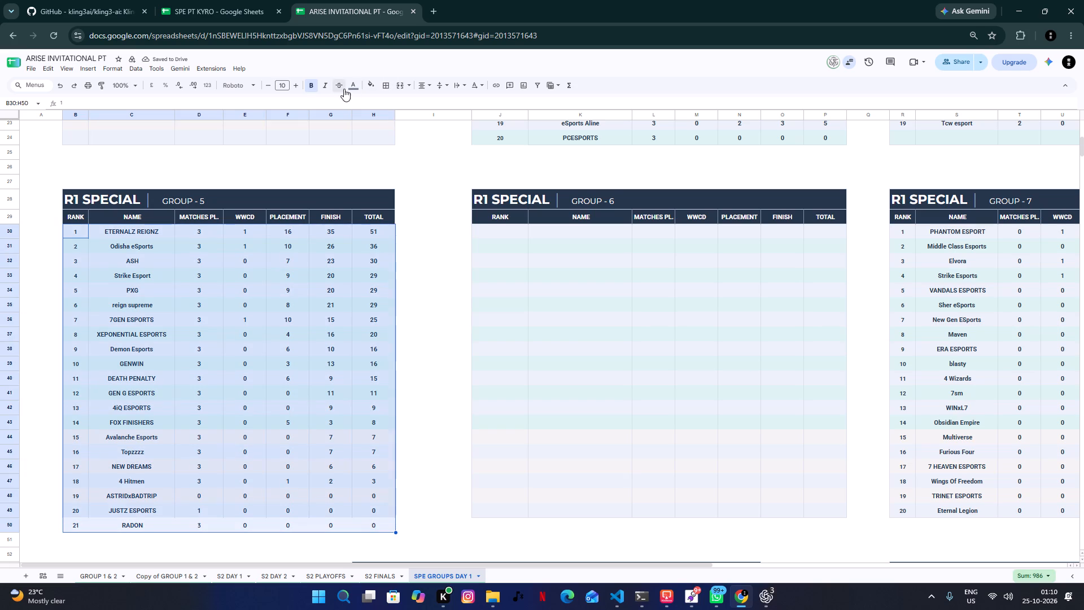
{"action": "left_click", "coordinate": [366, 86]}
{"action": "left_click", "coordinate": [408, 258]}
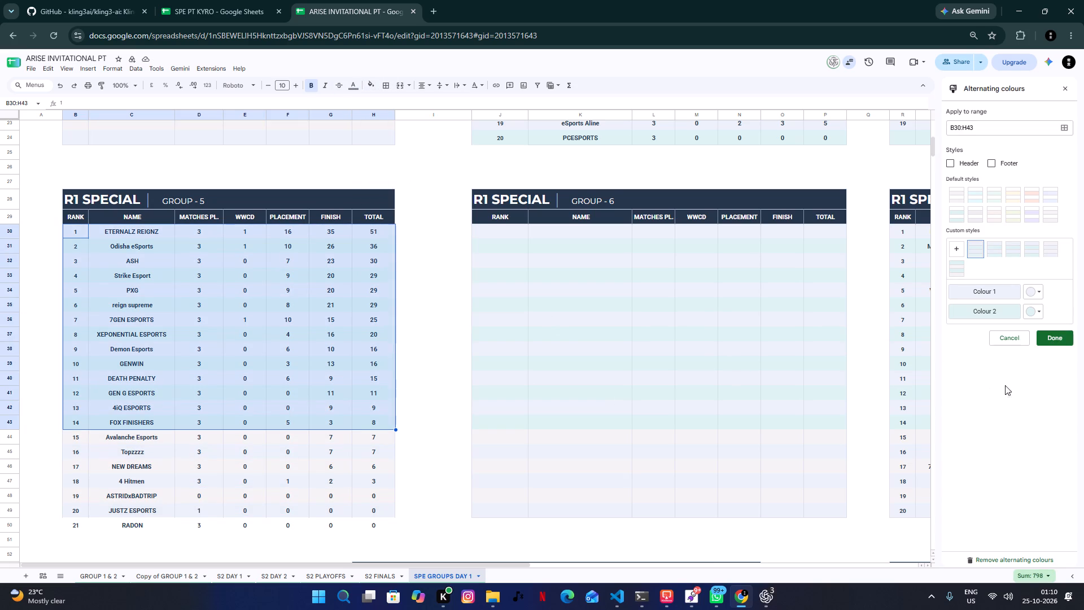
{"action": "left_click", "coordinate": [1020, 565]}
{"action": "left_click", "coordinate": [311, 434]}
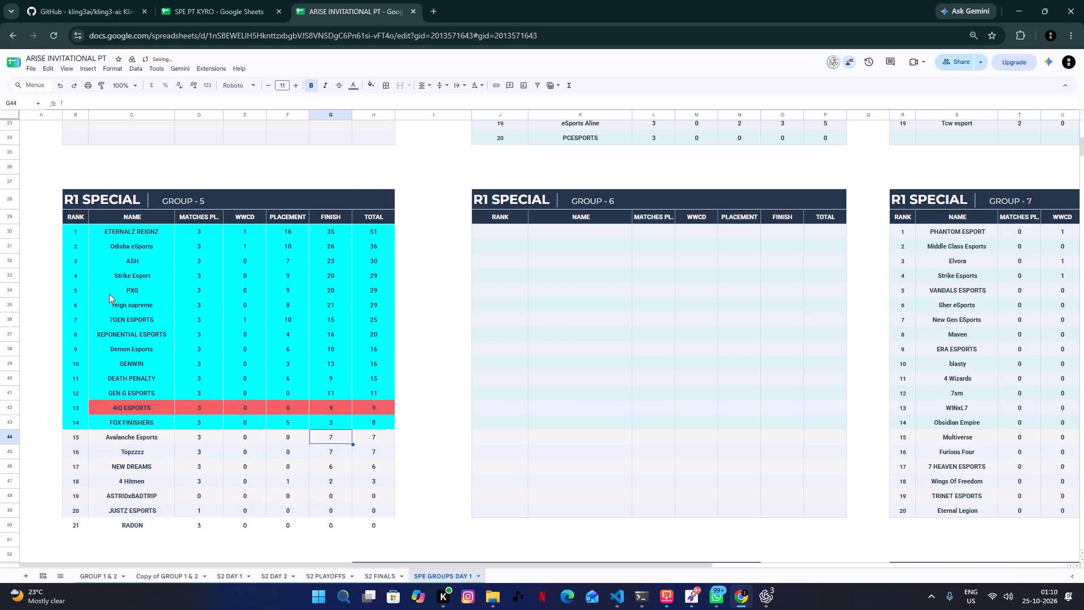
Reset the fill colour of all Group 5 rows from rank 1 to rank 21, range B30:H50.
{"action": "left_click", "coordinate": [68, 233]}
{"action": "left_click", "coordinate": [362, 526], "text": "shift"}
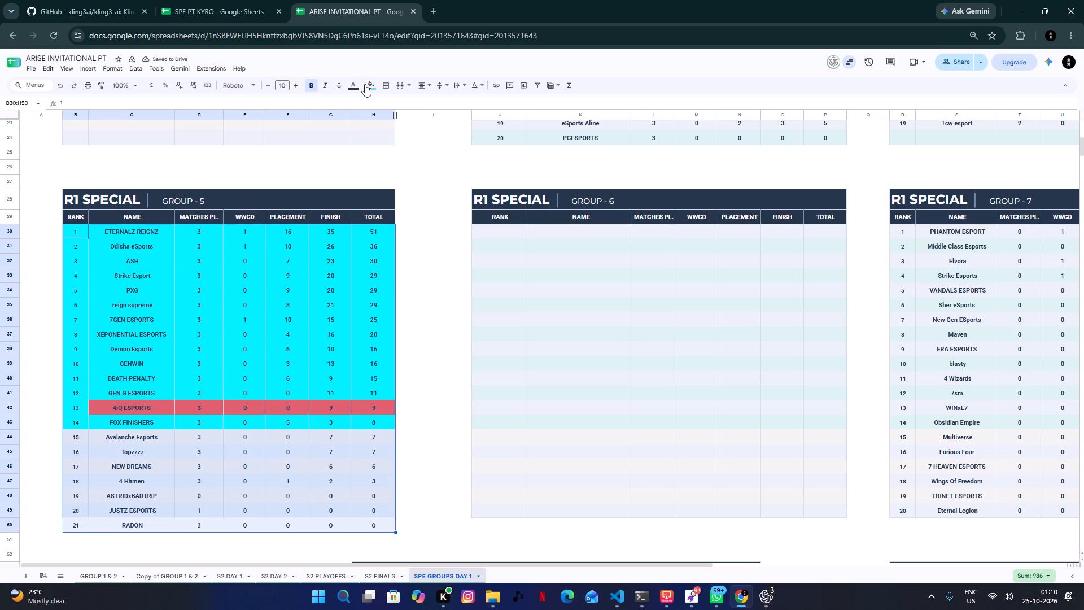
{"action": "left_click", "coordinate": [367, 84]}
{"action": "left_click", "coordinate": [394, 95]}
{"action": "left_click", "coordinate": [392, 101]}
Set the alternating colours of Group 5 ranks 15 to 20, range B44:H49, to the custom pale lavender and pale aqua.
{"action": "left_click", "coordinate": [371, 82]}
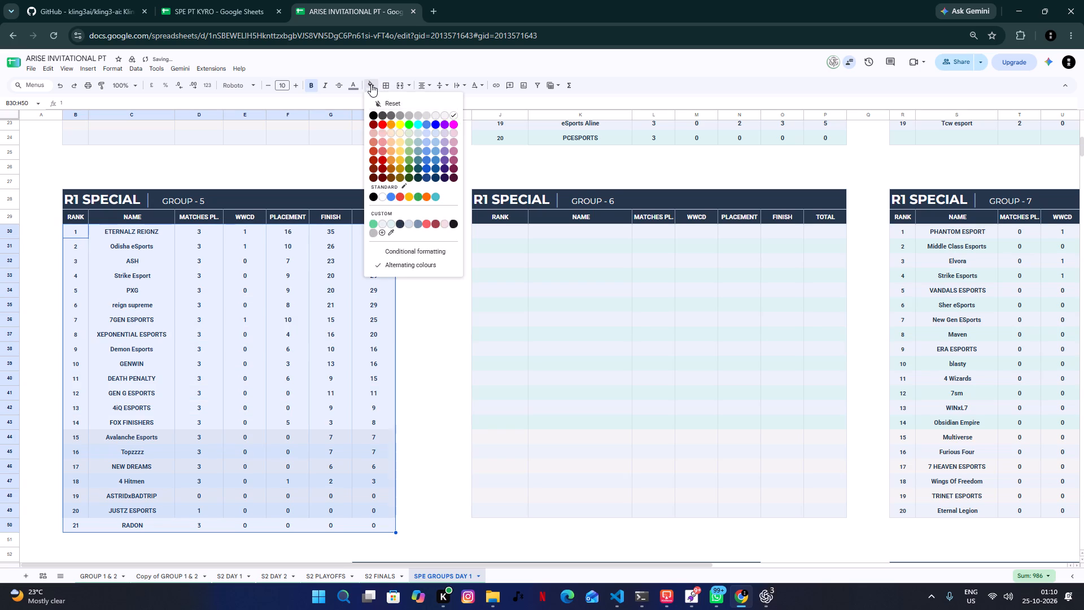
{"action": "left_click", "coordinate": [403, 262]}
{"action": "left_click", "coordinate": [1029, 290]}
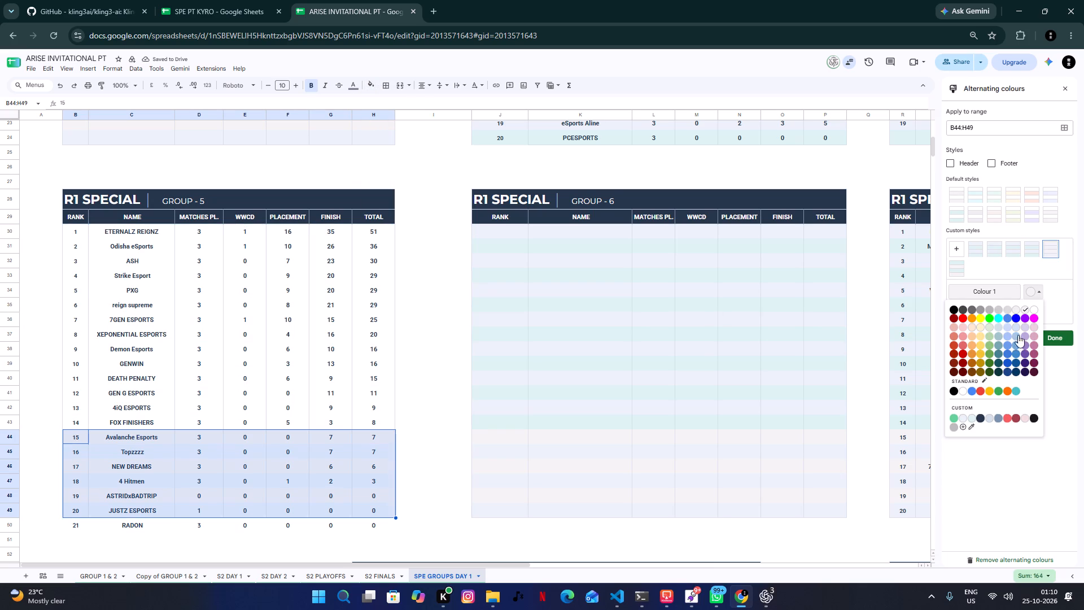
{"action": "left_click", "coordinate": [963, 420]}
{"action": "left_click", "coordinate": [1041, 313]}
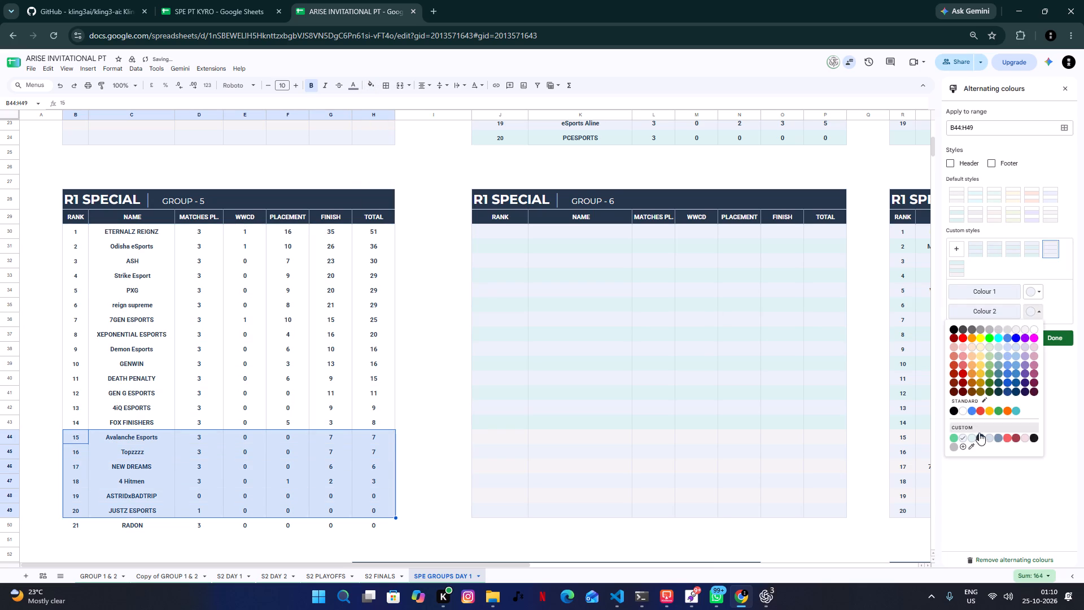
{"action": "left_click", "coordinate": [969, 439]}
{"action": "left_click", "coordinate": [1047, 344]}
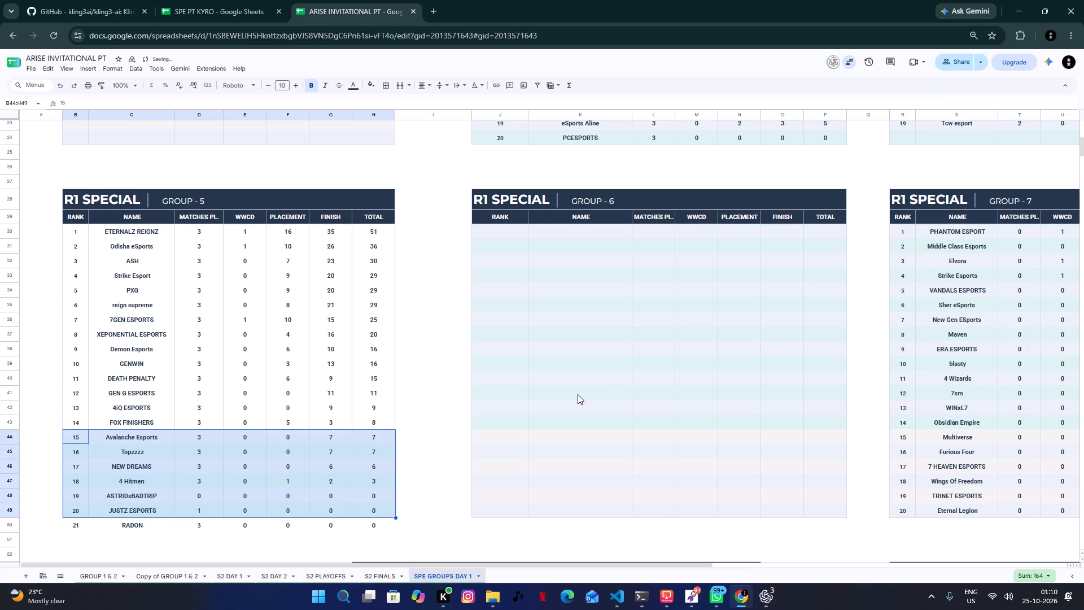
{"action": "left_click", "coordinate": [439, 406]}
Remove the alternating colours from the Group 5 rows for ranks 15 to 20, range B44:H49.
{"action": "left_click", "coordinate": [337, 506]}
{"action": "left_click", "coordinate": [292, 533]}
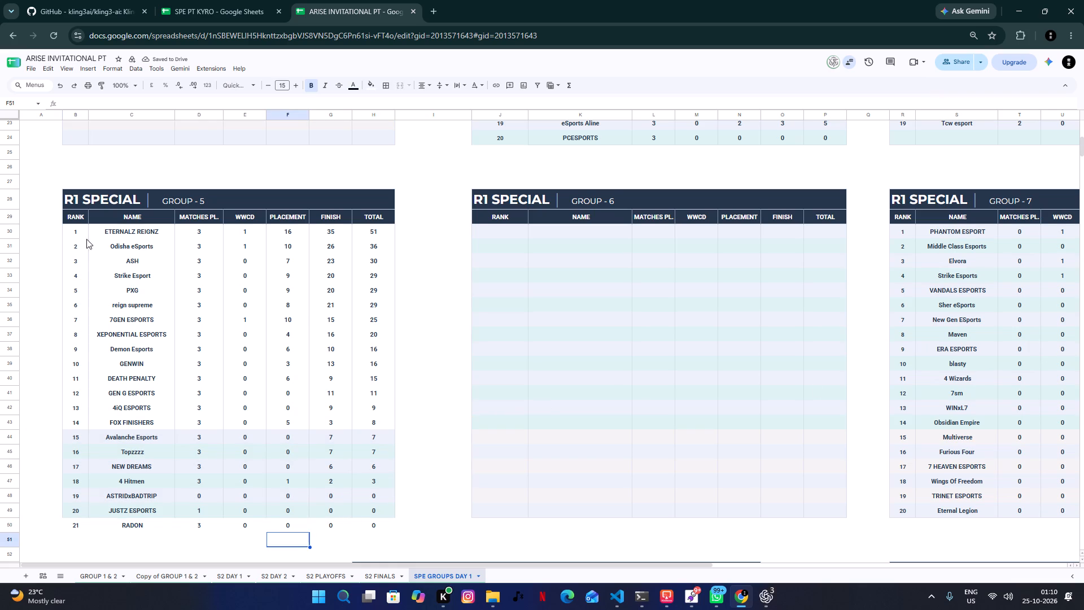
{"action": "left_click", "coordinate": [83, 236]}
{"action": "left_click", "coordinate": [373, 531], "text": "shift"}
{"action": "left_click", "coordinate": [363, 483]}
{"action": "left_click", "coordinate": [93, 422]}
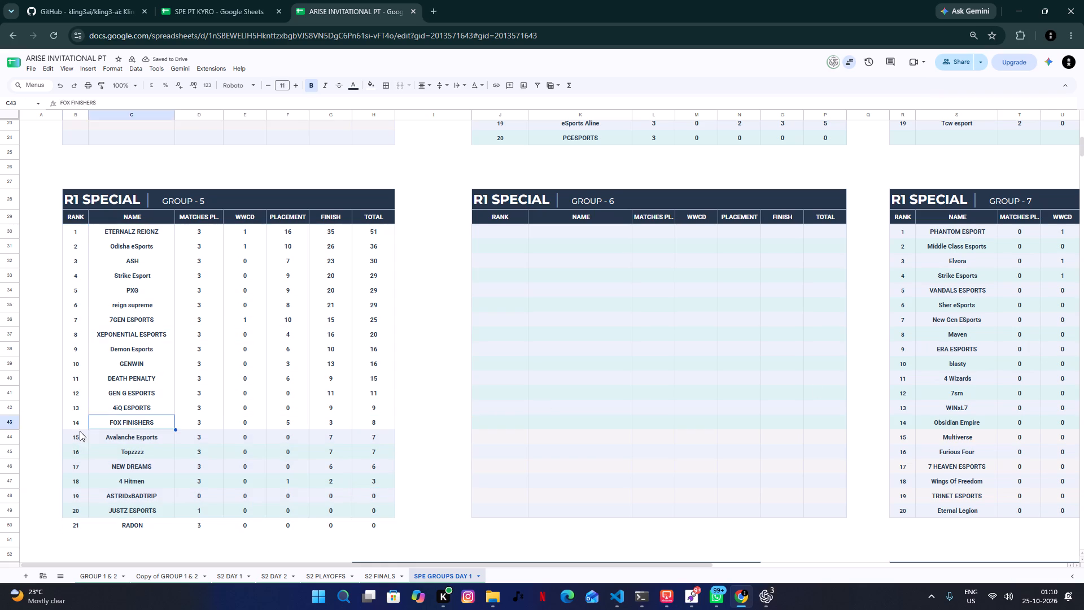
{"action": "left_click", "coordinate": [80, 431]}
{"action": "left_click", "coordinate": [360, 517], "text": "shift"}
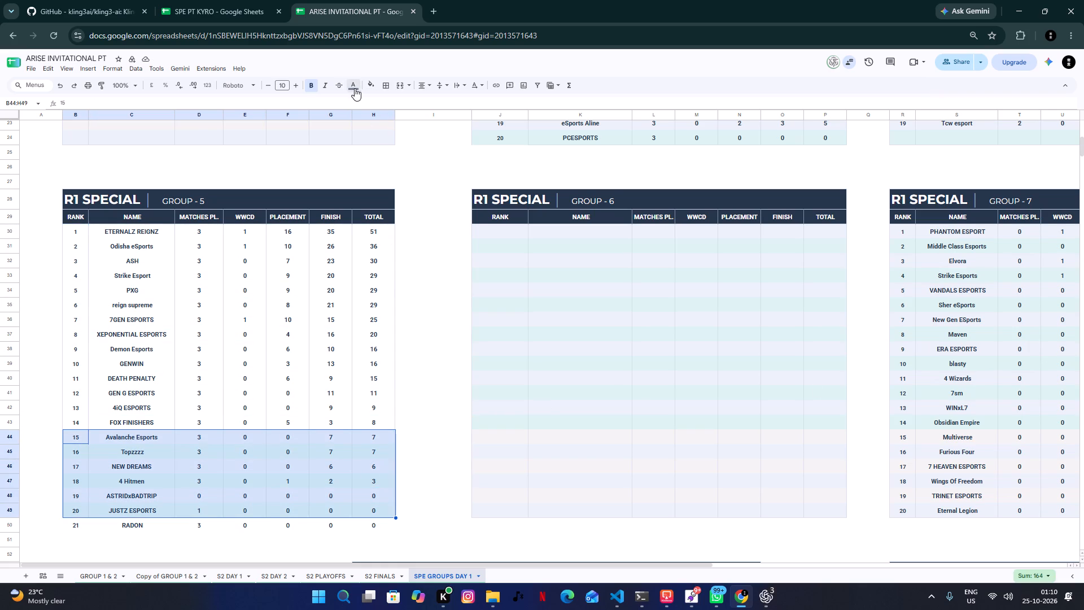
{"action": "left_click", "coordinate": [365, 87]}
{"action": "left_click", "coordinate": [404, 256]}
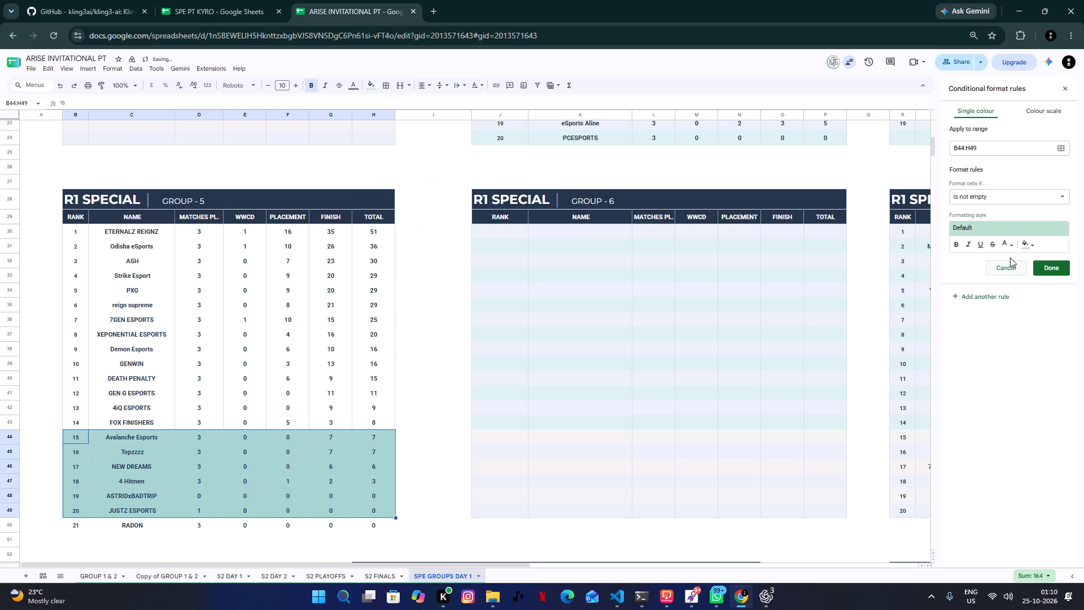
{"action": "left_click", "coordinate": [1008, 274]}
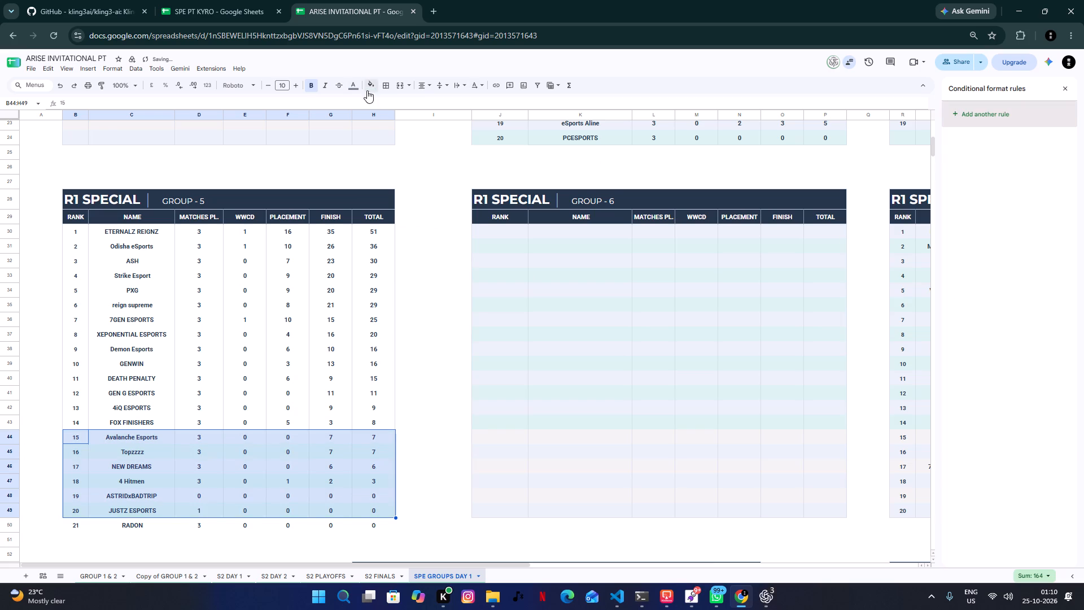
{"action": "left_click", "coordinate": [366, 88]}
{"action": "left_click", "coordinate": [405, 262]}
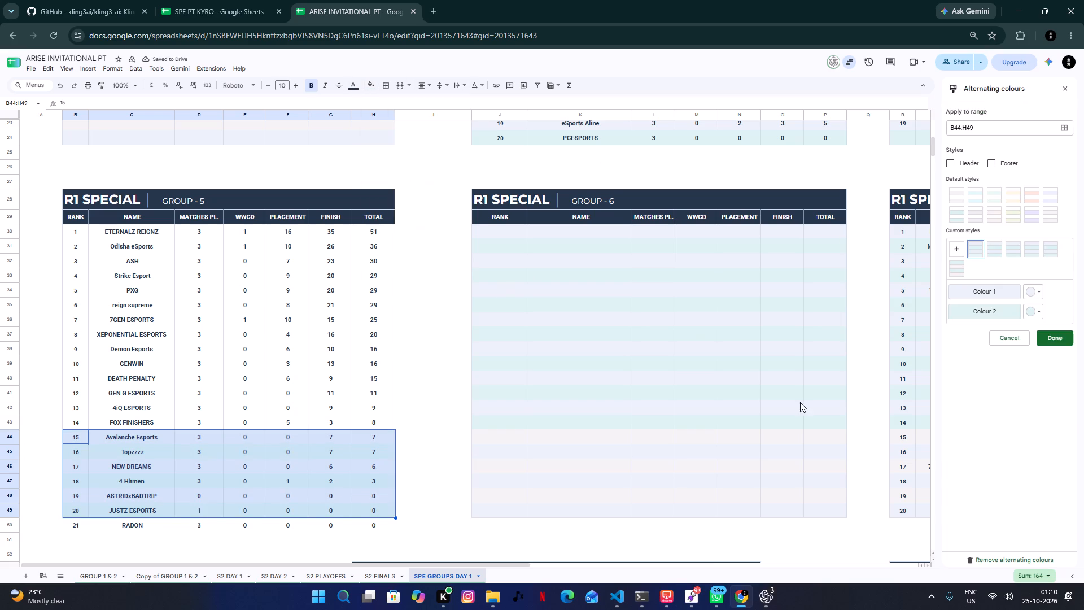
{"action": "left_click", "coordinate": [1010, 560]}
Apply alternating colours to Group 5 ranks 1 to 21, range B30:H50, with a pale lavender header, pale aqua Colour 1 and default light grey Colour 2.
{"action": "left_click", "coordinate": [355, 422]}
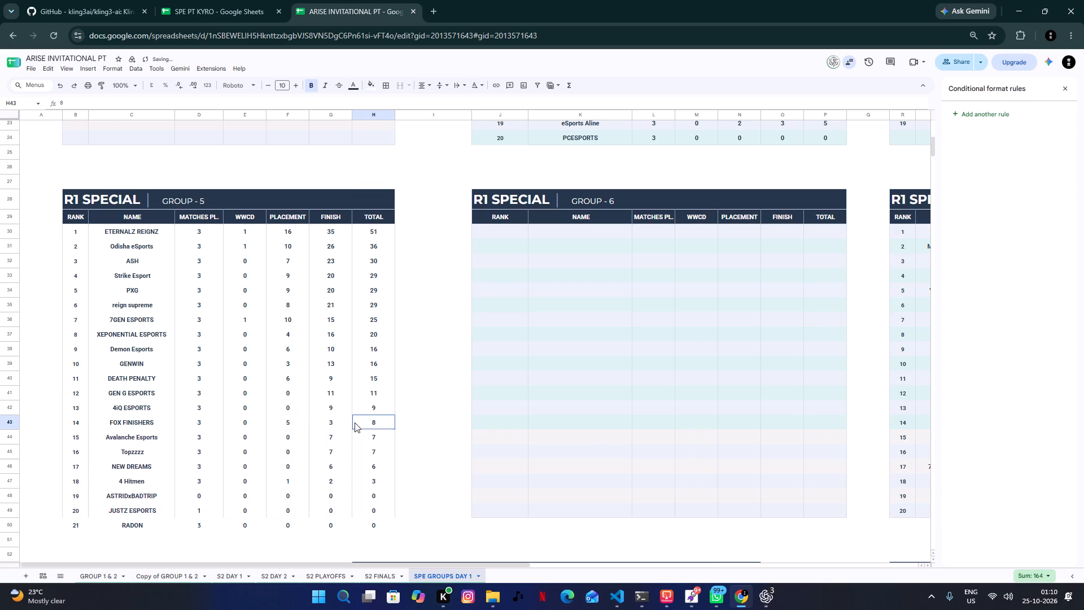
{"action": "left_click", "coordinate": [244, 434]}
{"action": "left_click", "coordinate": [126, 280]}
{"action": "left_click", "coordinate": [77, 231]}
{"action": "left_click", "coordinate": [381, 524], "text": "shift"}
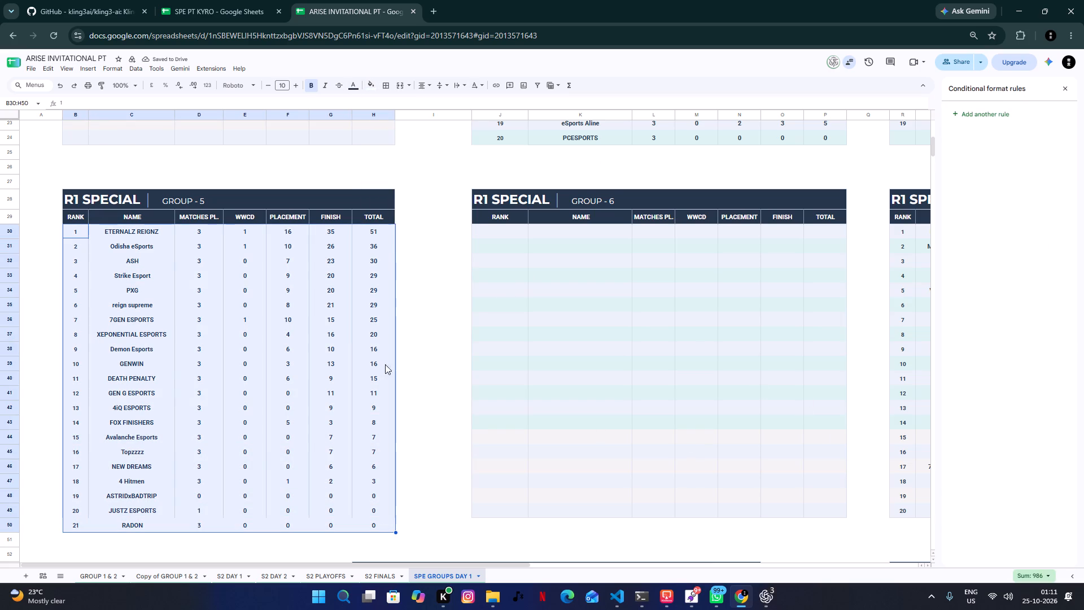
{"action": "left_click", "coordinate": [370, 85]}
{"action": "left_click", "coordinate": [425, 267]}
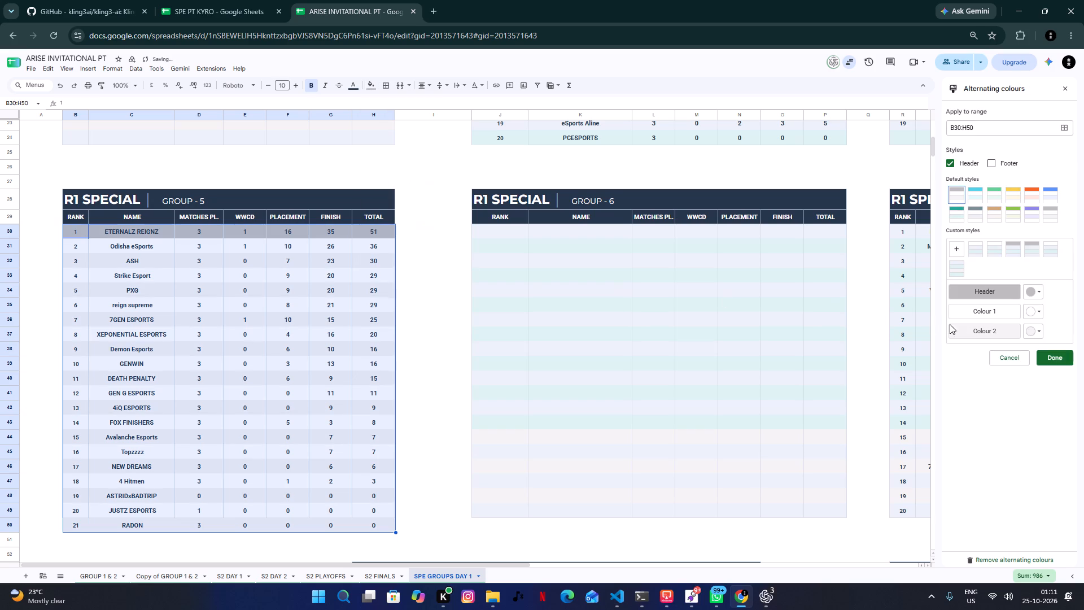
{"action": "left_click", "coordinate": [1033, 297]}
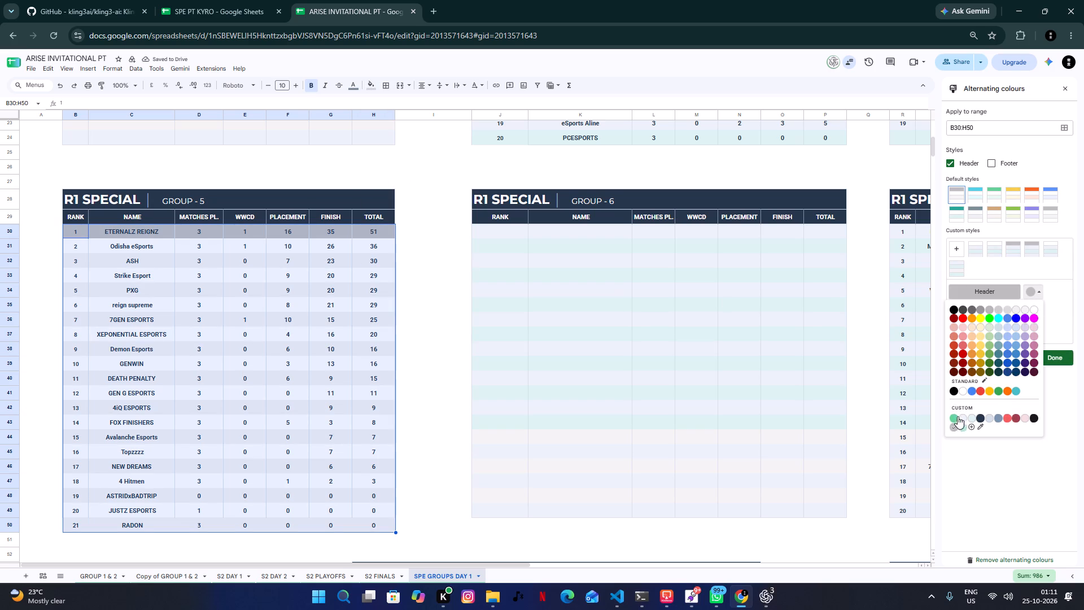
{"action": "left_click", "coordinate": [963, 416]}
{"action": "left_click", "coordinate": [1034, 312]}
{"action": "left_click", "coordinate": [973, 440]}
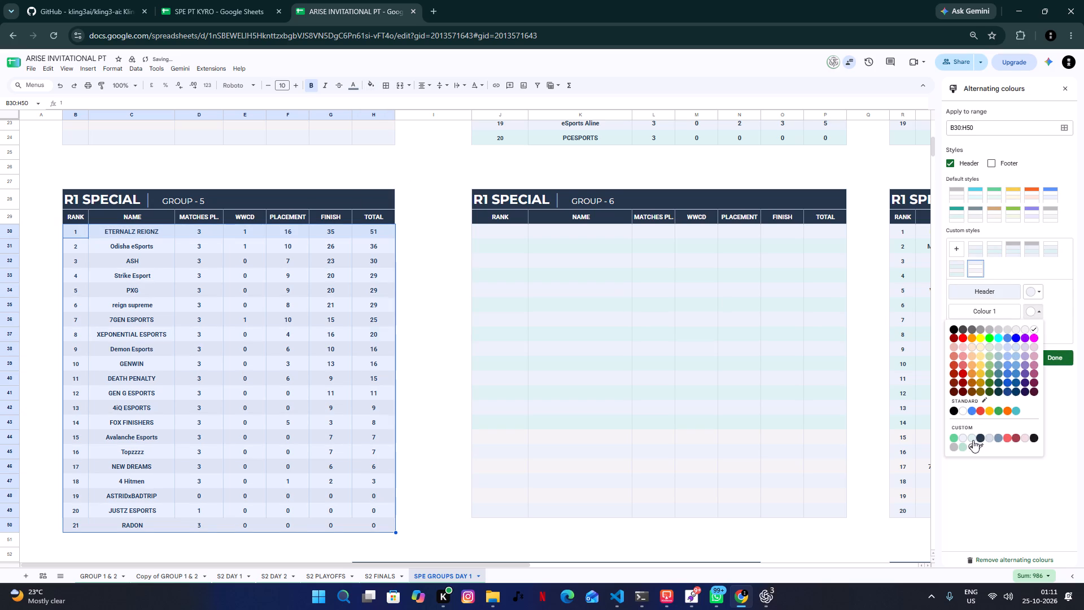
{"action": "left_click", "coordinate": [1057, 355]}
{"action": "left_click", "coordinate": [532, 369]}
{"action": "left_click", "coordinate": [442, 396]}
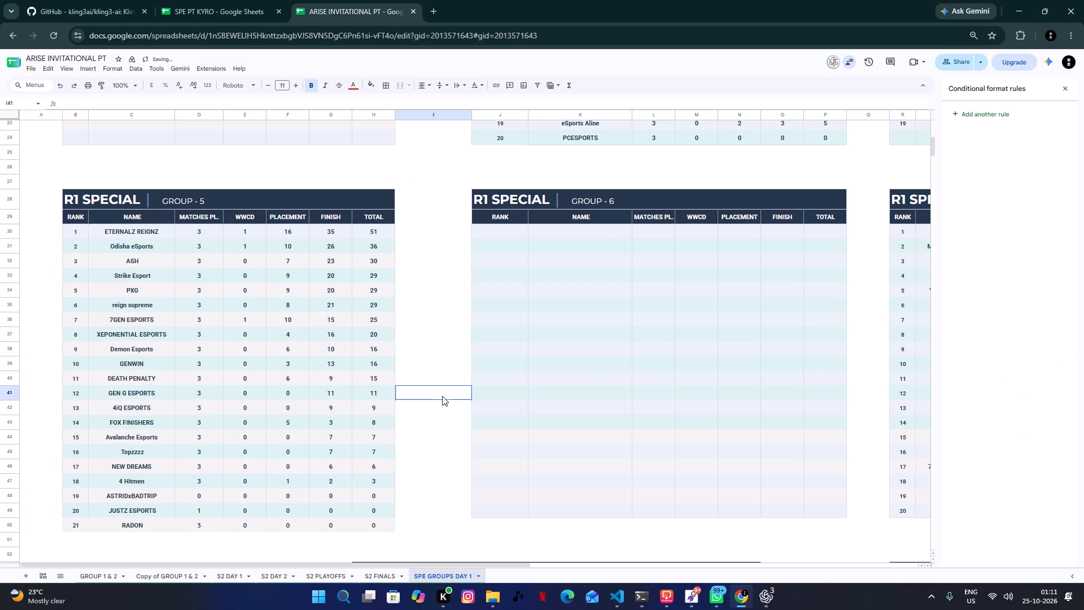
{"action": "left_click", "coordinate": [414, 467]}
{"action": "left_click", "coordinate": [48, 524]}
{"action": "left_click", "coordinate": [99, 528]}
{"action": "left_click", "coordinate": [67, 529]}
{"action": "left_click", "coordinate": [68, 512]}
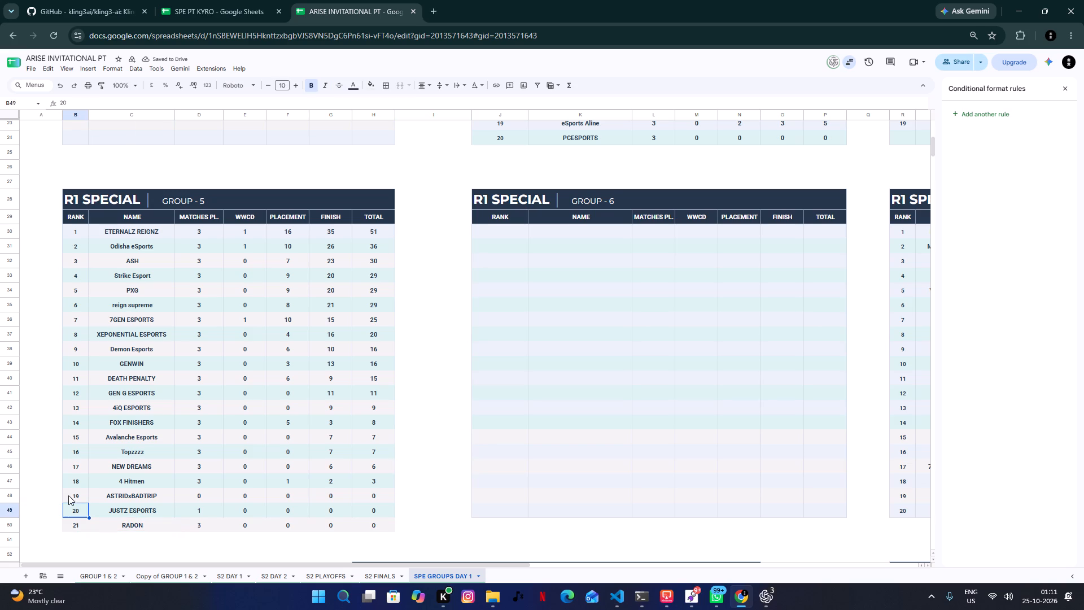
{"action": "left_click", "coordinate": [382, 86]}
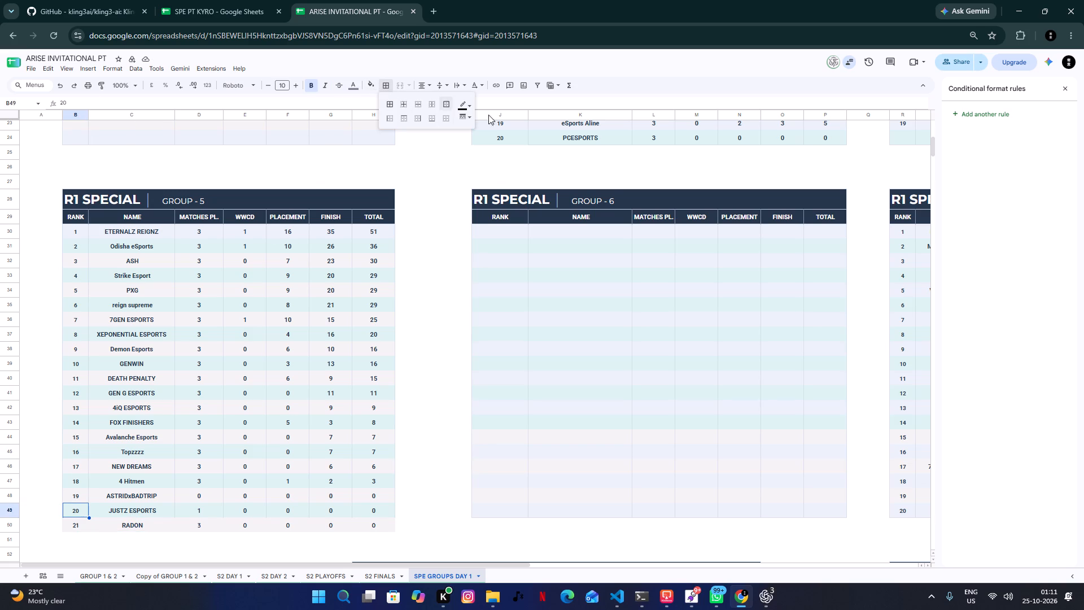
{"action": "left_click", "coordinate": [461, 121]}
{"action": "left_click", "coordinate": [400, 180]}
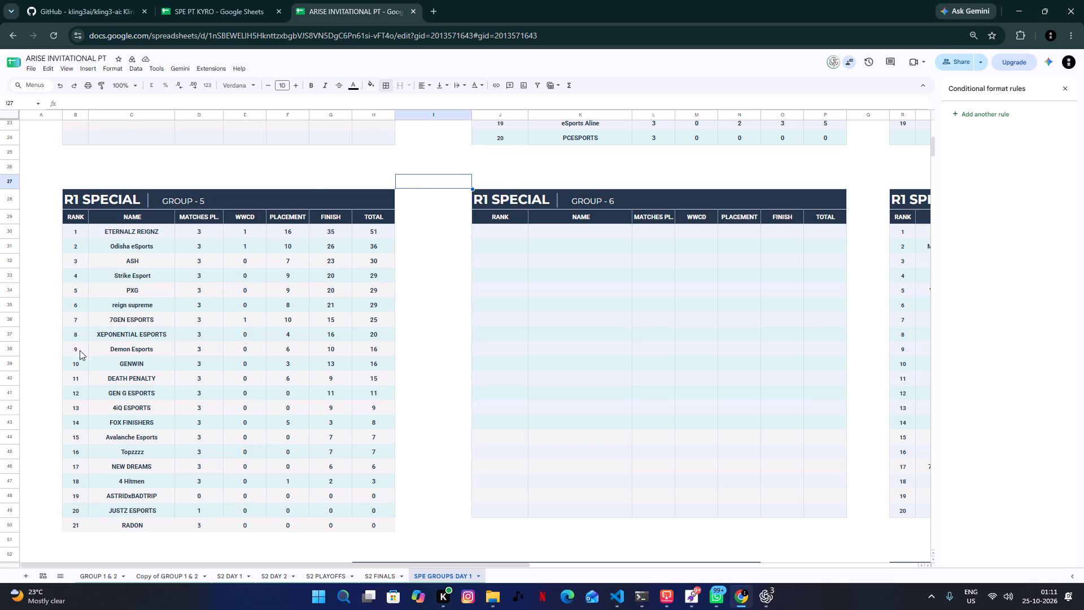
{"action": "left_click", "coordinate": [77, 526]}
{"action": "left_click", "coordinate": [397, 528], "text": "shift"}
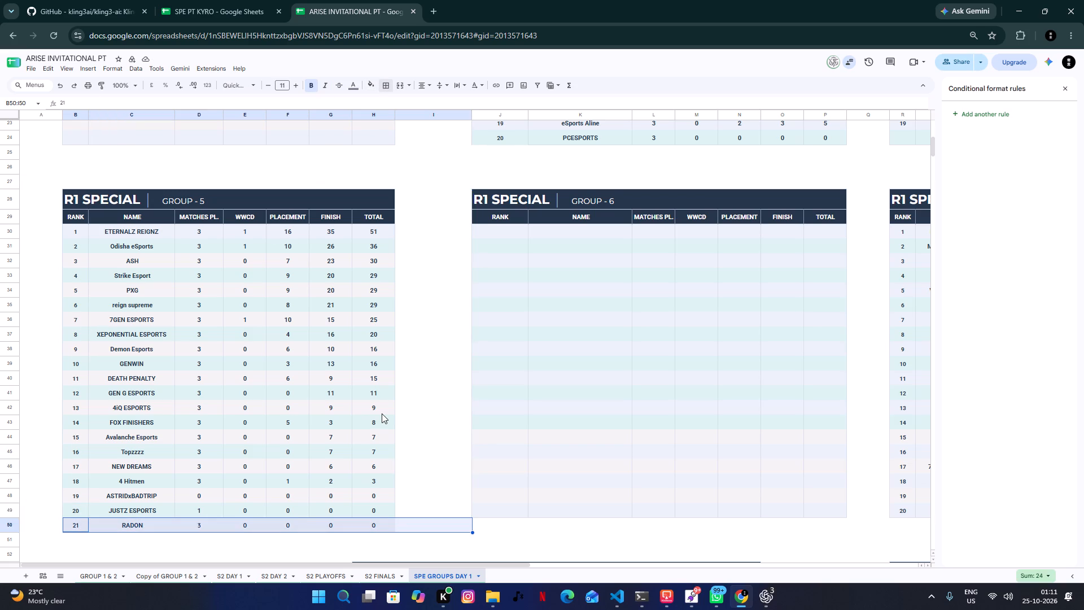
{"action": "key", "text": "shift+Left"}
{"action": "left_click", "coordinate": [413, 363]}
Add a thin black outer border around the whole Group 5 table, range B28:H50.
{"action": "left_click", "coordinate": [68, 198]}
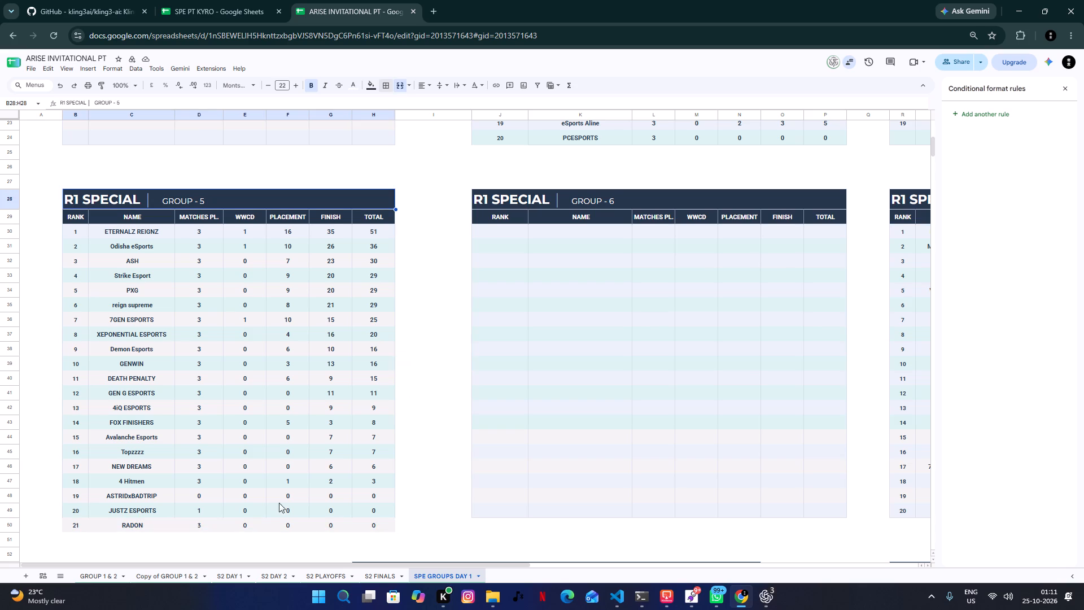
{"action": "left_click", "coordinate": [348, 532], "text": "shift"}
{"action": "left_click", "coordinate": [371, 532], "text": "shift"}
{"action": "left_click", "coordinate": [393, 82]}
{"action": "left_click", "coordinate": [391, 89]}
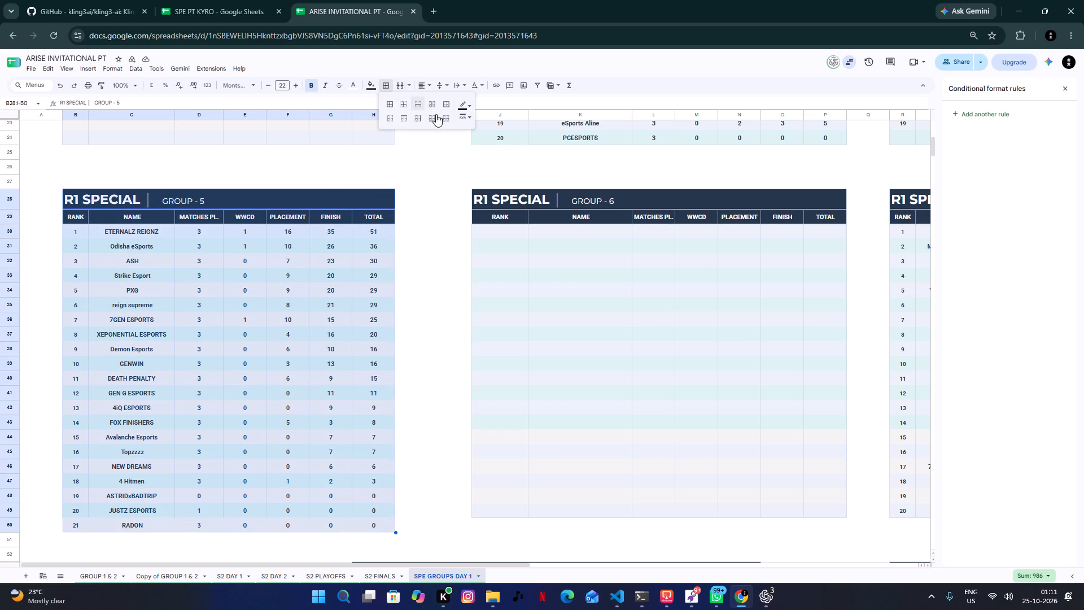
{"action": "left_click", "coordinate": [448, 108]}
{"action": "left_click", "coordinate": [467, 120]}
{"action": "left_click", "coordinate": [484, 132]}
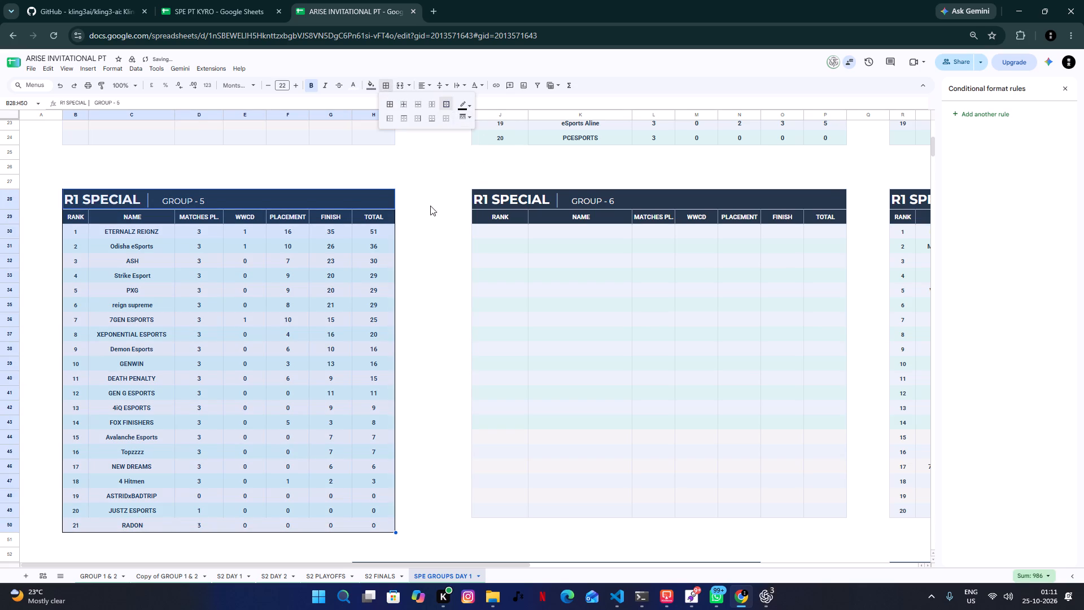
{"action": "left_click", "coordinate": [430, 208]}
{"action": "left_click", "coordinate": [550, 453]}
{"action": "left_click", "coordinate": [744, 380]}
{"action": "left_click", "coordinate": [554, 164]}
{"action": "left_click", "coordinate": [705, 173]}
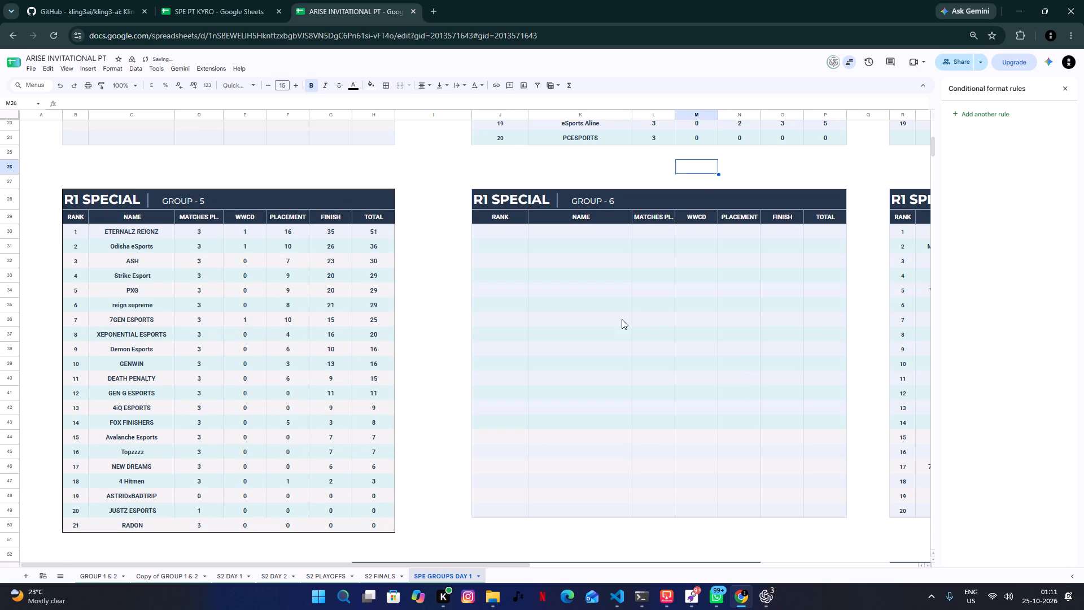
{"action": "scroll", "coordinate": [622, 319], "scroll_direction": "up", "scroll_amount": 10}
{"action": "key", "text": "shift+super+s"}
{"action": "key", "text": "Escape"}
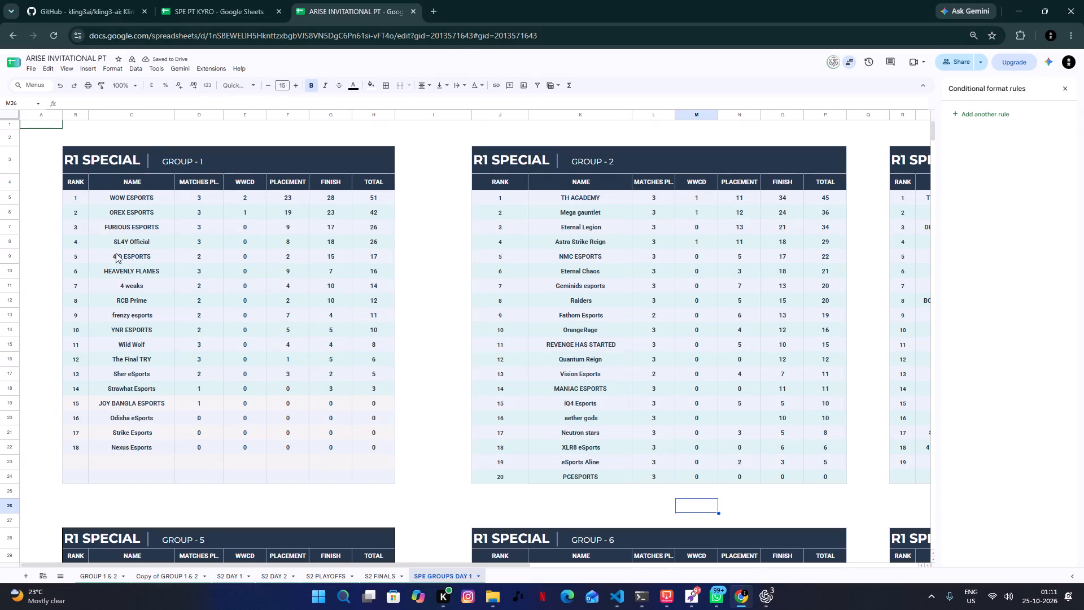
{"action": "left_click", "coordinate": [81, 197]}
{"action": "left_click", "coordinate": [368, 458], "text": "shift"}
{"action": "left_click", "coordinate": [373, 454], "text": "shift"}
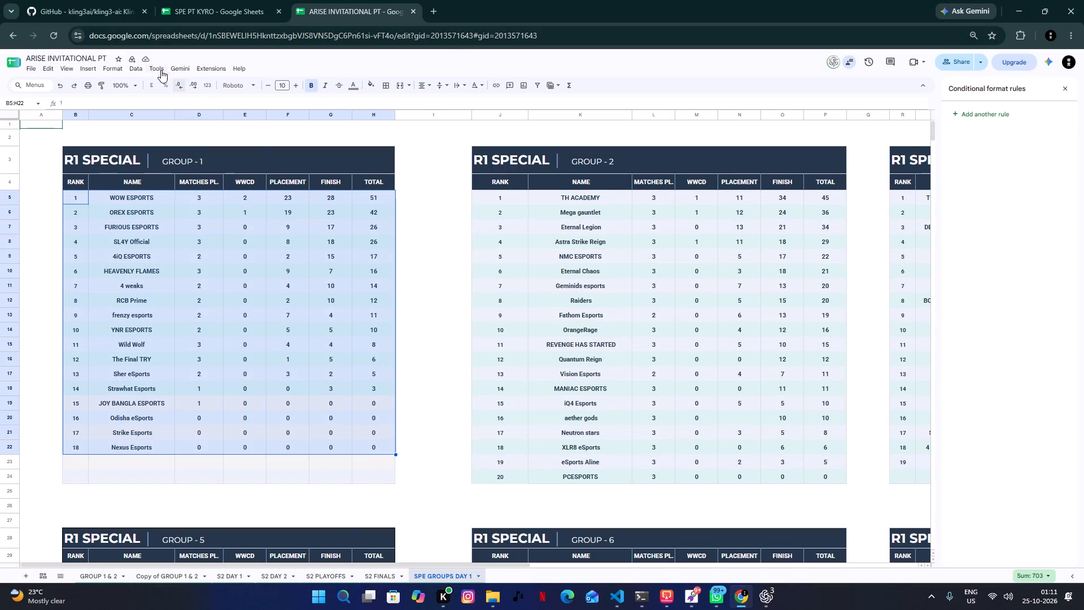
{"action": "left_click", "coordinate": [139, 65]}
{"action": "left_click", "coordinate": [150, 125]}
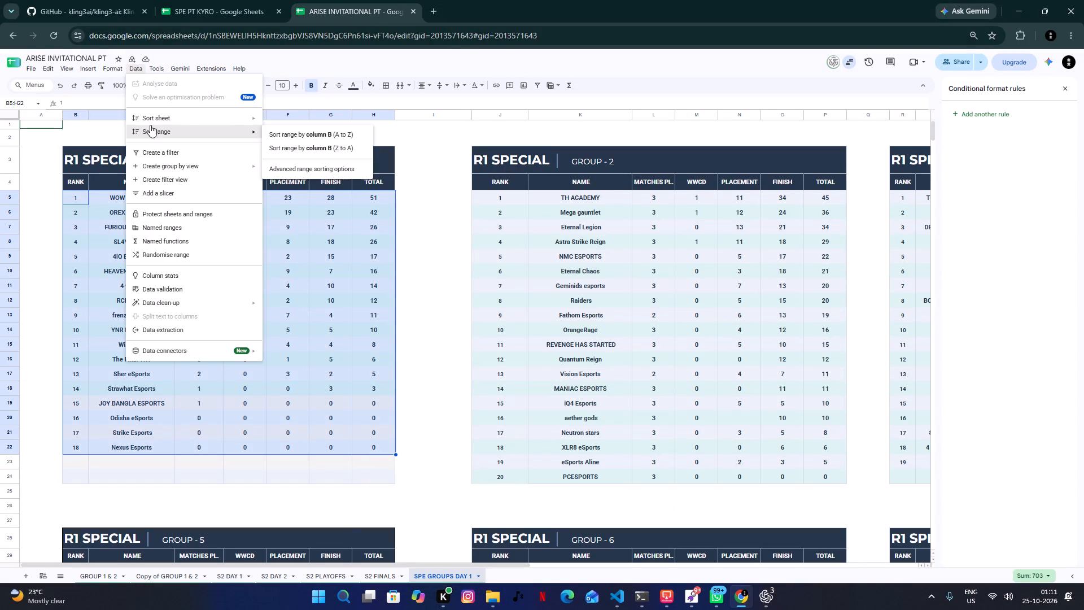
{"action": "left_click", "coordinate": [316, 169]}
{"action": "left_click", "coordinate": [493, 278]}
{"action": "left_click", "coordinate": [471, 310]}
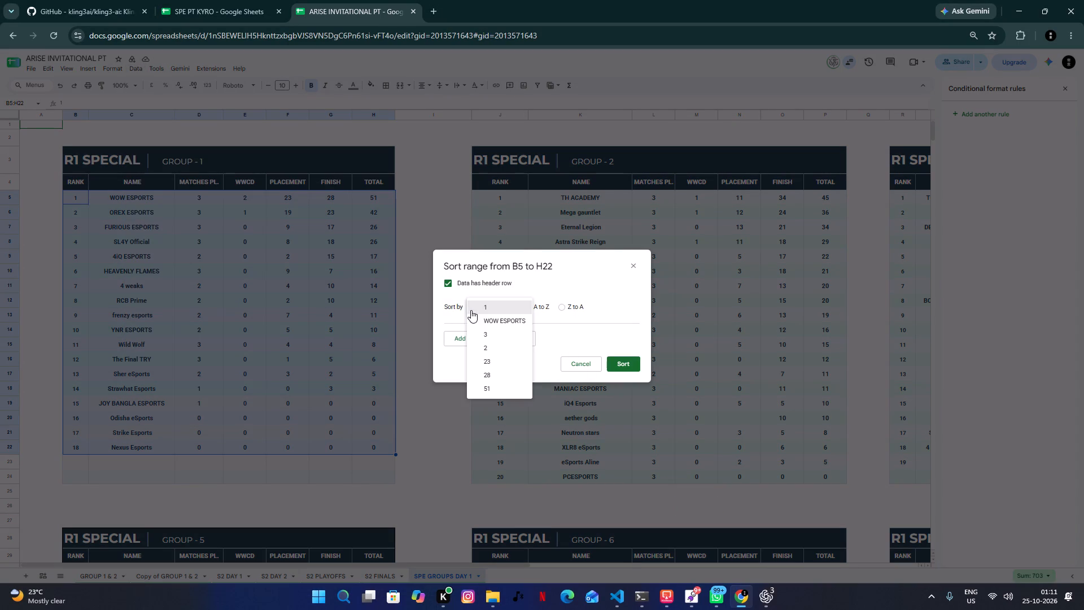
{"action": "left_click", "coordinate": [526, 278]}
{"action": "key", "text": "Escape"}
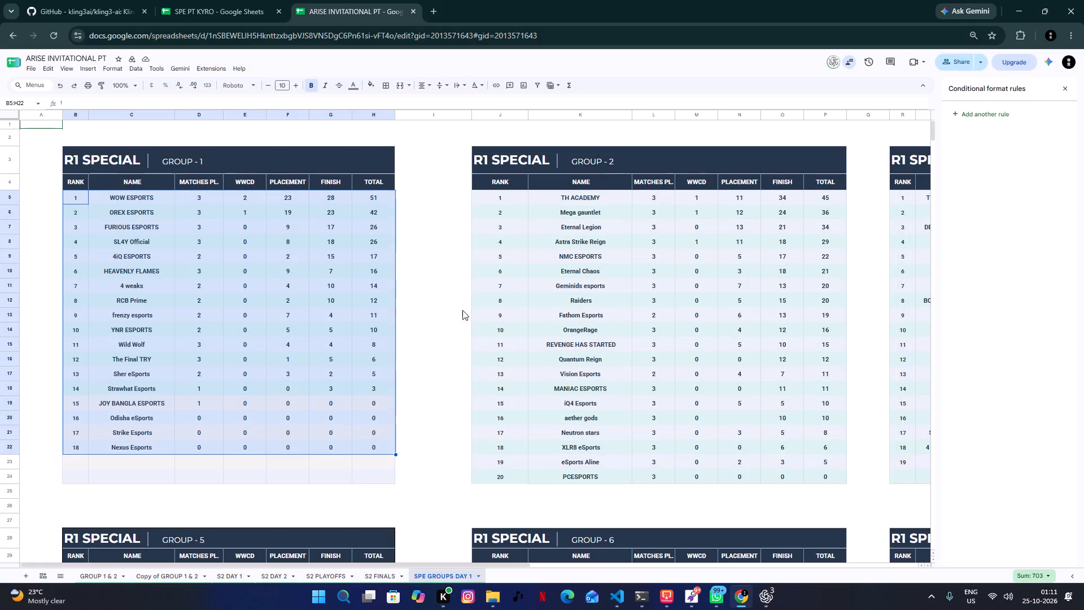
Set up an advanced sort of Group 1, range B4:H22 with its header row, by TOTAL from Z to A.
{"action": "left_click", "coordinate": [56, 178]}
{"action": "left_click", "coordinate": [67, 180]}
{"action": "left_click", "coordinate": [364, 446], "text": "shift"}
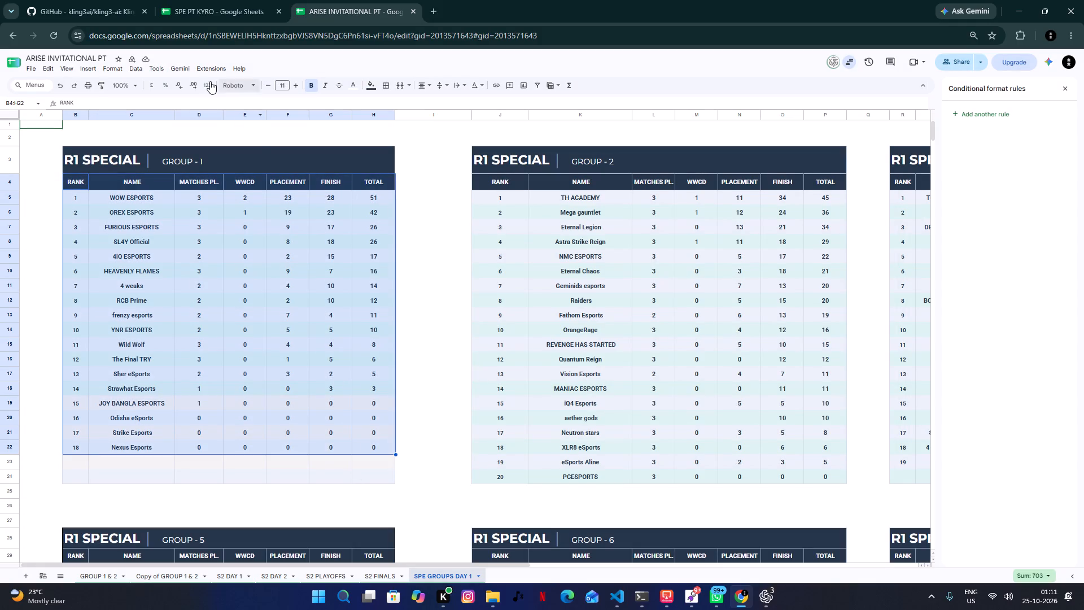
{"action": "left_click", "coordinate": [141, 71]}
{"action": "left_click", "coordinate": [167, 138]}
{"action": "left_click", "coordinate": [333, 170]}
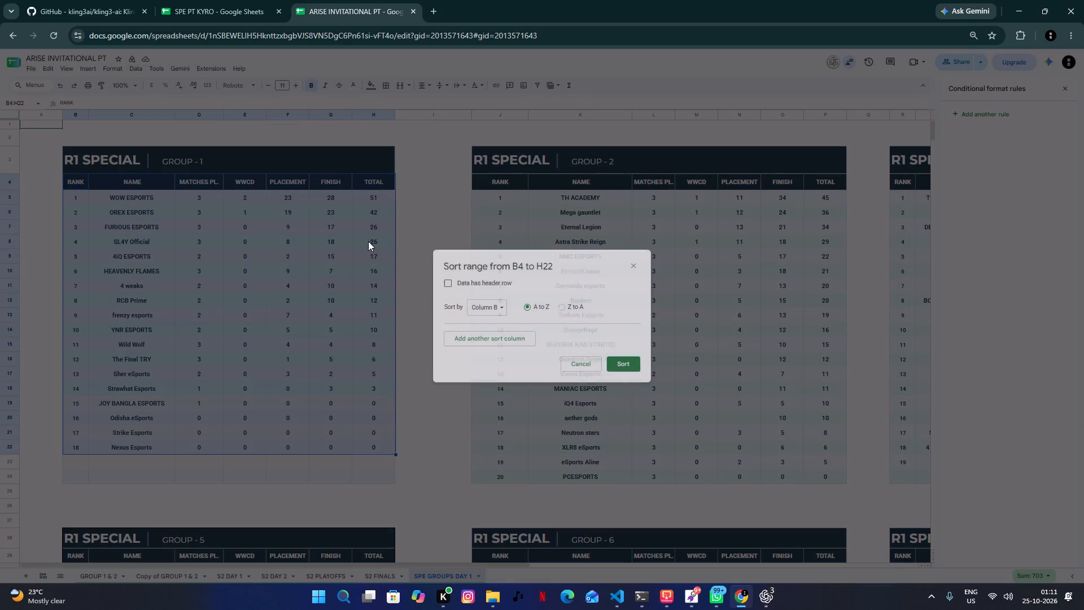
{"action": "left_click", "coordinate": [458, 282]}
{"action": "left_click", "coordinate": [460, 304]}
{"action": "left_click", "coordinate": [483, 305]}
{"action": "left_click", "coordinate": [495, 404]}
{"action": "left_click", "coordinate": [488, 307]}
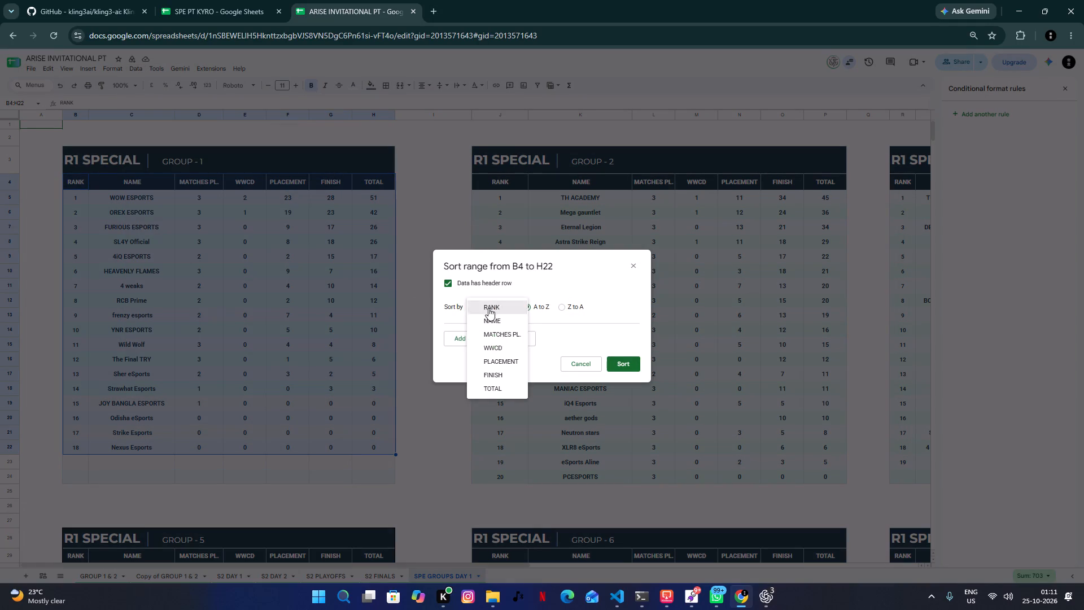
{"action": "left_click", "coordinate": [499, 399]}
{"action": "left_click", "coordinate": [495, 317]}
{"action": "left_click", "coordinate": [485, 310]}
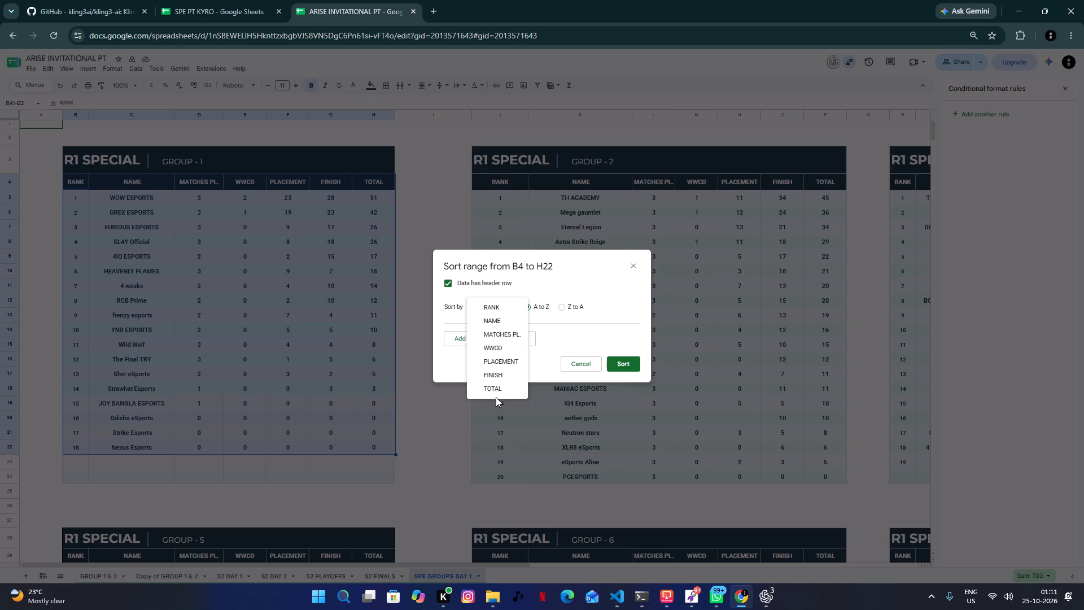
{"action": "left_click", "coordinate": [496, 390]}
{"action": "left_click", "coordinate": [580, 307]}
Add PLACEMENT and WWCD as the second and third sort columns, both from Z to A.
{"action": "left_click", "coordinate": [505, 333]}
{"action": "left_click", "coordinate": [496, 345]}
{"action": "left_click", "coordinate": [496, 389]}
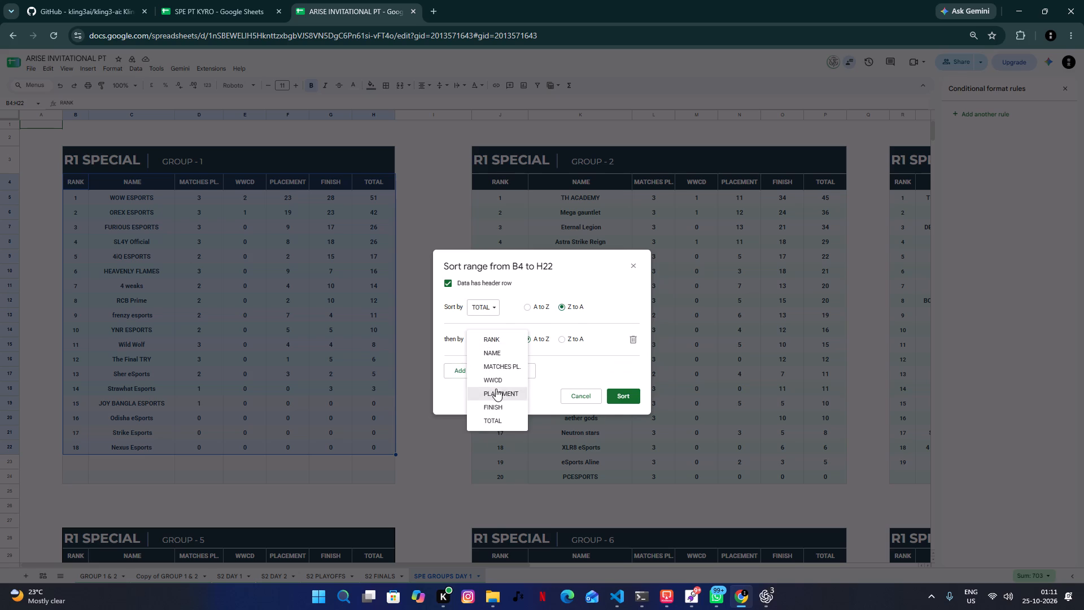
{"action": "left_click", "coordinate": [554, 351]}
{"action": "left_click", "coordinate": [560, 339]}
{"action": "double_click", "coordinate": [491, 372]}
{"action": "left_click", "coordinate": [502, 342]}
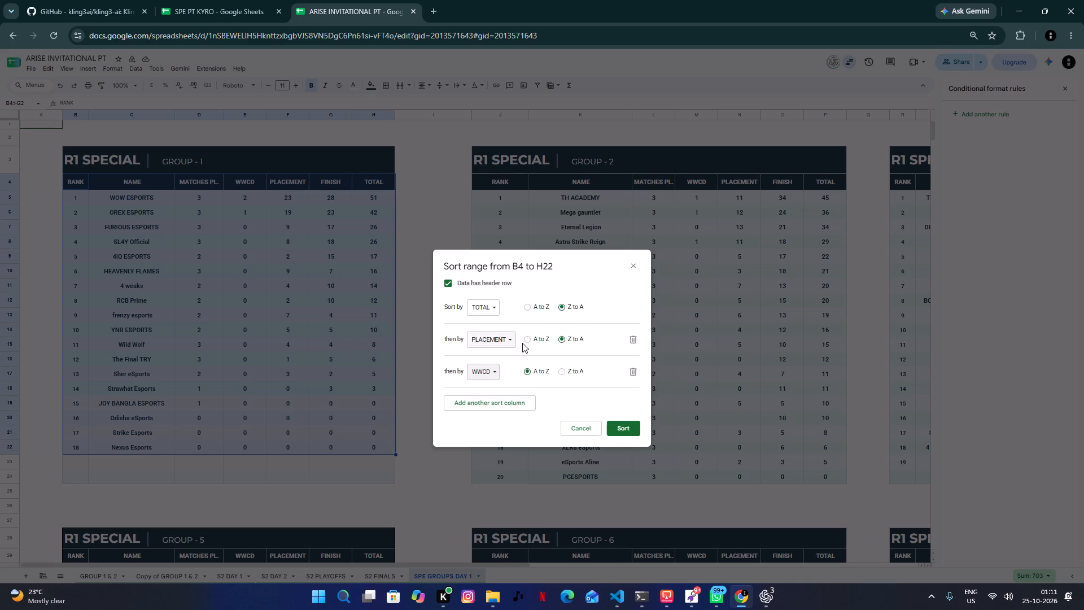
{"action": "left_click", "coordinate": [580, 372]}
Add FINISH and MATCHES PL. as the fourth and fifth sort columns for Group 1, both from Z to A.
{"action": "left_click", "coordinate": [509, 400]}
{"action": "left_click", "coordinate": [489, 396]}
{"action": "left_click", "coordinate": [571, 402]}
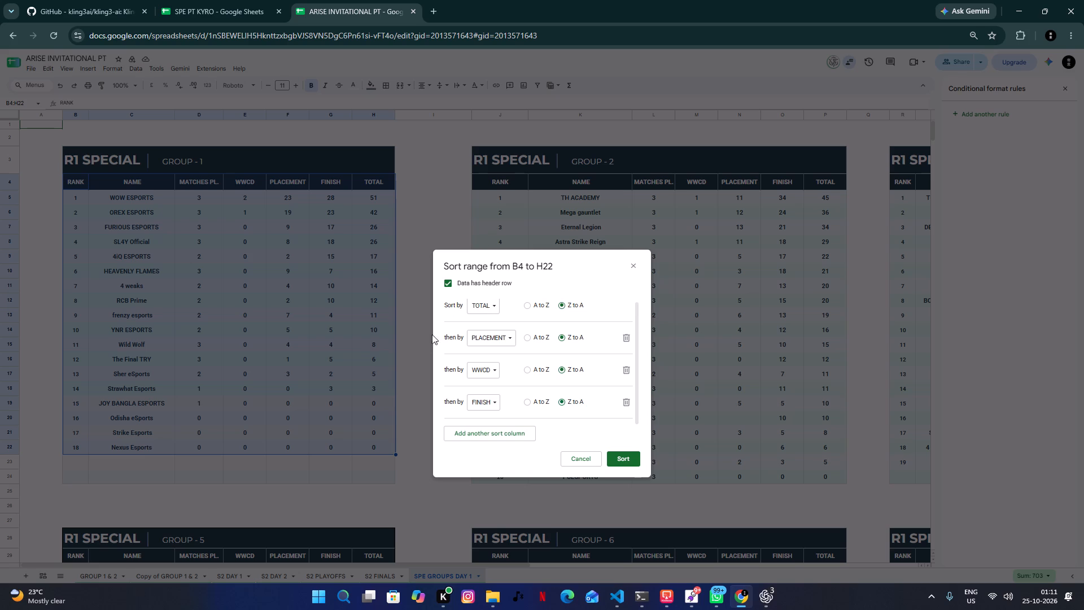
{"action": "left_click", "coordinate": [489, 432]}
{"action": "left_click", "coordinate": [491, 403]}
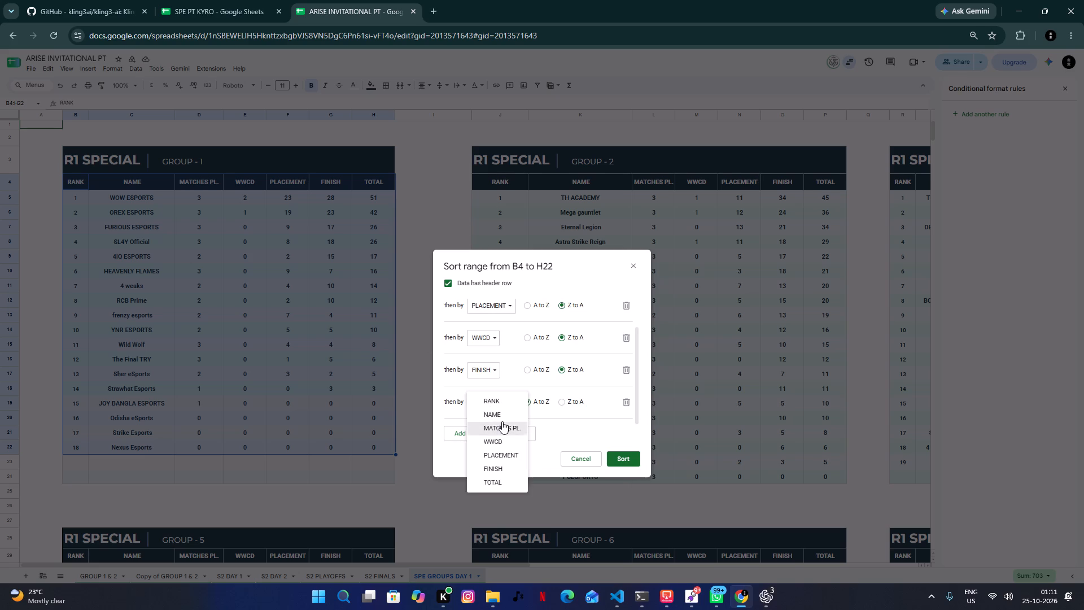
{"action": "left_click", "coordinate": [502, 428]}
{"action": "left_click", "coordinate": [596, 397]}
{"action": "left_click", "coordinate": [576, 403]}
Add NAME as the sixth sort column from Z to A and apply the sort to Group 1.
{"action": "left_click", "coordinate": [509, 436]}
{"action": "left_click", "coordinate": [574, 407]}
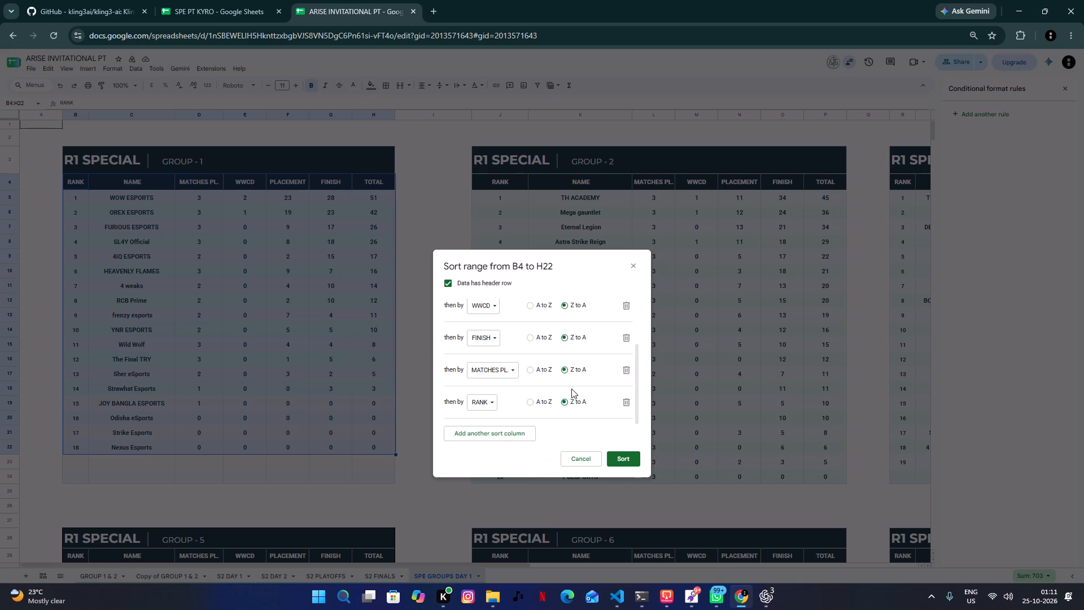
{"action": "scroll", "coordinate": [571, 389], "scroll_direction": "up", "scroll_amount": 6}
{"action": "scroll", "coordinate": [571, 412], "scroll_direction": "down", "scroll_amount": 3}
{"action": "left_click", "coordinate": [452, 396]}
{"action": "left_click", "coordinate": [482, 401]}
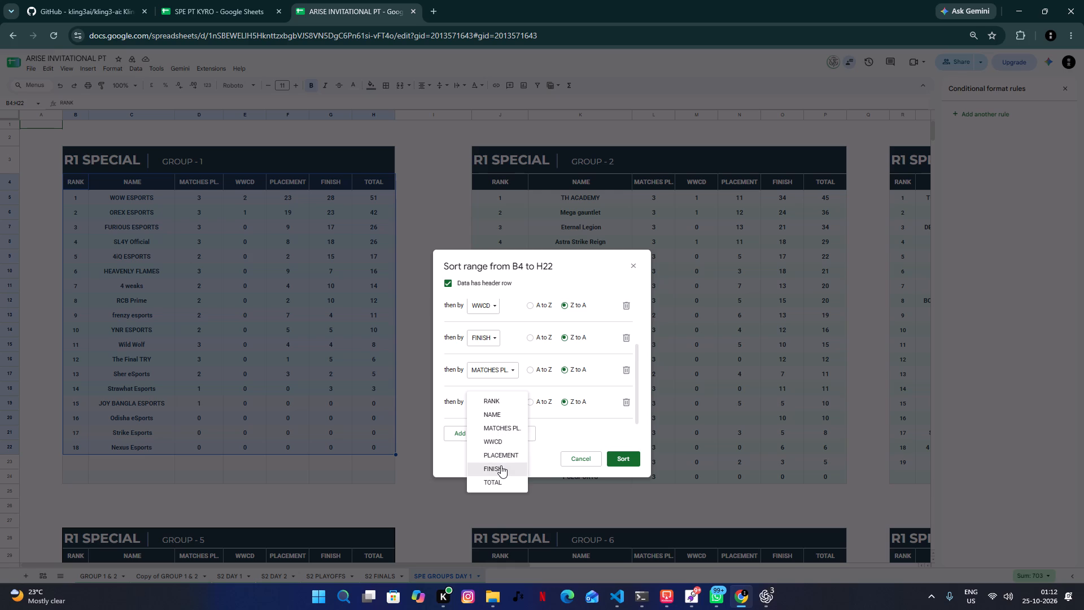
{"action": "scroll", "coordinate": [501, 465], "scroll_direction": "down", "scroll_amount": 5}
{"action": "left_click", "coordinate": [502, 420]}
{"action": "scroll", "coordinate": [545, 371], "scroll_direction": "up", "scroll_amount": 3}
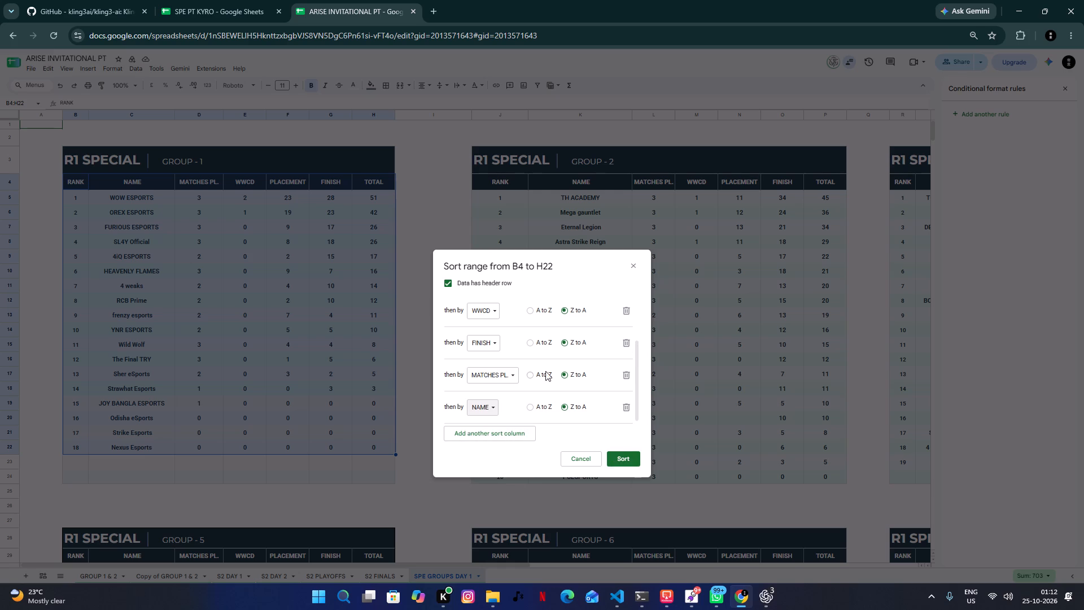
{"action": "left_click", "coordinate": [614, 453]}
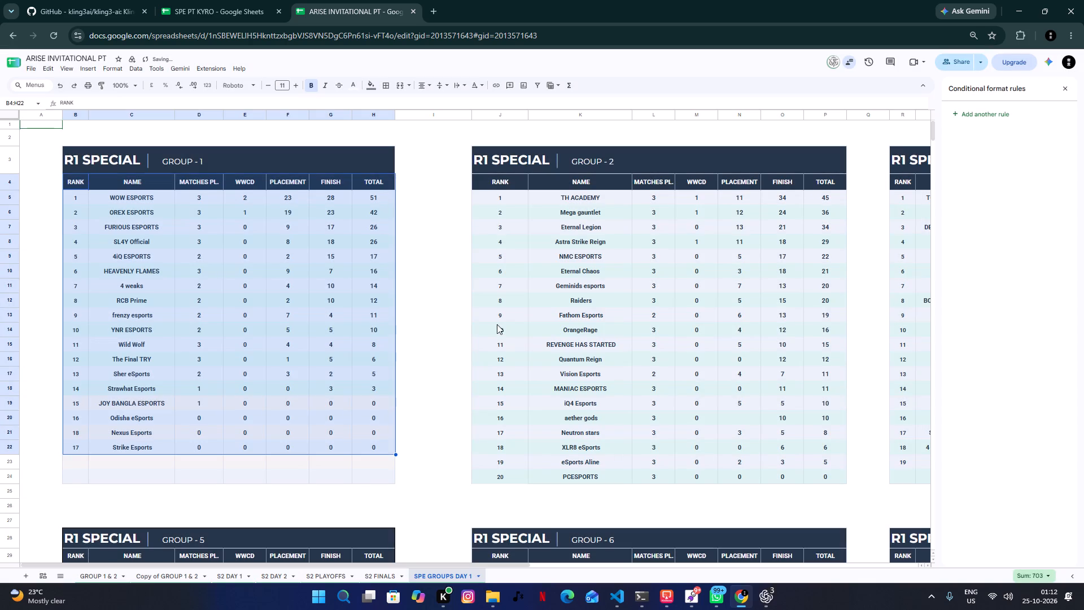
Capture a rectangular screenshot of the Group 1 table from its R1 SPECIAL title through the last listed team, Strike Esports.
{"action": "left_click", "coordinate": [497, 324]}
{"action": "scroll", "coordinate": [444, 278], "scroll_direction": "up", "scroll_amount": 2}
{"action": "key", "text": "shift+super+s"}
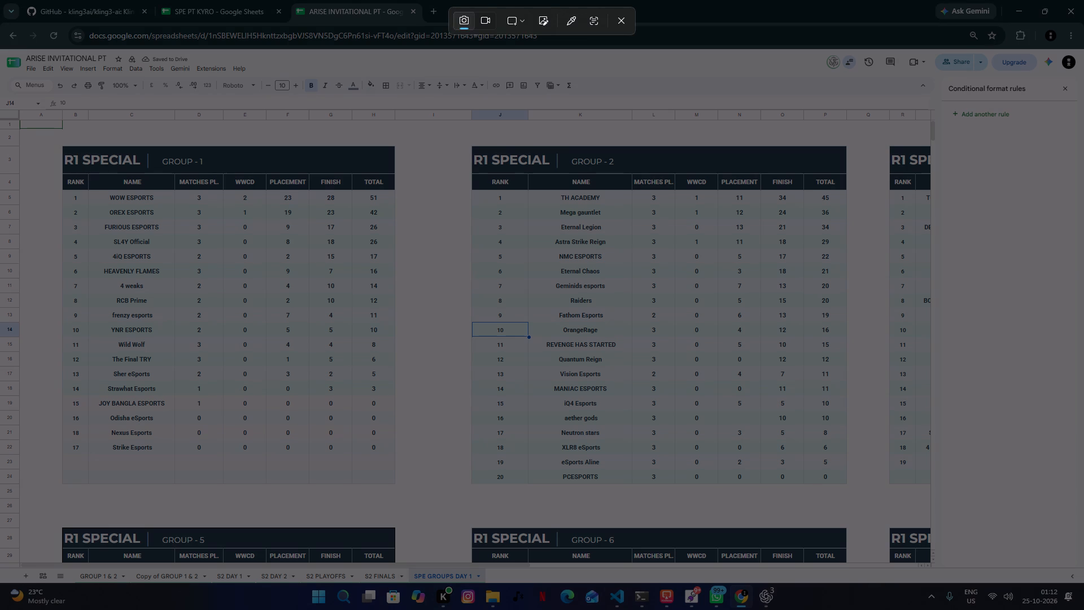
{"action": "left_click_drag", "start_coordinate": [63, 146], "coordinate": [392, 485]}
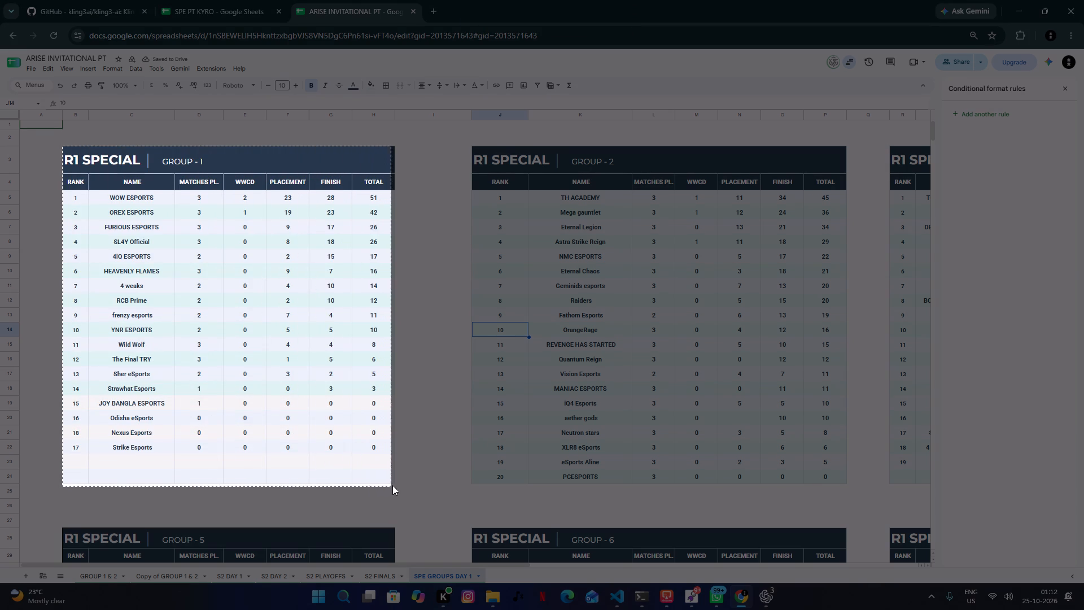
{"action": "left_click_drag", "start_coordinate": [392, 485], "coordinate": [397, 456]}
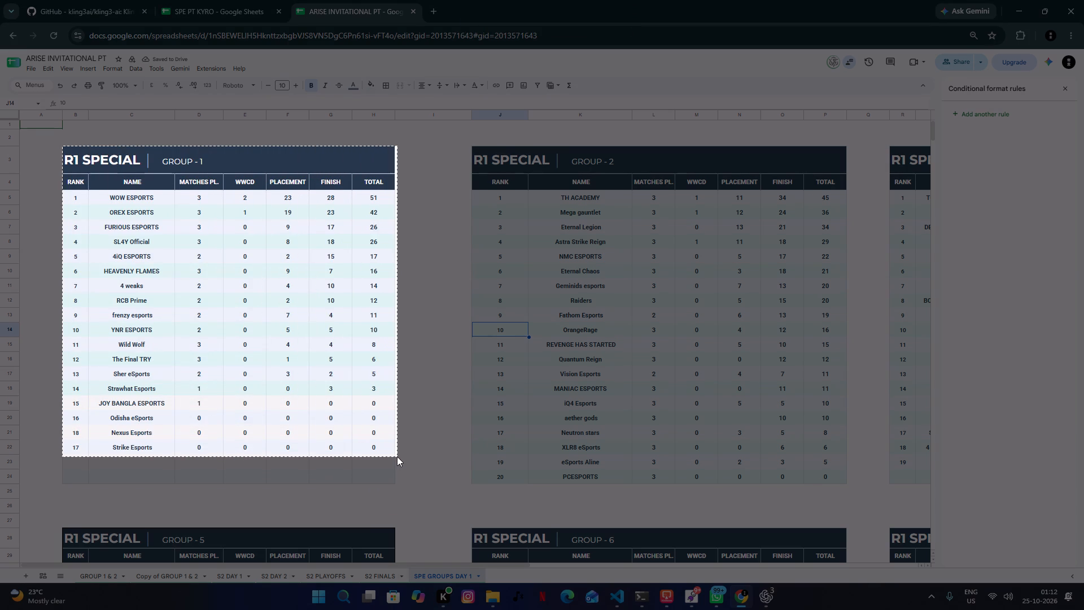
{"action": "left_click_drag", "start_coordinate": [397, 456], "coordinate": [395, 456]}
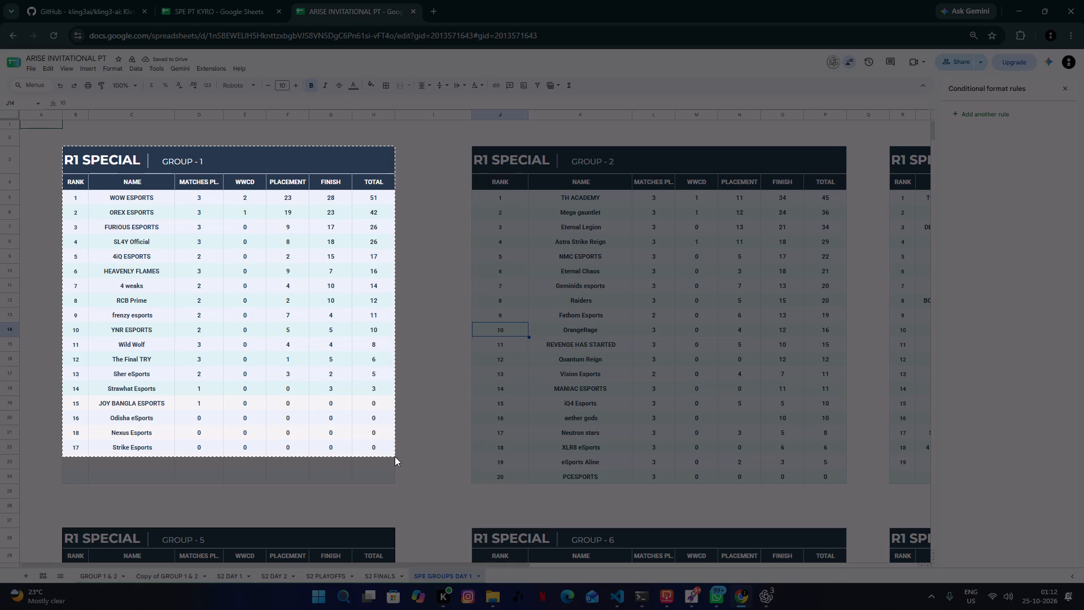
{"action": "left_click_drag", "start_coordinate": [395, 456], "coordinate": [395, 456]}
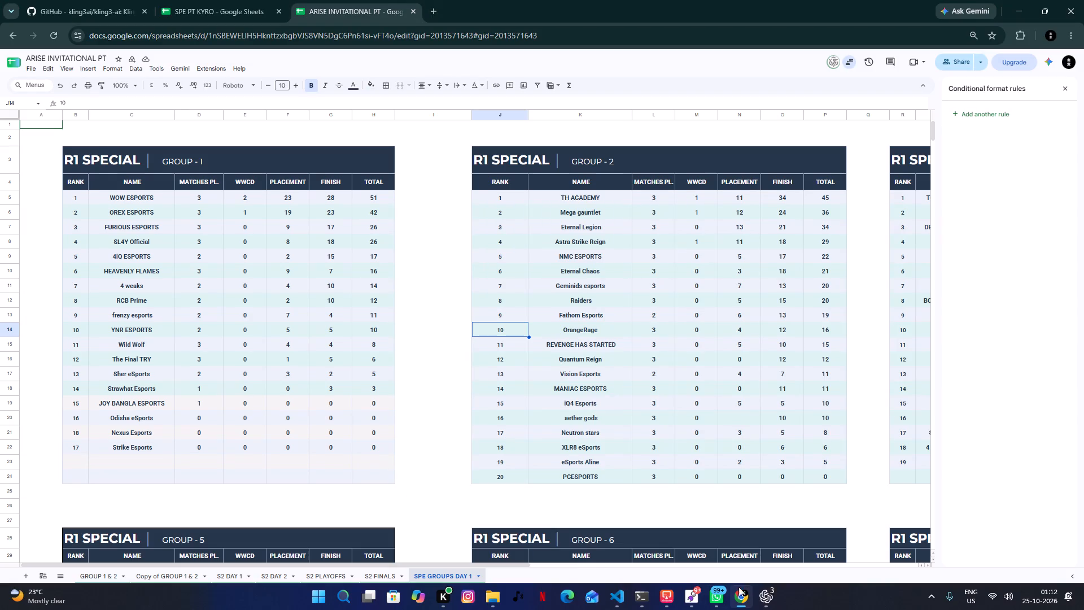
Switch to Legcord and attach the captured Group 1 standings image to a new message in the spe--group-1 channel.
{"action": "left_click", "coordinate": [698, 595]}
{"action": "scroll", "coordinate": [156, 311], "scroll_direction": "down", "scroll_amount": 18}
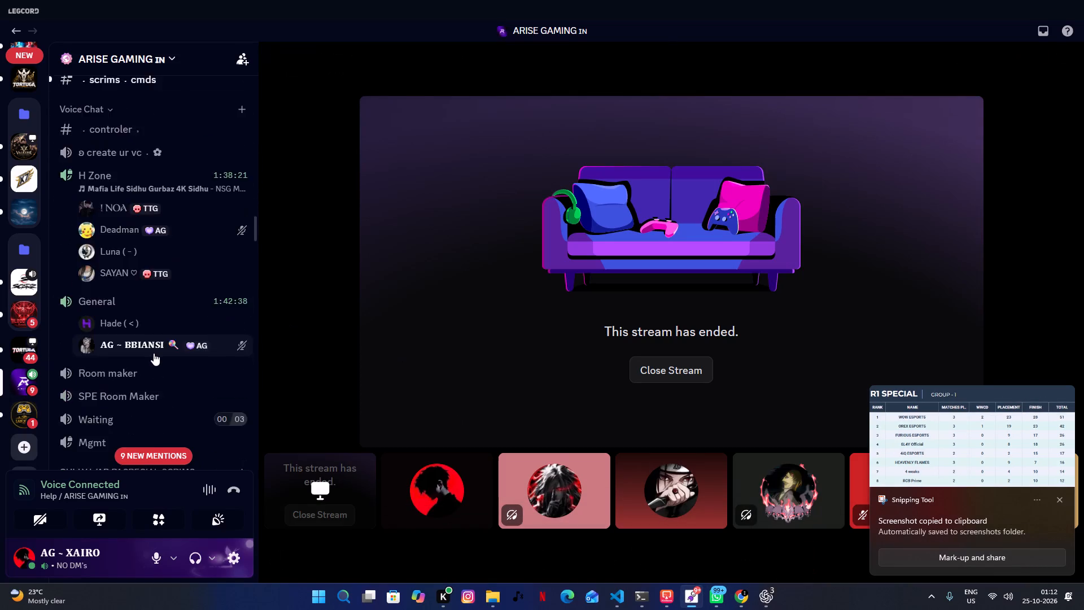
{"action": "scroll", "coordinate": [154, 353], "scroll_direction": "down", "scroll_amount": 4}
{"action": "scroll", "coordinate": [154, 353], "scroll_direction": "up", "scroll_amount": 5}
{"action": "scroll", "coordinate": [154, 353], "scroll_direction": "down", "scroll_amount": 12}
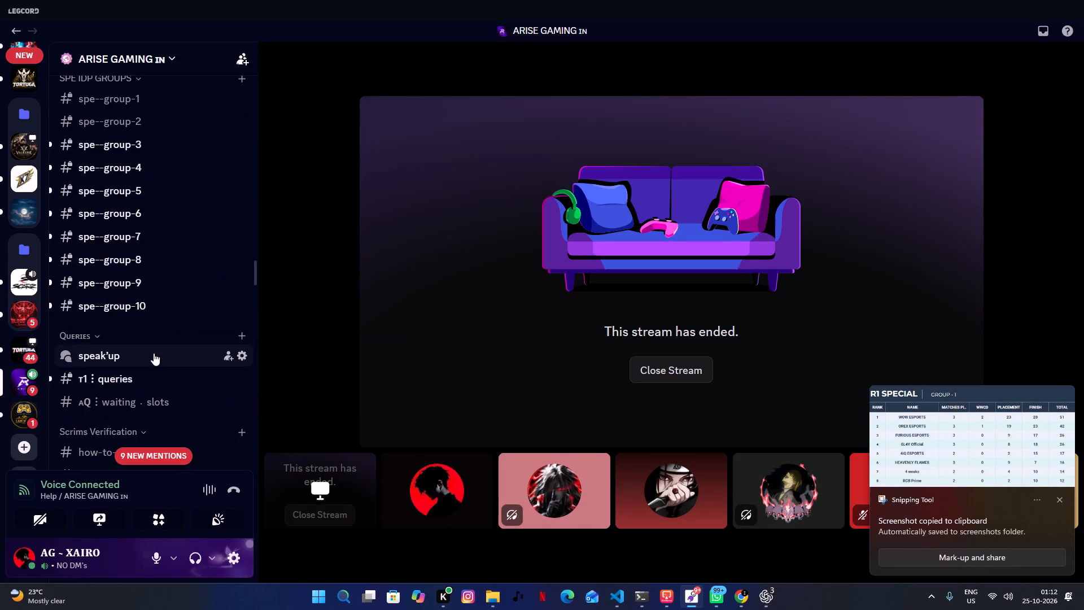
{"action": "left_click", "coordinate": [130, 107]}
{"action": "scroll", "coordinate": [381, 397], "scroll_direction": "down", "scroll_amount": 10}
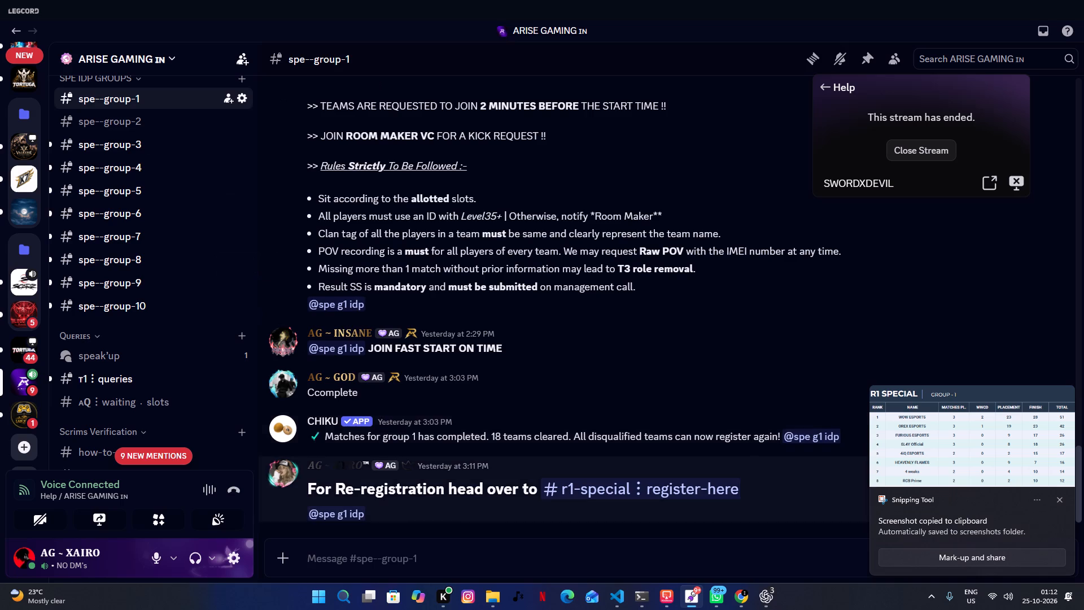
{"action": "key", "text": "ctrl+v"}
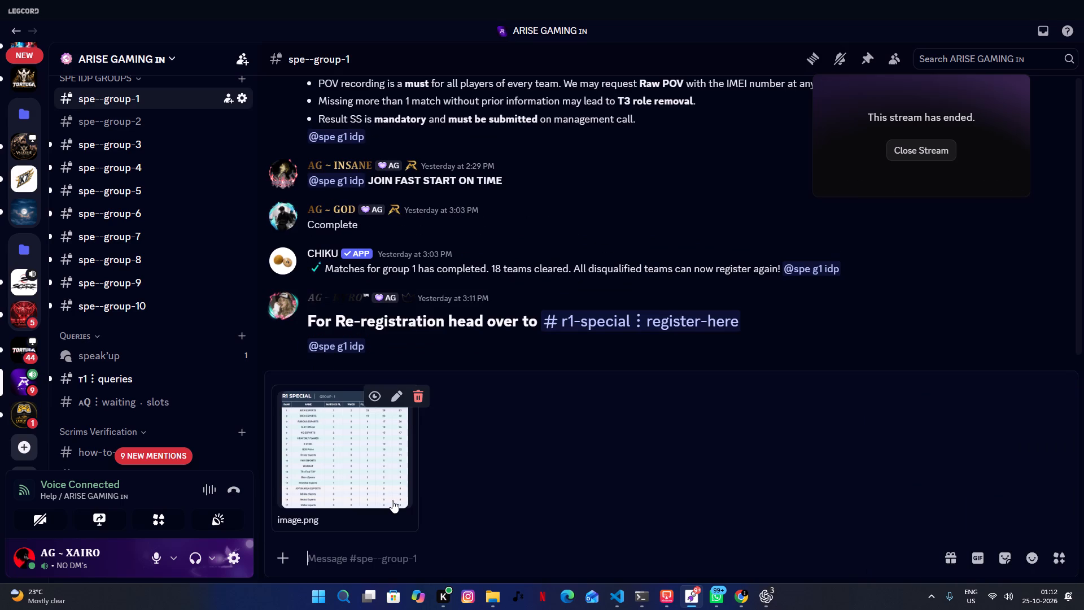
Caption the image with bold OVERALL STANDINGS and a mention of the spe g1 idp role, and send it.
{"action": "type", "text": "&&"}
{"action": "key", "text": "BackSpace"}
{"action": "key", "text": "BackSpace"}
{"action": "type", "text": "**i"}
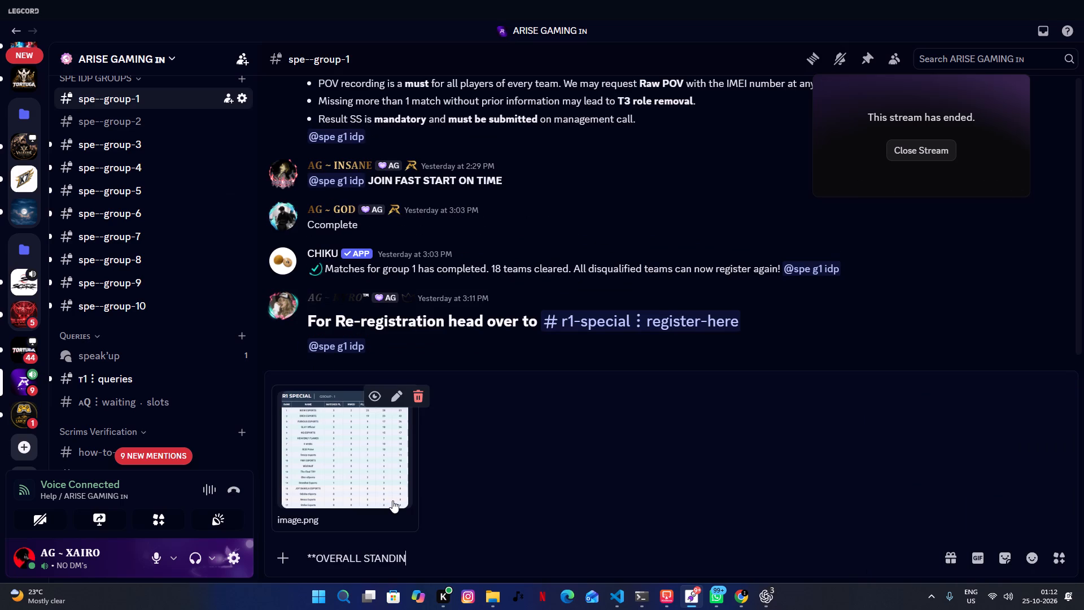
{"action": "key", "text": "BackSpace"}
{"action": "type", "text": "** @R"}
{"action": "key", "text": "BackSpace"}
{"action": "type", "text": "SPEG1"}
{"action": "key", "text": "Return"}
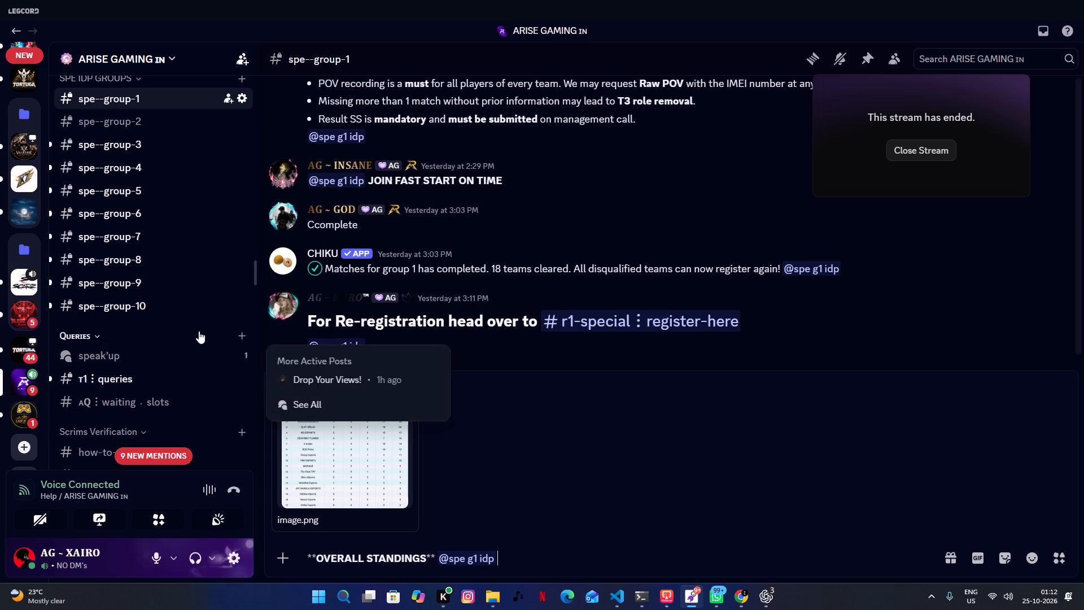
{"action": "scroll", "coordinate": [199, 331], "scroll_direction": "up", "scroll_amount": 10}
{"action": "scroll", "coordinate": [200, 324], "scroll_direction": "down", "scroll_amount": 7}
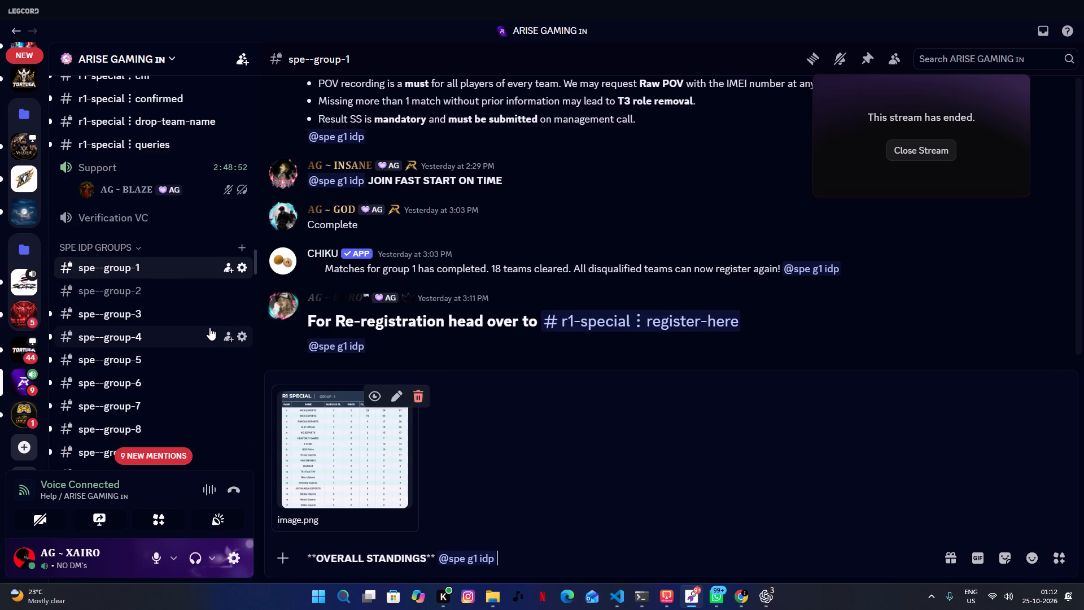
{"action": "key", "text": "Return"}
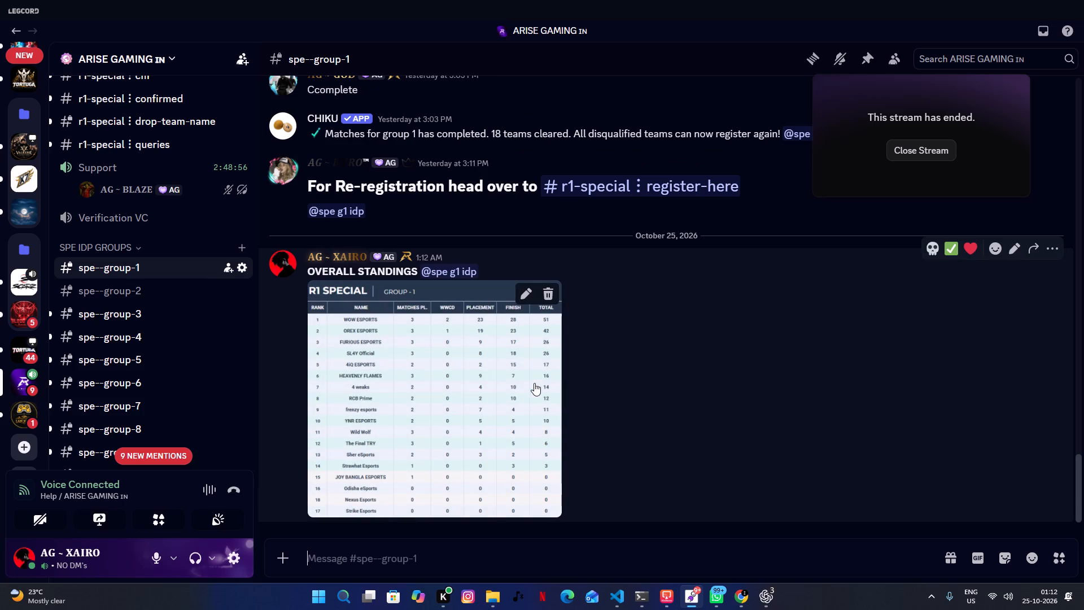
Close the ended Help stream preview.
{"action": "left_click", "coordinate": [924, 152]}
Look through the member list of the spe--group-1 channel down to its end and hide the list again.
{"action": "left_click", "coordinate": [907, 58]}
{"action": "left_click", "coordinate": [895, 55]}
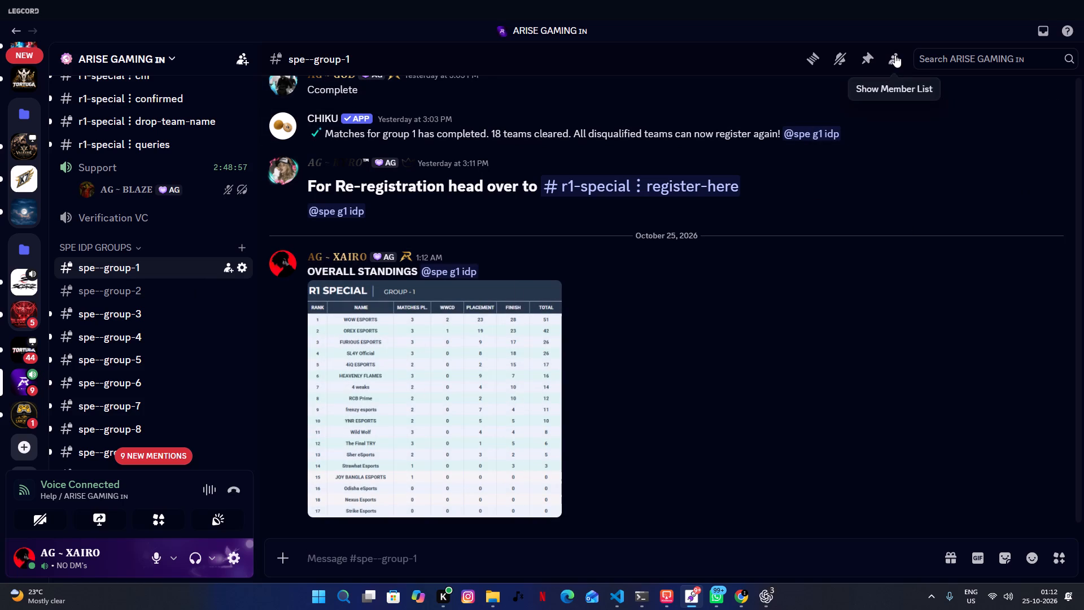
{"action": "scroll", "coordinate": [1022, 321], "scroll_direction": "down", "scroll_amount": 3}
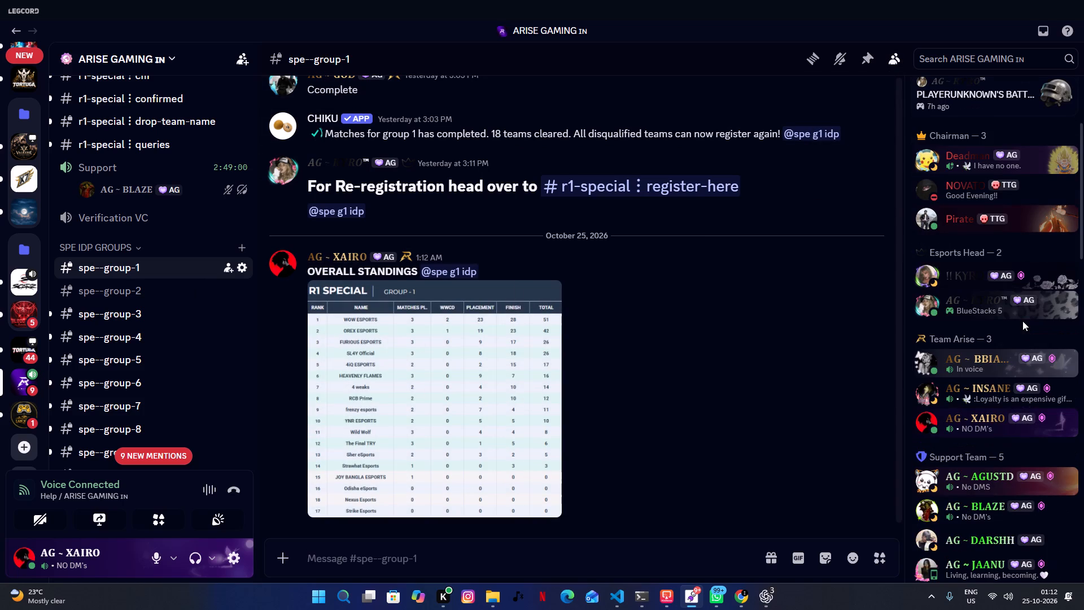
{"action": "scroll", "coordinate": [1022, 321], "scroll_direction": "down", "scroll_amount": 9}
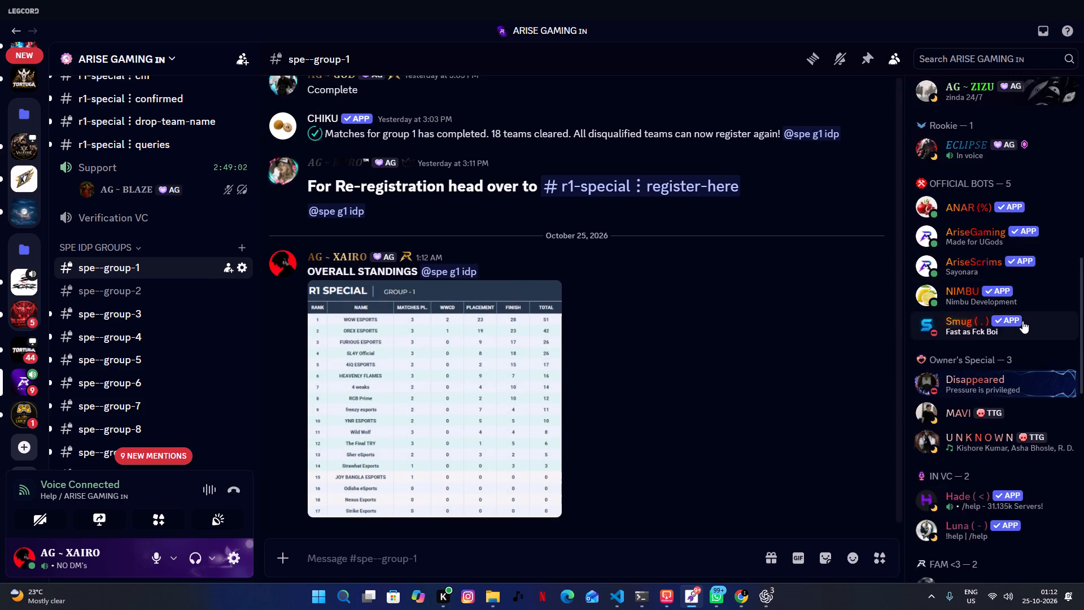
{"action": "scroll", "coordinate": [1022, 321], "scroll_direction": "down", "scroll_amount": 8}
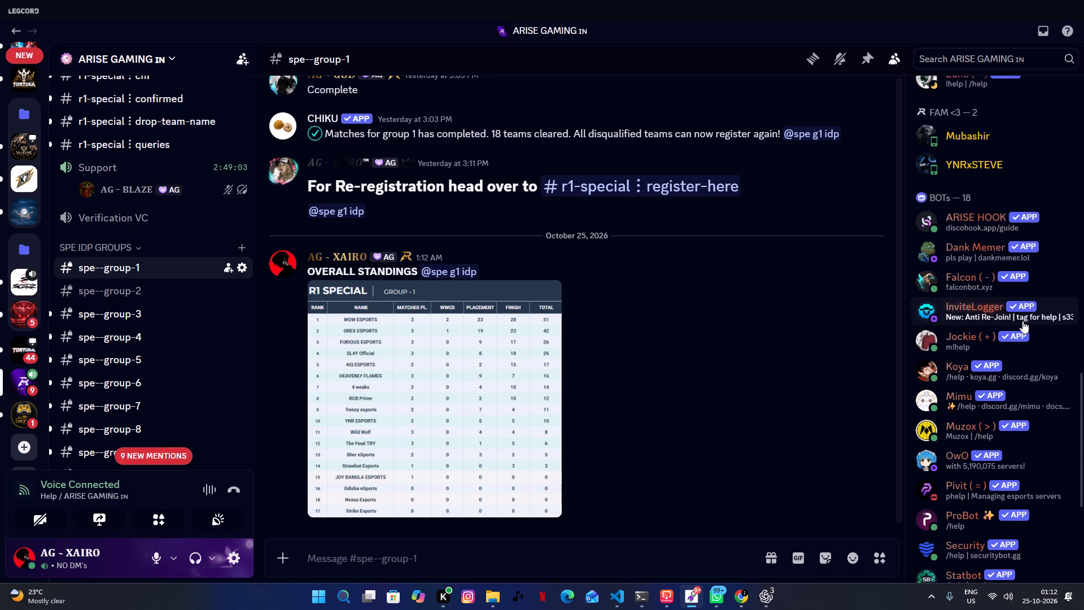
{"action": "scroll", "coordinate": [1022, 321], "scroll_direction": "down", "scroll_amount": 14}
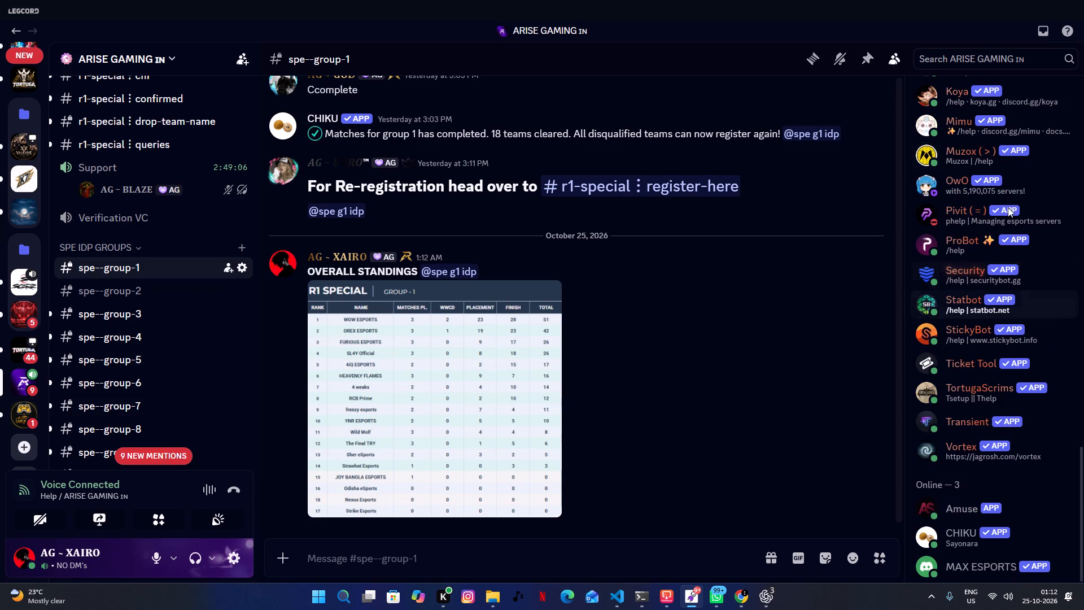
{"action": "left_click", "coordinate": [886, 62]}
Review the posted Group 1 standings image in enlarged view.
{"action": "left_click", "coordinate": [408, 424]}
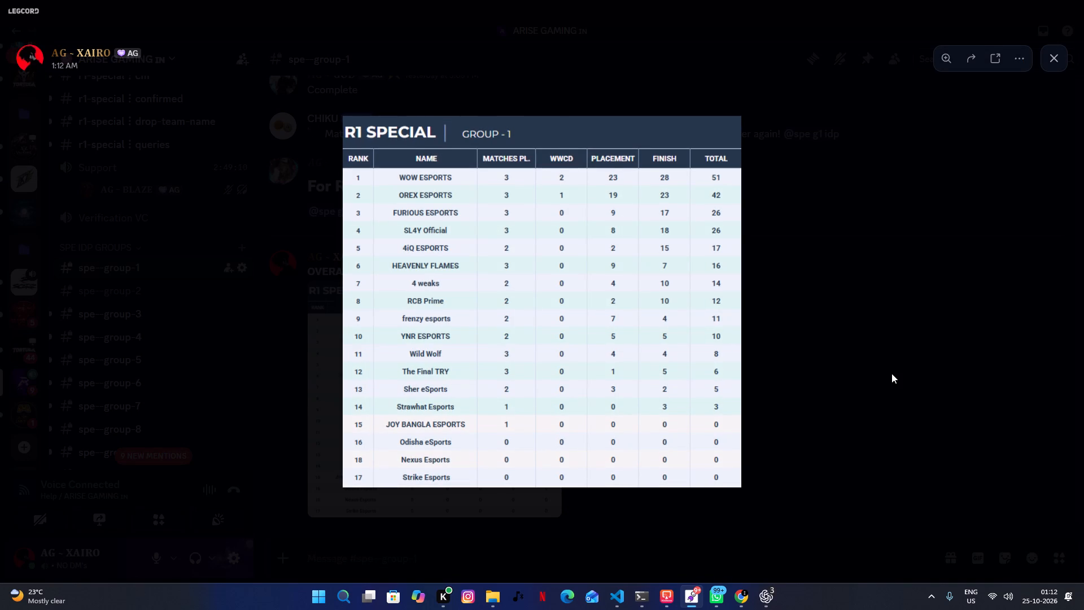
{"action": "left_click", "coordinate": [891, 373]}
{"action": "scroll", "coordinate": [499, 375], "scroll_direction": "down", "scroll_amount": 4}
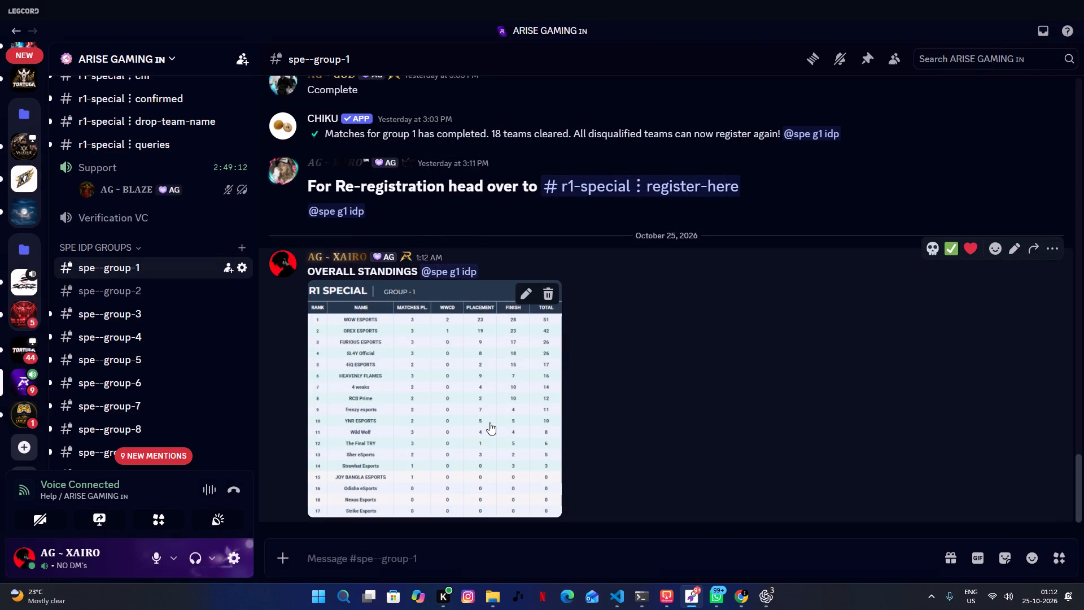
{"action": "left_click", "coordinate": [488, 423]}
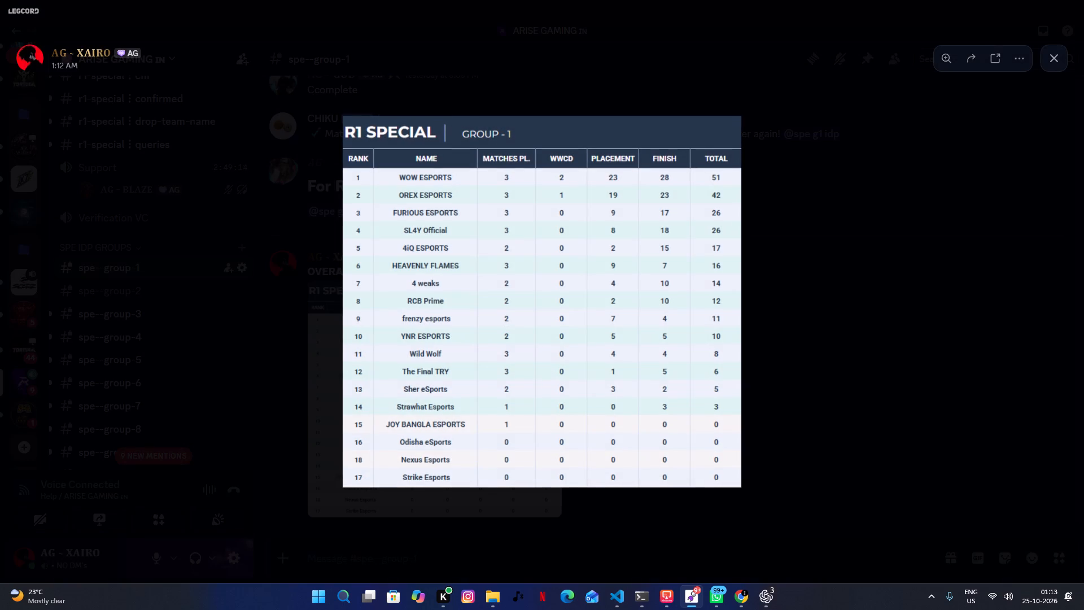
{"action": "left_click", "coordinate": [811, 432]}
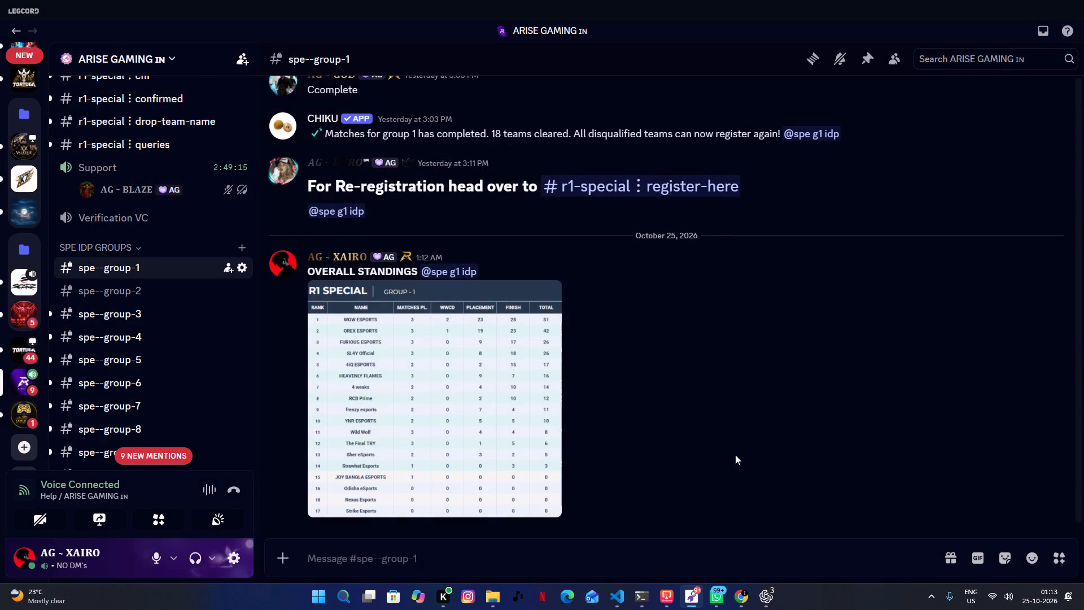
Return to the spreadsheet in Chrome and set up an advanced sort of Group 2, range K4:P24 with its header row, by TOTAL from Z to A.
{"action": "left_click", "coordinate": [742, 609]}
{"action": "left_click", "coordinate": [512, 406]}
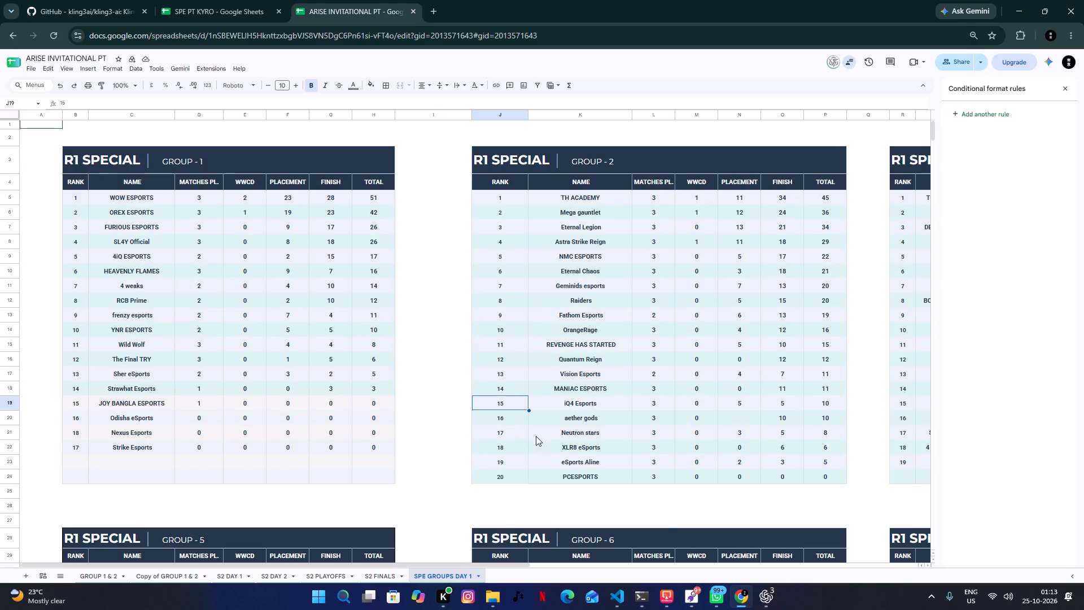
{"action": "left_click_drag", "start_coordinate": [451, 563], "coordinate": [541, 565]}
{"action": "left_click", "coordinate": [551, 477]}
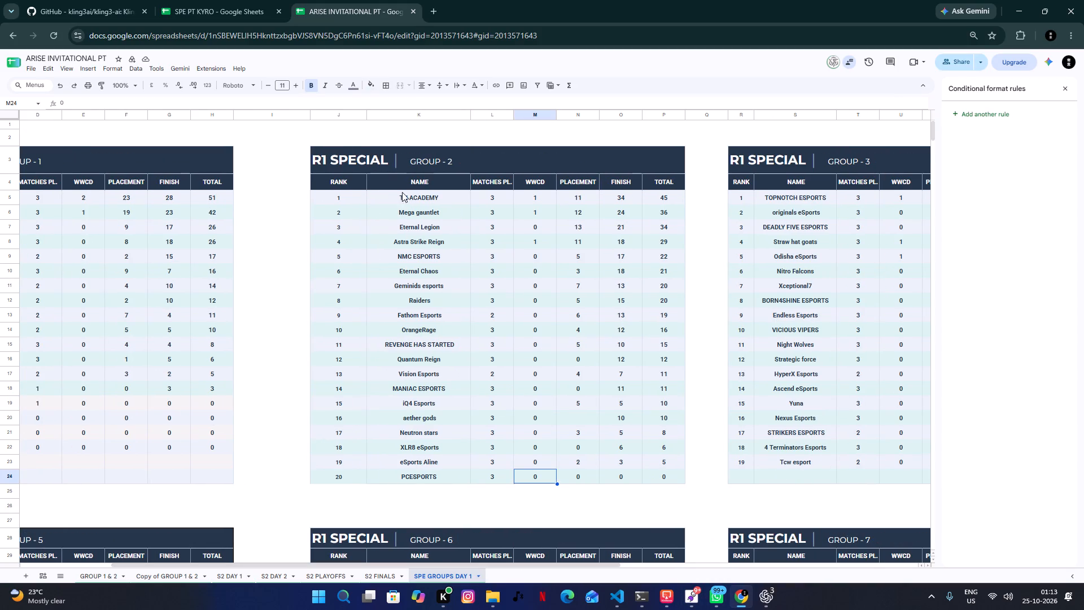
{"action": "left_click", "coordinate": [402, 188]}
{"action": "left_click", "coordinate": [671, 474], "text": "shift"}
{"action": "left_click", "coordinate": [145, 67]}
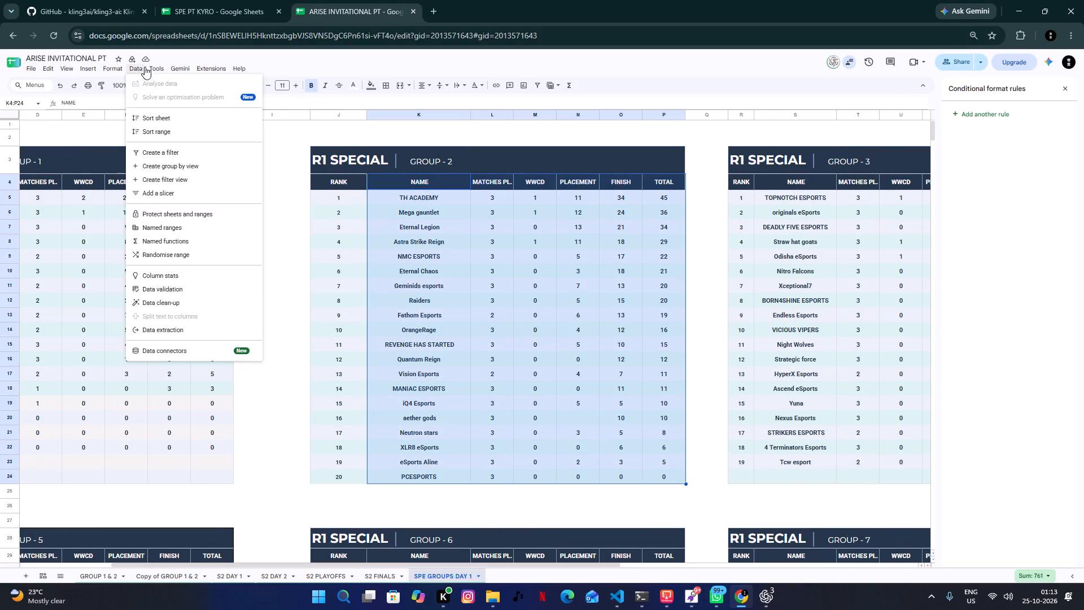
{"action": "left_click", "coordinate": [143, 132]}
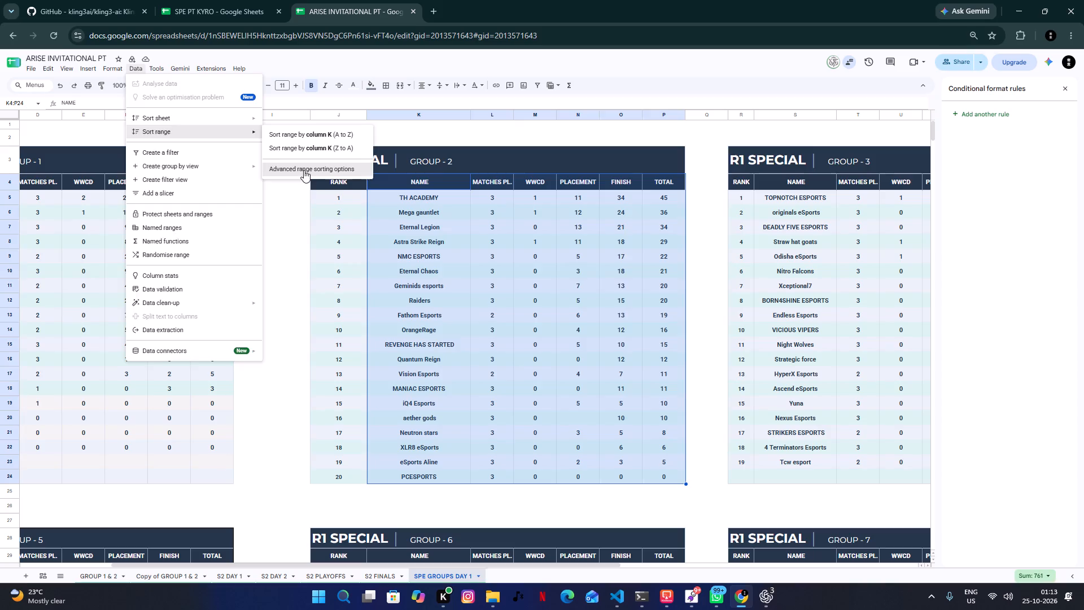
{"action": "left_click", "coordinate": [304, 170]}
{"action": "left_click", "coordinate": [486, 285]}
{"action": "left_click", "coordinate": [480, 311]}
{"action": "left_click", "coordinate": [492, 378]}
{"action": "left_click", "coordinate": [577, 307]}
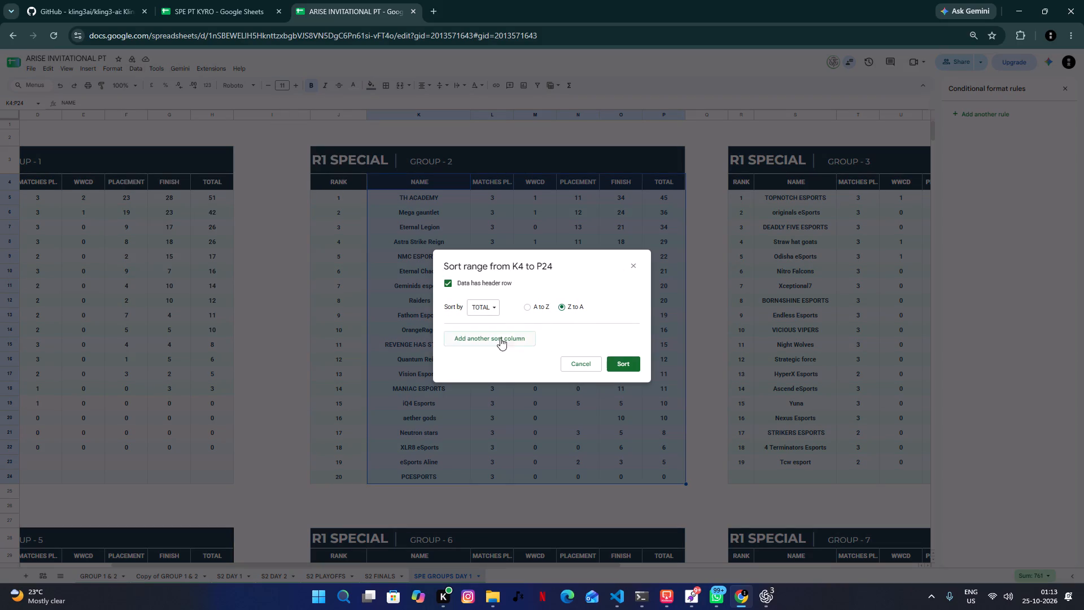
Add PLACEMENT, WWCD and FINISH, each from Z to A, as tie-breakers to the Group 2 sort.
{"action": "double_click", "coordinate": [483, 346]}
{"action": "left_click", "coordinate": [487, 341]}
{"action": "left_click", "coordinate": [493, 341]}
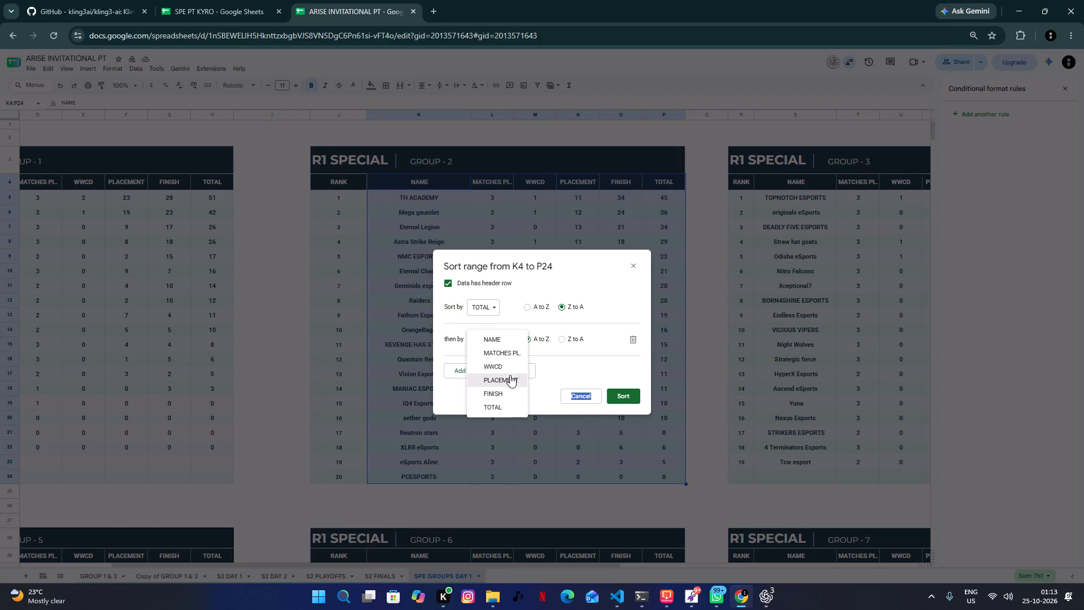
{"action": "left_click", "coordinate": [510, 378]}
{"action": "left_click", "coordinate": [571, 326]}
{"action": "left_click", "coordinate": [561, 343]}
{"action": "left_click", "coordinate": [509, 378]}
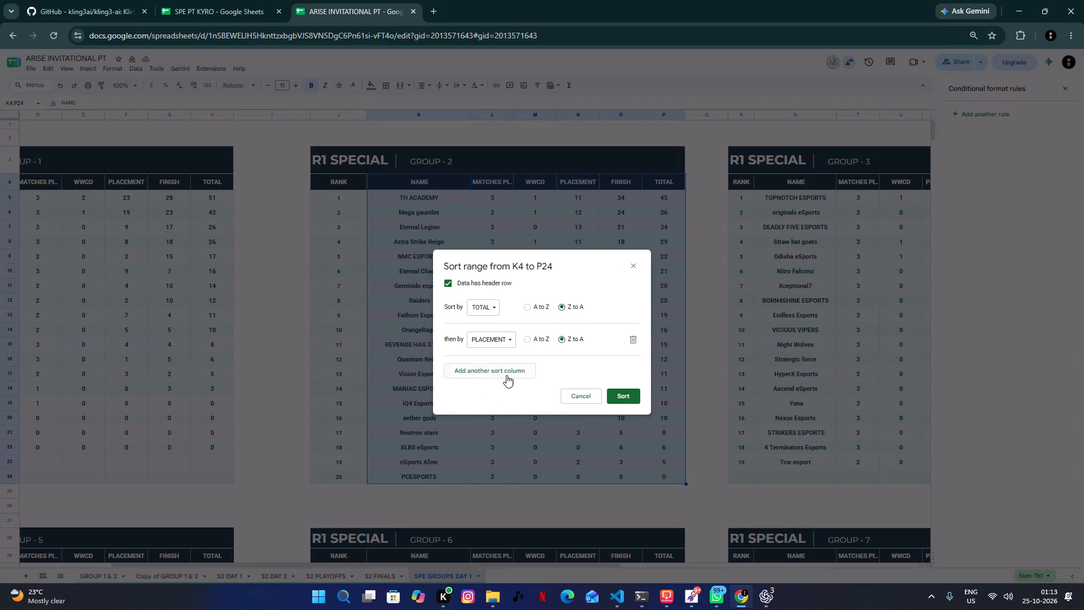
{"action": "left_click", "coordinate": [500, 368]}
{"action": "left_click", "coordinate": [498, 368]}
{"action": "left_click", "coordinate": [502, 348]}
{"action": "left_click", "coordinate": [565, 377]}
{"action": "left_click", "coordinate": [489, 406]}
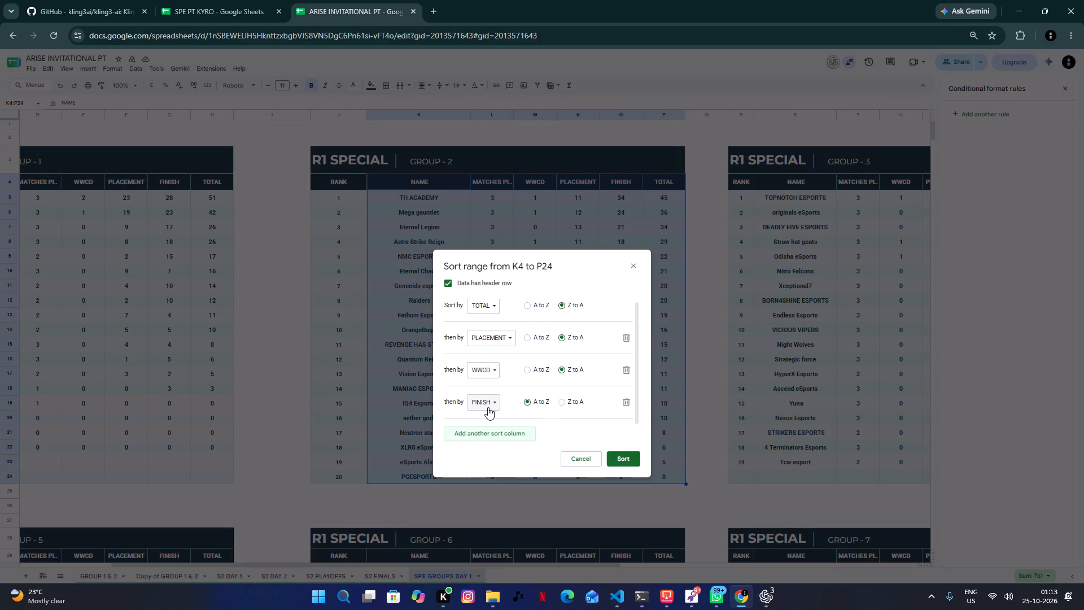
{"action": "left_click", "coordinate": [484, 405]}
{"action": "left_click", "coordinate": [488, 405]}
{"action": "left_click", "coordinate": [583, 400]}
Add MATCHES PL. from Z to A and NAME as the last tie-breakers and sort the Group 2 range.
{"action": "left_click", "coordinate": [507, 433]}
{"action": "left_click", "coordinate": [491, 411]}
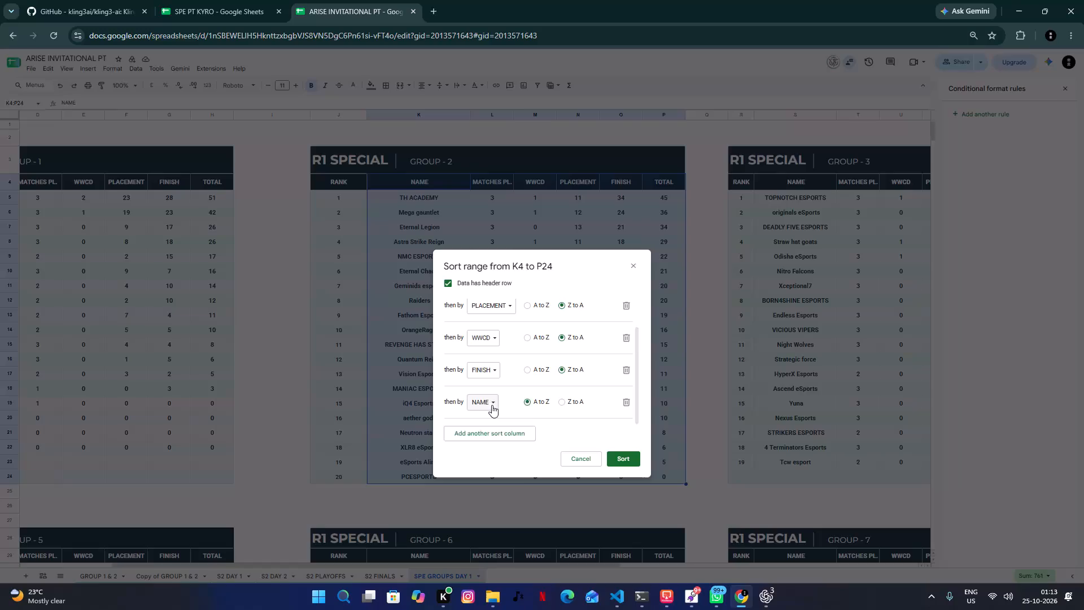
{"action": "left_click", "coordinate": [492, 405]}
{"action": "left_click", "coordinate": [524, 416]}
{"action": "left_click", "coordinate": [587, 407]}
{"action": "left_click", "coordinate": [489, 439]}
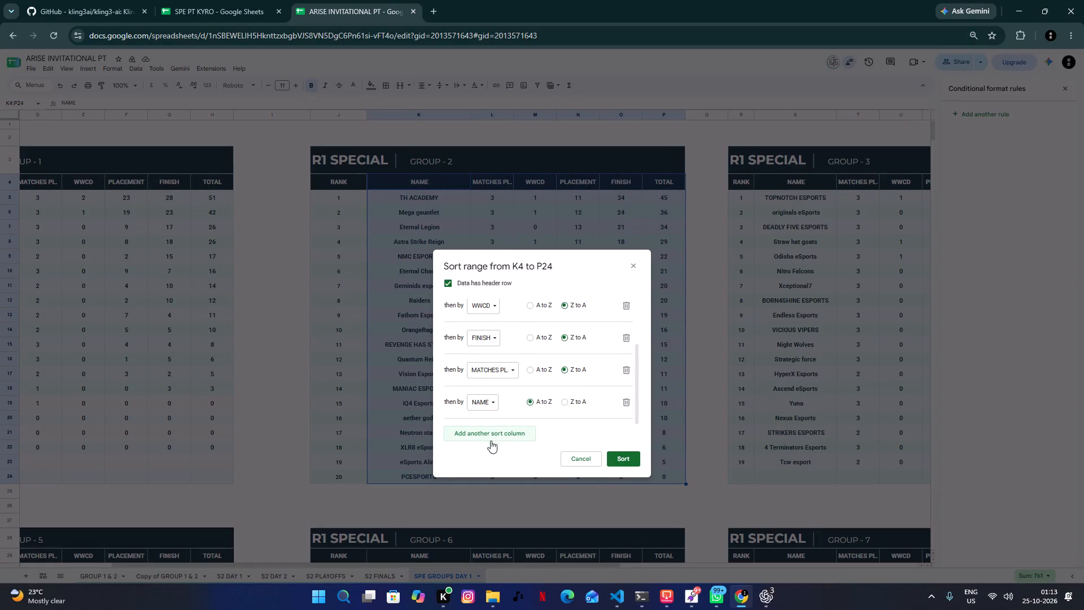
{"action": "left_click", "coordinate": [557, 408]}
{"action": "left_click", "coordinate": [582, 396]}
{"action": "left_click", "coordinate": [641, 458]}
{"action": "left_click", "coordinate": [634, 455]}
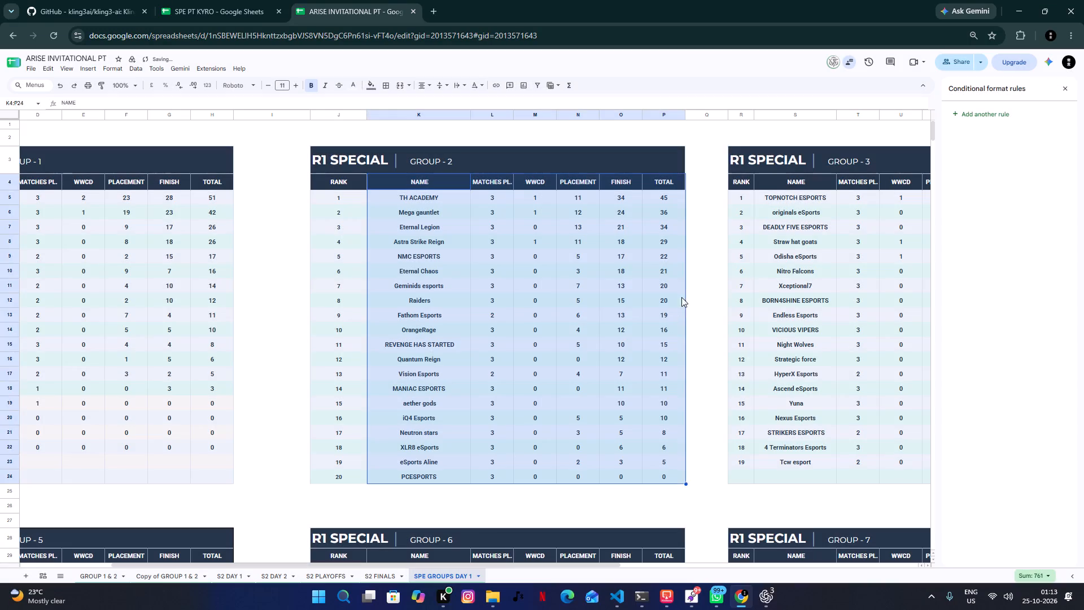
Clear the range selection and capture a screenshot of the whole Group 2 table from its title to rank 20.
{"action": "left_click", "coordinate": [697, 146]}
{"action": "left_click", "coordinate": [744, 129]}
{"action": "key", "text": "shift+super+s"}
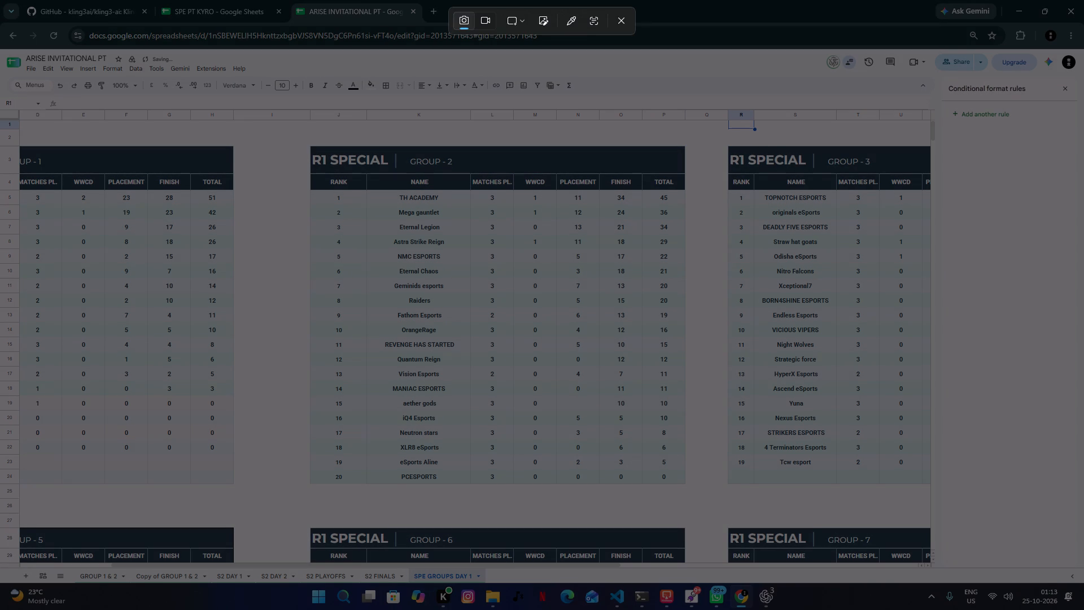
{"action": "left_click_drag", "start_coordinate": [311, 146], "coordinate": [684, 493]}
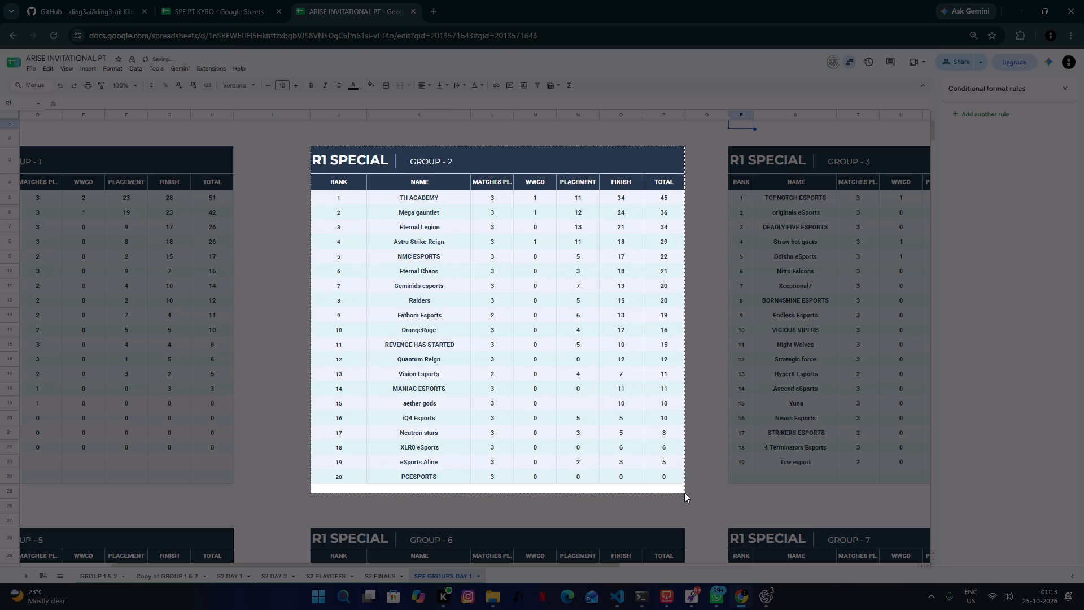
{"action": "left_click_drag", "start_coordinate": [684, 493], "coordinate": [681, 485]}
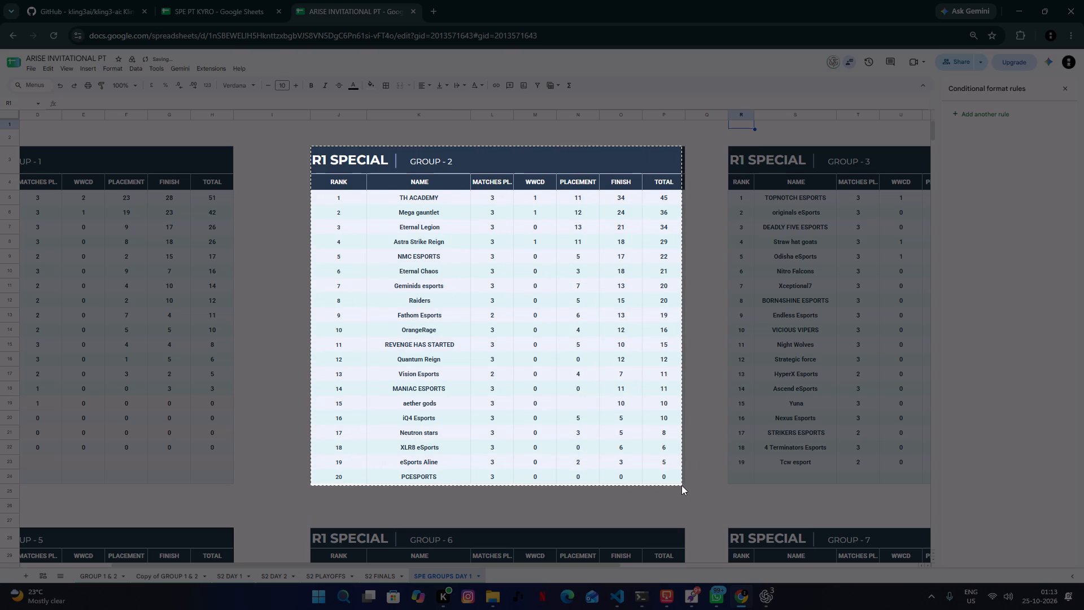
{"action": "left_click_drag", "start_coordinate": [681, 485], "coordinate": [685, 485]}
{"action": "left_click", "coordinate": [692, 599]}
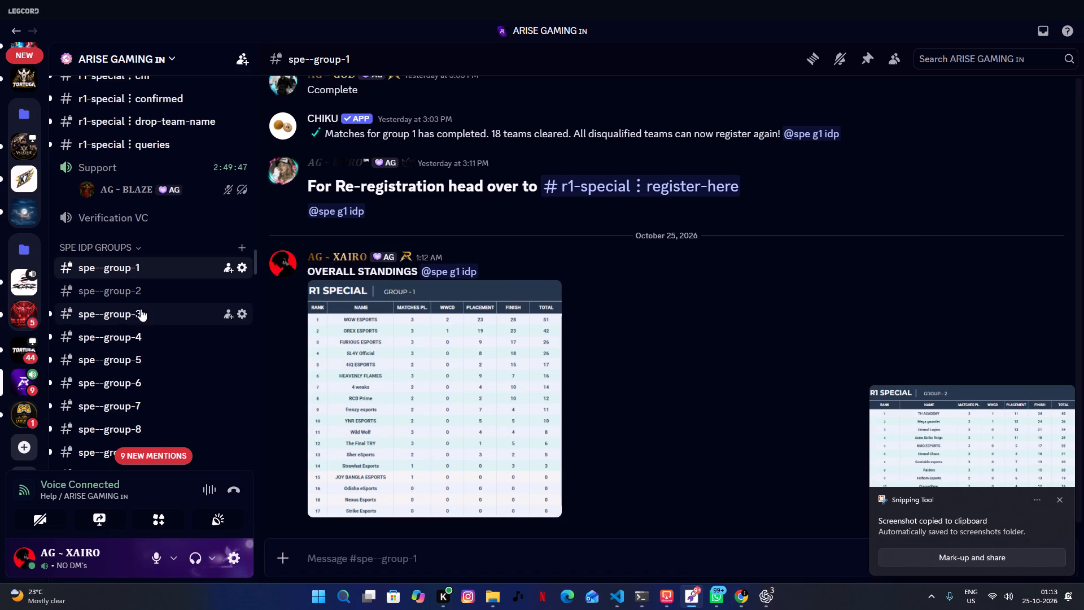
{"action": "left_click", "coordinate": [141, 291]}
{"action": "key", "text": "ctrl+v"}
{"action": "type", "text": "**OVERALL STANDINGS** @SPE"}
{"action": "key", "text": "Down"}
{"action": "key", "text": "Down"}
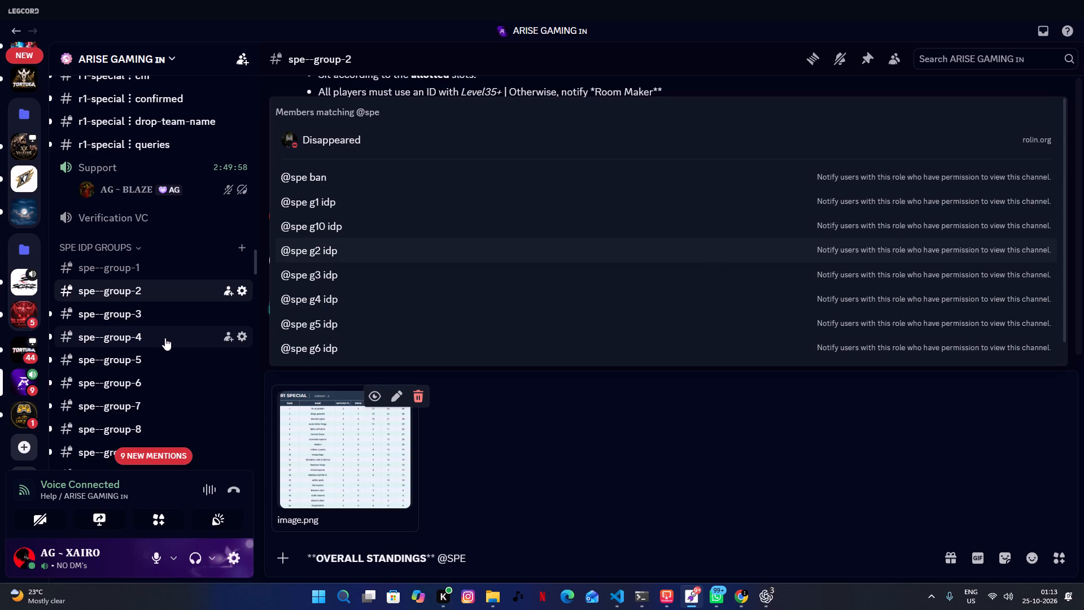
{"action": "key", "text": "Return"}
{"action": "key", "text": "Return"}
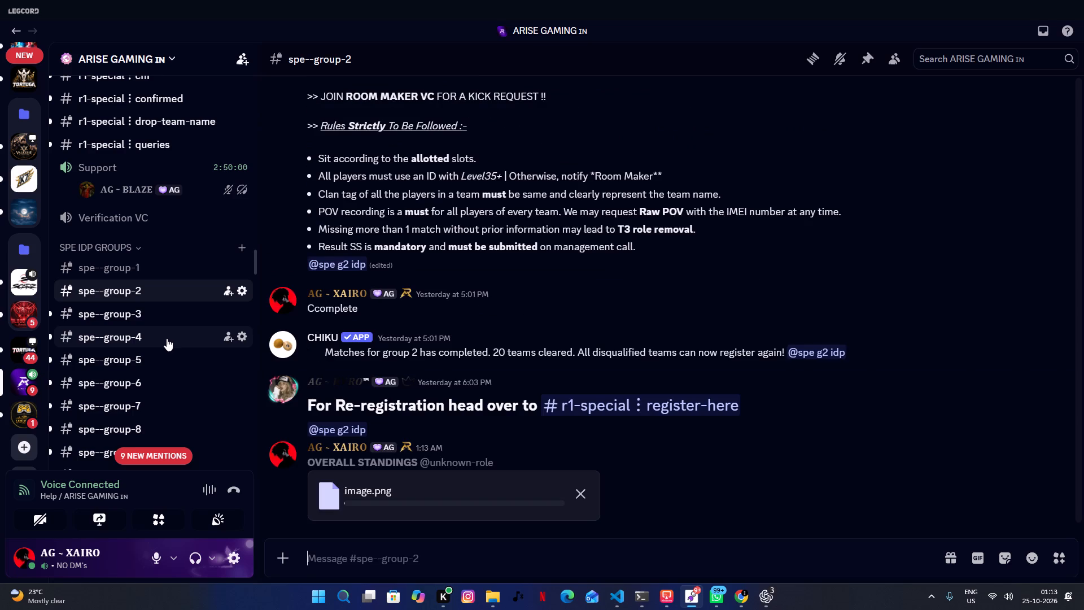
Look at the spe--group-1 post again and review the posted Group 2 standings image in enlarged view.
{"action": "left_click", "coordinate": [99, 268]}
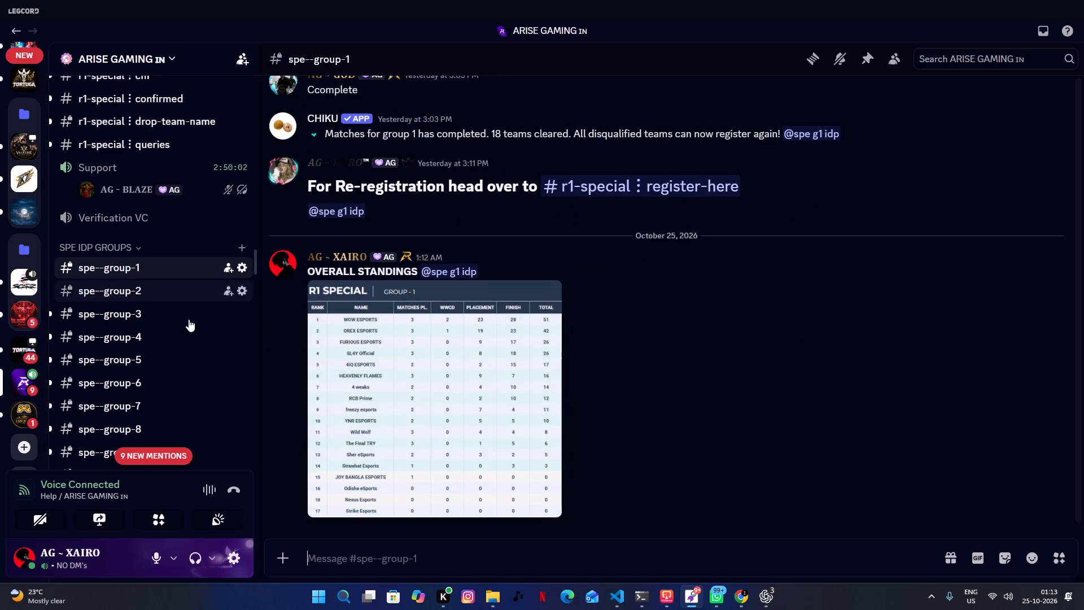
{"action": "scroll", "coordinate": [341, 348], "scroll_direction": "down", "scroll_amount": 5}
{"action": "left_click", "coordinate": [119, 300]}
{"action": "left_click", "coordinate": [458, 429]}
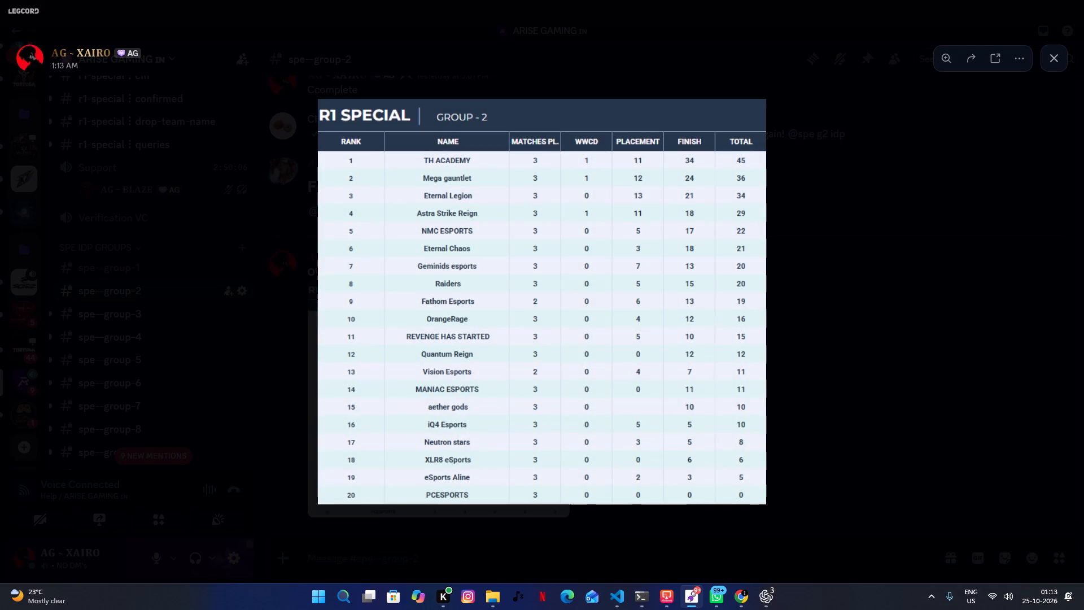
{"action": "left_click", "coordinate": [860, 243]}
Look through the member list of the spe--group-2 channel down to the bots.
{"action": "left_click", "coordinate": [904, 63]}
{"action": "scroll", "coordinate": [927, 245], "scroll_direction": "down", "scroll_amount": 1}
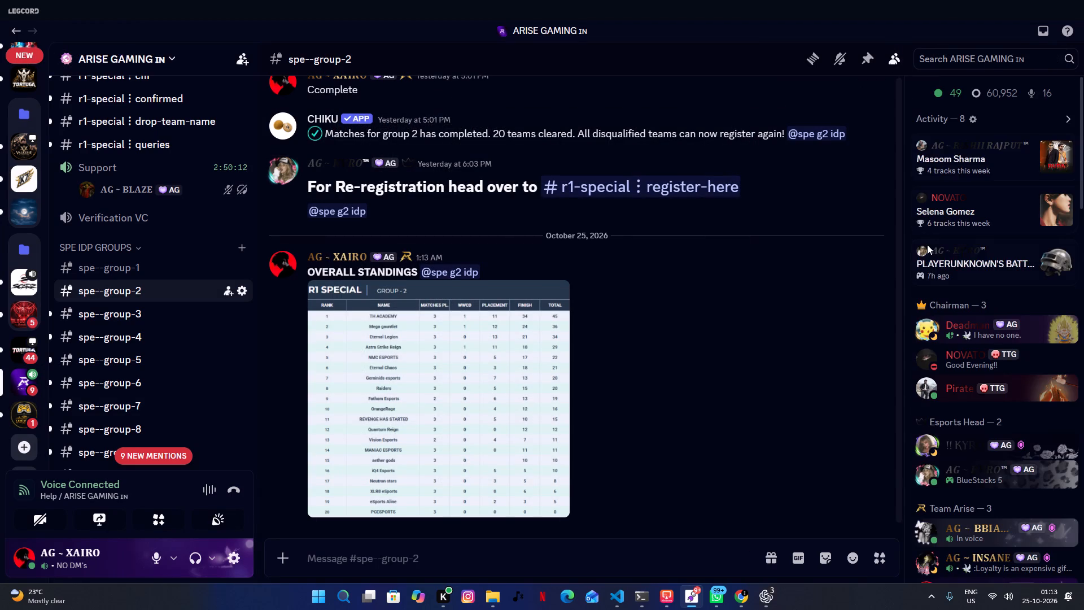
{"action": "scroll", "coordinate": [927, 245], "scroll_direction": "down", "scroll_amount": 2}
{"action": "scroll", "coordinate": [953, 294], "scroll_direction": "down", "scroll_amount": 9}
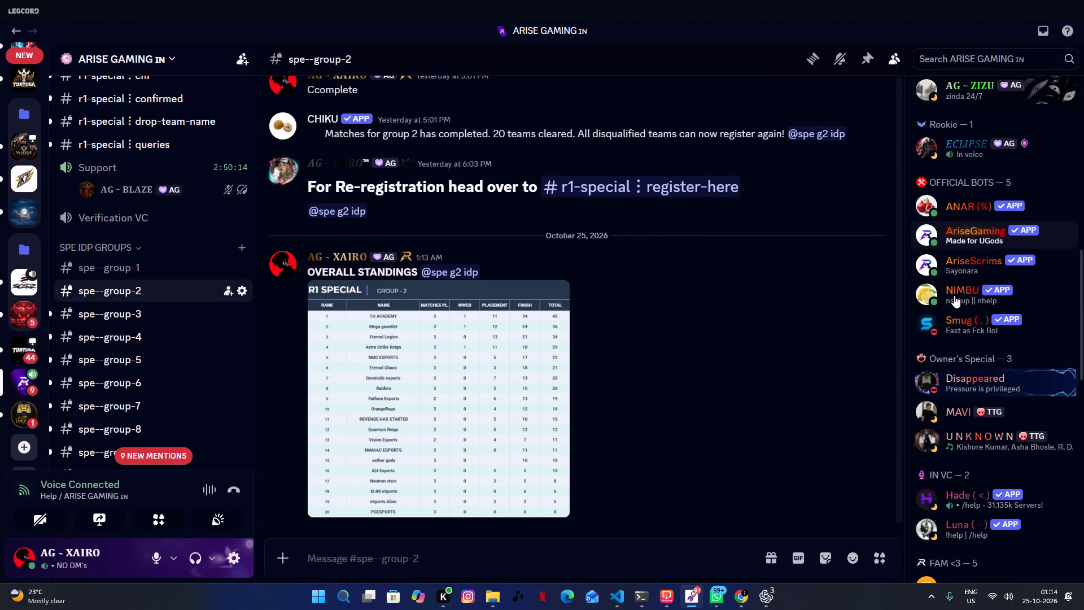
{"action": "scroll", "coordinate": [954, 295], "scroll_direction": "down", "scroll_amount": 4}
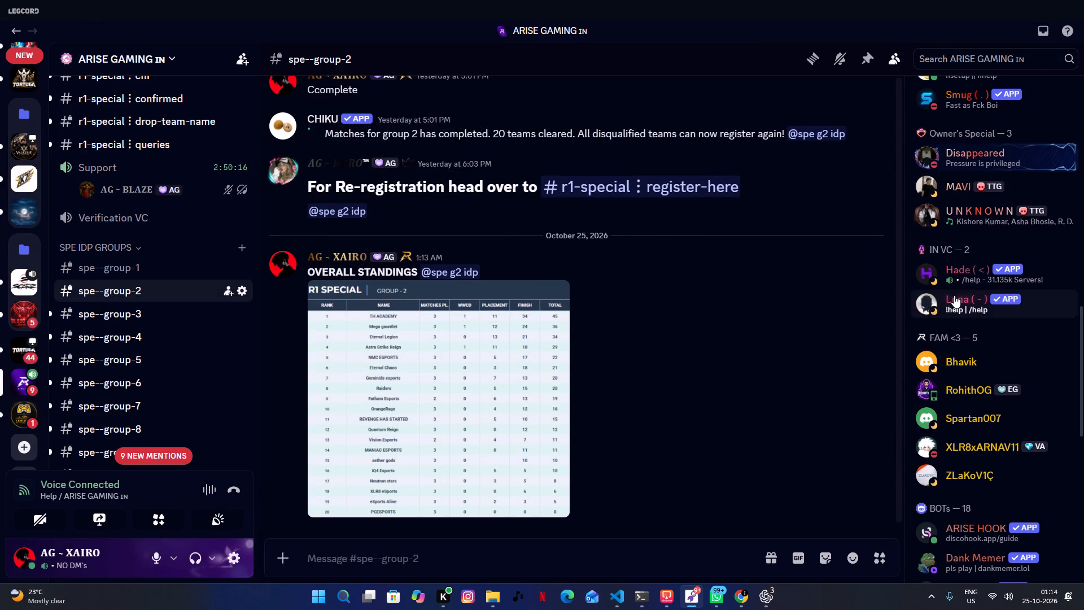
{"action": "scroll", "coordinate": [954, 295], "scroll_direction": "down", "scroll_amount": 3}
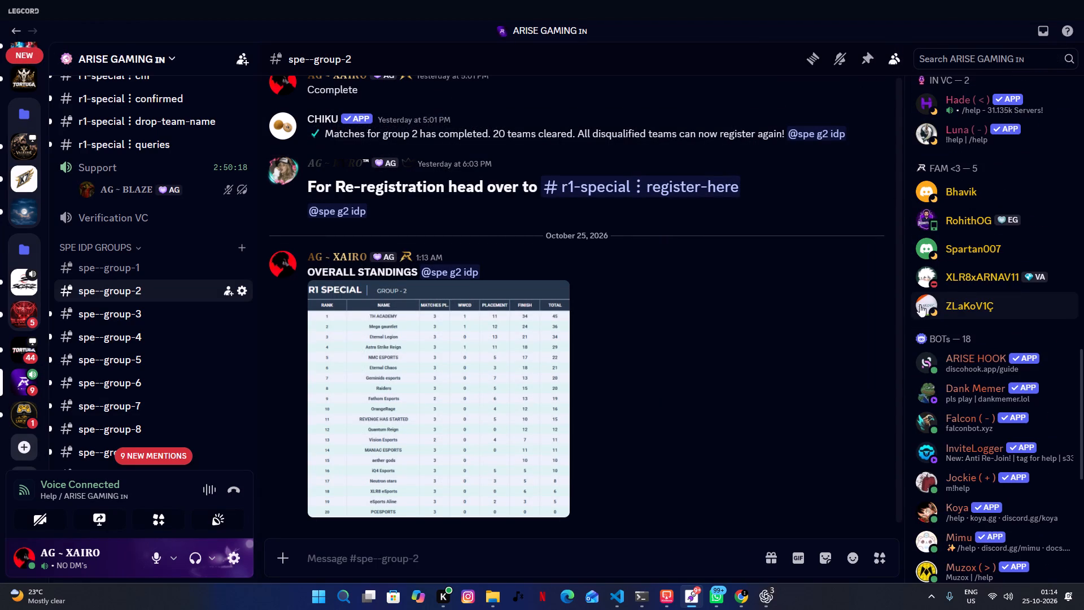
Return to the spreadsheet in Chrome and set up an advanced sort of Group 3, range S4:X24 with its header row, by TOTAL from Z to A.
{"action": "left_click", "coordinate": [742, 608]}
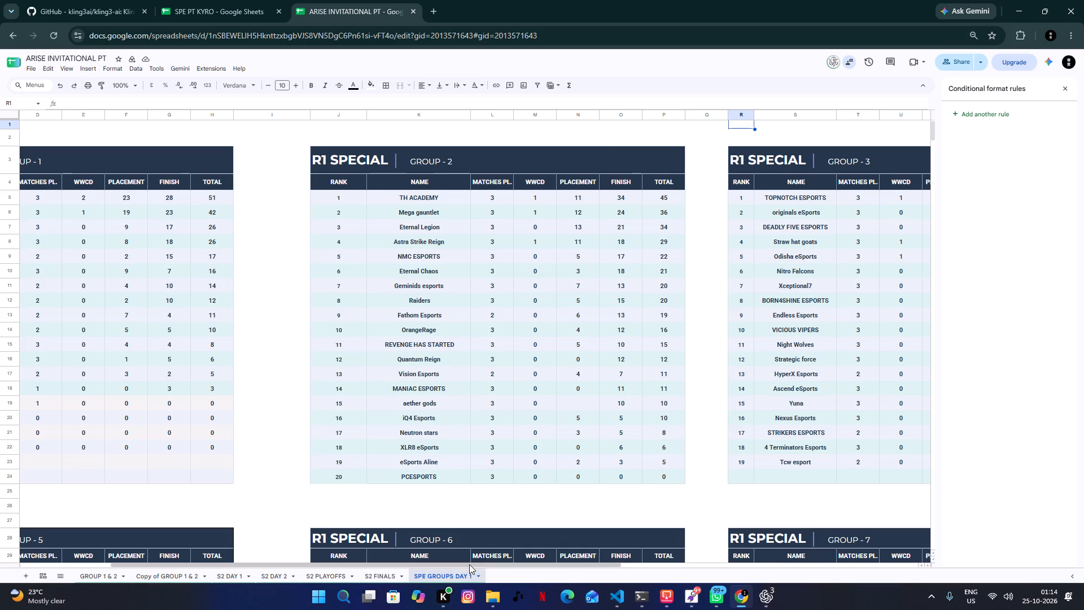
{"action": "left_click_drag", "start_coordinate": [469, 564], "coordinate": [682, 533]}
{"action": "left_click", "coordinate": [700, 422]}
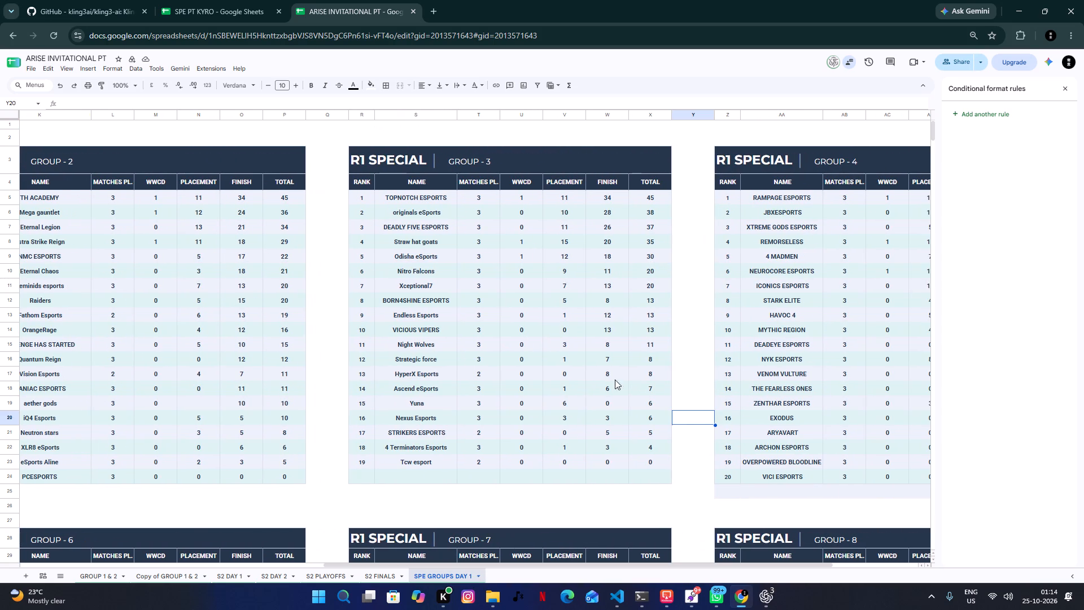
{"action": "left_click", "coordinate": [353, 197]}
{"action": "left_click", "coordinate": [394, 181]}
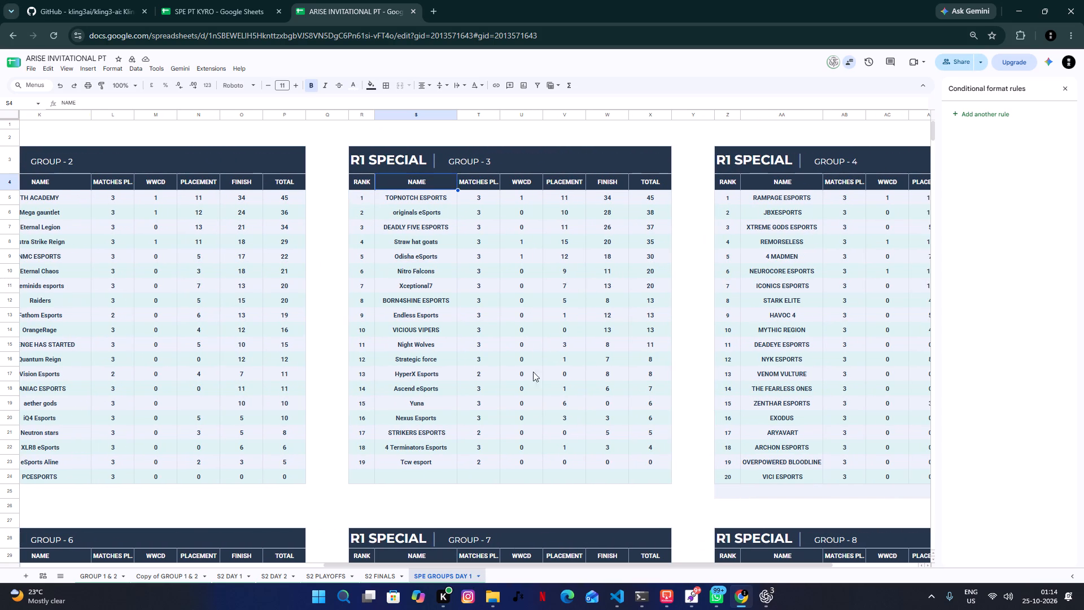
{"action": "left_click", "coordinate": [645, 461], "text": "shift"}
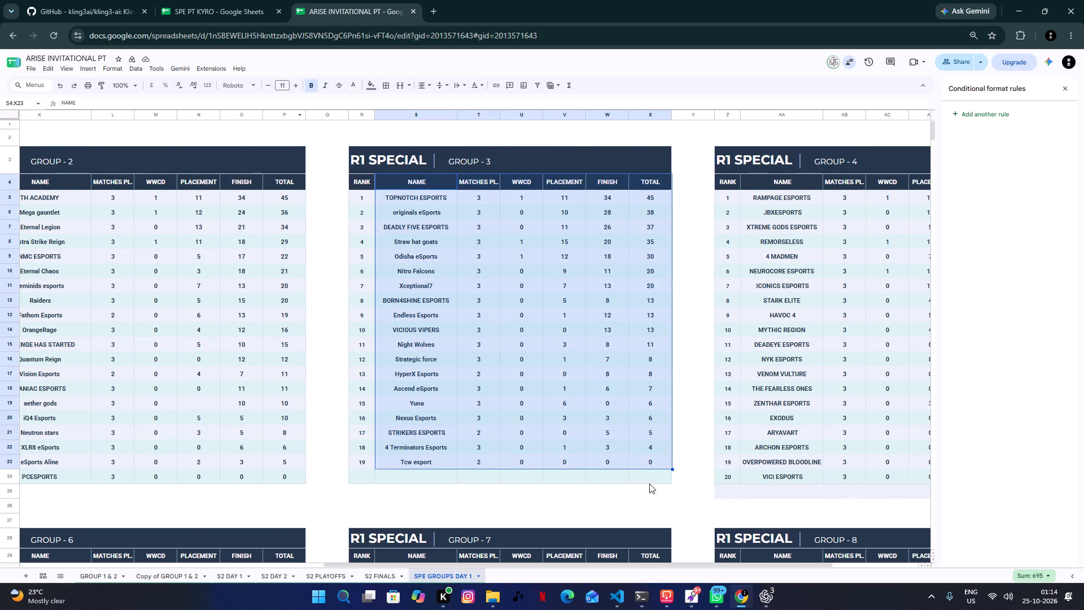
{"action": "left_click", "coordinate": [650, 483], "text": "shift"}
{"action": "left_click", "coordinate": [139, 71]}
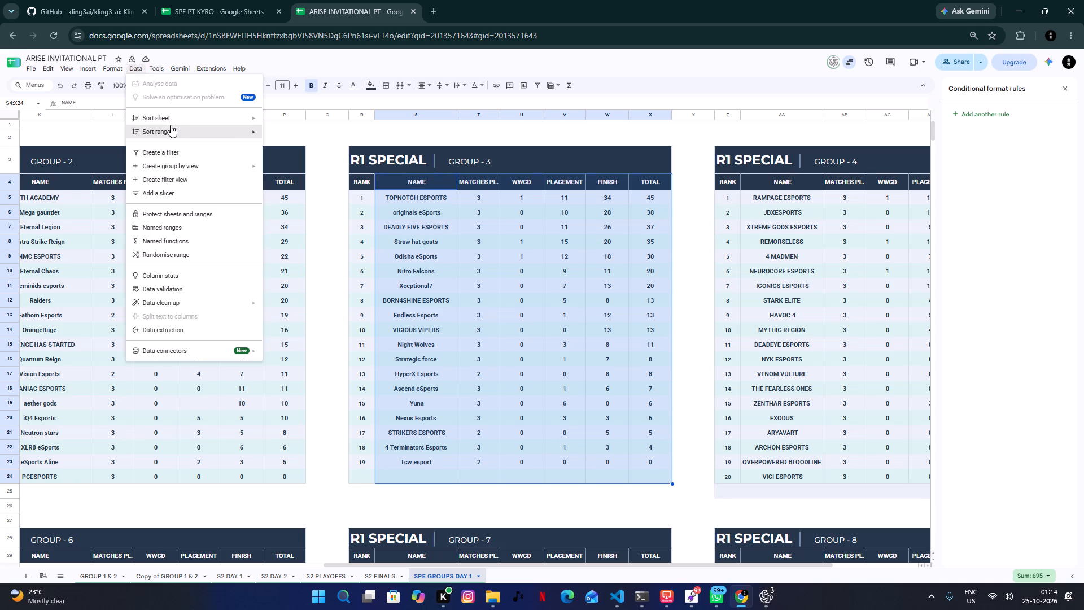
{"action": "left_click", "coordinate": [171, 125]}
{"action": "left_click", "coordinate": [316, 175]}
{"action": "left_click", "coordinate": [478, 288]}
{"action": "left_click", "coordinate": [482, 298]}
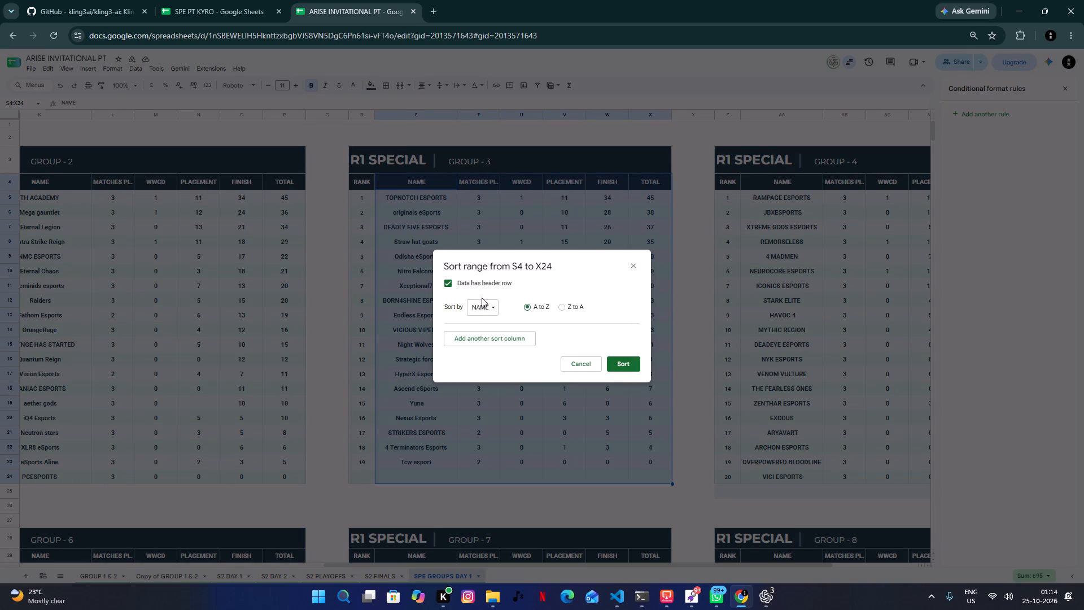
{"action": "left_click", "coordinate": [483, 304]}
{"action": "left_click", "coordinate": [497, 381]}
{"action": "left_click", "coordinate": [589, 319]}
{"action": "left_click", "coordinate": [570, 310]}
Add PLACEMENT, WWCD and FINISH, each from Z to A, as tie-breakers to the Group 3 sort.
{"action": "left_click", "coordinate": [498, 345]}
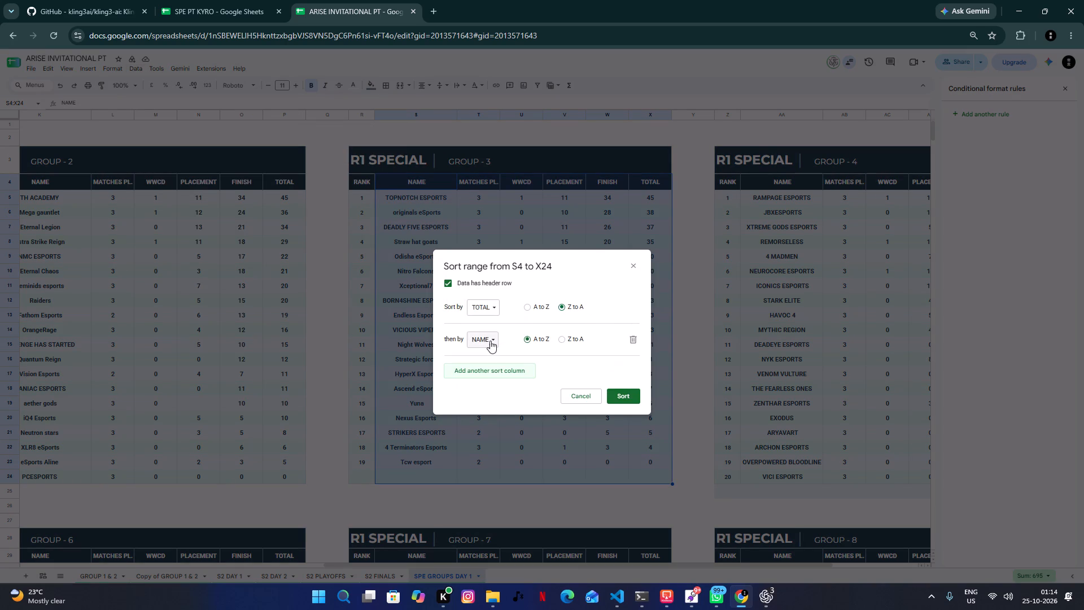
{"action": "left_click", "coordinate": [488, 336]}
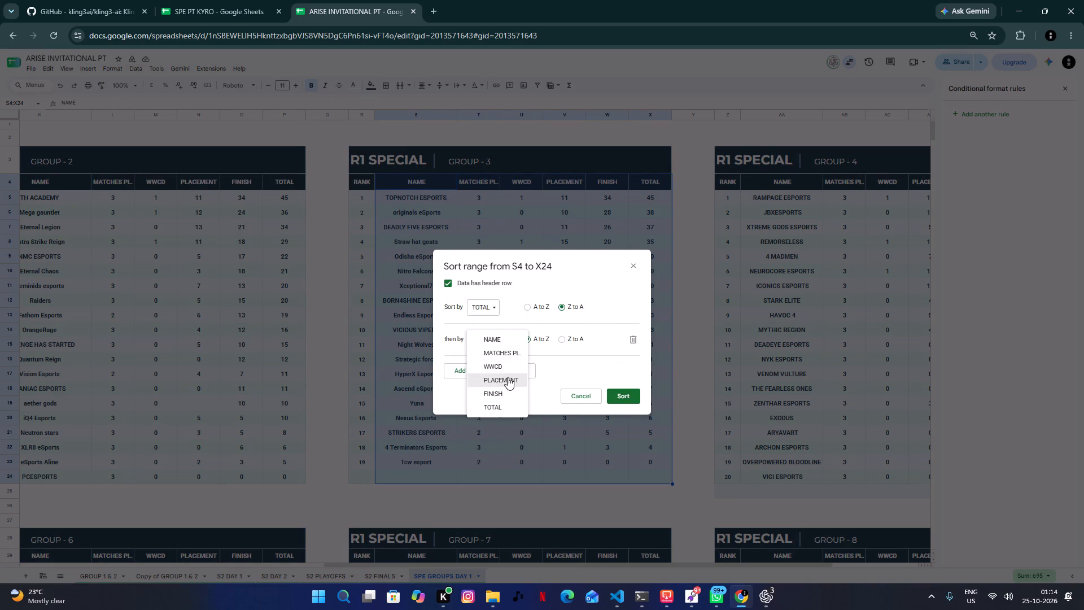
{"action": "left_click", "coordinate": [508, 377]}
{"action": "left_click_drag", "start_coordinate": [549, 346], "coordinate": [558, 343]}
{"action": "left_click", "coordinate": [565, 341]}
{"action": "left_click", "coordinate": [495, 372]}
{"action": "left_click", "coordinate": [488, 372]}
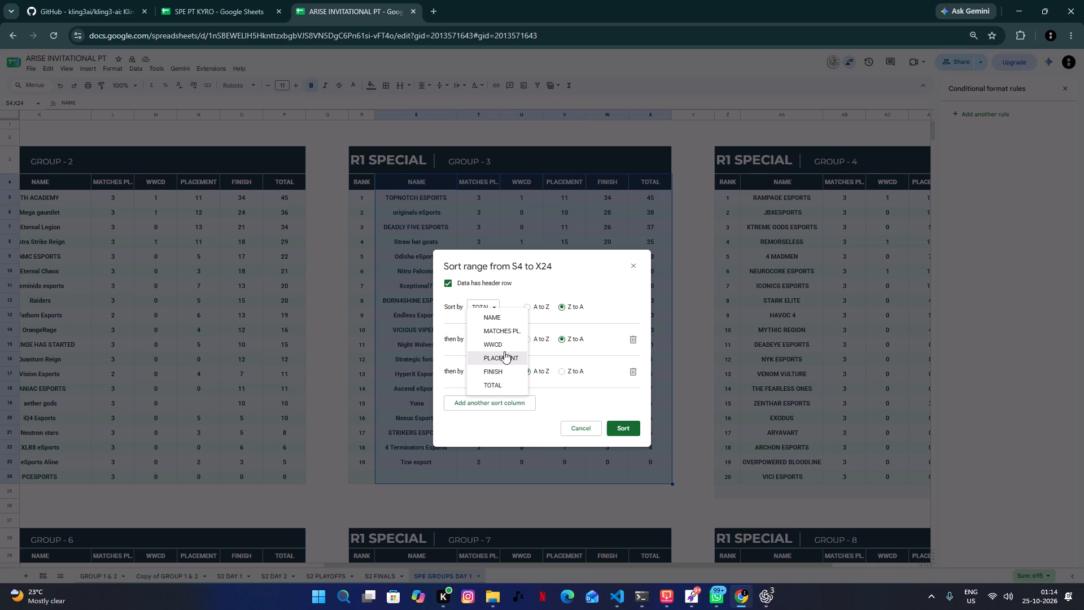
{"action": "left_click", "coordinate": [504, 347]}
{"action": "left_click", "coordinate": [563, 372]}
{"action": "left_click", "coordinate": [493, 395]}
{"action": "left_click", "coordinate": [570, 400]}
Add MATCHES PL. and NAME, both from Z to A, as the last tie-breakers and sort the Group 3 range.
{"action": "left_click", "coordinate": [504, 423]}
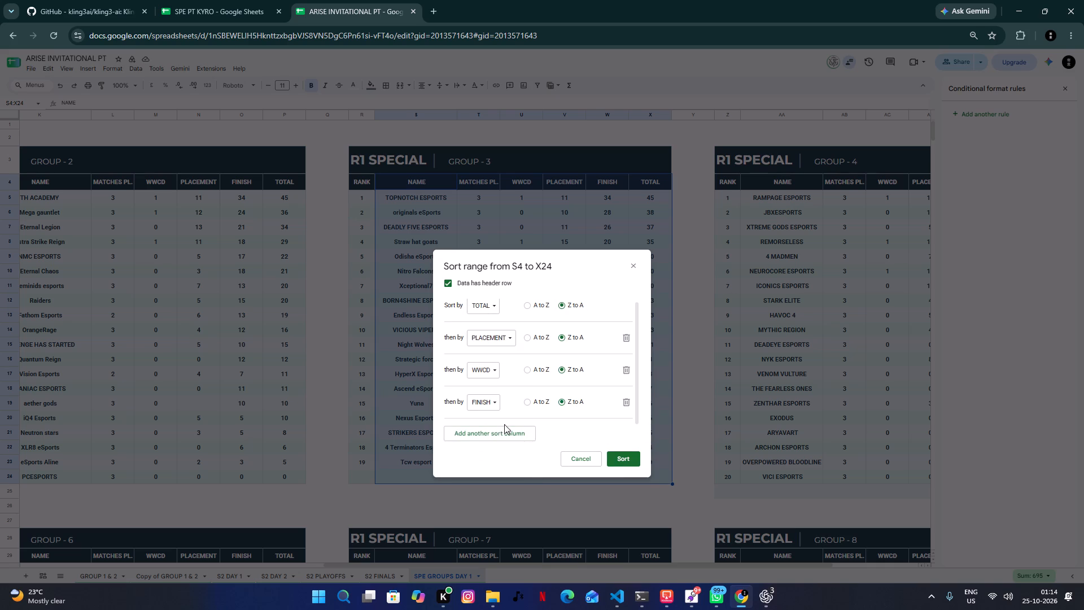
{"action": "left_click", "coordinate": [519, 443]}
{"action": "left_click", "coordinate": [517, 437]}
{"action": "left_click", "coordinate": [478, 409]}
{"action": "left_click", "coordinate": [502, 414]}
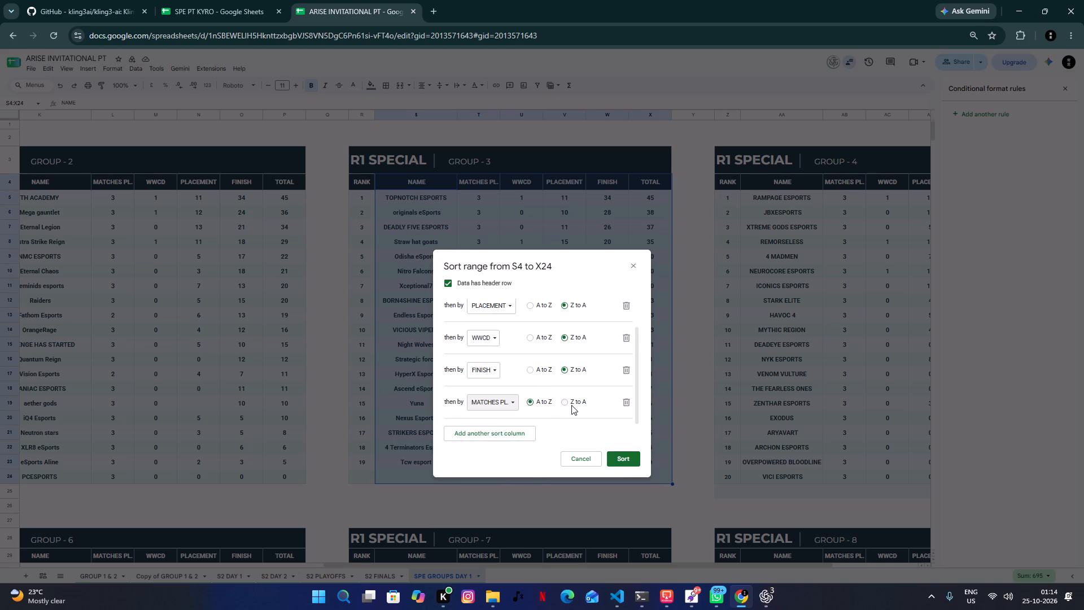
{"action": "left_click", "coordinate": [571, 405]}
{"action": "left_click", "coordinate": [497, 435]}
{"action": "left_click", "coordinate": [496, 407]}
{"action": "left_click", "coordinate": [561, 408]}
{"action": "left_click", "coordinate": [576, 400]}
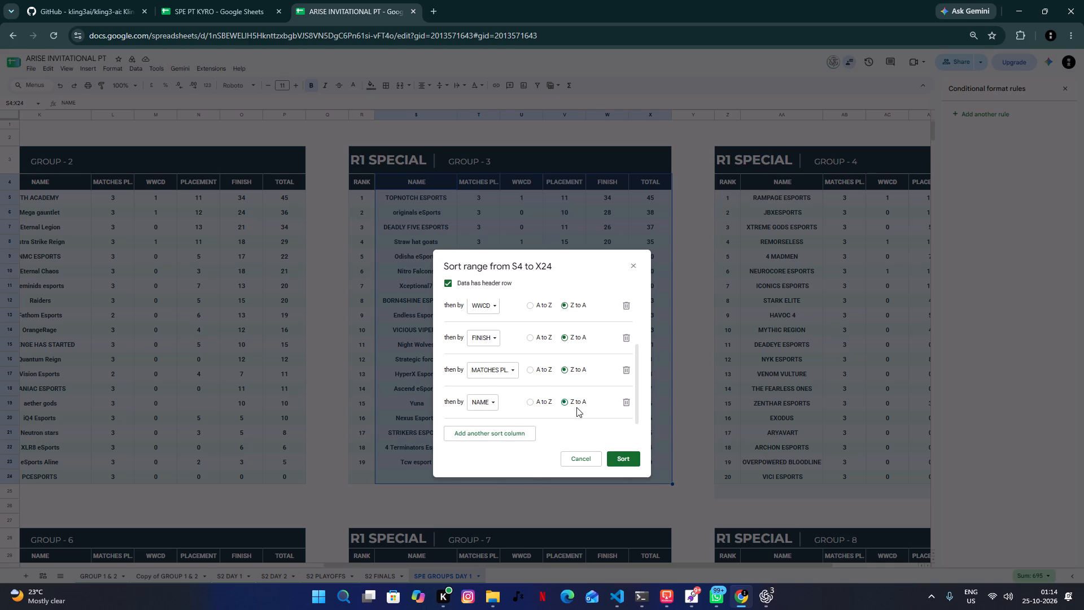
{"action": "left_click", "coordinate": [622, 458]}
Deselect the sorted range and capture a screenshot of the whole R1 Special Group 3 table, from its title bar to the last row.
{"action": "left_click", "coordinate": [668, 295]}
{"action": "left_click", "coordinate": [702, 139]}
{"action": "left_click", "coordinate": [763, 140]}
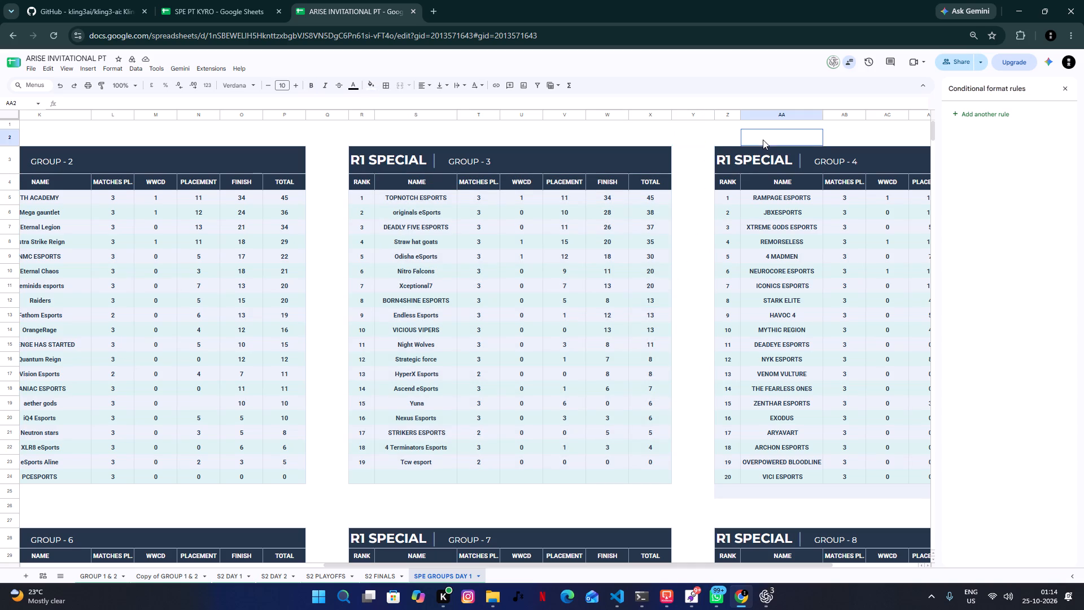
{"action": "key", "text": "shift+super+s"}
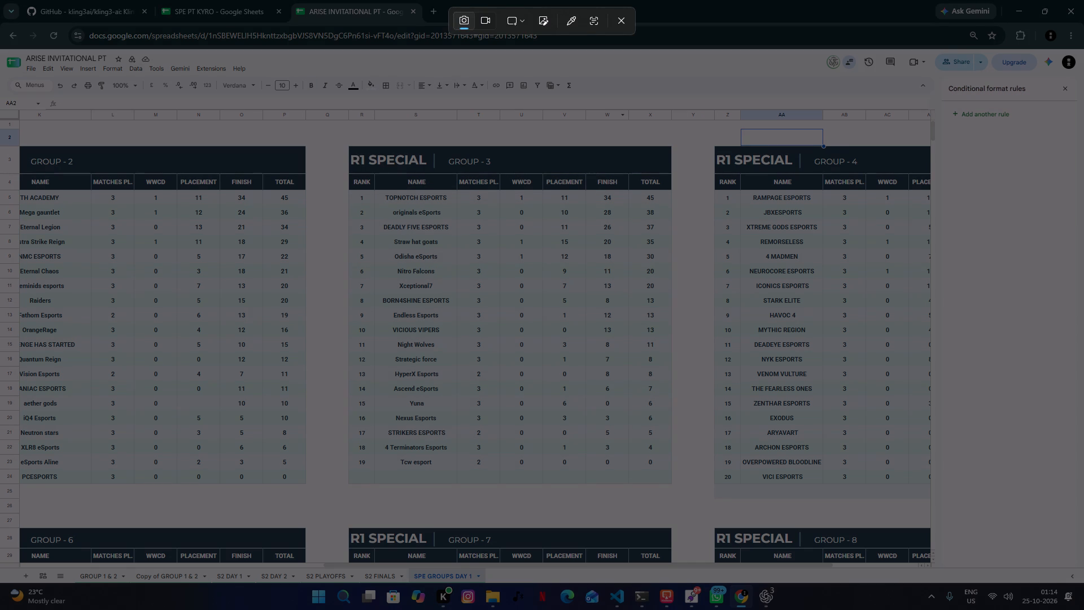
{"action": "left_click", "coordinate": [348, 147]}
{"action": "left_click_drag", "start_coordinate": [349, 146], "coordinate": [669, 476]}
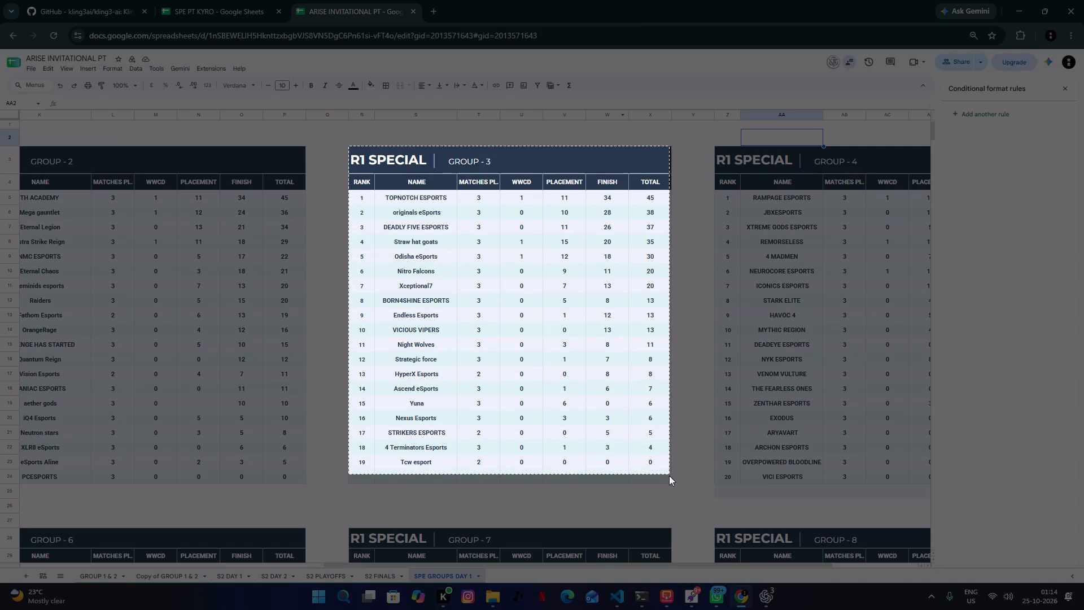
{"action": "left_click_drag", "start_coordinate": [669, 476], "coordinate": [673, 487]}
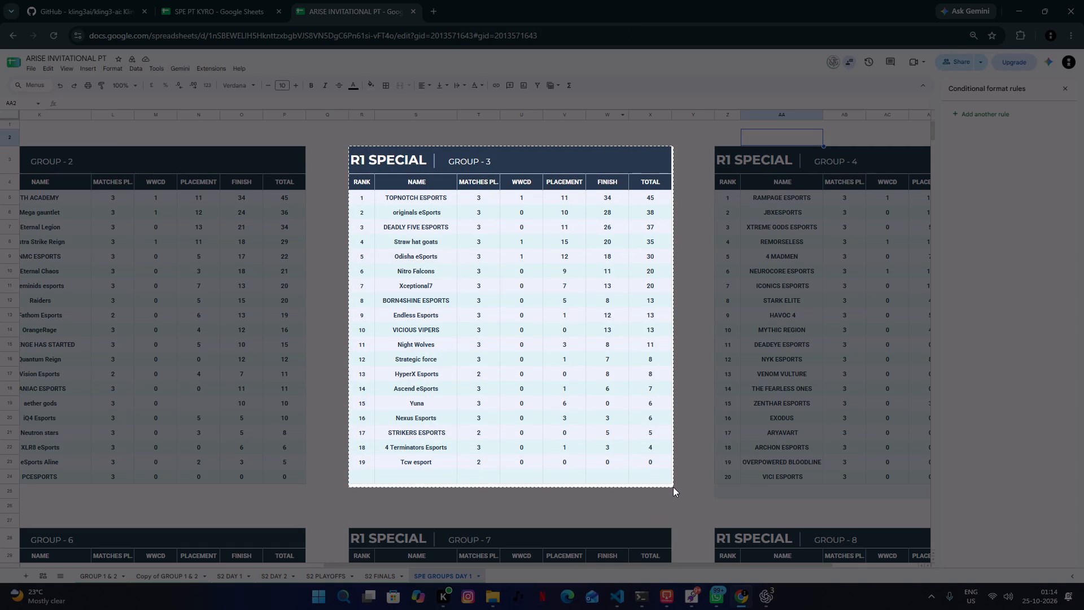
{"action": "left_click_drag", "start_coordinate": [673, 487], "coordinate": [671, 483]}
{"action": "left_click", "coordinate": [688, 601]}
{"action": "left_click", "coordinate": [141, 317]}
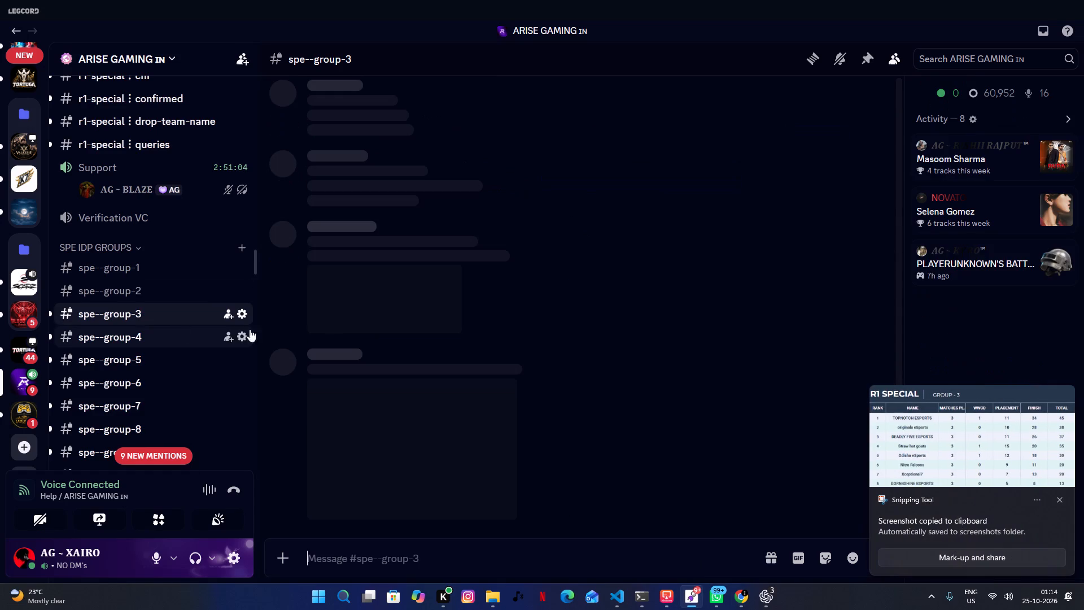
{"action": "type", "text": "**over"}
{"action": "key", "text": "BackSpace"}
{"action": "key", "text": "BackSpace"}
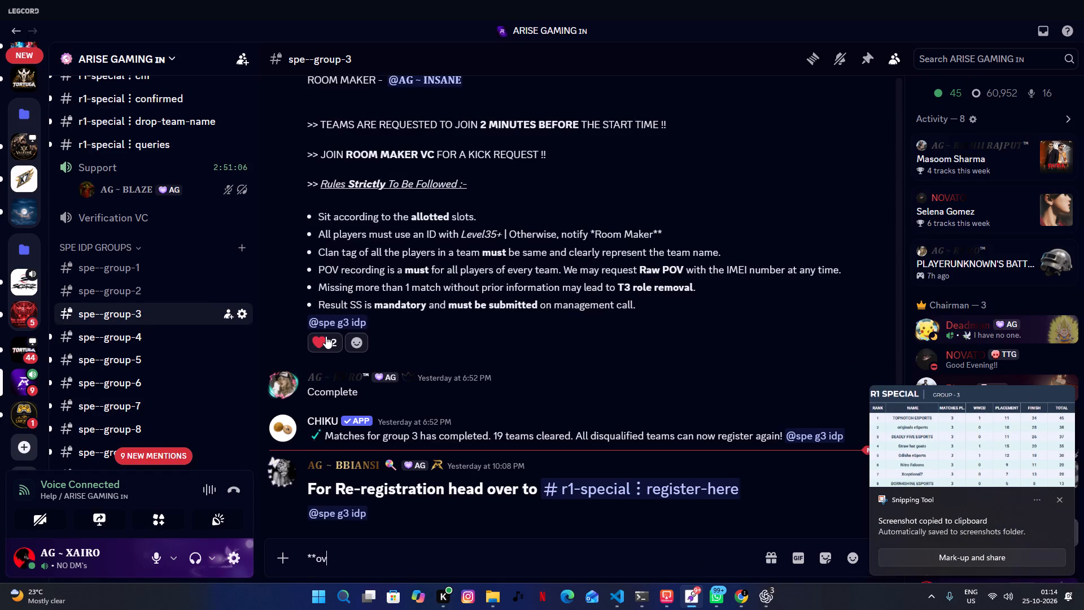
{"action": "type", "text": "OVERALL STANDINGS"}
{"action": "key", "text": "space"}
{"action": "key", "text": "shift+BackSpace"}
{"action": "type", "text": "** @SPE"}
{"action": "key", "text": "Down"}
{"action": "key", "text": "Down"}
{"action": "key", "text": "Down"}
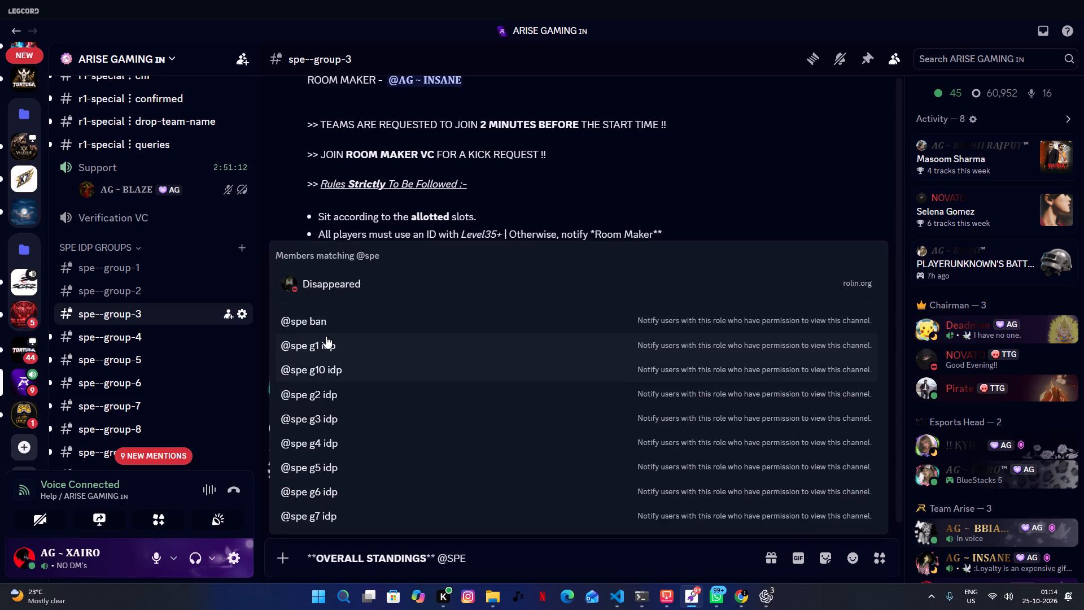
{"action": "key", "text": "Down"}
{"action": "key", "text": "Down"}
{"action": "key", "text": "ctrl+v"}
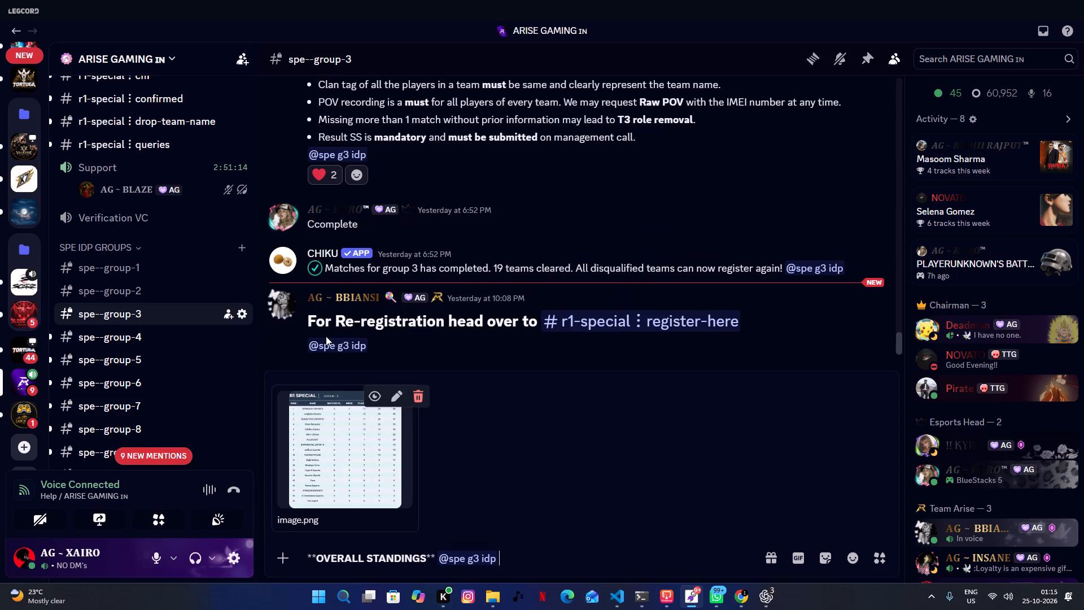
{"action": "key", "text": "Return"}
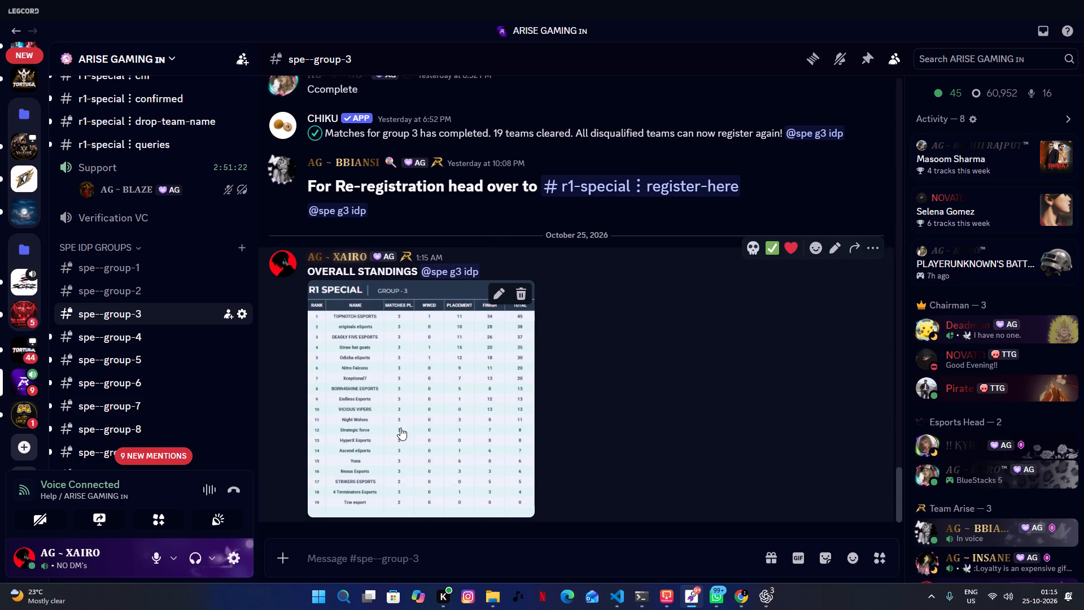
Return to the ARISE INVITATIONAL PT spreadsheet in Chrome.
{"action": "left_click", "coordinate": [748, 591]}
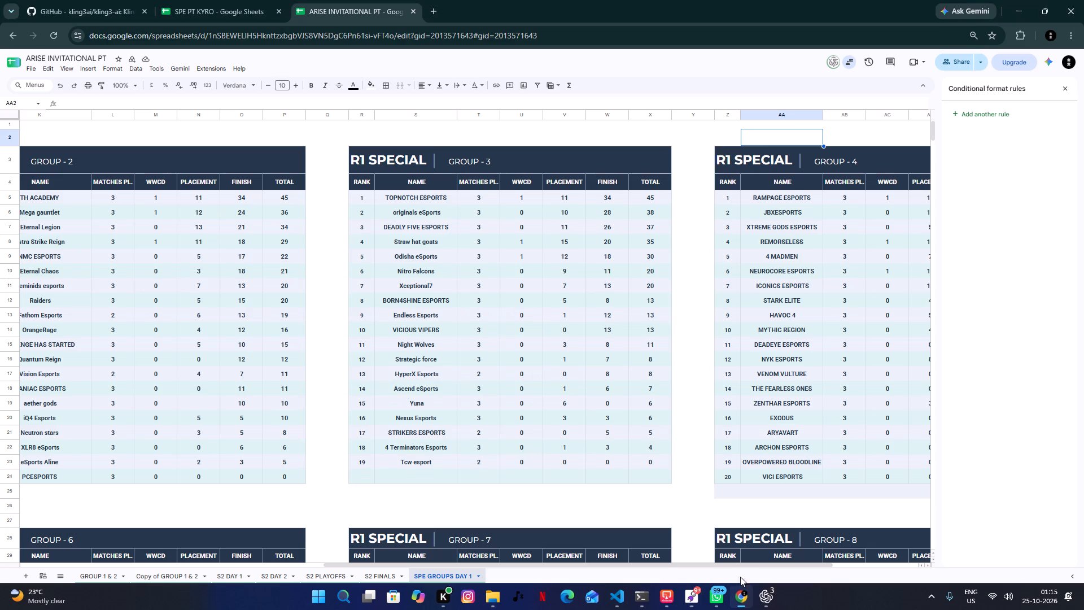
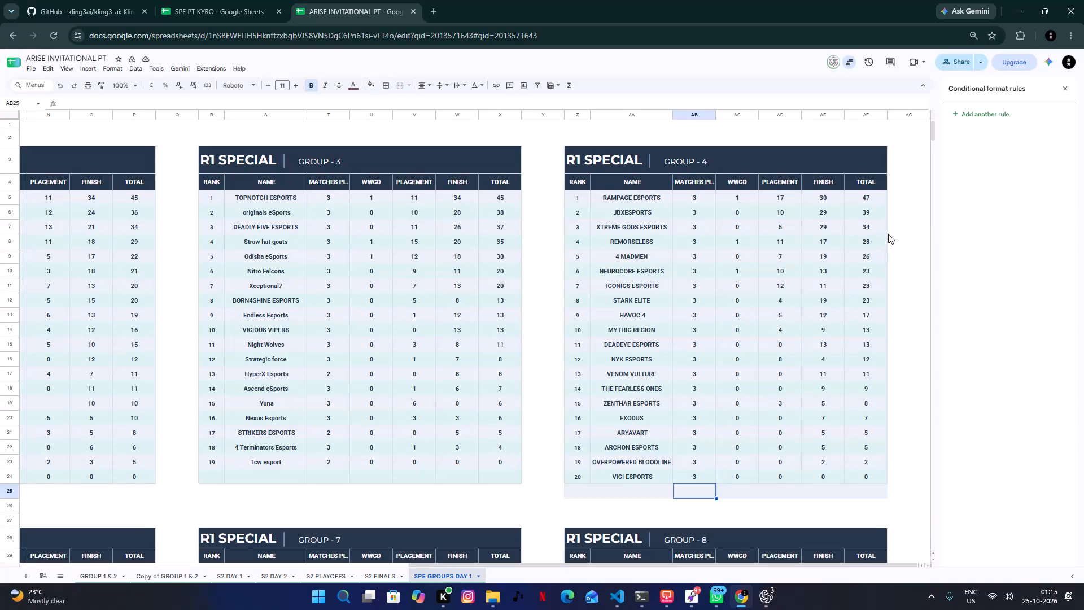
Capture a screenshot of the whole R1 Special Group 4 table, from its title bar to the rank 20 row.
{"action": "left_click", "coordinate": [904, 223]}
{"action": "left_click", "coordinate": [909, 442]}
{"action": "left_click", "coordinate": [921, 514]}
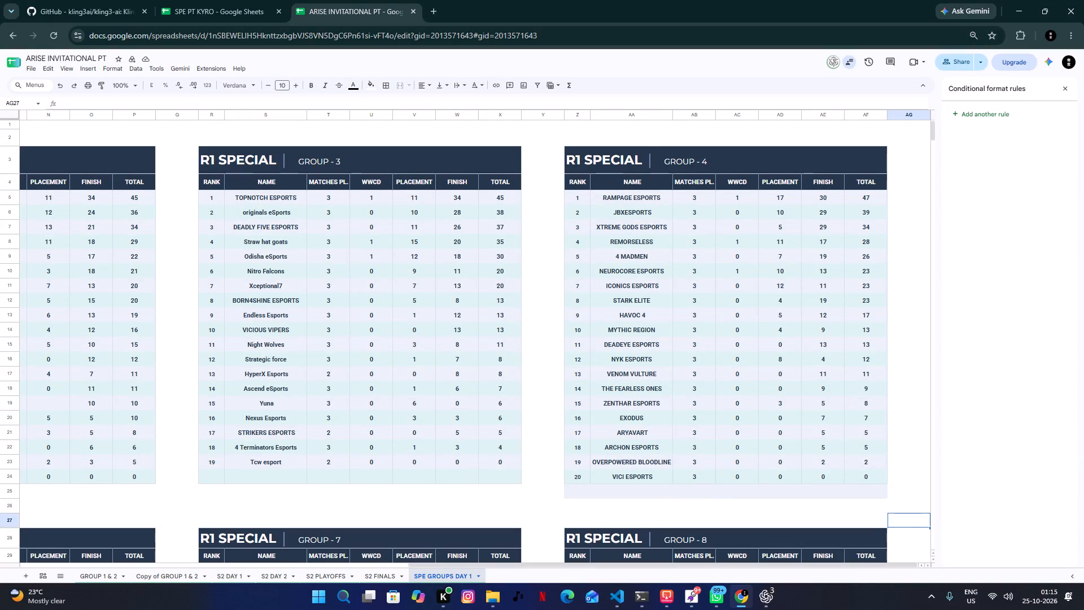
{"action": "key", "text": "shift+super+s"}
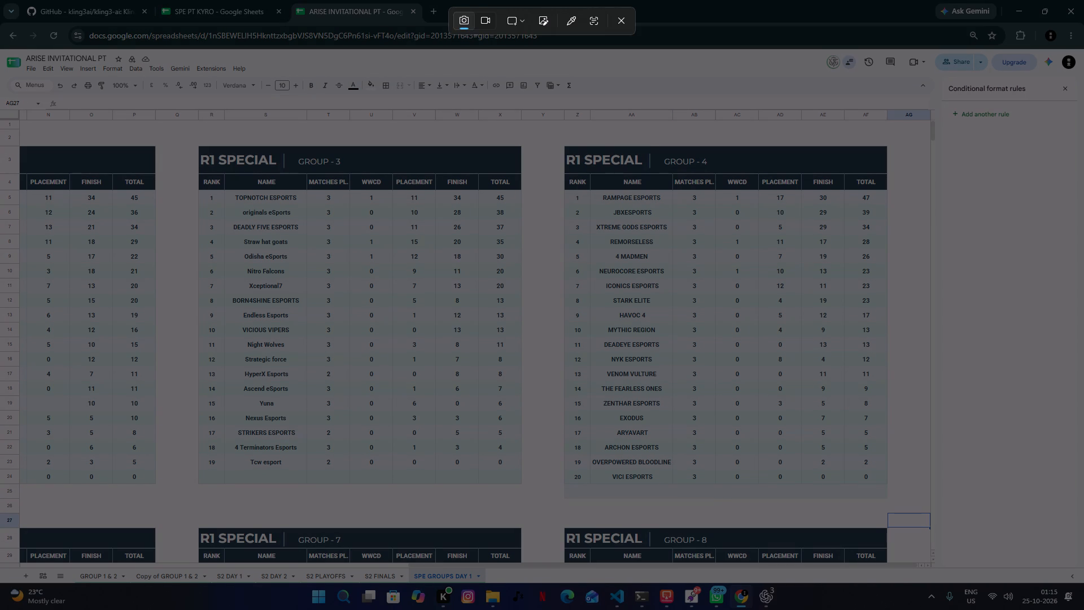
{"action": "left_click_drag", "start_coordinate": [565, 146], "coordinate": [898, 467]}
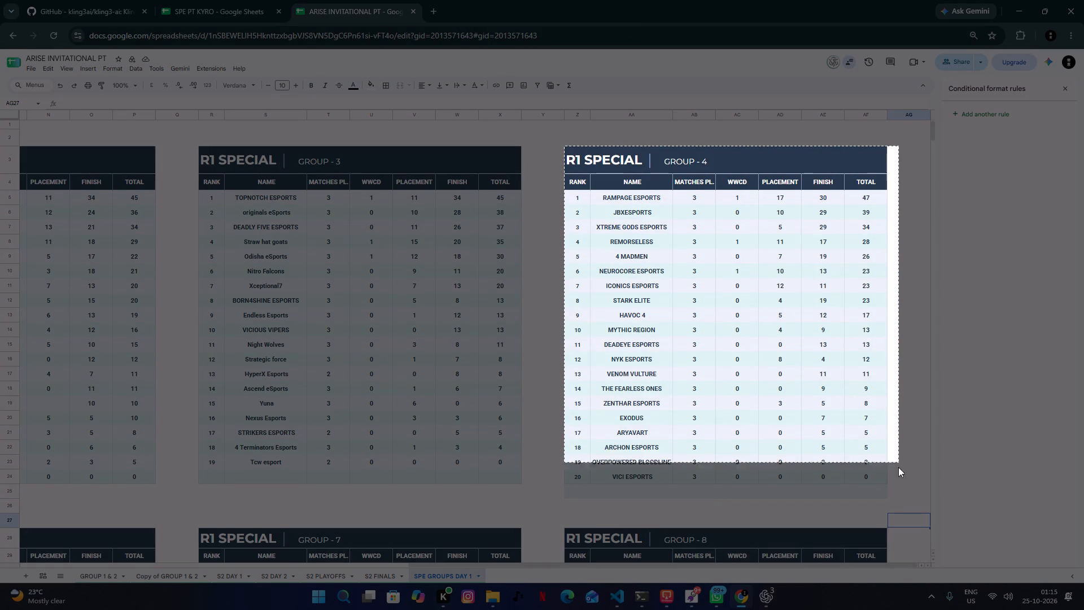
{"action": "left_click_drag", "start_coordinate": [898, 467], "coordinate": [889, 487]}
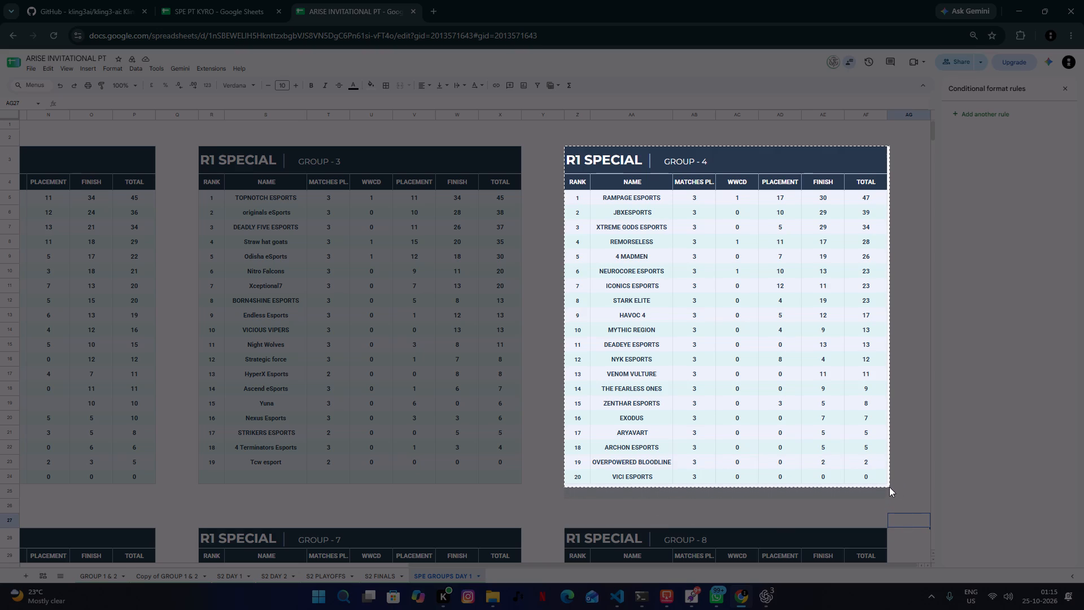
{"action": "left_click_drag", "start_coordinate": [889, 487], "coordinate": [897, 486]}
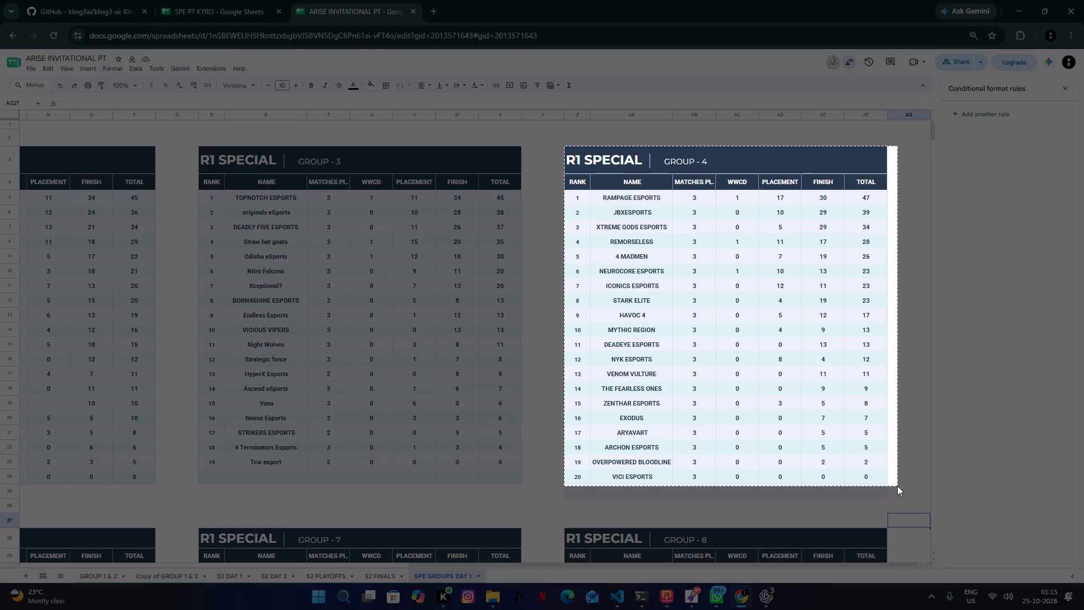
{"action": "left_click_drag", "start_coordinate": [897, 486], "coordinate": [886, 483]}
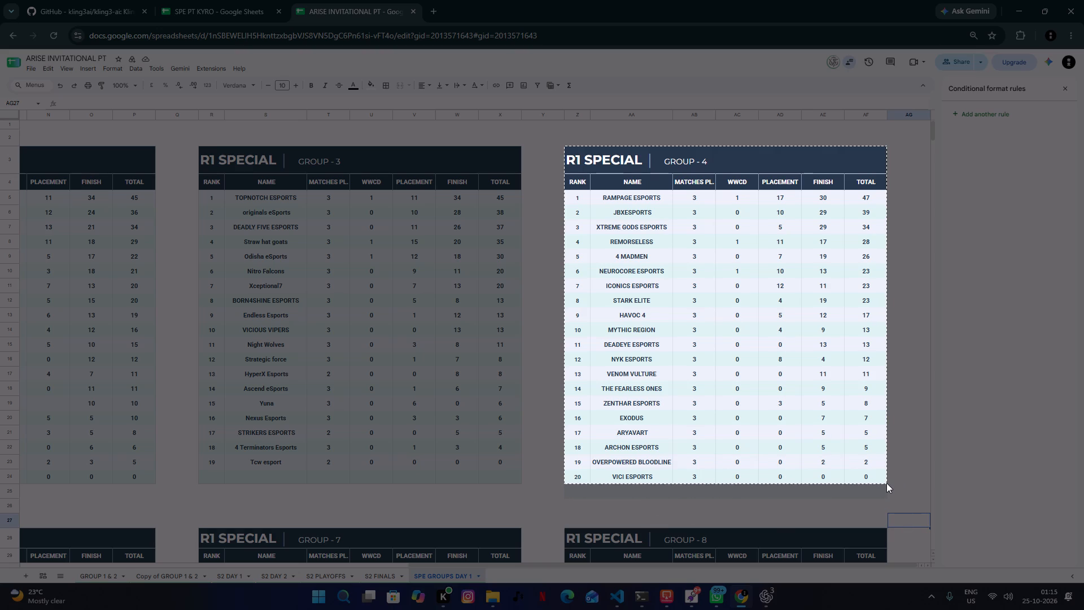
{"action": "left_click_drag", "start_coordinate": [886, 483], "coordinate": [886, 483]}
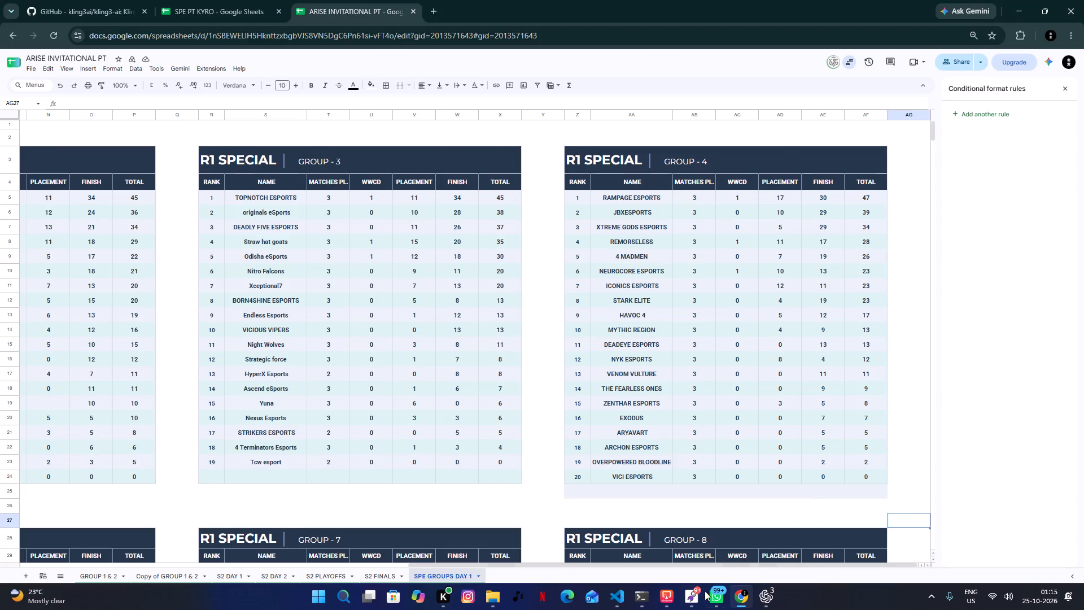
Switch to Discord and write "**OVERALL STANDINGS**" as a new message in spe--group-4.
{"action": "left_click", "coordinate": [689, 606]}
{"action": "left_click", "coordinate": [112, 342]}
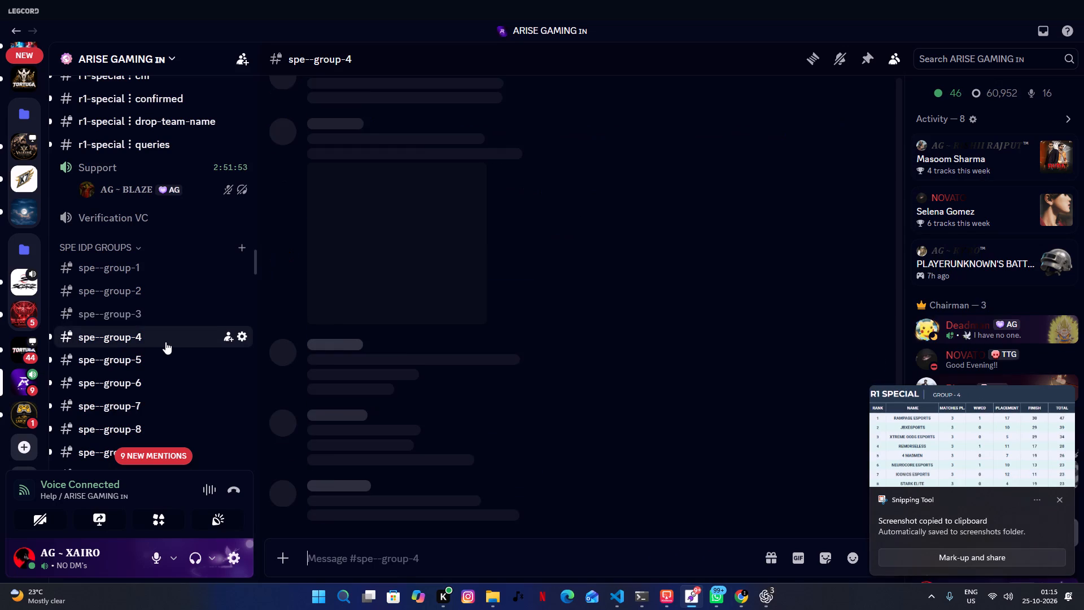
{"action": "type", "text": "**ove"}
{"action": "key", "text": "BackSpace"}
{"action": "key", "text": "BackSpace"}
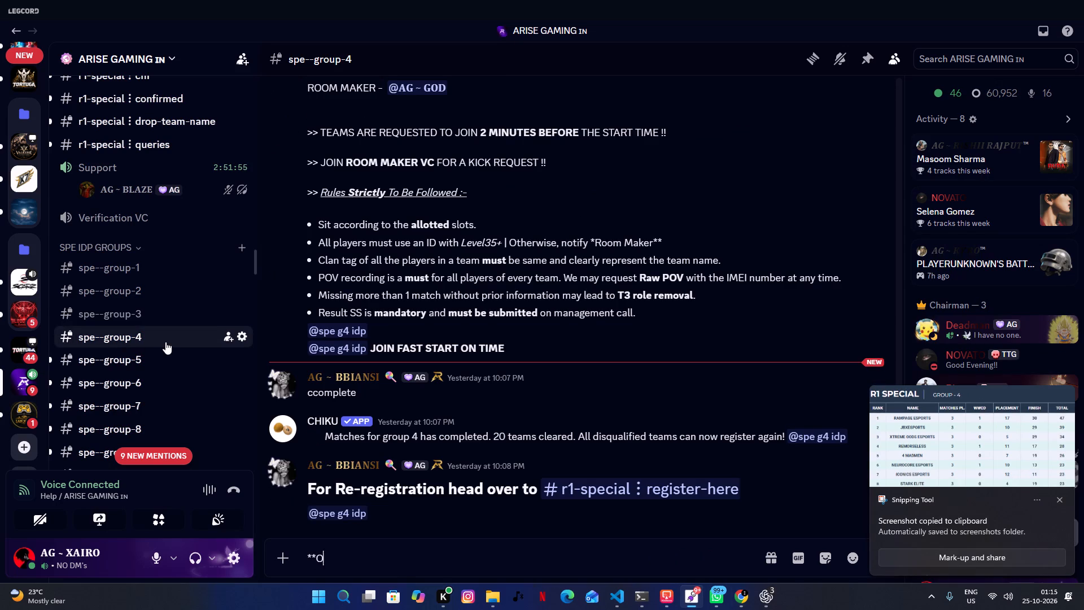
{"action": "type", "text": ";"}
{"action": "key", "text": "space"}
{"action": "key", "text": "BackSpace"}
{"action": "key", "text": "BackSpace"}
{"action": "type", "text": "LL STANDINGS(("}
{"action": "right_click", "coordinate": [87, 195]}
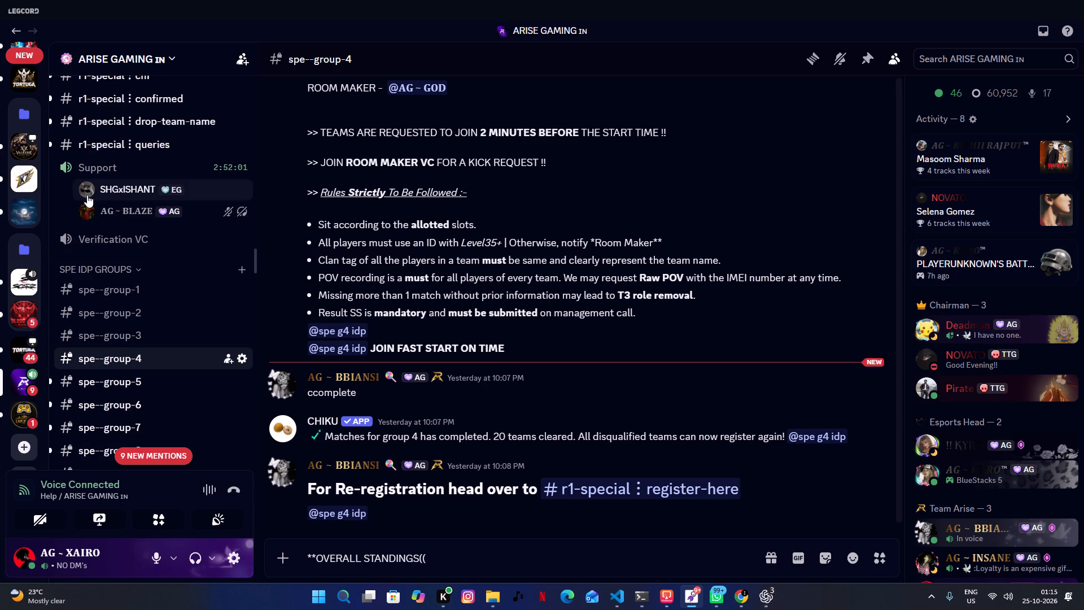
{"action": "left_click", "coordinate": [234, 451]}
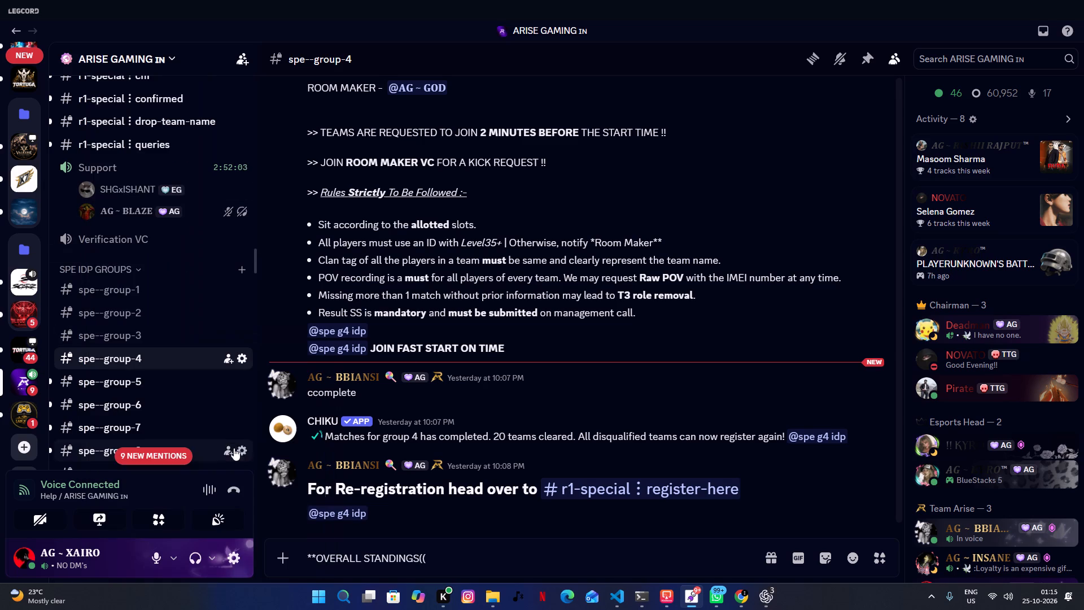
{"action": "left_click", "coordinate": [435, 563]}
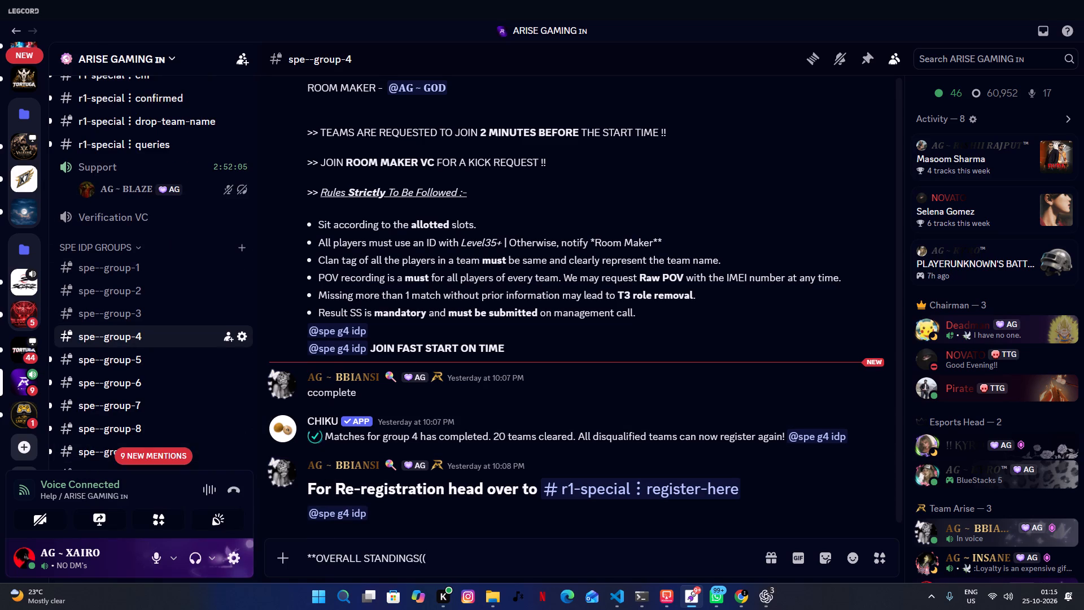
{"action": "key", "text": "BackSpace"}
{"action": "key", "text": "BackSpace"}
{"action": "type", "text": "**"}
{"action": "key", "text": "space"}
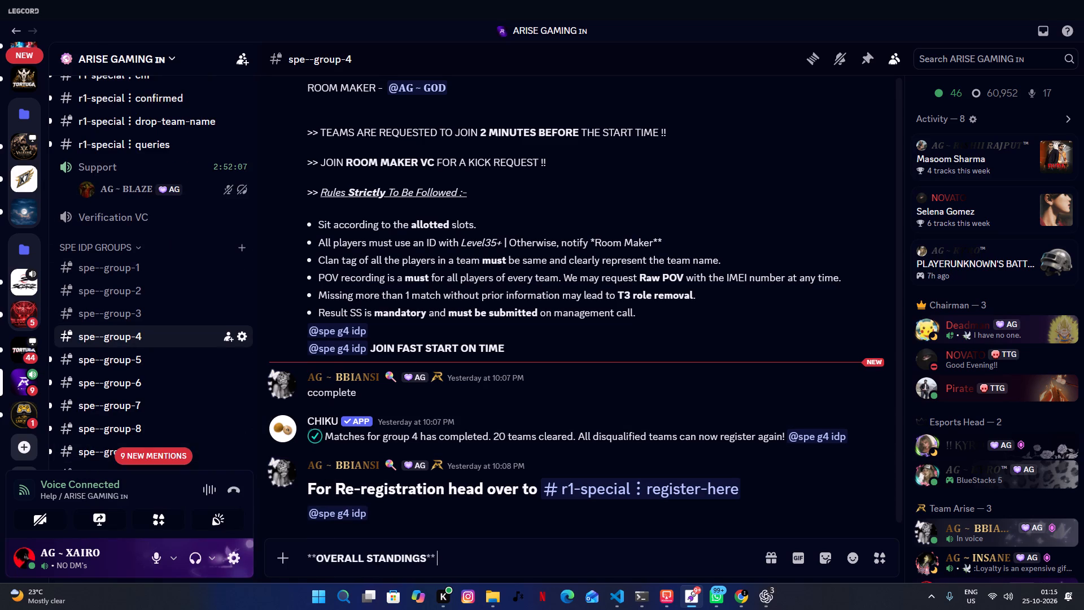
{"action": "type", "text": "@SPEG"}
{"action": "key", "text": "Down"}
{"action": "key", "text": "Down"}
{"action": "key", "text": "Down"}
{"action": "key", "text": "Down"}
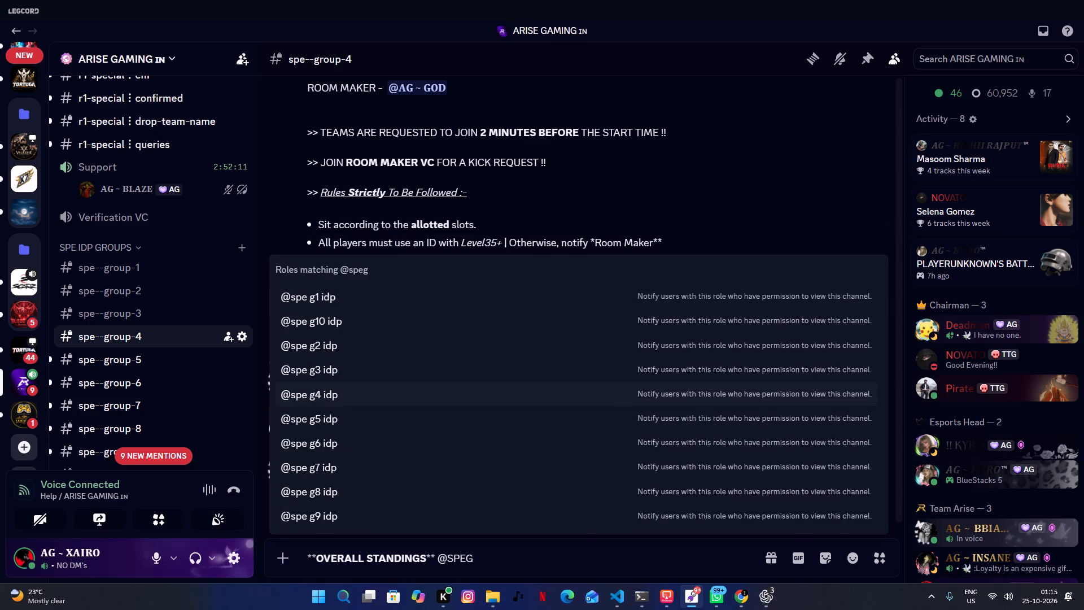
{"action": "key", "text": "Return"}
{"action": "key", "text": "ctrl+v"}
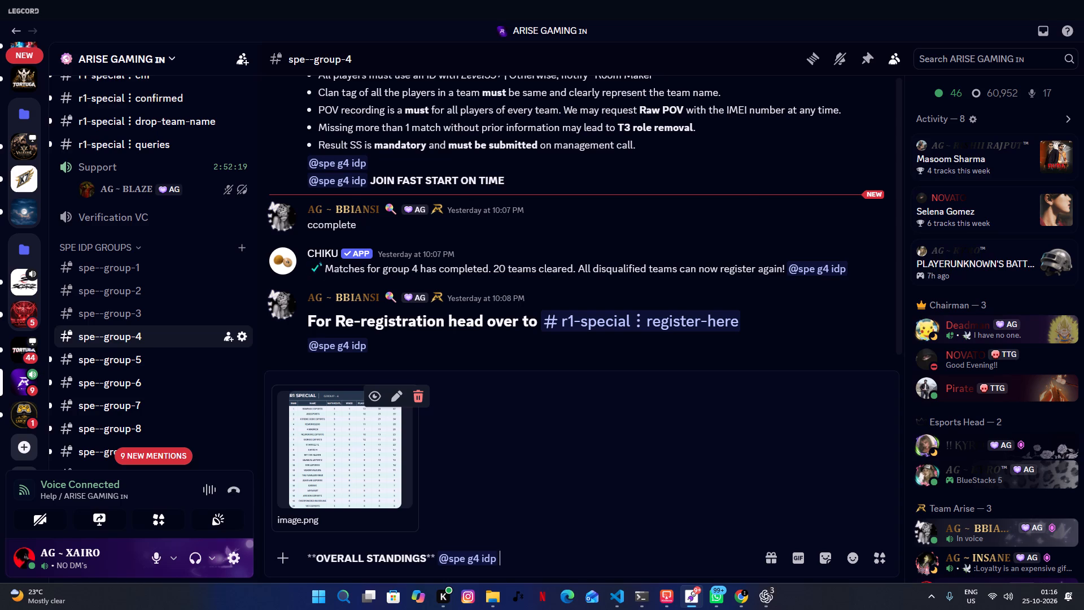
{"action": "key", "text": "Return"}
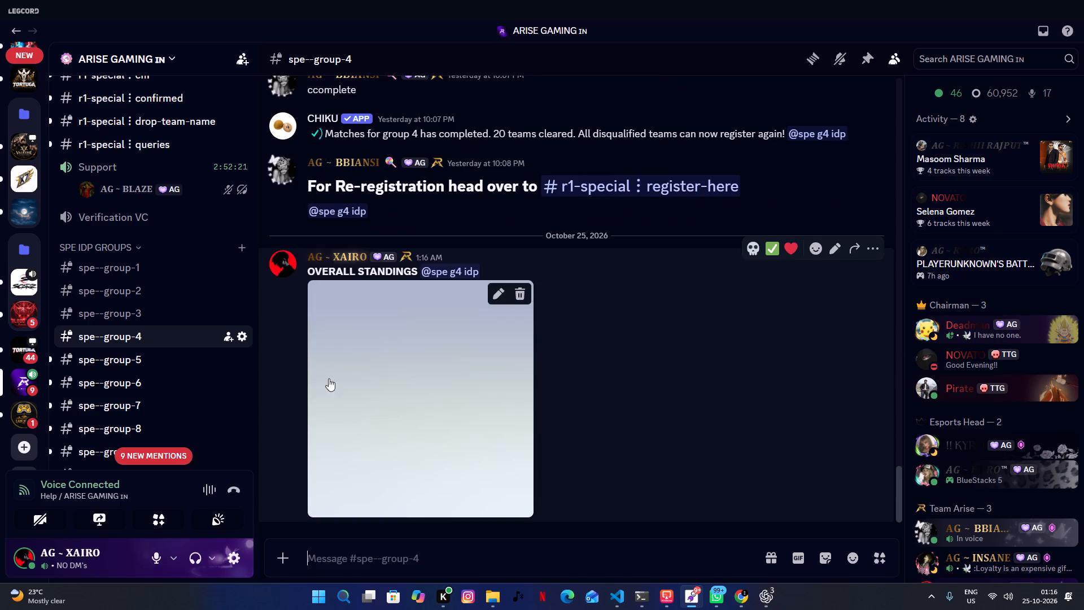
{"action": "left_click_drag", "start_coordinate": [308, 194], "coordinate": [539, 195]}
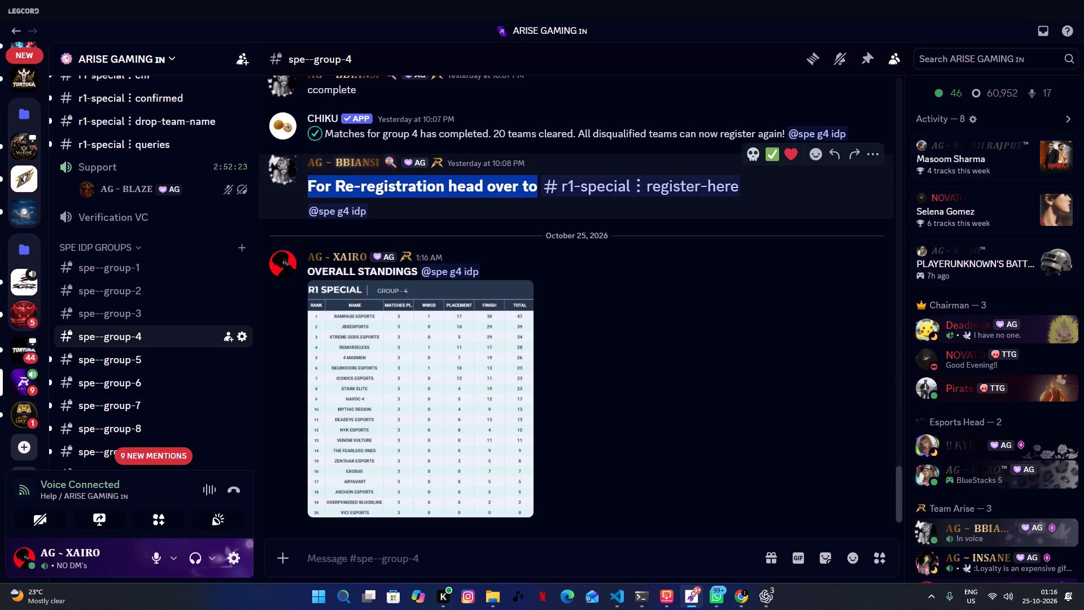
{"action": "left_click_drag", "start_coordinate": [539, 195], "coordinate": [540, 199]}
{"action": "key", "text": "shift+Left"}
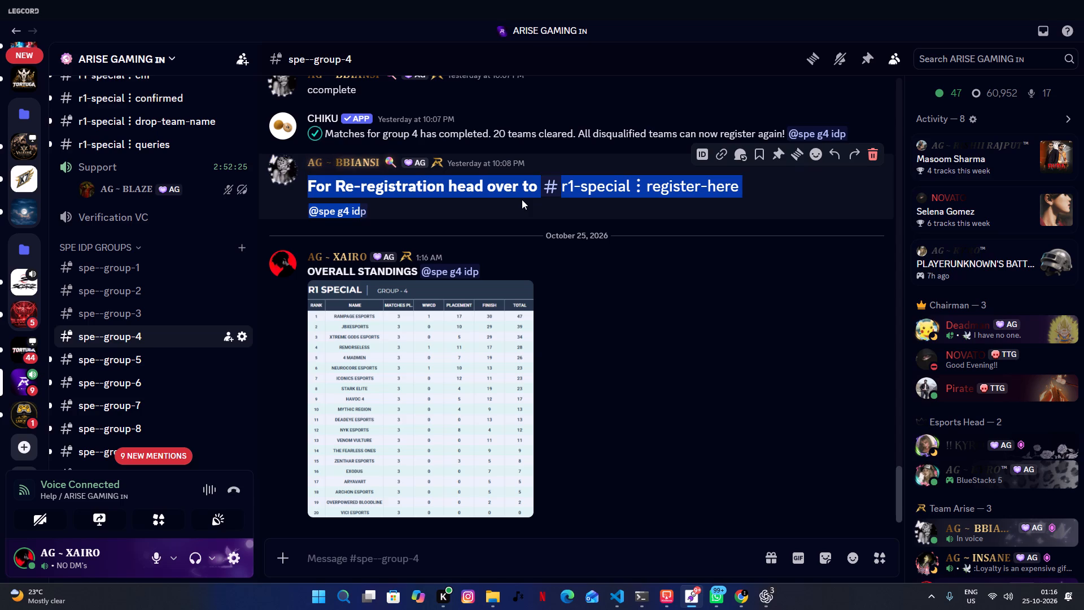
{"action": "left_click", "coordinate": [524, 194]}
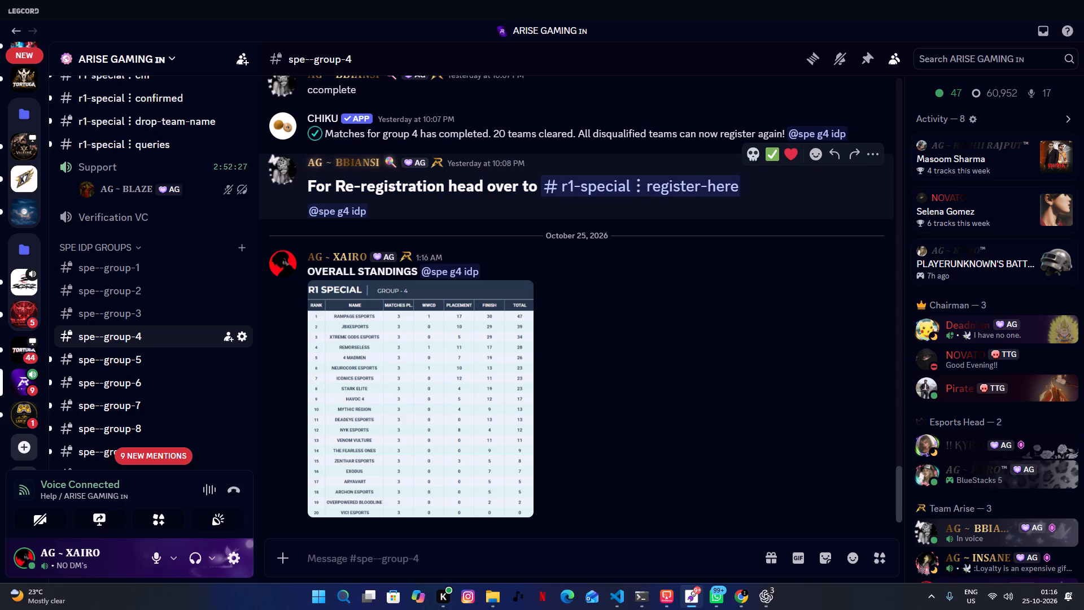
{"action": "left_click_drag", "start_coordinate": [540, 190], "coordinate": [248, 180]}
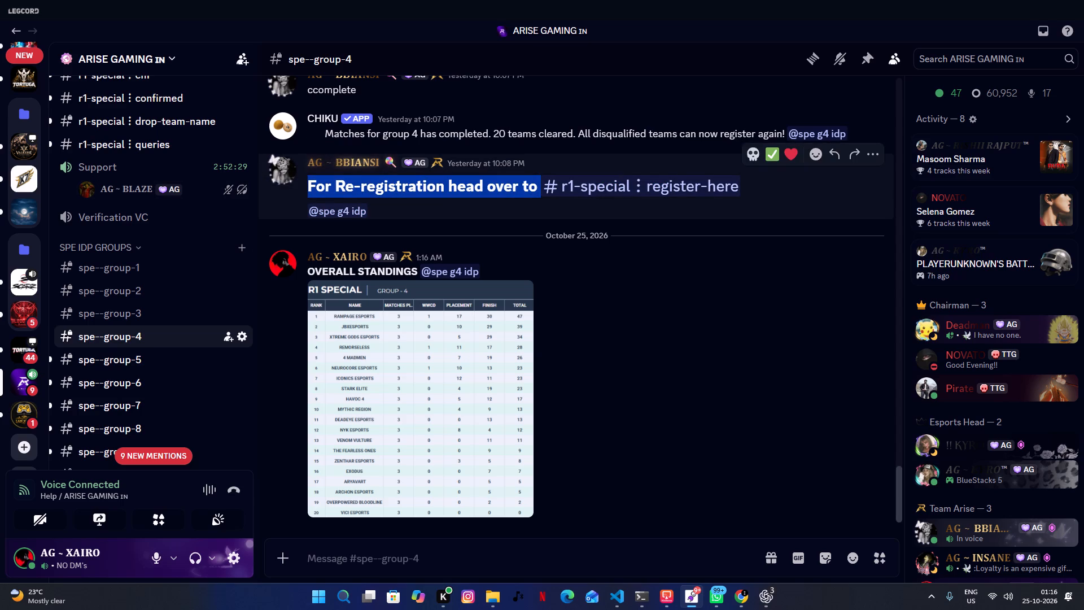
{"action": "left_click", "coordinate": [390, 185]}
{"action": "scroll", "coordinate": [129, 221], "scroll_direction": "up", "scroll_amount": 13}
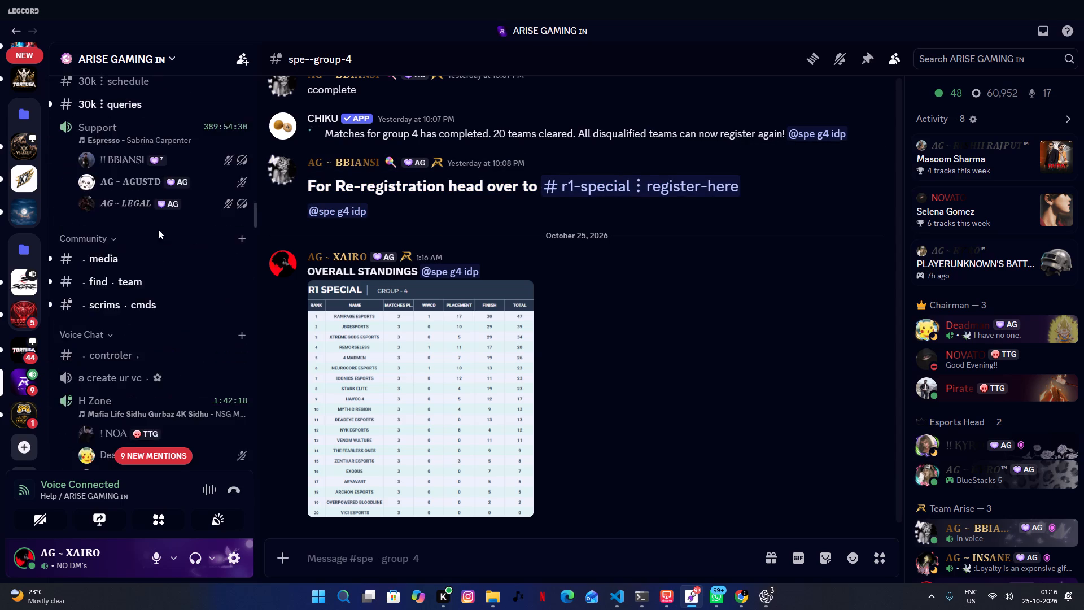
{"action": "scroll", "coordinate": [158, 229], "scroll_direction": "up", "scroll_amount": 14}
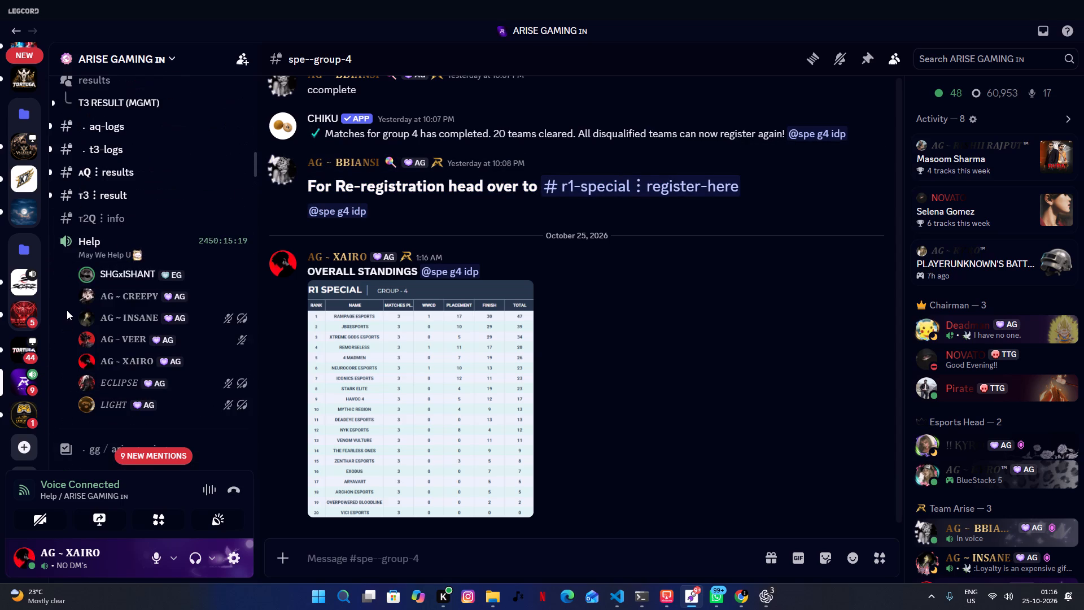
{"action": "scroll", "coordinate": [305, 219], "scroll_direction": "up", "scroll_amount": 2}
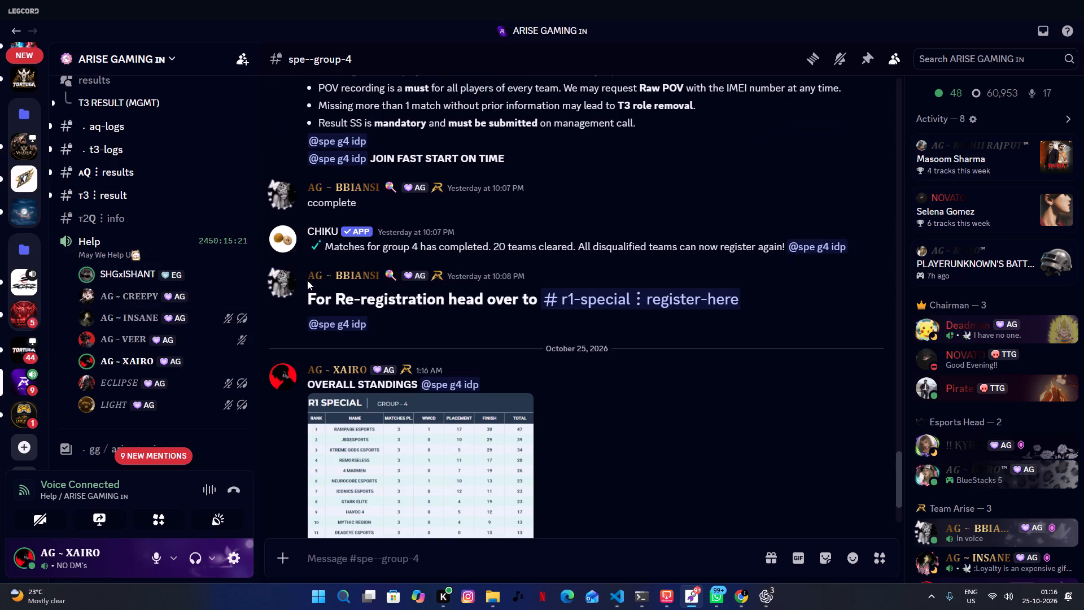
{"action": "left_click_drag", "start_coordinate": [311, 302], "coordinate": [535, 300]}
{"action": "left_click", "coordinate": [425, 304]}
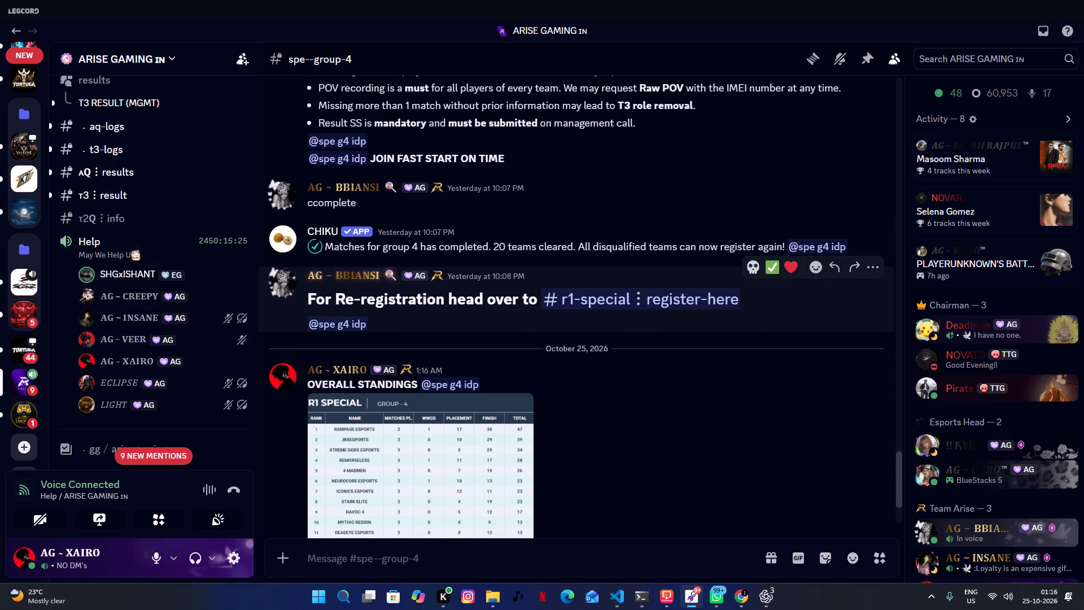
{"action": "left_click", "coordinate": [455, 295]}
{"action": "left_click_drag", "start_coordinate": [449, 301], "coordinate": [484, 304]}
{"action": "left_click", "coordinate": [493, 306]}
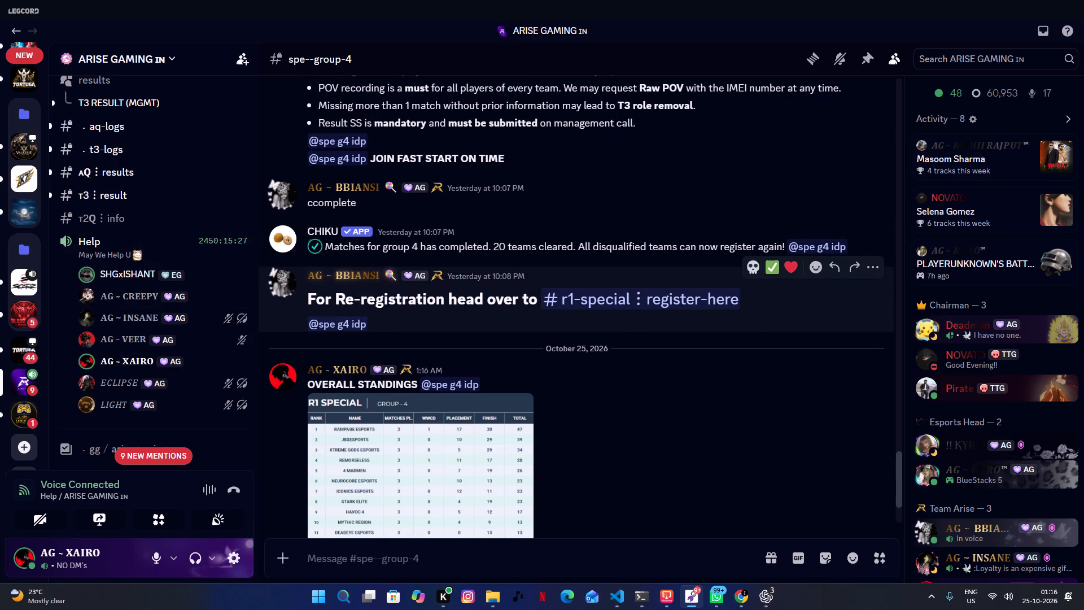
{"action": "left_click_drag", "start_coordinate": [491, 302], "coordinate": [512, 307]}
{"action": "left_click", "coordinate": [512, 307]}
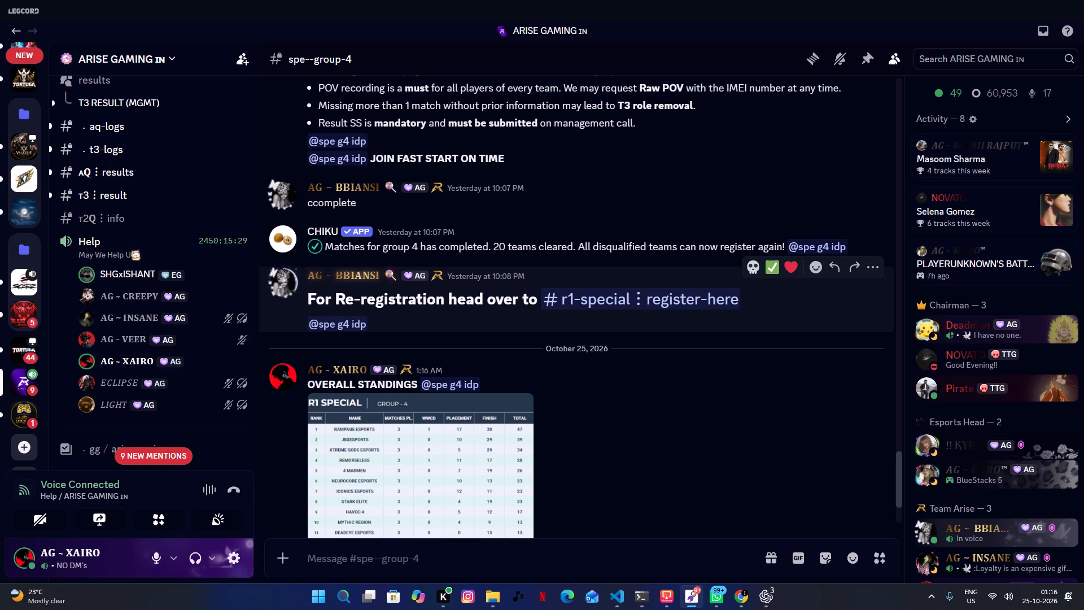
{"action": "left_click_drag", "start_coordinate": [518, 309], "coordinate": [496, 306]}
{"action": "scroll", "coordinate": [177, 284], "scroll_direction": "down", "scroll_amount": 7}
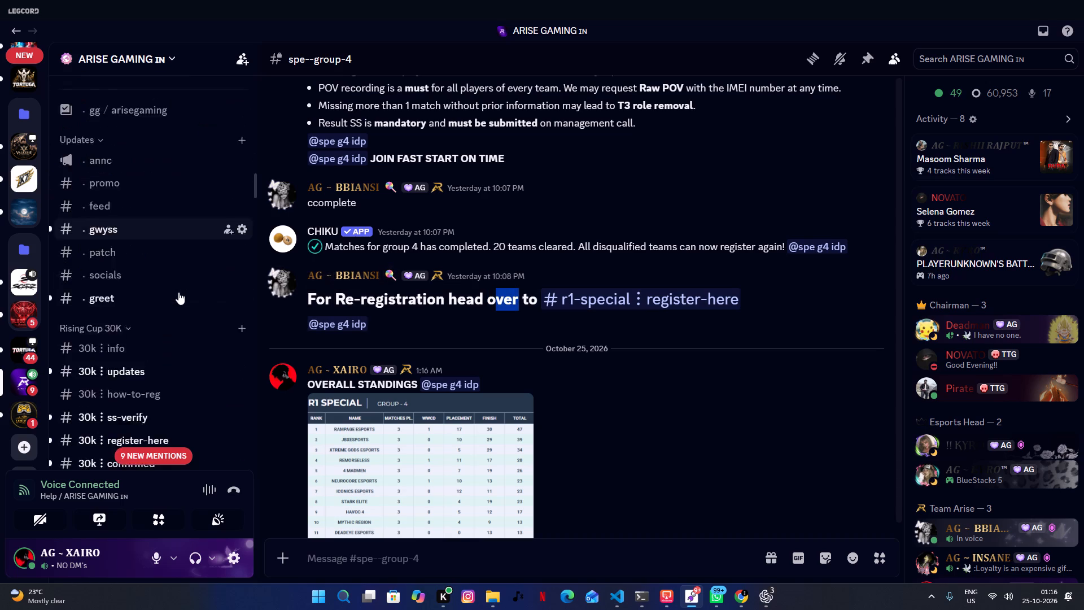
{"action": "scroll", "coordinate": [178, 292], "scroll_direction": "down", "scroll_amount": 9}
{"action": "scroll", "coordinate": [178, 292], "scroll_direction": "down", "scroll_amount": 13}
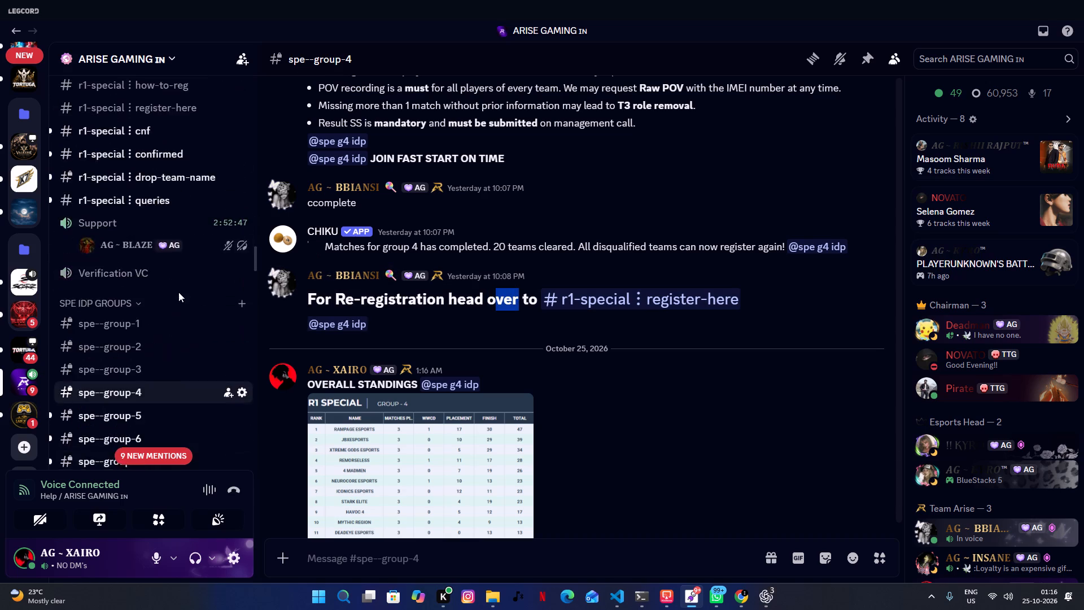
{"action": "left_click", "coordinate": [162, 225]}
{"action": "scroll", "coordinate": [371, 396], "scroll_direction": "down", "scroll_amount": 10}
Examine the standings images posted in spe--group-4 and spe--group-3, enlarging them to check the tables.
{"action": "left_click", "coordinate": [371, 404]}
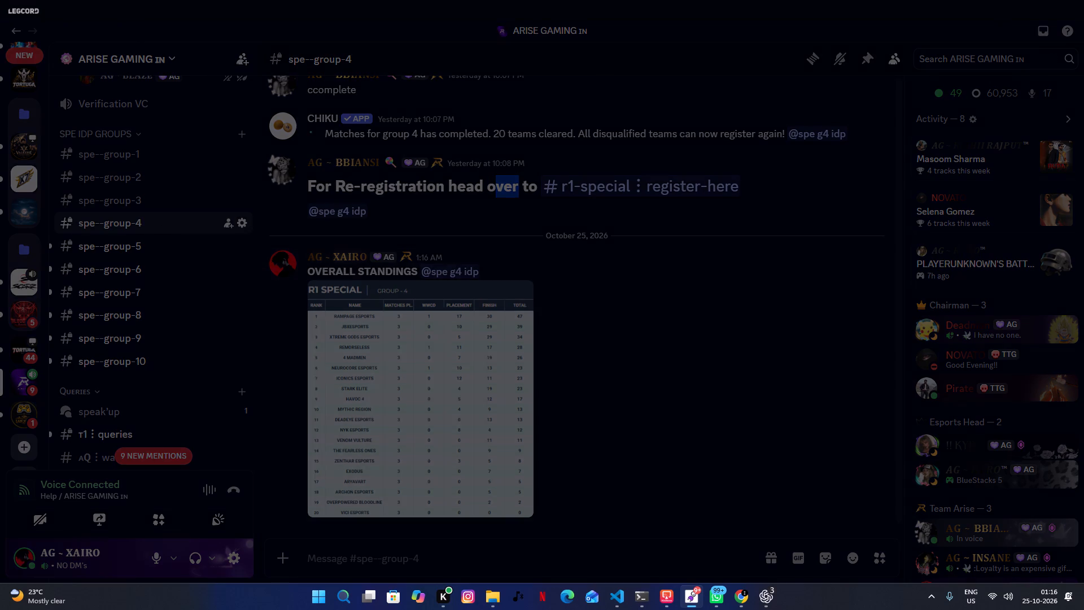
{"action": "left_click", "coordinate": [846, 241]}
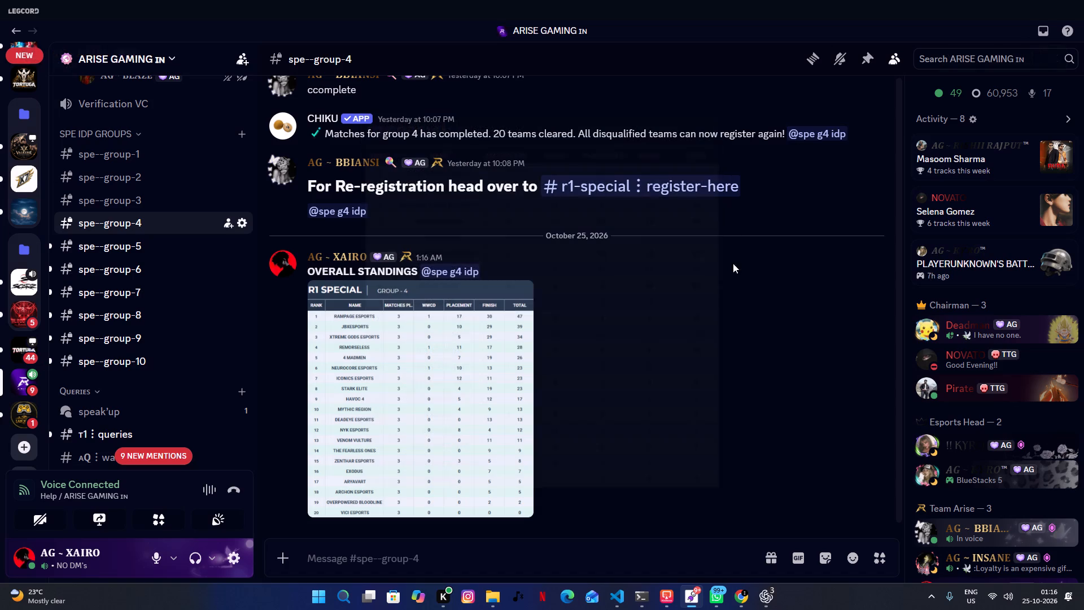
{"action": "left_click", "coordinate": [146, 195]}
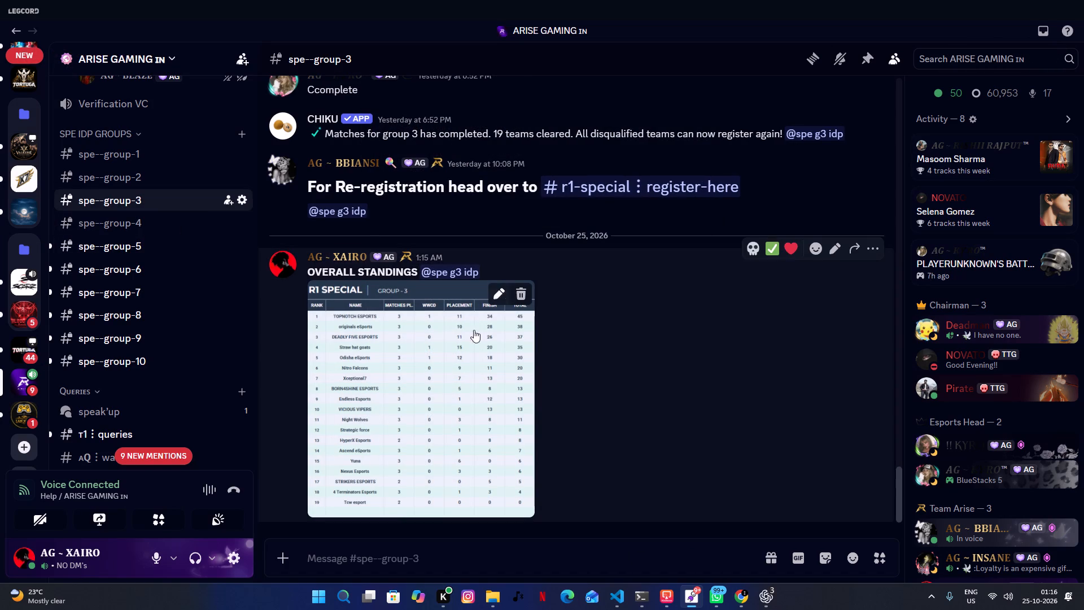
{"action": "left_click", "coordinate": [116, 214]}
{"action": "left_click", "coordinate": [154, 209]}
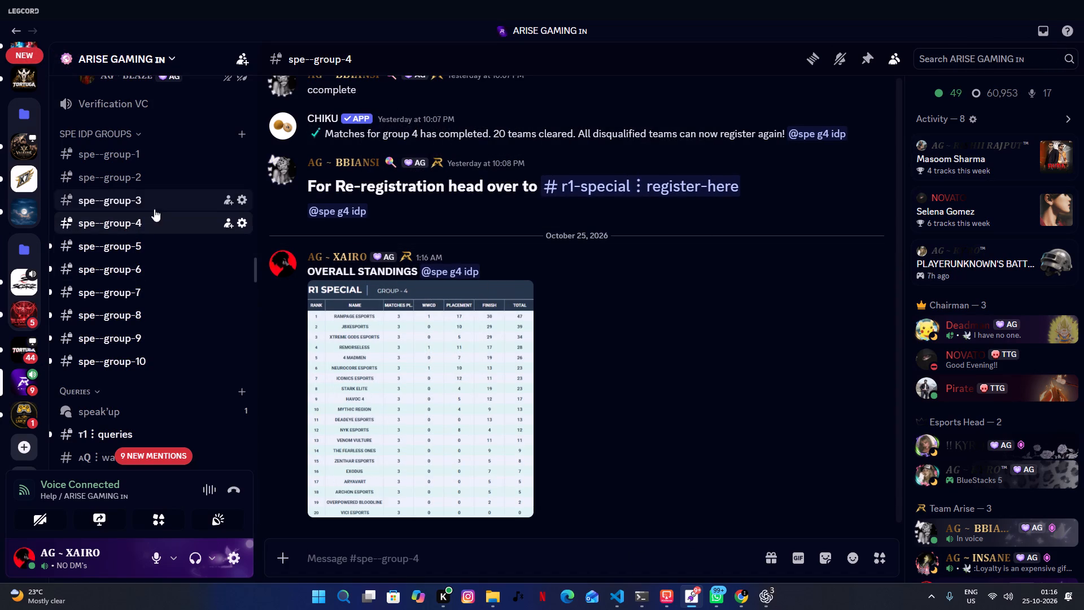
{"action": "left_click", "coordinate": [318, 392]}
{"action": "left_click", "coordinate": [391, 399]}
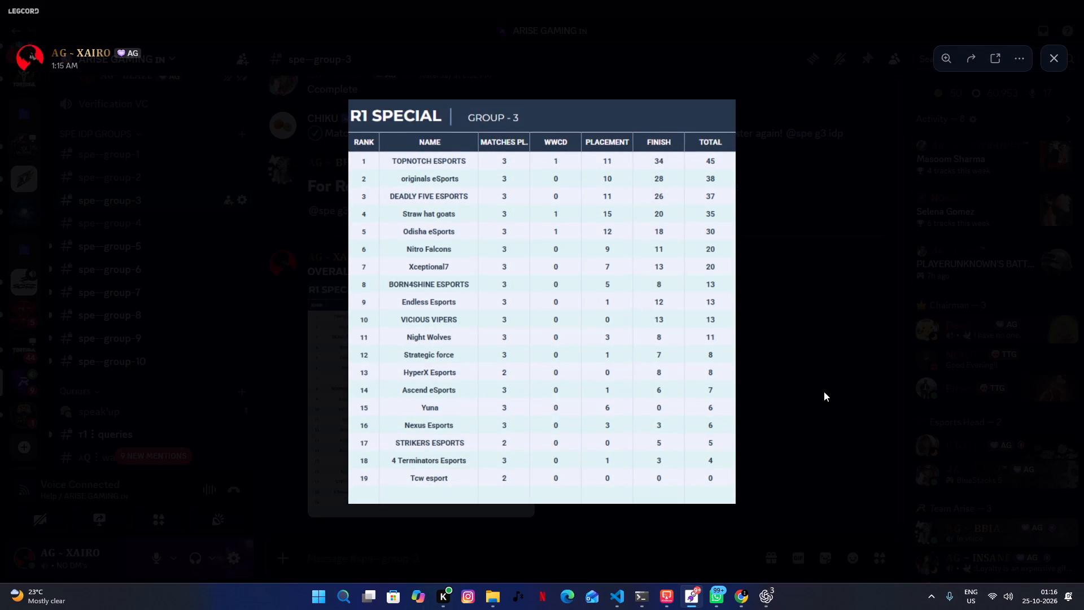
{"action": "left_click", "coordinate": [824, 390]}
{"action": "left_click", "coordinate": [140, 228]}
{"action": "scroll", "coordinate": [486, 375], "scroll_direction": "down", "scroll_amount": 5}
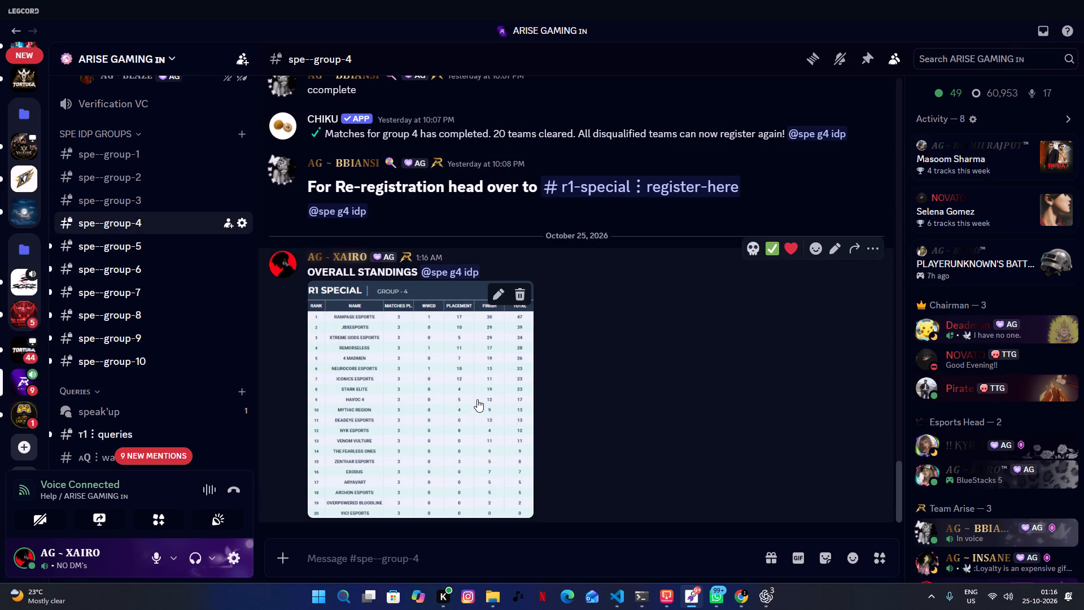
Examine the enlarged standings image posted in spe--group-4 and compare it with the post in spe--group-3.
{"action": "scroll", "coordinate": [361, 281], "scroll_direction": "down", "scroll_amount": 5}
{"action": "left_click", "coordinate": [361, 348]}
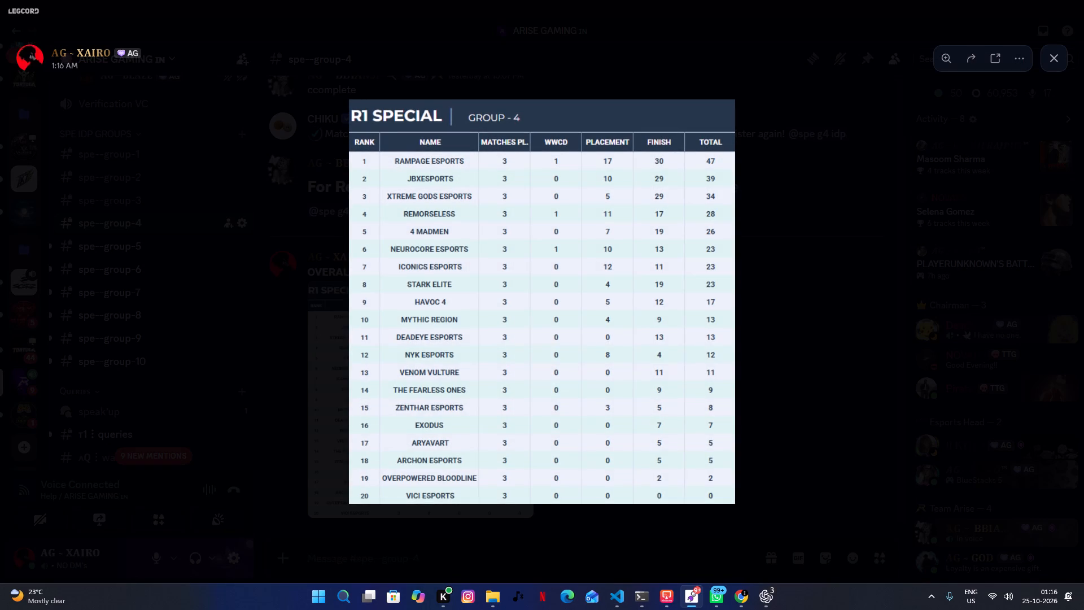
{"action": "left_click", "coordinate": [401, 162]}
{"action": "left_click", "coordinate": [409, 169]}
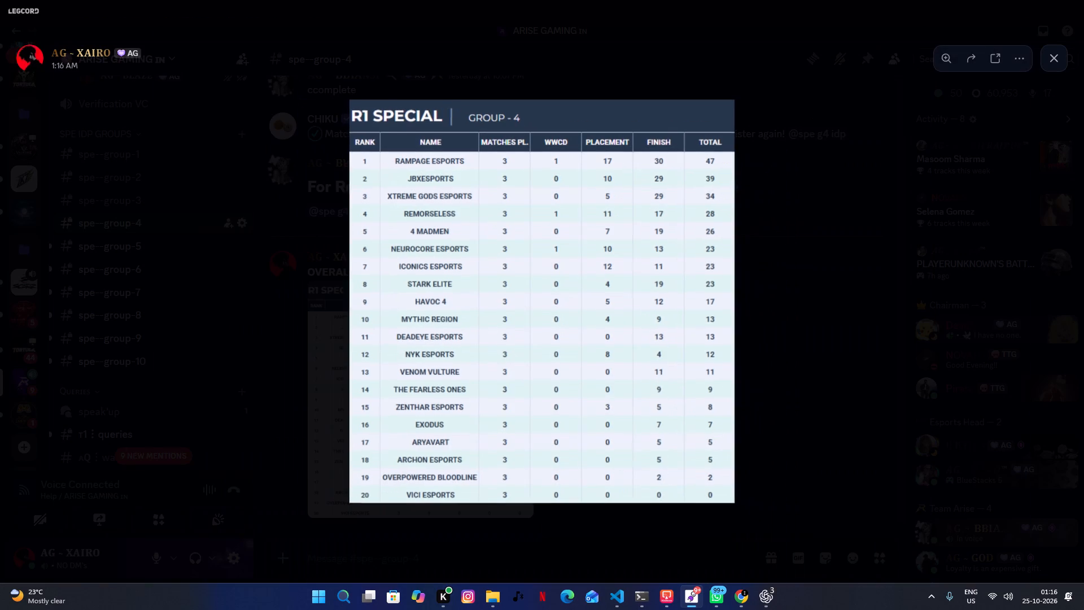
{"action": "left_click", "coordinate": [837, 301]}
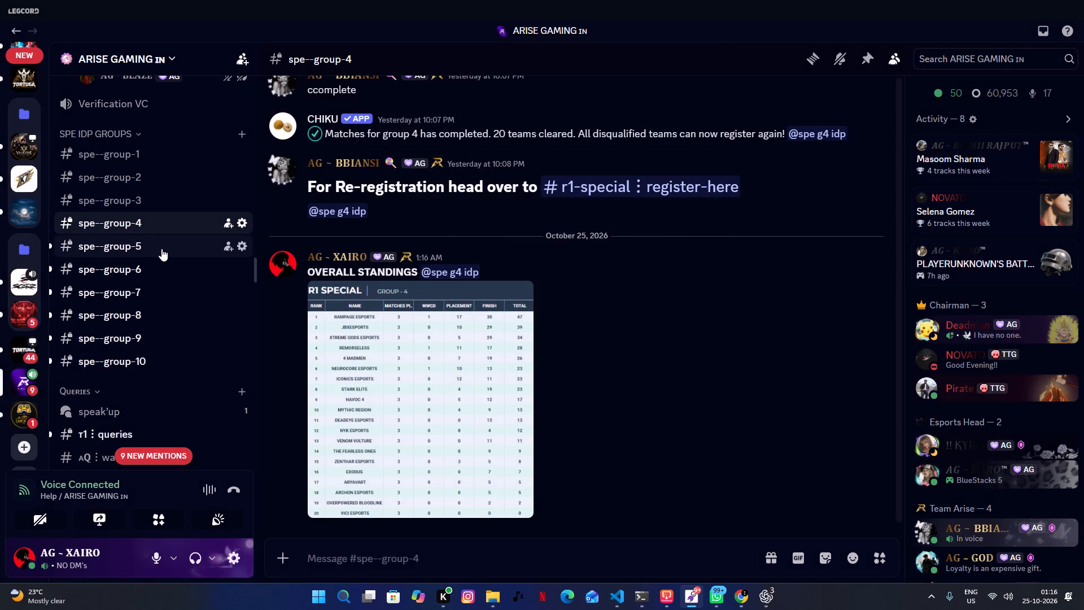
{"action": "left_click", "coordinate": [172, 198]}
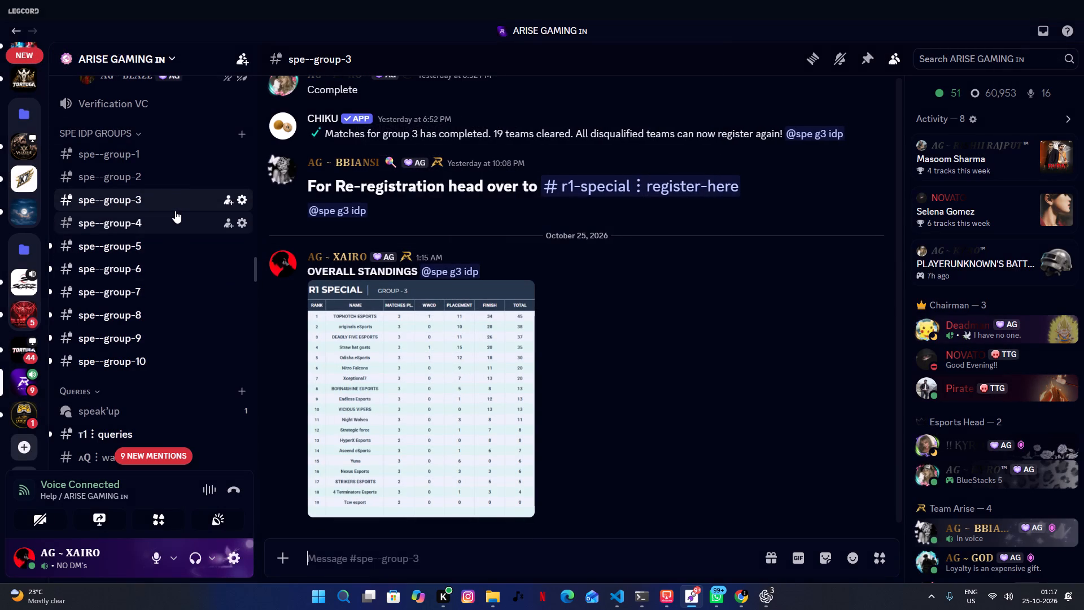
{"action": "left_click", "coordinate": [175, 211]}
{"action": "scroll", "coordinate": [1008, 309], "scroll_direction": "down", "scroll_amount": 6}
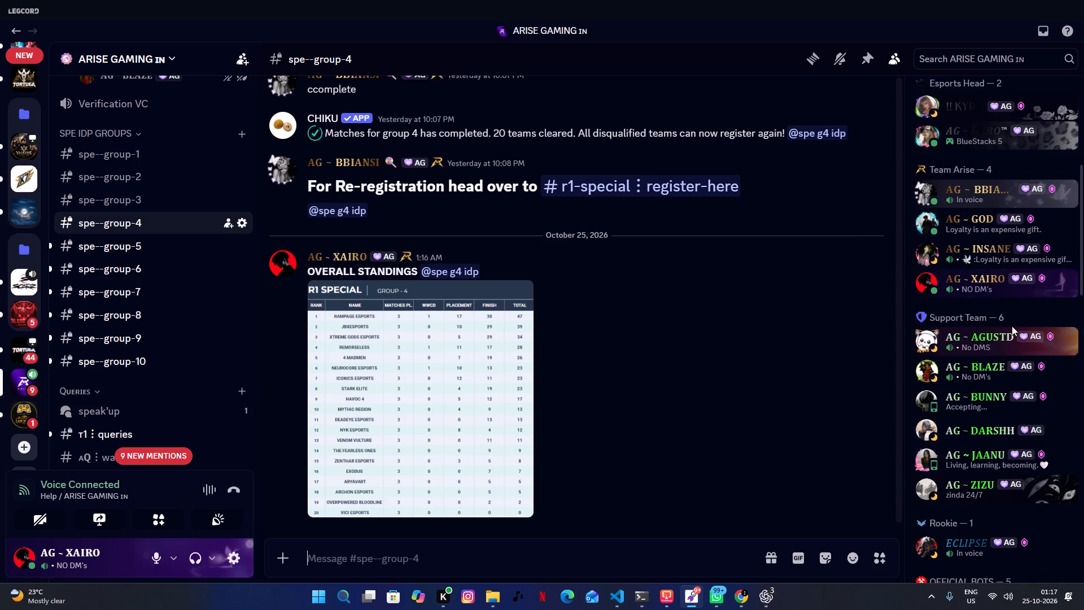
{"action": "scroll", "coordinate": [1012, 329], "scroll_direction": "down", "scroll_amount": 7}
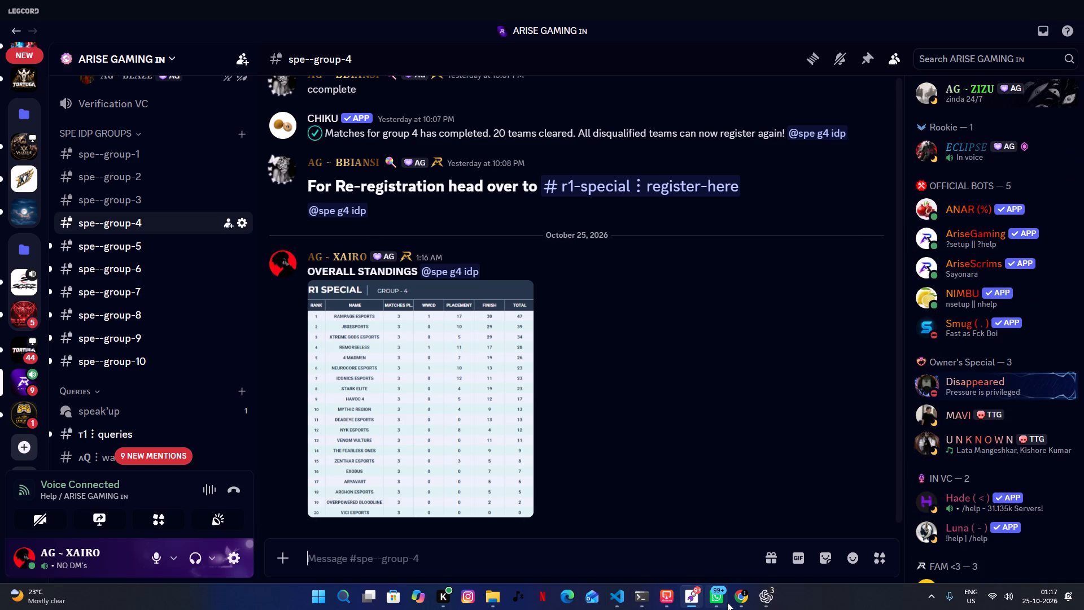
Switch to the standings spreadsheet in Chrome and capture a screenshot of the R1 Special Group 5 table, from title bar to rank 21 row.
{"action": "left_click", "coordinate": [736, 600]}
{"action": "scroll", "coordinate": [465, 370], "scroll_direction": "down", "scroll_amount": 5}
{"action": "left_click_drag", "start_coordinate": [522, 567], "coordinate": [445, 560]}
{"action": "left_click_drag", "start_coordinate": [505, 565], "coordinate": [36, 525]}
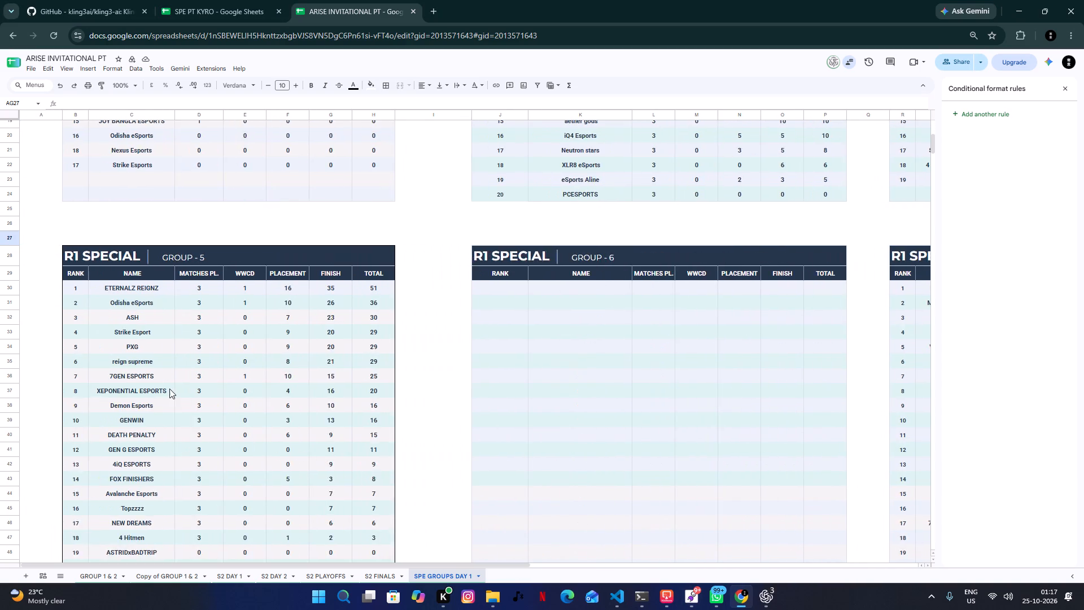
{"action": "scroll", "coordinate": [169, 389], "scroll_direction": "down", "scroll_amount": 3}
{"action": "scroll", "coordinate": [187, 380], "scroll_direction": "up", "scroll_amount": 1}
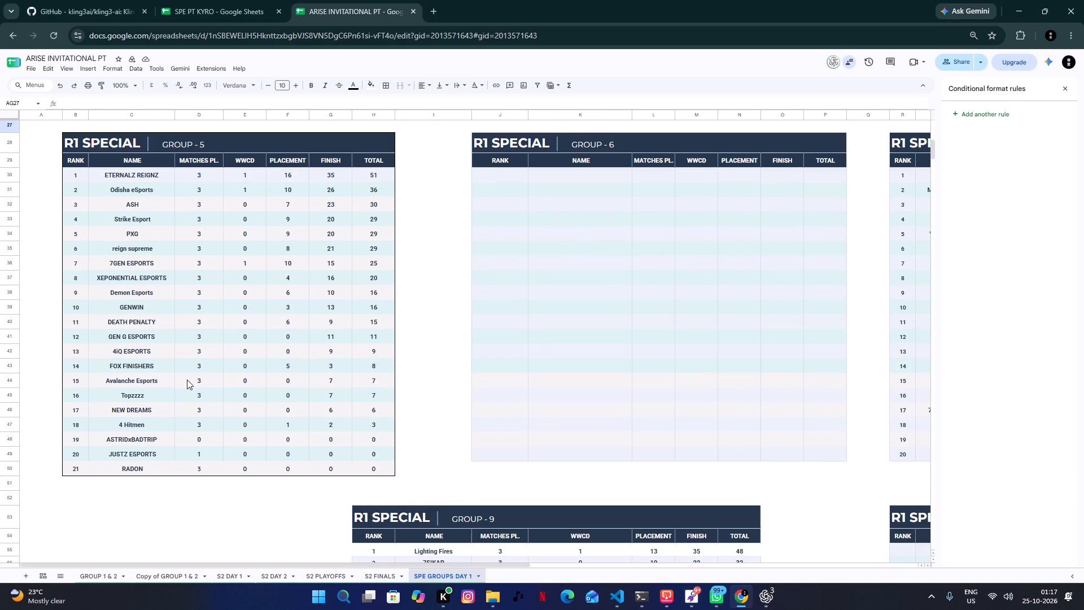
{"action": "left_click", "coordinate": [490, 384]}
{"action": "left_click", "coordinate": [648, 386]}
{"action": "left_click", "coordinate": [669, 368]}
{"action": "scroll", "coordinate": [591, 319], "scroll_direction": "up", "scroll_amount": 2}
{"action": "scroll", "coordinate": [591, 319], "scroll_direction": "down", "scroll_amount": 1}
{"action": "key", "text": "shift+super+s"}
{"action": "key", "text": "shift+super+a"}
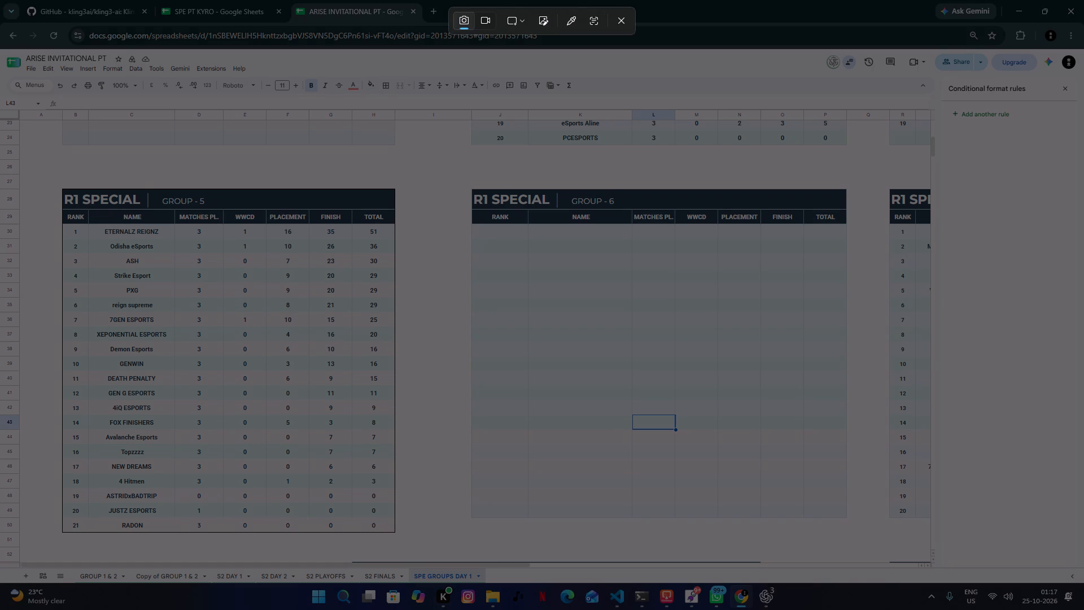
{"action": "left_click_drag", "start_coordinate": [62, 189], "coordinate": [65, 195]}
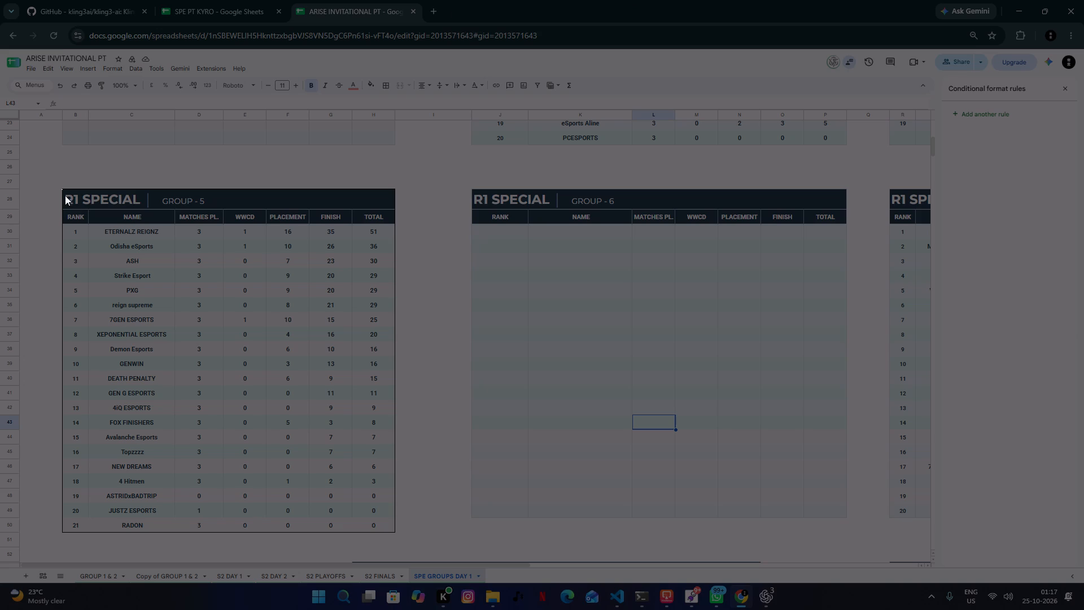
{"action": "left_click_drag", "start_coordinate": [65, 195], "coordinate": [393, 553]}
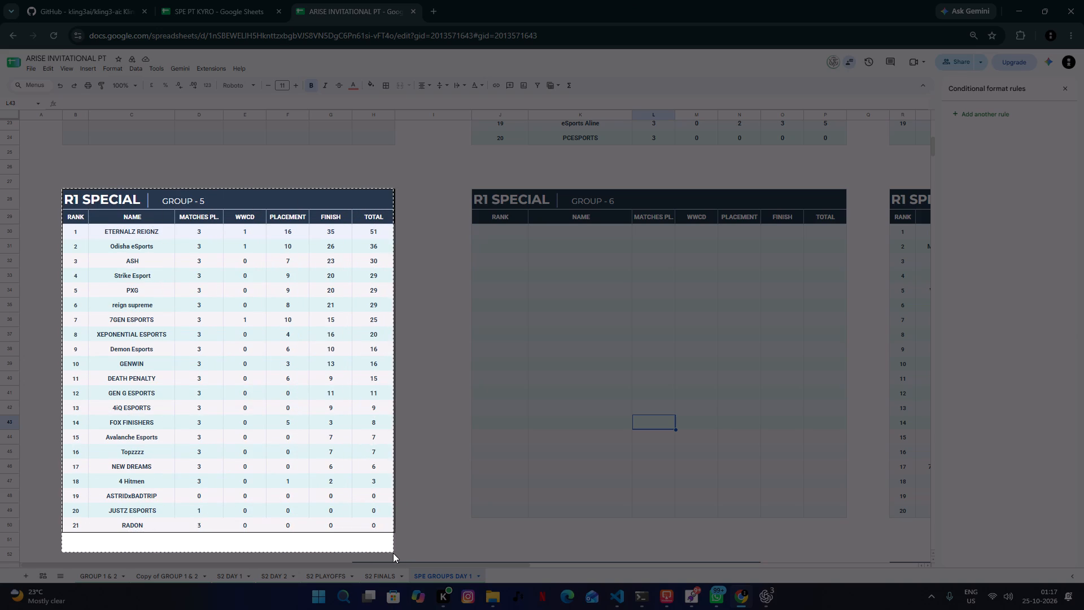
{"action": "left_click_drag", "start_coordinate": [393, 553], "coordinate": [395, 532]}
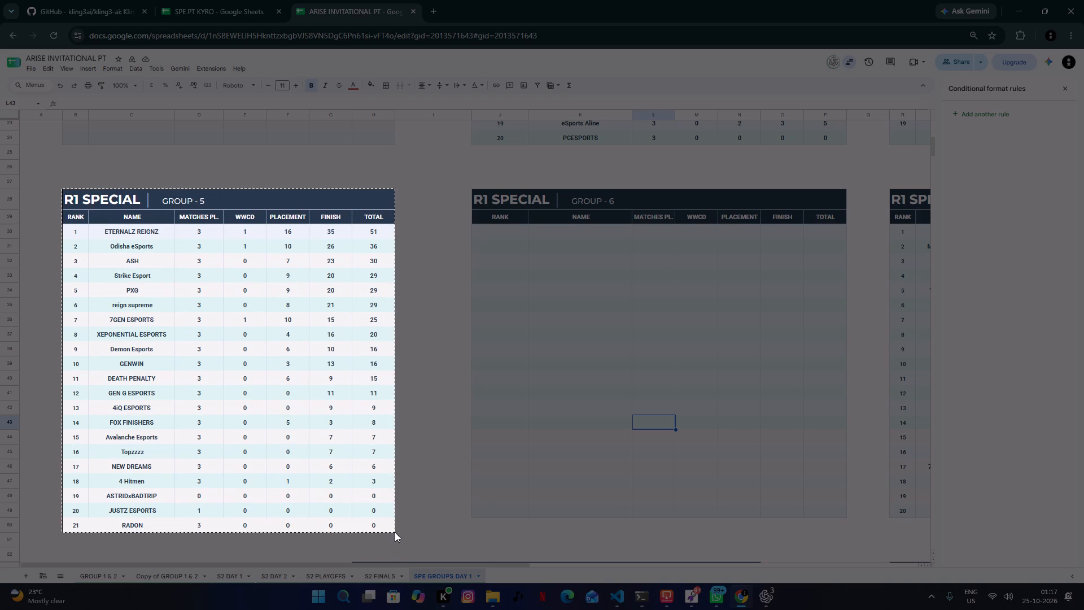
{"action": "left_click_drag", "start_coordinate": [395, 532], "coordinate": [395, 531]}
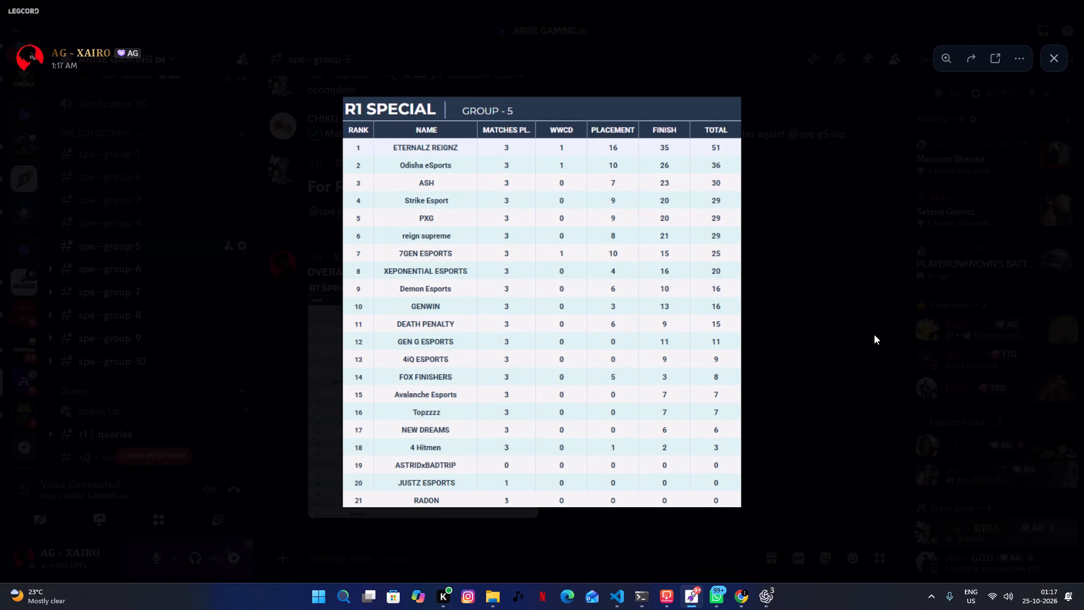
{"action": "left_click", "coordinate": [852, 343]}
{"action": "scroll", "coordinate": [1083, 356], "scroll_direction": "down", "scroll_amount": 7}
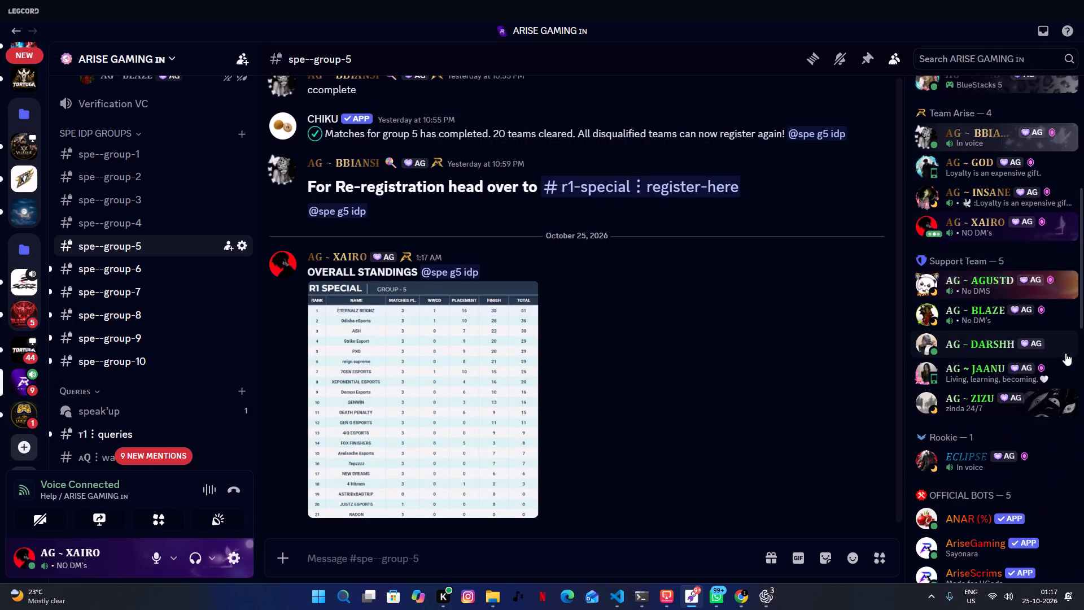
{"action": "scroll", "coordinate": [1065, 353], "scroll_direction": "down", "scroll_amount": 3}
{"action": "scroll", "coordinate": [1065, 353], "scroll_direction": "up", "scroll_amount": 2}
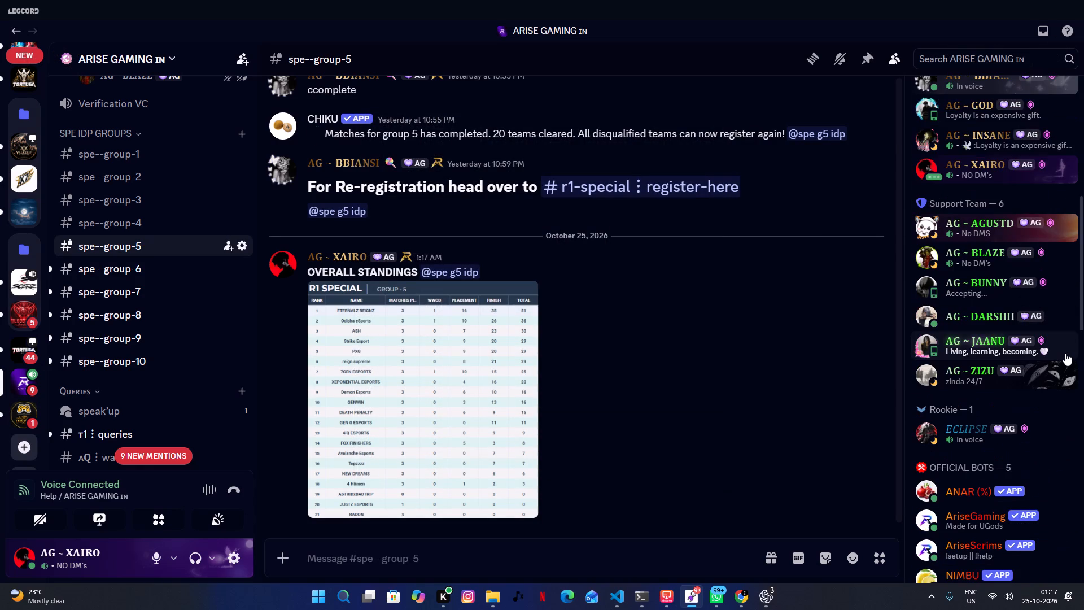
{"action": "scroll", "coordinate": [1065, 353], "scroll_direction": "down", "scroll_amount": 8}
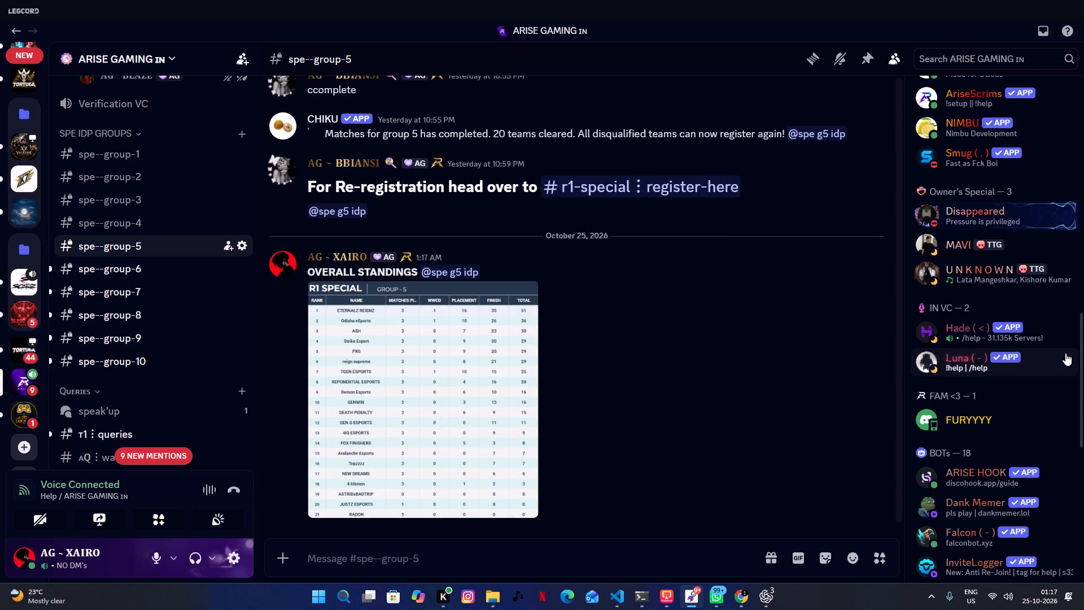
{"action": "scroll", "coordinate": [1065, 353], "scroll_direction": "down", "scroll_amount": 2}
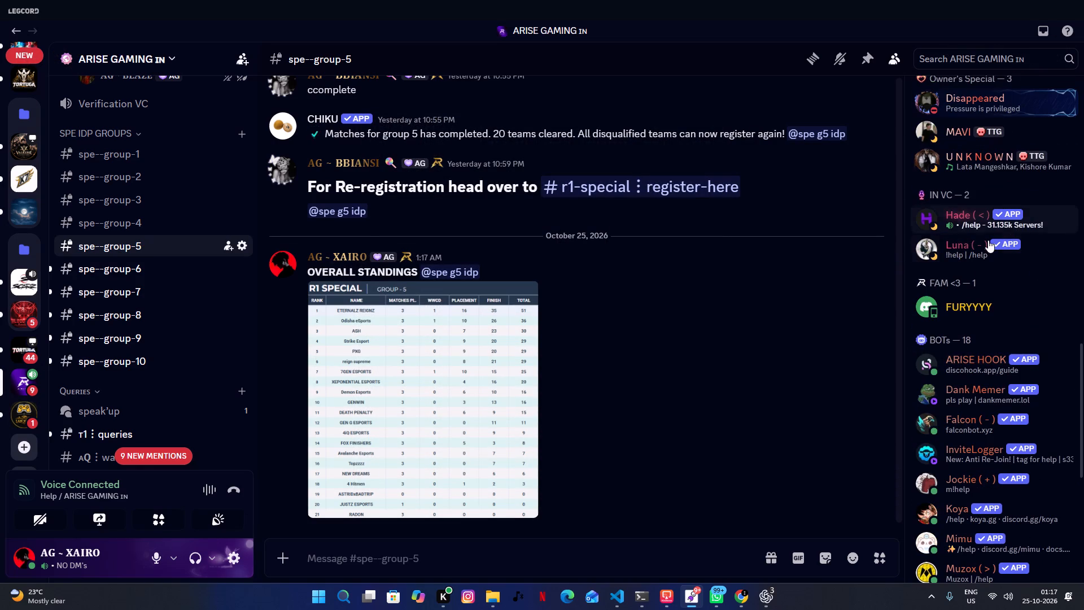
Switch to the standings spreadsheet in Chrome and examine the R1 Special tables for Groups 6 to 10, inspecting the Group 9 table's extent.
{"action": "left_click", "coordinate": [736, 594]}
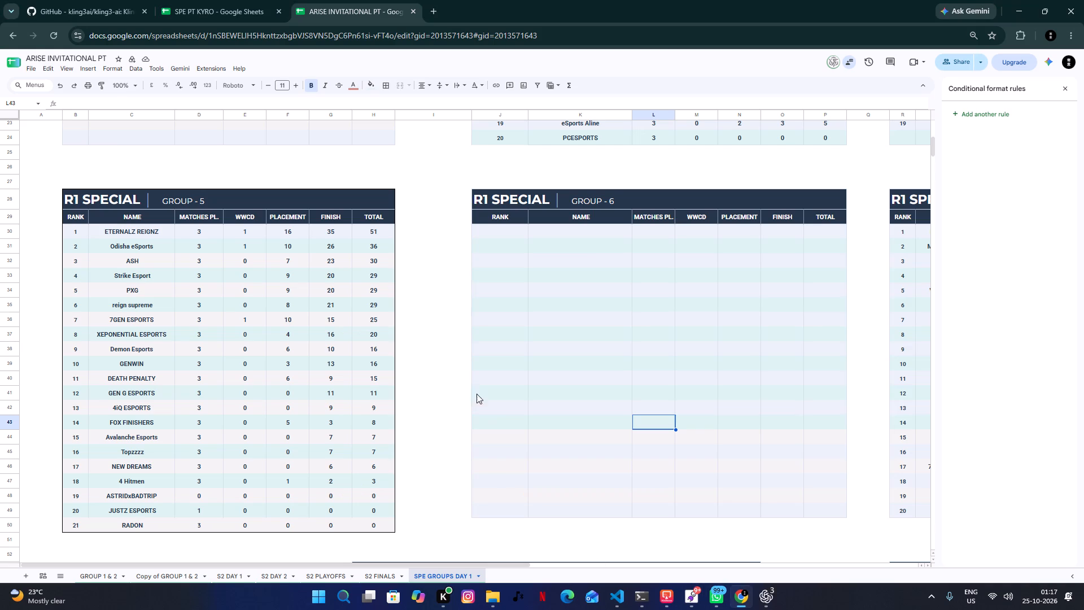
{"action": "left_click_drag", "start_coordinate": [413, 563], "coordinate": [678, 558]}
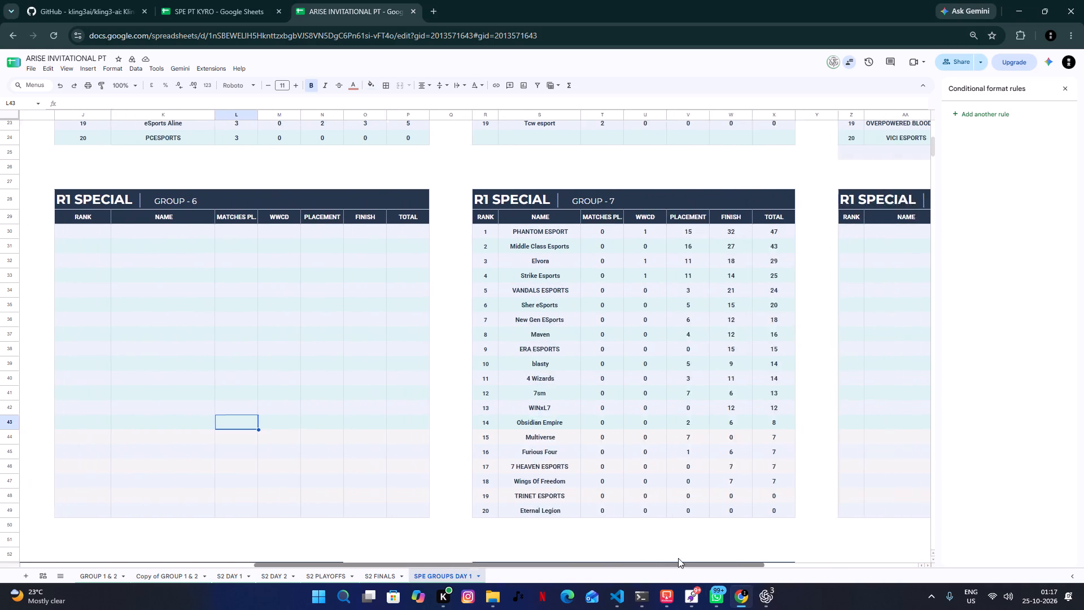
{"action": "left_click_drag", "start_coordinate": [678, 558], "coordinate": [745, 552]}
{"action": "left_click", "coordinate": [750, 517]}
{"action": "left_click", "coordinate": [750, 178]}
{"action": "left_click", "coordinate": [873, 173]}
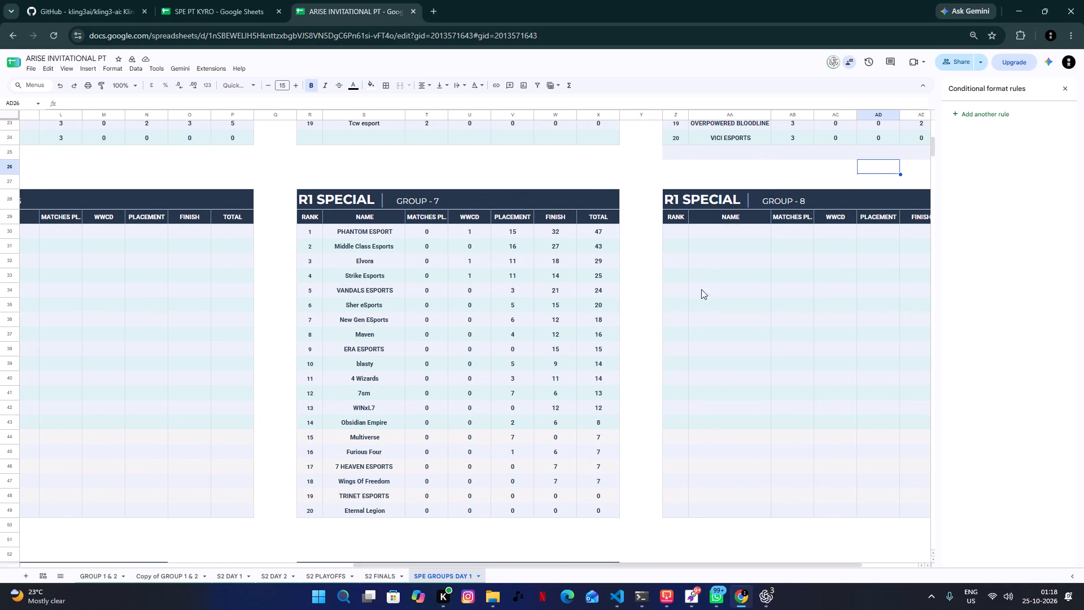
{"action": "scroll", "coordinate": [601, 321], "scroll_direction": "down", "scroll_amount": 10}
{"action": "scroll", "coordinate": [600, 324], "scroll_direction": "up", "scroll_amount": 3}
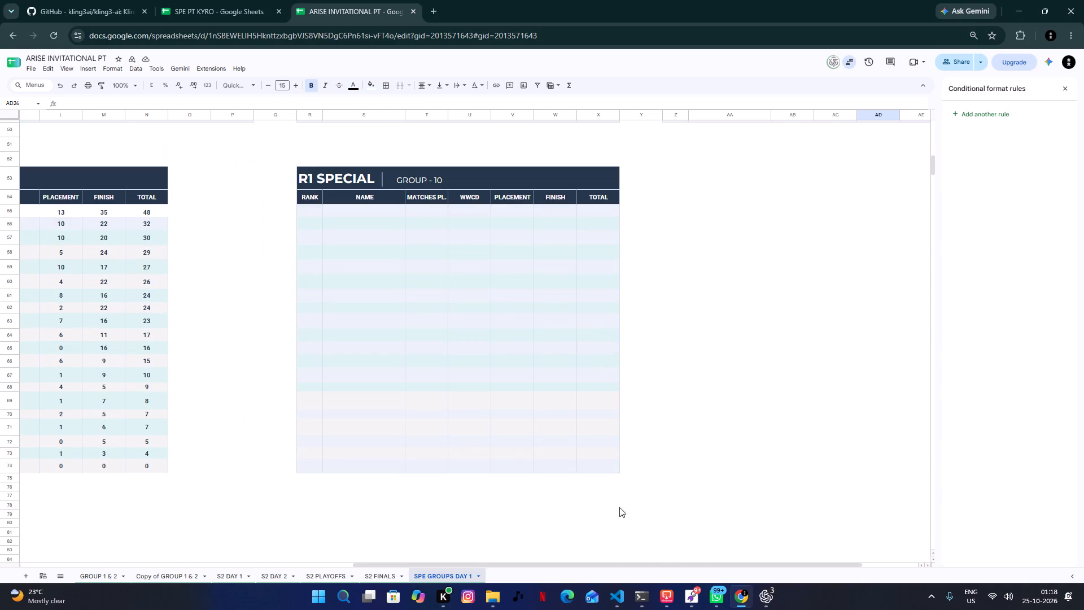
{"action": "left_click_drag", "start_coordinate": [663, 563], "coordinate": [394, 550]}
{"action": "left_click", "coordinate": [419, 525]}
{"action": "left_click", "coordinate": [292, 319]}
{"action": "left_click", "coordinate": [246, 221]}
{"action": "left_click", "coordinate": [244, 173]}
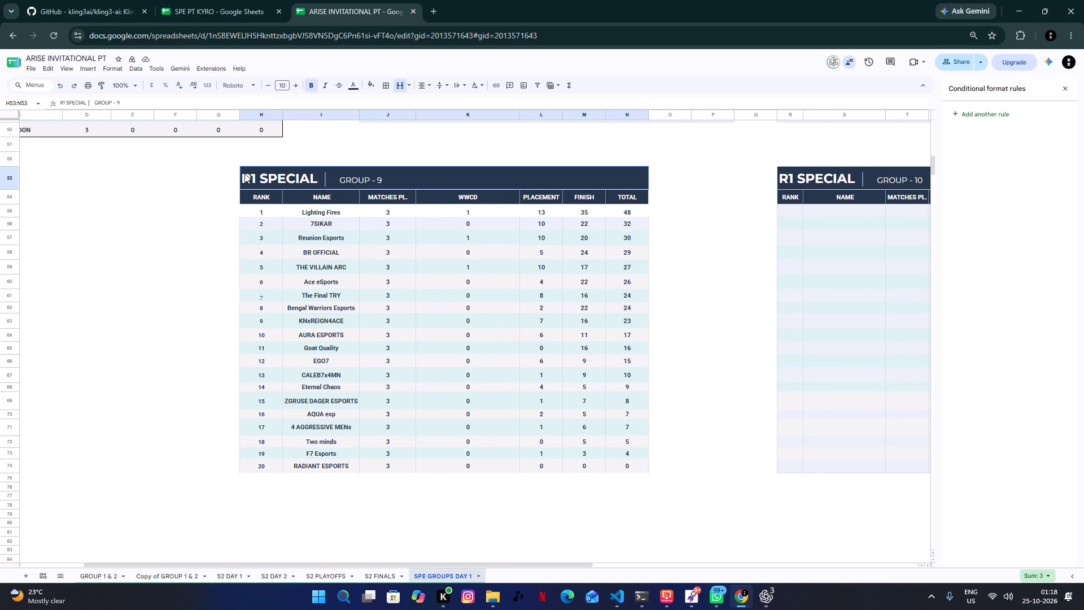
{"action": "left_click", "coordinate": [615, 472], "text": "shift"}
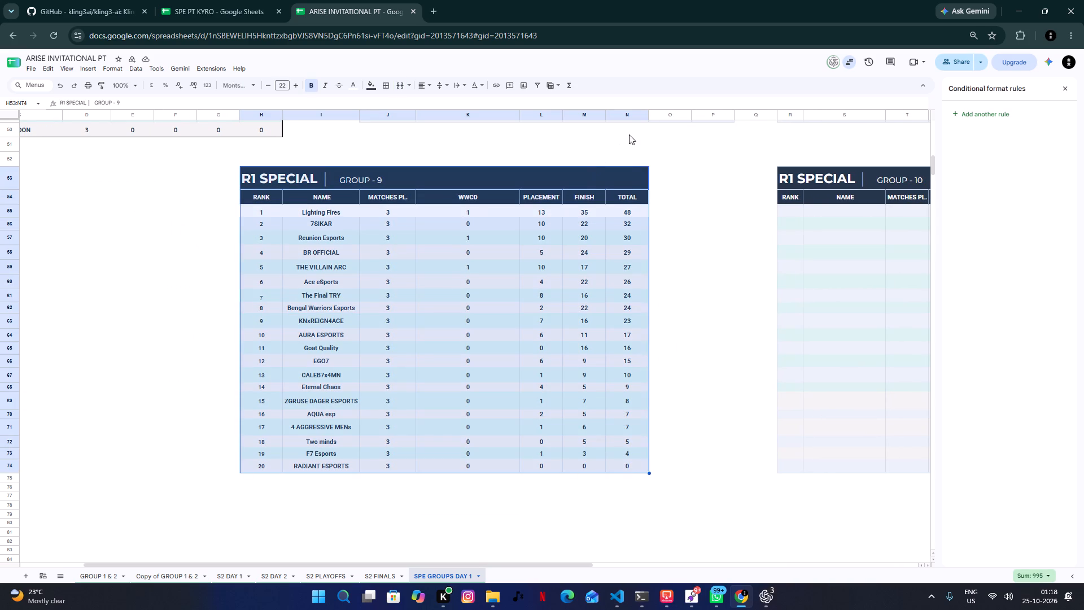
{"action": "left_click", "coordinate": [666, 240]}
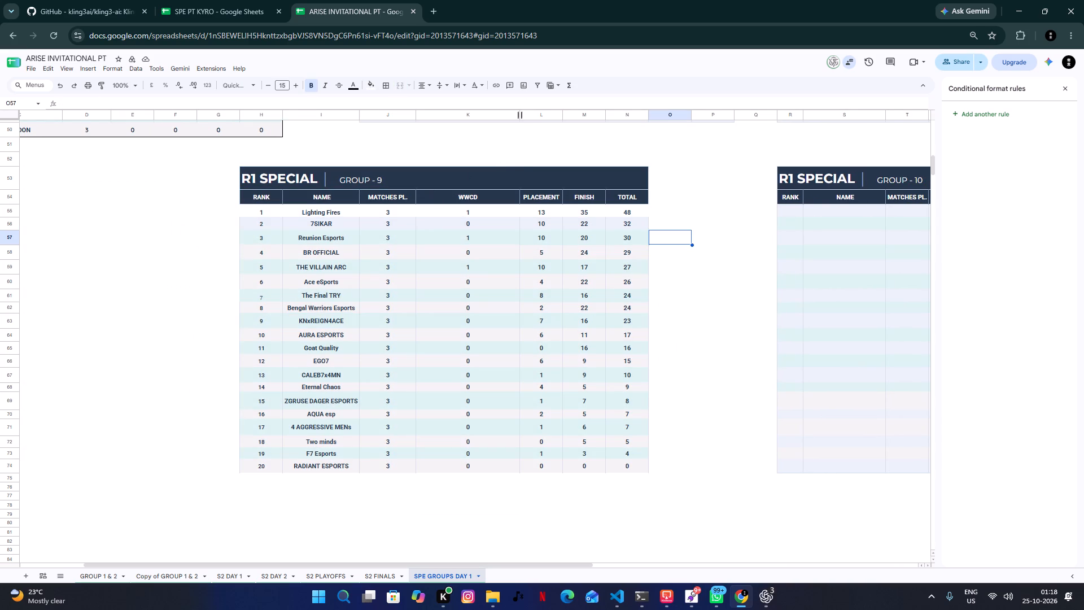
Narrow the WWCD column of the R1 Special Group 9 table to about the width of its PLACEMENT column.
{"action": "double_click", "coordinate": [520, 111]}
{"action": "scroll", "coordinate": [506, 202], "scroll_direction": "up", "scroll_amount": 1}
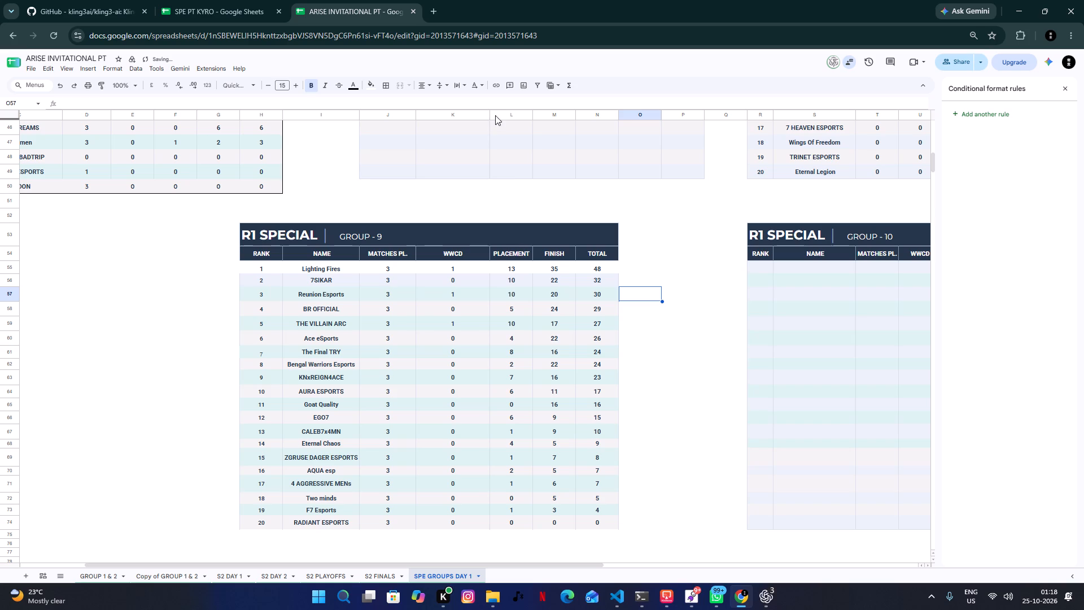
{"action": "left_click", "coordinate": [486, 250]}
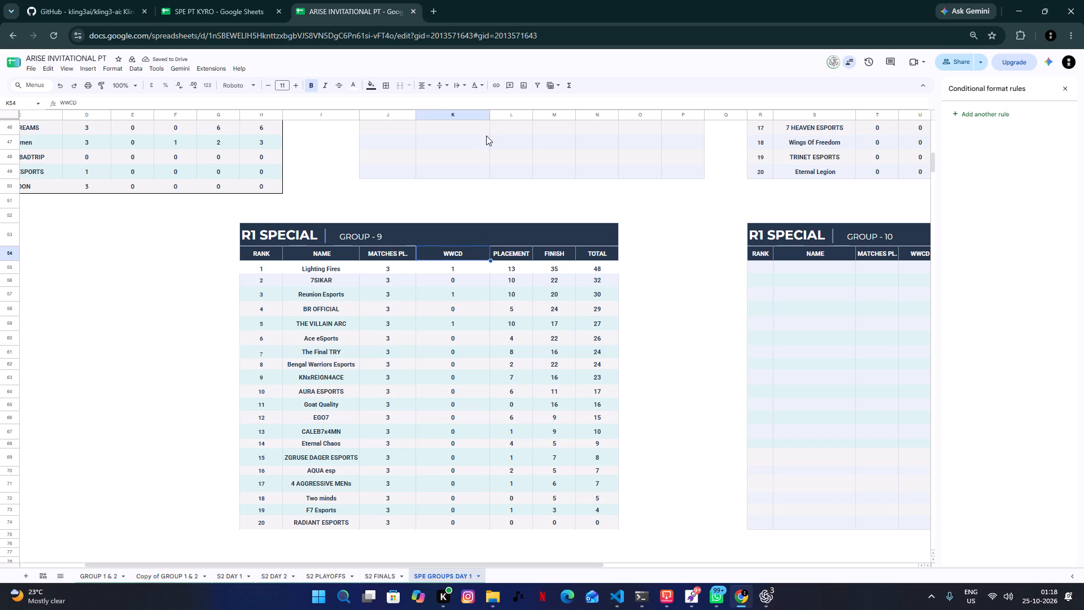
{"action": "left_click_drag", "start_coordinate": [491, 114], "coordinate": [457, 112]}
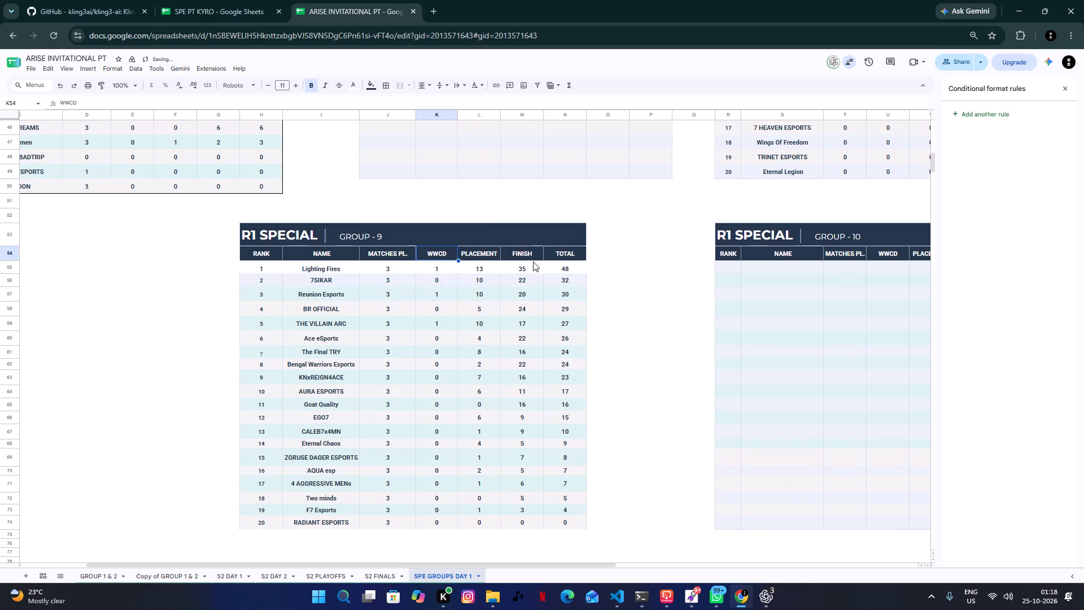
Move the whole R1 Special Group 9 table (H53:N74) to start at B53, directly below the Group 5 table.
{"action": "left_click", "coordinate": [563, 350]}
{"action": "scroll", "coordinate": [634, 371], "scroll_direction": "up", "scroll_amount": 13}
{"action": "scroll", "coordinate": [637, 370], "scroll_direction": "down", "scroll_amount": 12}
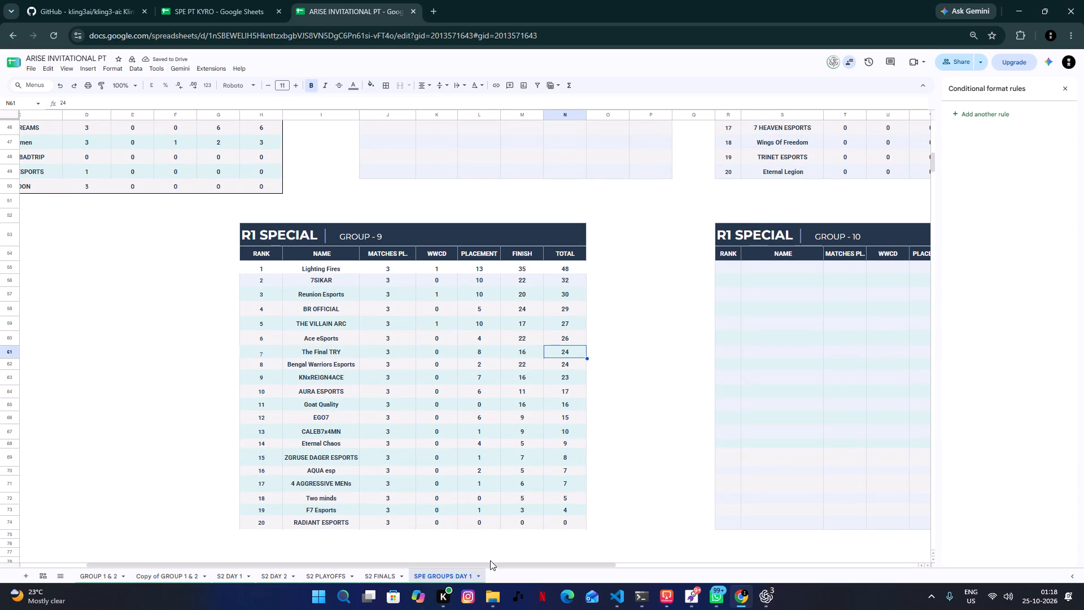
{"action": "left_click", "coordinate": [492, 562]}
{"action": "left_click_drag", "start_coordinate": [497, 565], "coordinate": [431, 529]}
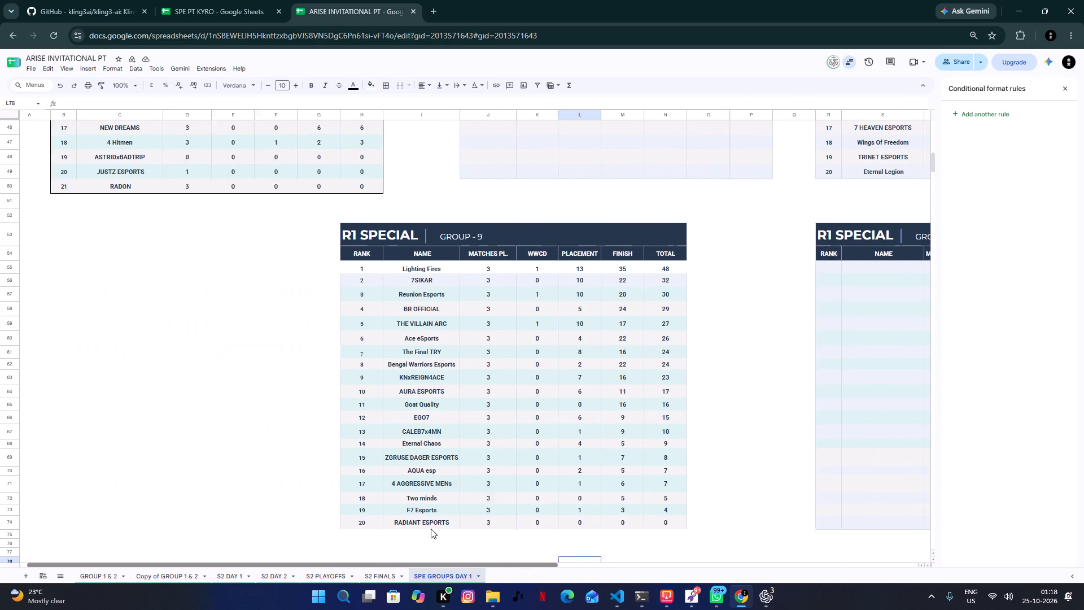
{"action": "left_click_drag", "start_coordinate": [431, 529], "coordinate": [418, 524]}
{"action": "left_click", "coordinate": [358, 246]}
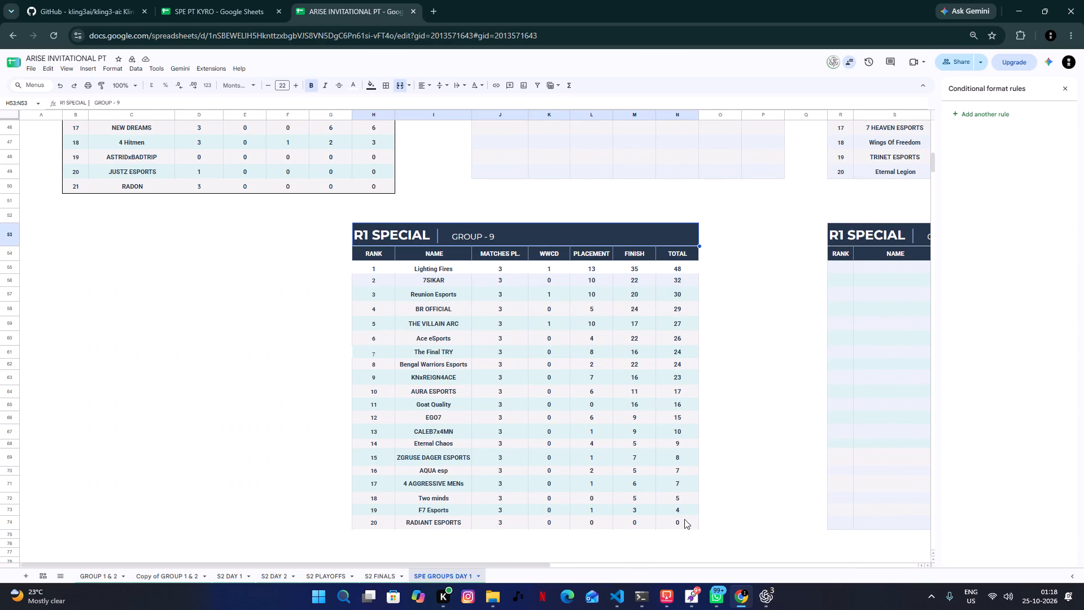
{"action": "left_click", "coordinate": [684, 519], "text": "shift"}
{"action": "key", "text": "ctrl+x"}
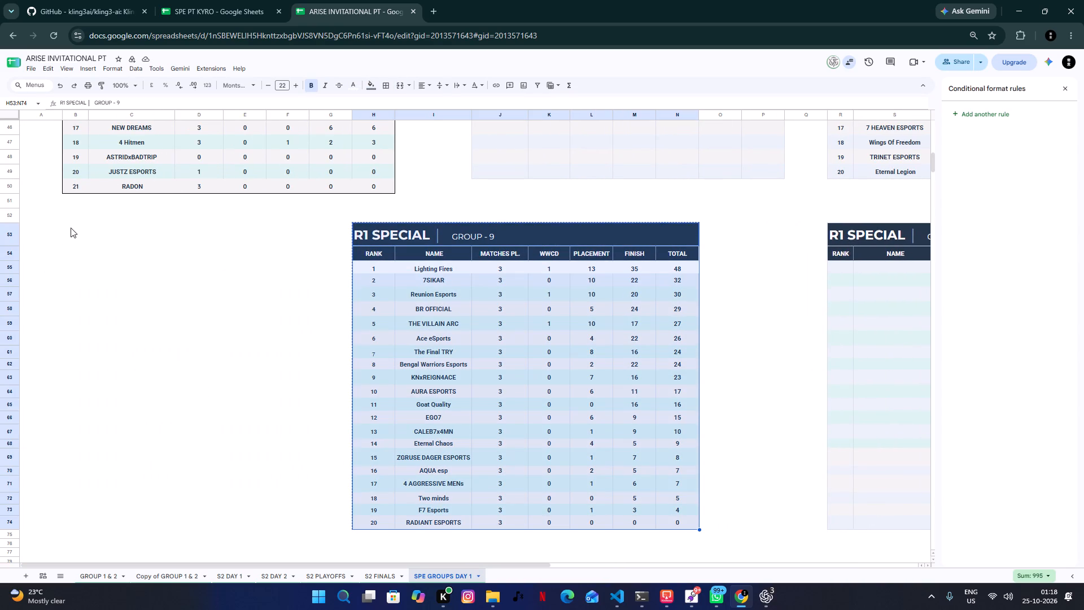
{"action": "left_click", "coordinate": [71, 228]}
{"action": "key", "text": "ctrl+v"}
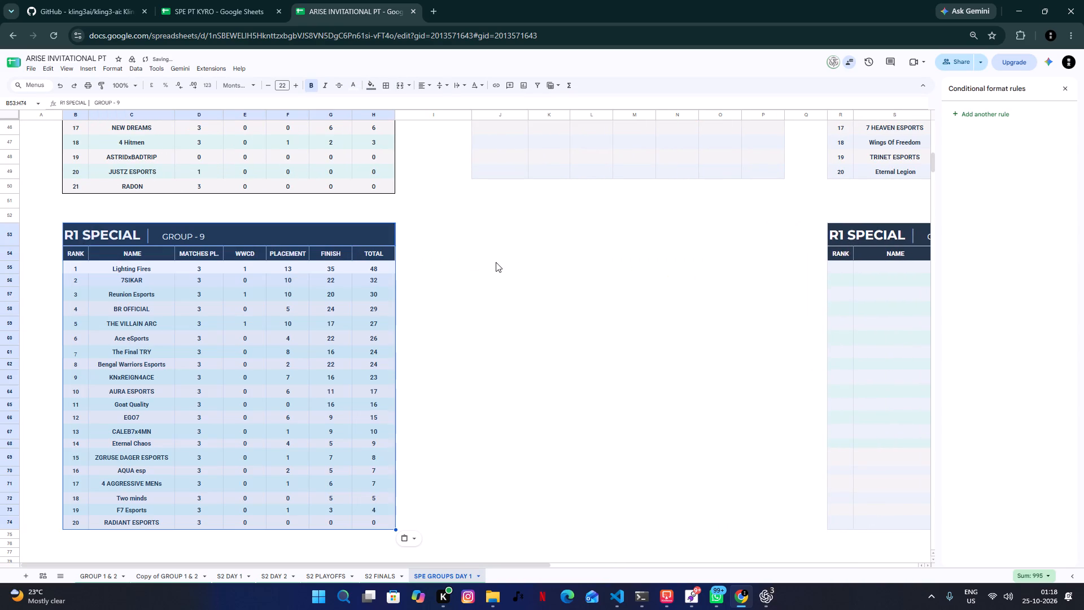
{"action": "left_click", "coordinate": [480, 243]}
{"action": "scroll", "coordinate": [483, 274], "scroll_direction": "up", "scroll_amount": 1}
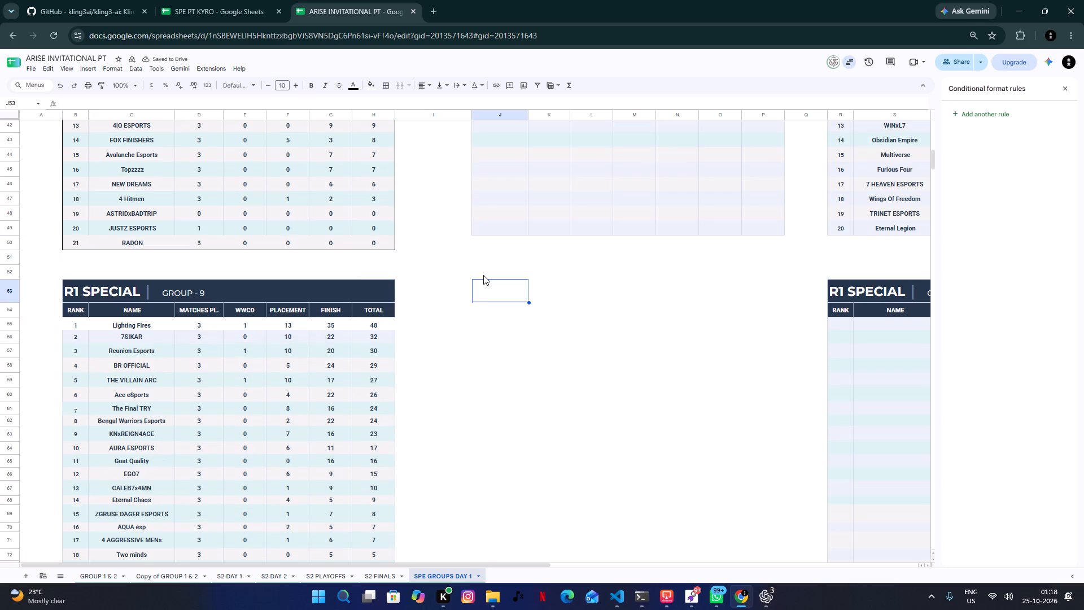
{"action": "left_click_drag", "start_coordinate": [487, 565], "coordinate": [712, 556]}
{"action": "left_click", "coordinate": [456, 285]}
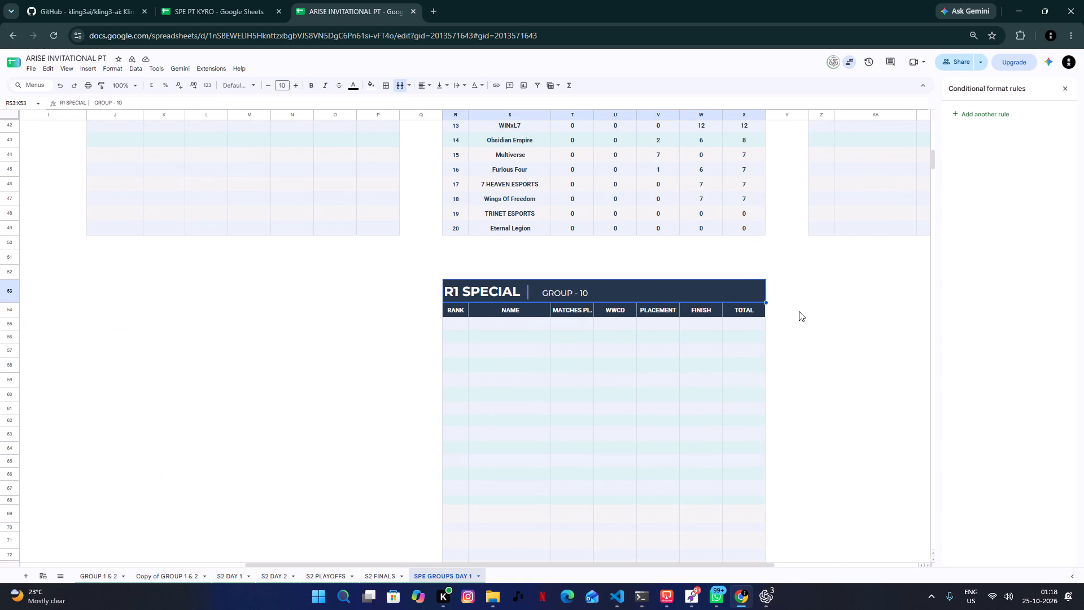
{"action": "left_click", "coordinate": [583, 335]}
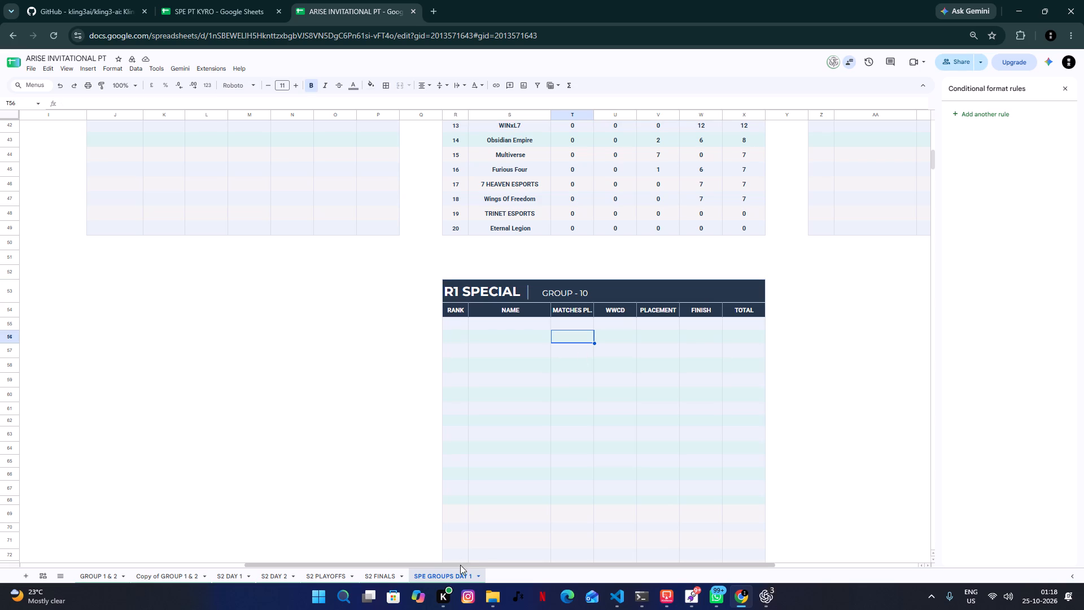
Auto-fit the NAME column of the R1 Special Group 2 table so the full team names fit.
{"action": "left_click_drag", "start_coordinate": [460, 565], "coordinate": [329, 557]}
{"action": "scroll", "coordinate": [352, 433], "scroll_direction": "up", "scroll_amount": 5}
{"action": "scroll", "coordinate": [390, 384], "scroll_direction": "up", "scroll_amount": 7}
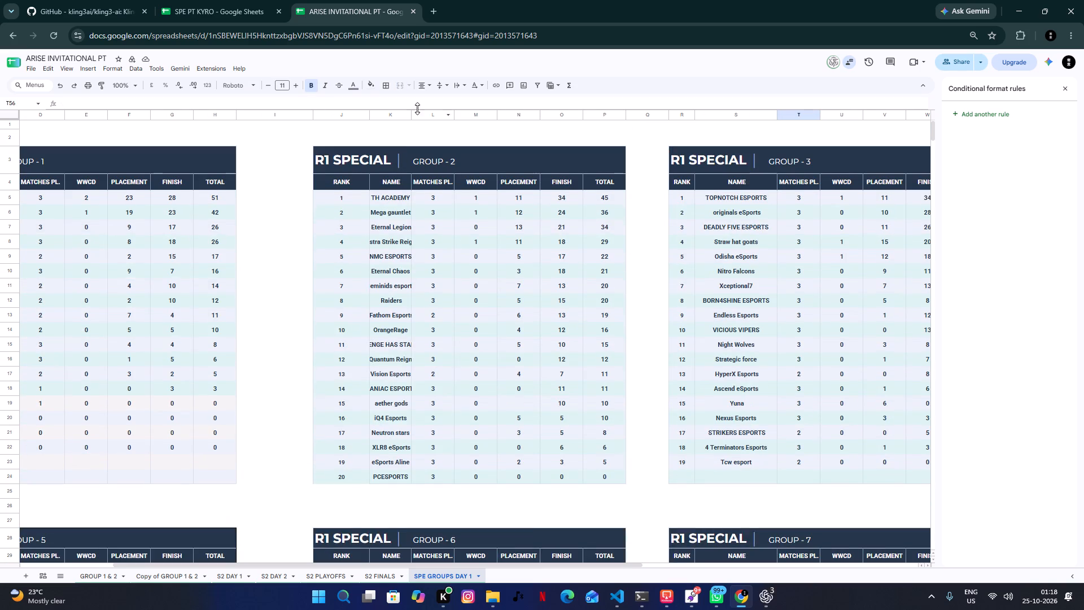
{"action": "double_click", "coordinate": [412, 116]}
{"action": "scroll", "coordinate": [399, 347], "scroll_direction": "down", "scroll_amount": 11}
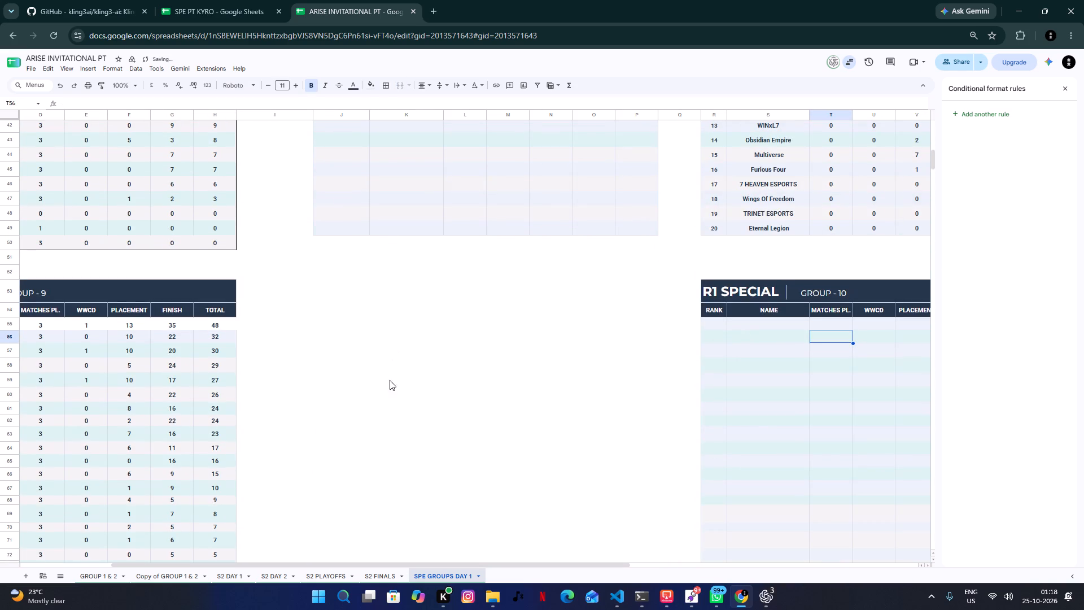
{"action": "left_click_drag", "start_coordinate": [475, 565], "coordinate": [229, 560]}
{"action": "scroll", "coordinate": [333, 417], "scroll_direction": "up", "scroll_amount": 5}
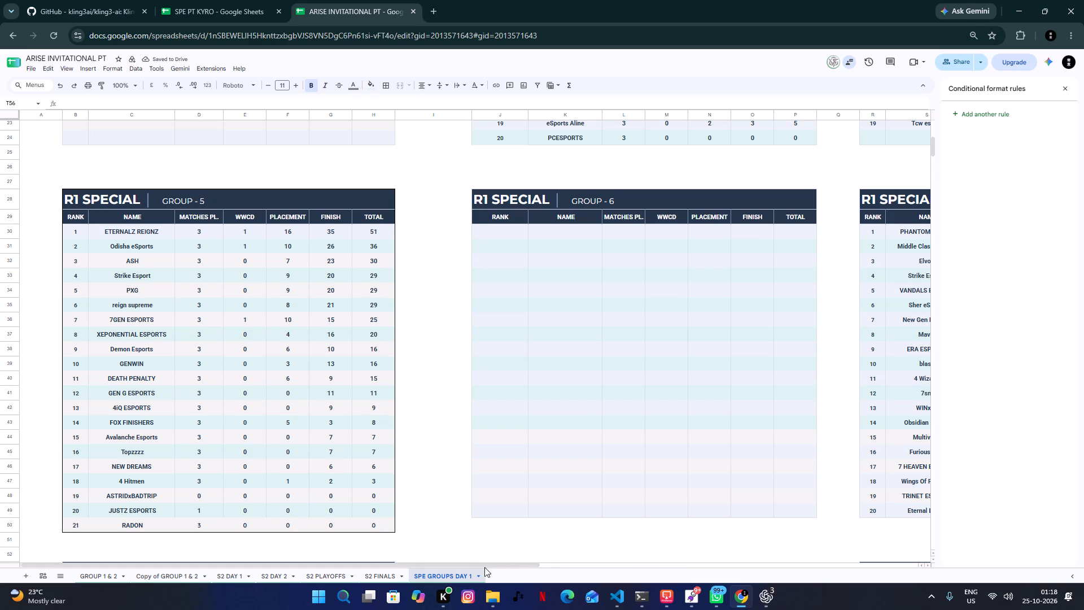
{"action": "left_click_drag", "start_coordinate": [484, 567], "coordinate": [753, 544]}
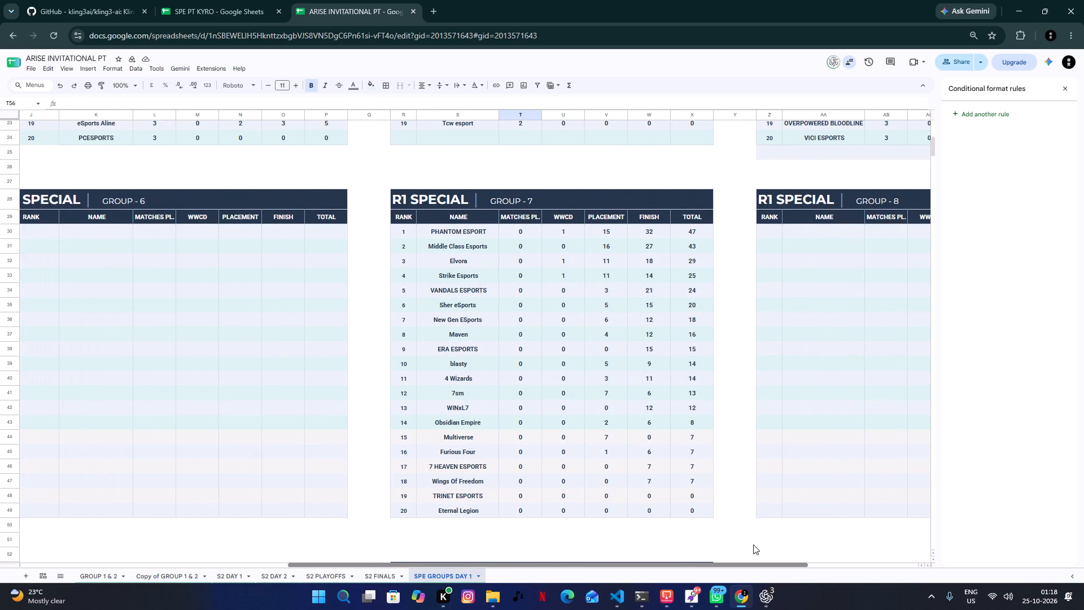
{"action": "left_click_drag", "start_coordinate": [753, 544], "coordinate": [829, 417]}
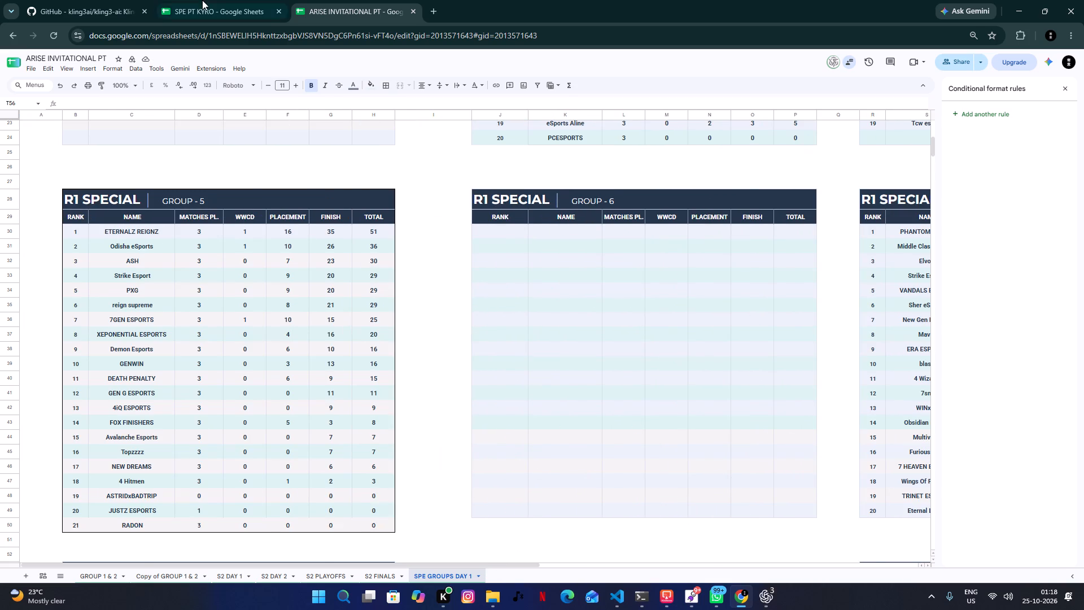
On the BLAZE G8 sheet of SPE PT KYRO, fit the SORTED table's TEAM NAME column to its names and narrow it slightly.
{"action": "left_click", "coordinate": [202, 0]}
{"action": "left_click", "coordinate": [503, 574]}
{"action": "scroll", "coordinate": [492, 393], "scroll_direction": "up", "scroll_amount": 2}
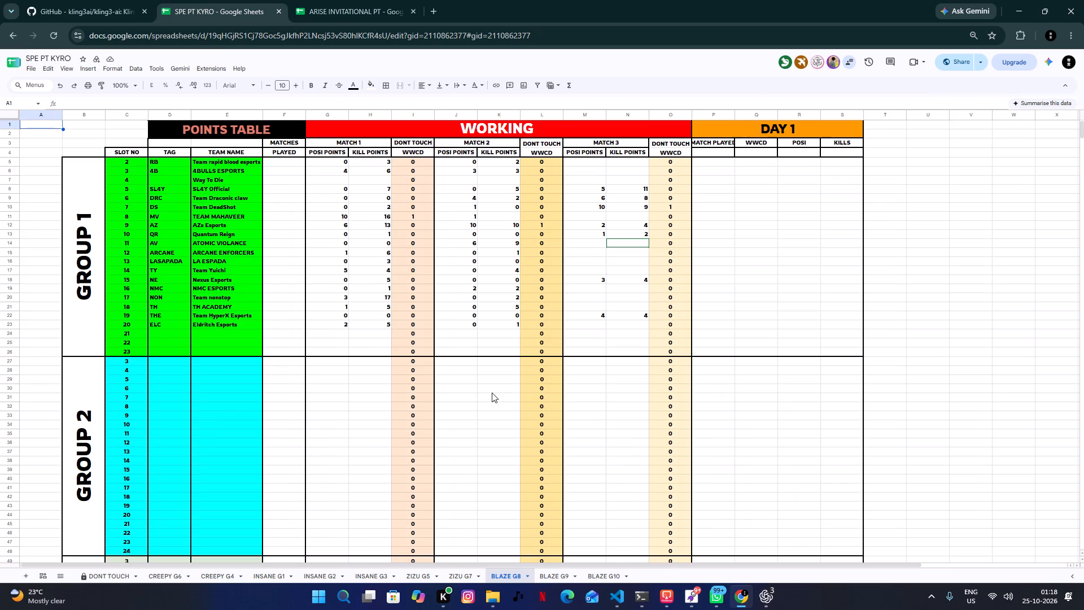
{"action": "scroll", "coordinate": [471, 396], "scroll_direction": "down", "scroll_amount": 20}
{"action": "scroll", "coordinate": [471, 396], "scroll_direction": "down", "scroll_amount": 1}
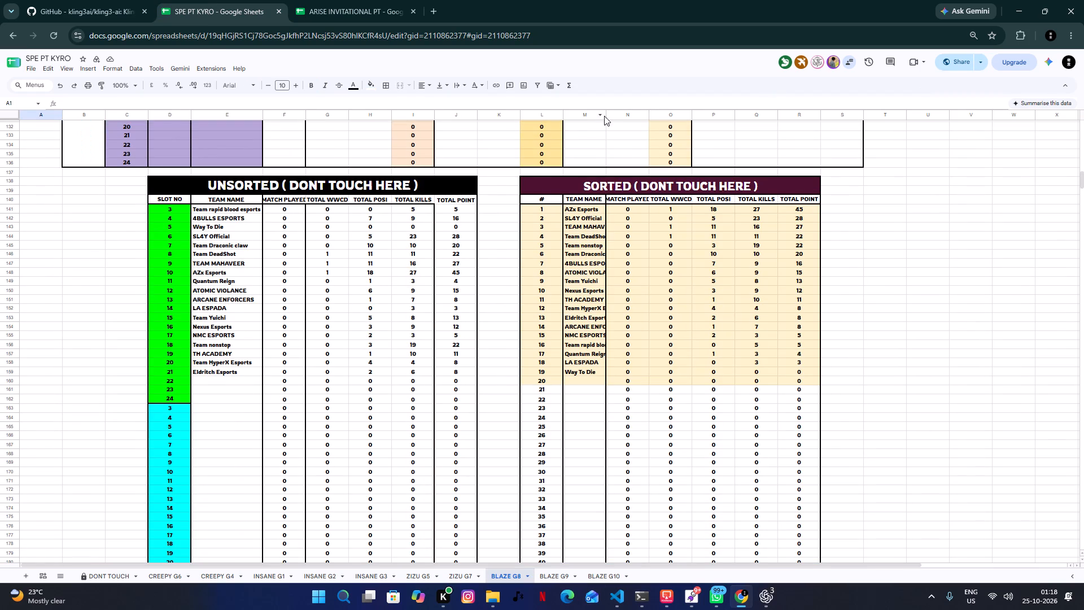
{"action": "double_click", "coordinate": [607, 113]}
{"action": "scroll", "coordinate": [569, 224], "scroll_direction": "up", "scroll_amount": 12}
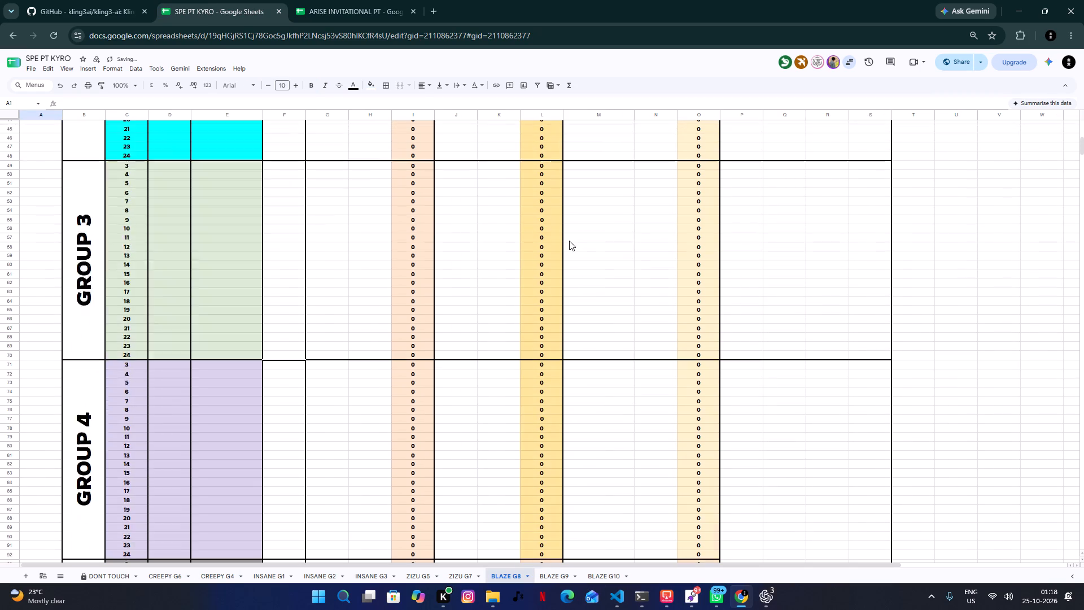
{"action": "scroll", "coordinate": [569, 241], "scroll_direction": "up", "scroll_amount": 12}
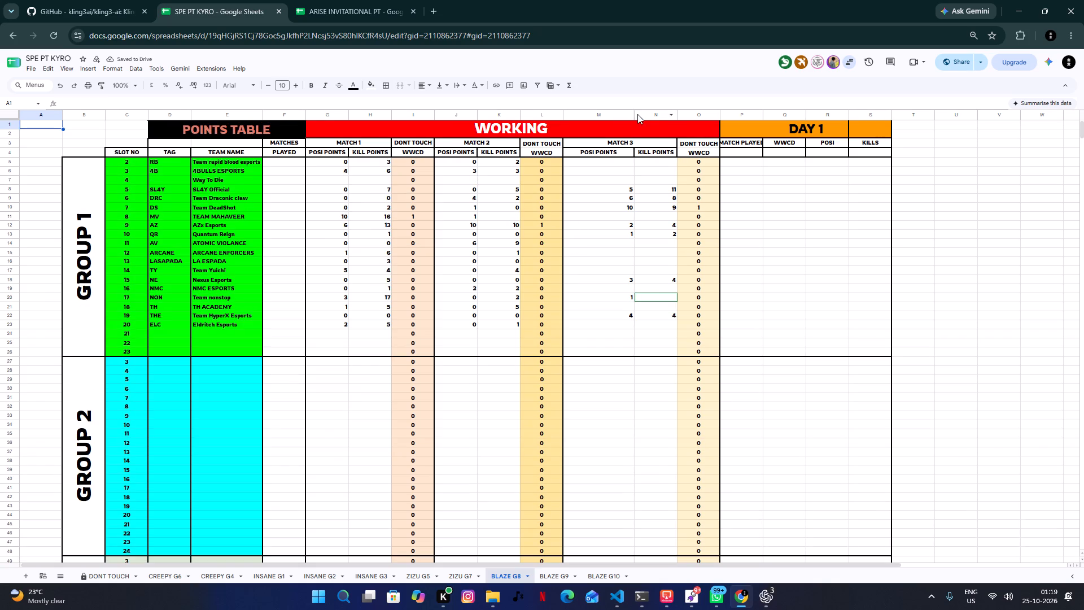
{"action": "left_click_drag", "start_coordinate": [634, 114], "coordinate": [615, 112]}
{"action": "left_click", "coordinate": [877, 369]}
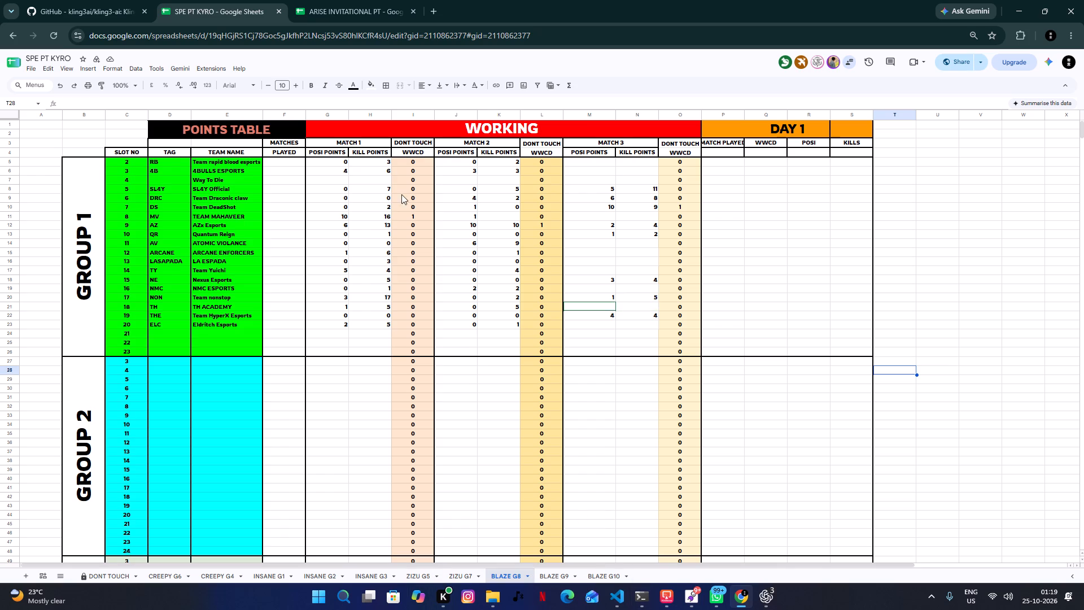
Examine the match entries on the CREEPY G6 sheet and the R1 Special Group 6 table in ARISE INVITATIONAL PT.
{"action": "left_click", "coordinate": [166, 570]}
{"action": "left_click", "coordinate": [375, 344]}
{"action": "left_click", "coordinate": [522, 395]}
{"action": "left_click", "coordinate": [643, 429]}
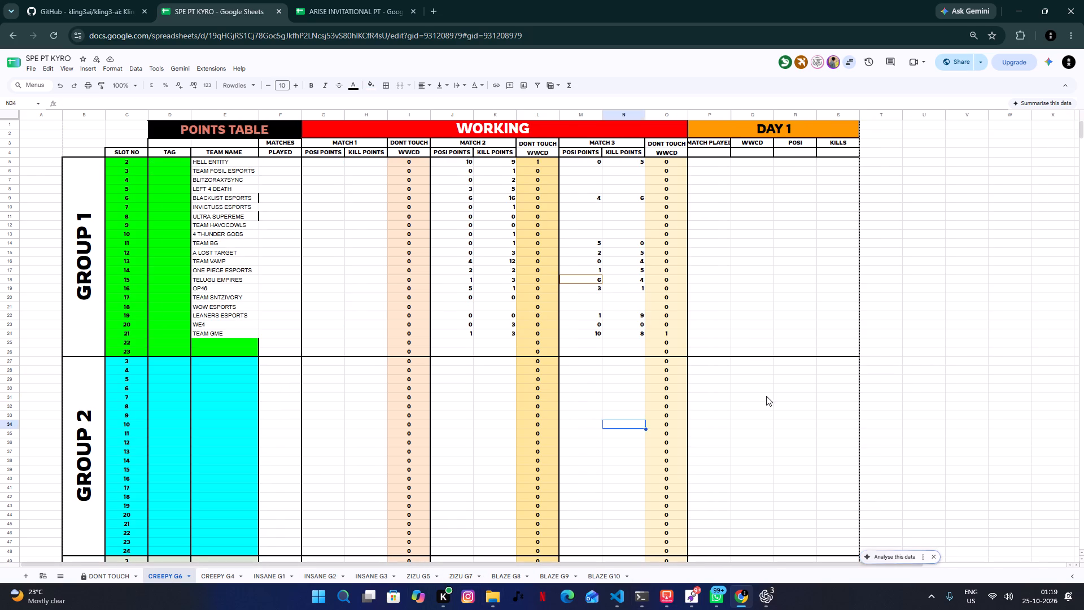
{"action": "left_click", "coordinate": [766, 396]}
{"action": "left_click", "coordinate": [806, 371]}
{"action": "left_click_drag", "start_coordinate": [838, 409], "coordinate": [837, 422]}
{"action": "left_click_drag", "start_coordinate": [770, 417], "coordinate": [763, 473]}
{"action": "left_click", "coordinate": [980, 430]}
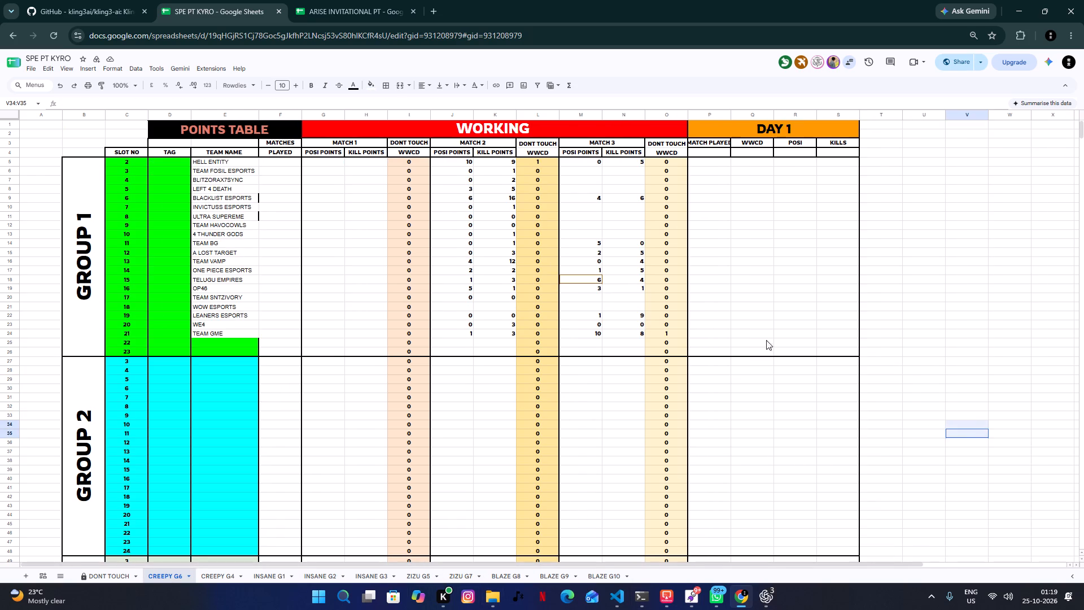
{"action": "left_click", "coordinate": [356, 0]}
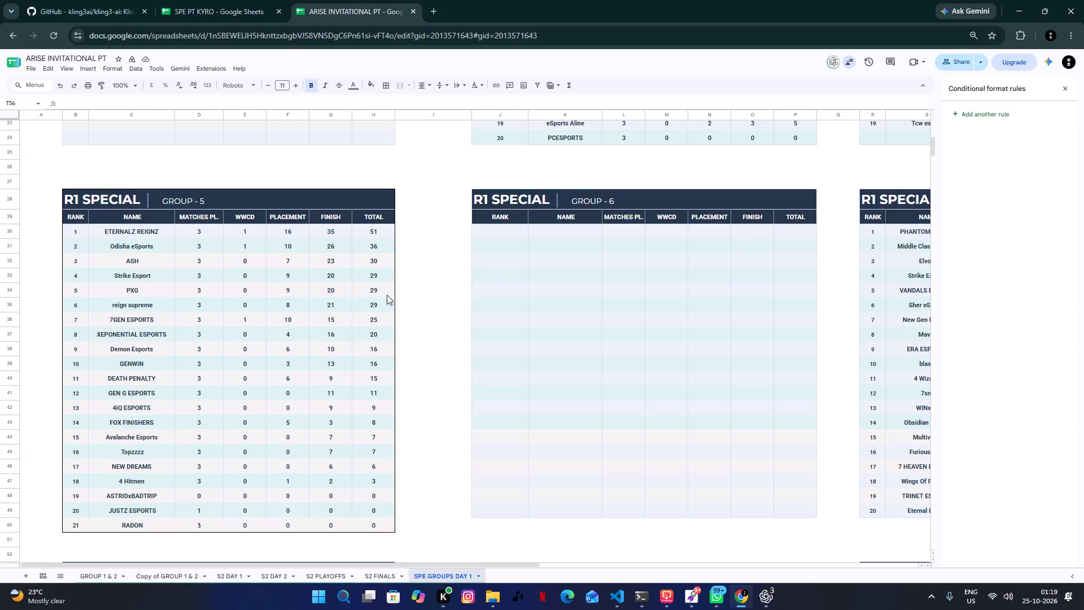
{"action": "scroll", "coordinate": [391, 311], "scroll_direction": "up", "scroll_amount": 5}
{"action": "scroll", "coordinate": [391, 311], "scroll_direction": "down", "scroll_amount": 6}
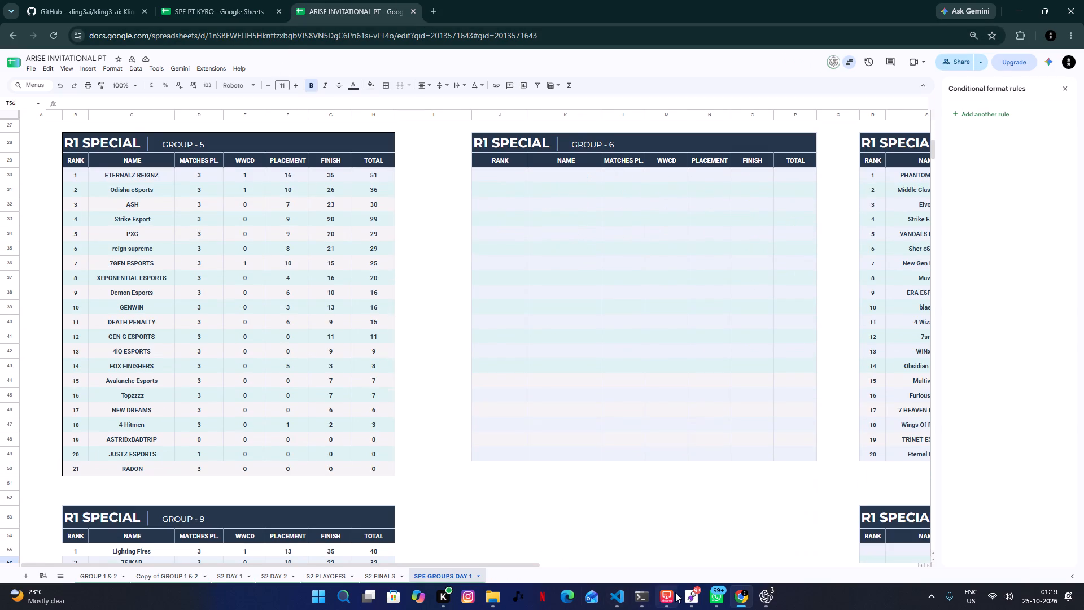
Switch to Legcord and find the r1-special queries channel in ARISE GAMING to read its latest messages.
{"action": "left_click", "coordinate": [692, 599]}
{"action": "scroll", "coordinate": [152, 327], "scroll_direction": "down", "scroll_amount": 8}
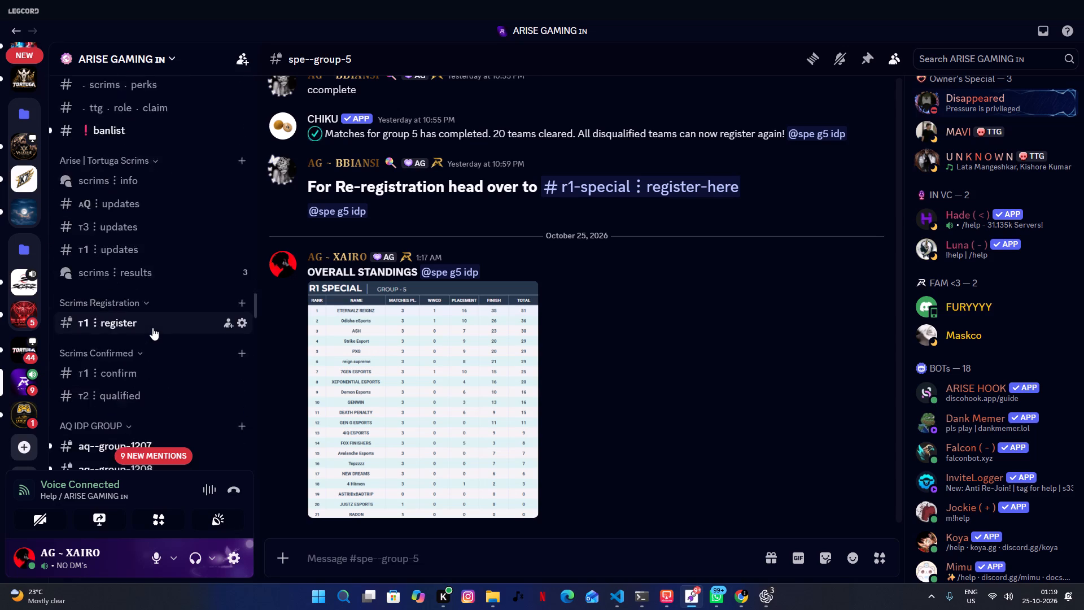
{"action": "scroll", "coordinate": [152, 328], "scroll_direction": "down", "scroll_amount": 20}
{"action": "scroll", "coordinate": [152, 328], "scroll_direction": "down", "scroll_amount": 8}
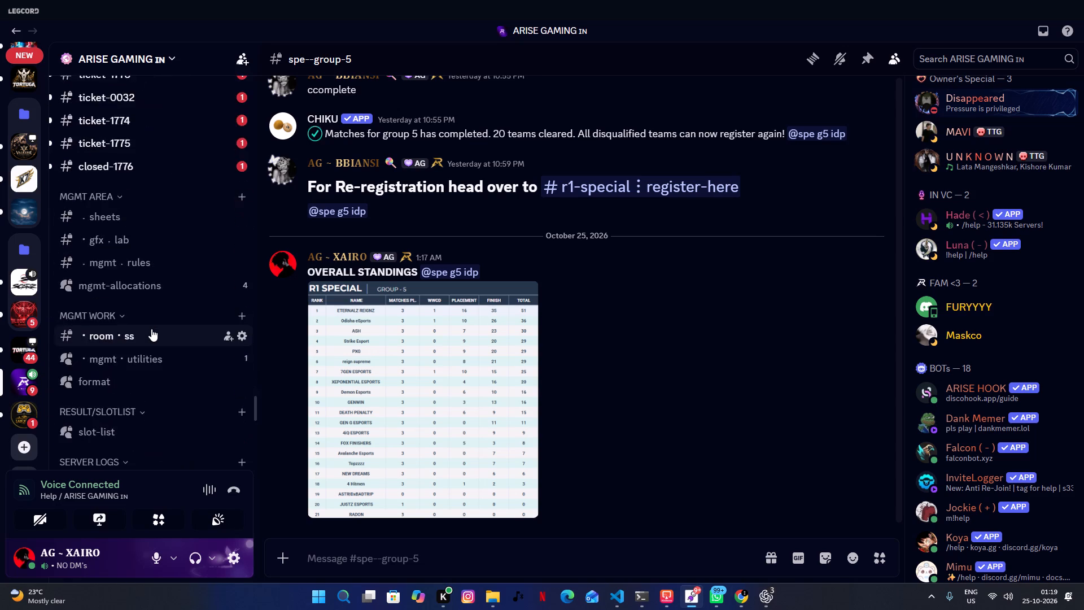
{"action": "scroll", "coordinate": [151, 329], "scroll_direction": "down", "scroll_amount": 7}
{"action": "scroll", "coordinate": [151, 329], "scroll_direction": "up", "scroll_amount": 20}
{"action": "scroll", "coordinate": [151, 329], "scroll_direction": "up", "scroll_amount": 3}
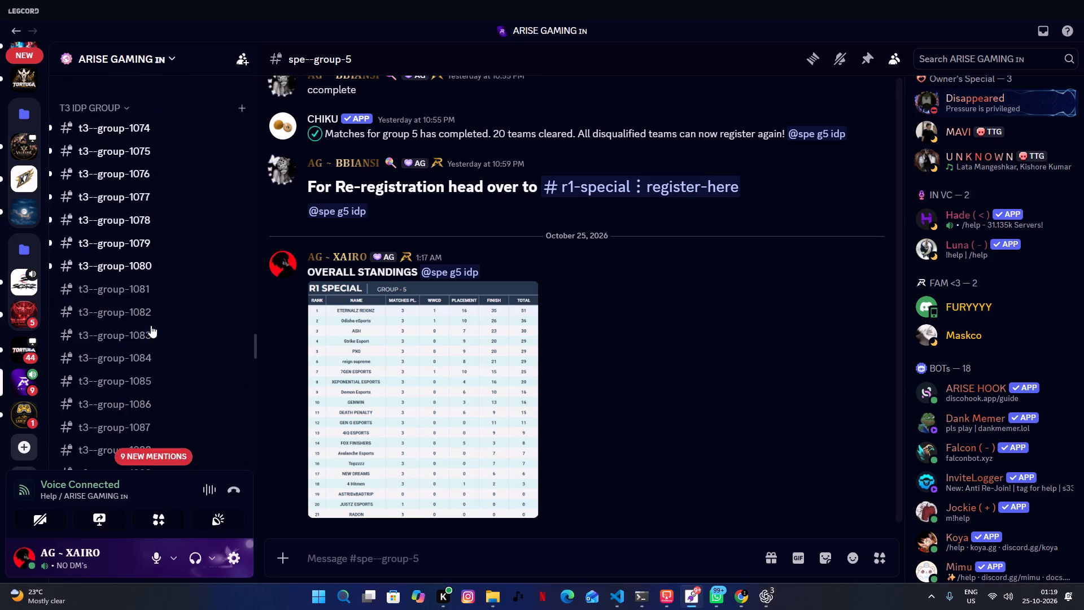
{"action": "scroll", "coordinate": [151, 325], "scroll_direction": "up", "scroll_amount": 18}
{"action": "scroll", "coordinate": [151, 325], "scroll_direction": "up", "scroll_amount": 6}
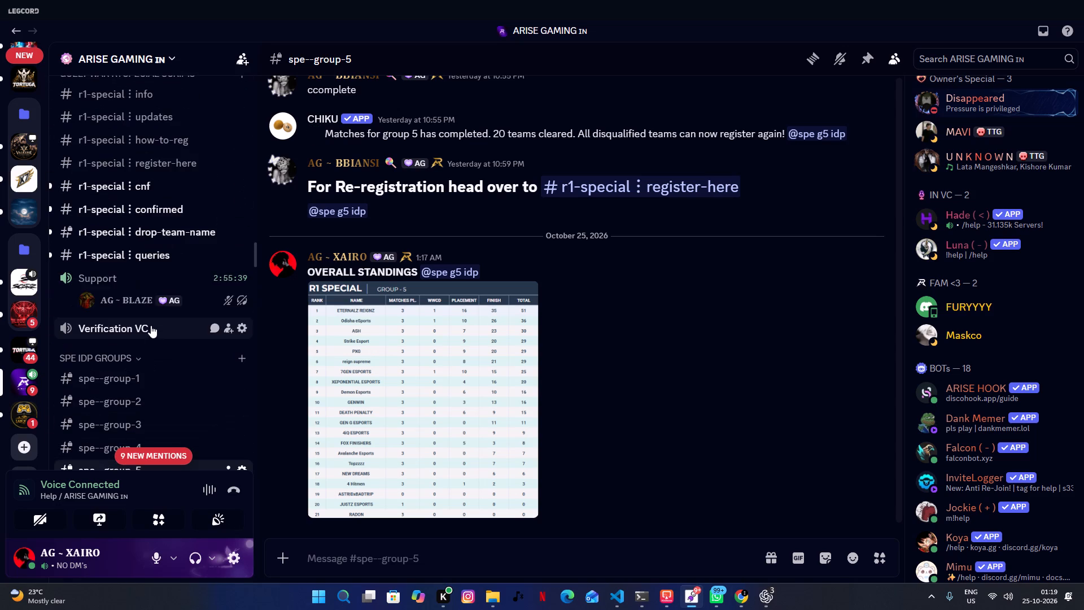
{"action": "left_click", "coordinate": [154, 262]}
{"action": "scroll", "coordinate": [487, 395], "scroll_direction": "down", "scroll_amount": 11}
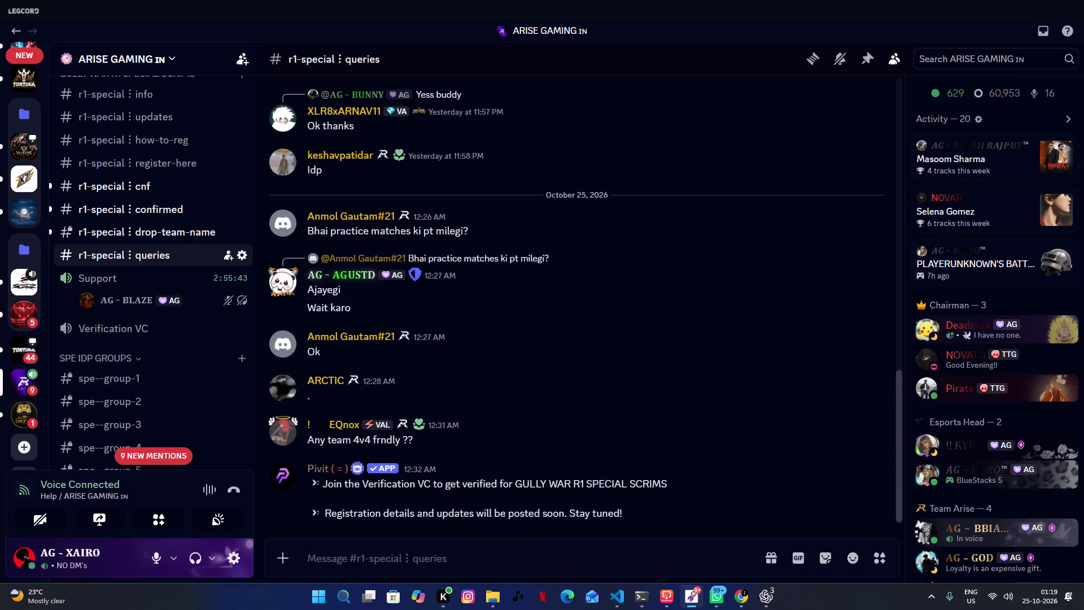
Examine the full role list of the member who asked about practice matches.
{"action": "left_click_drag", "start_coordinate": [311, 227], "coordinate": [484, 234]}
{"action": "left_click", "coordinate": [484, 234]}
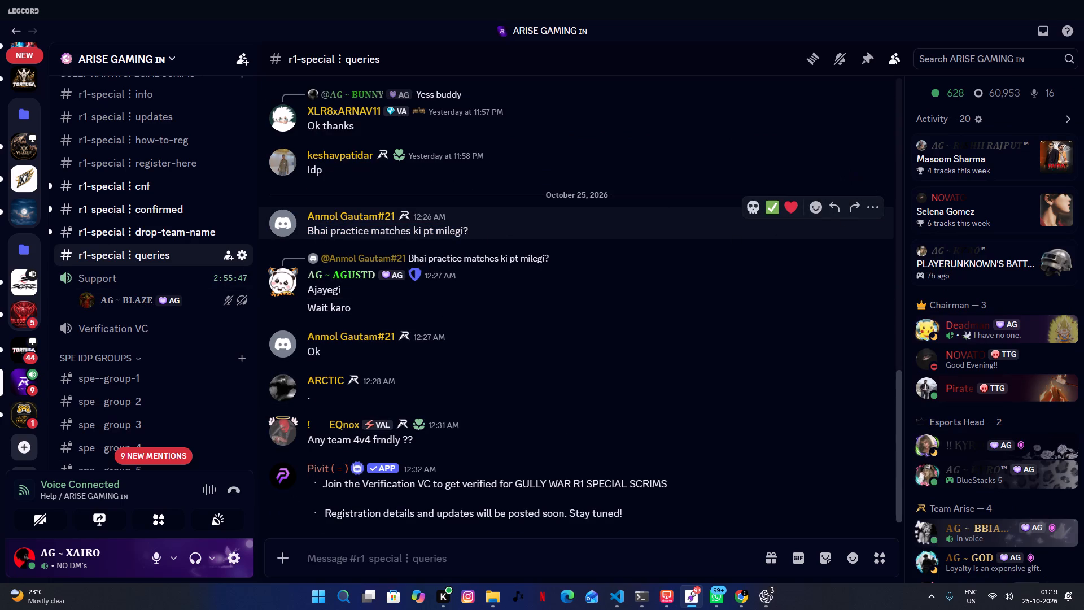
{"action": "left_click", "coordinate": [277, 215]}
{"action": "left_click", "coordinate": [456, 404]}
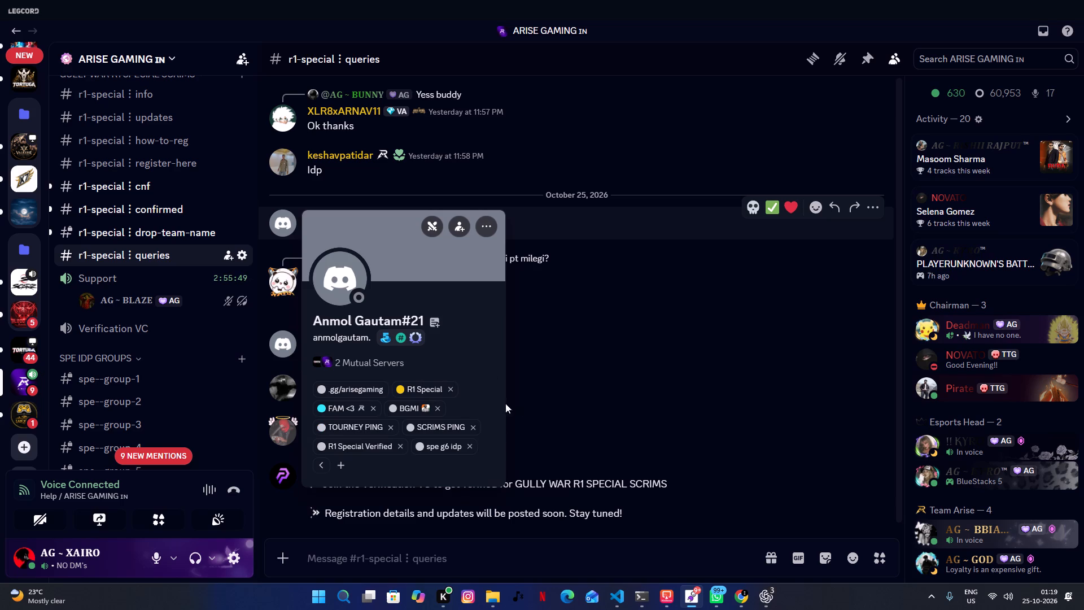
{"action": "left_click", "coordinate": [692, 243]}
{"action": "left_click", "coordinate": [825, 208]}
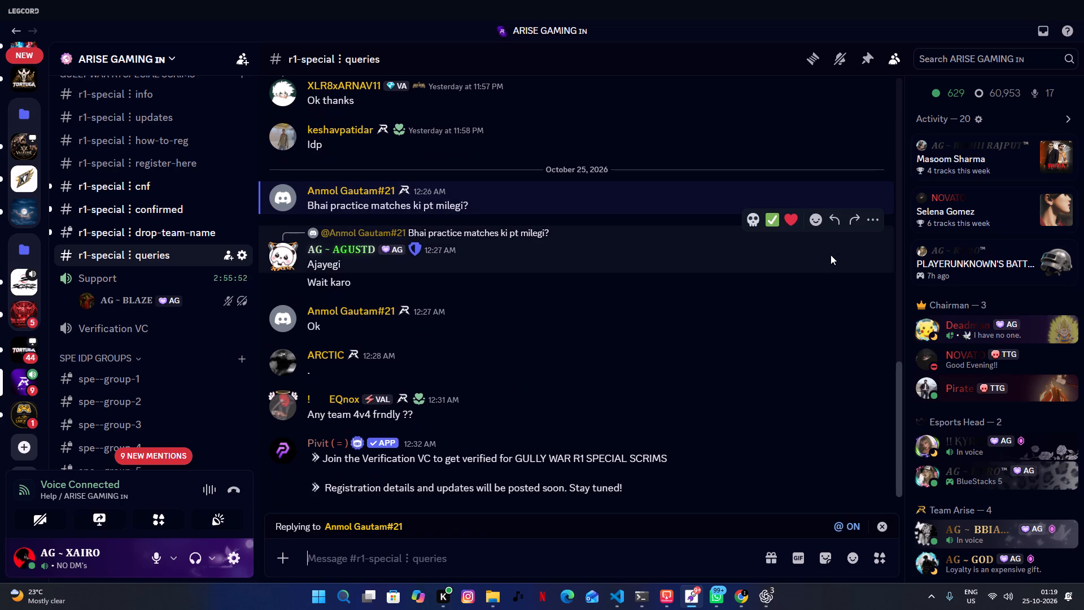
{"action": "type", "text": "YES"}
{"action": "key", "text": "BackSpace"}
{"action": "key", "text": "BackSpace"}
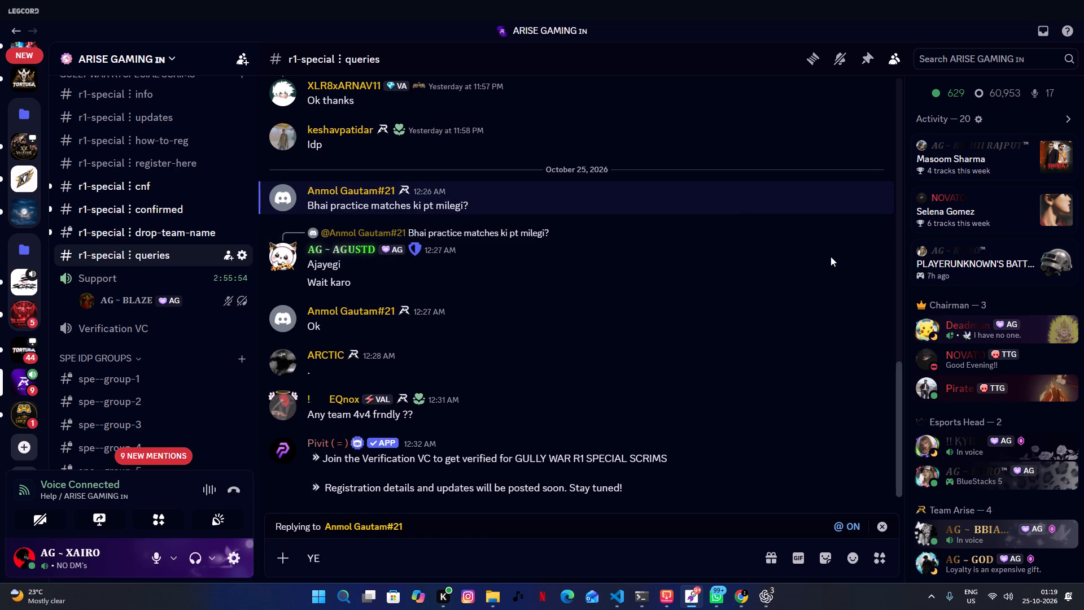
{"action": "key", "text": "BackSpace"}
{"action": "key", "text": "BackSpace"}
Browse the ARISE GAMING channel list above the R1 Special section.
{"action": "scroll", "coordinate": [156, 150], "scroll_direction": "up", "scroll_amount": 12}
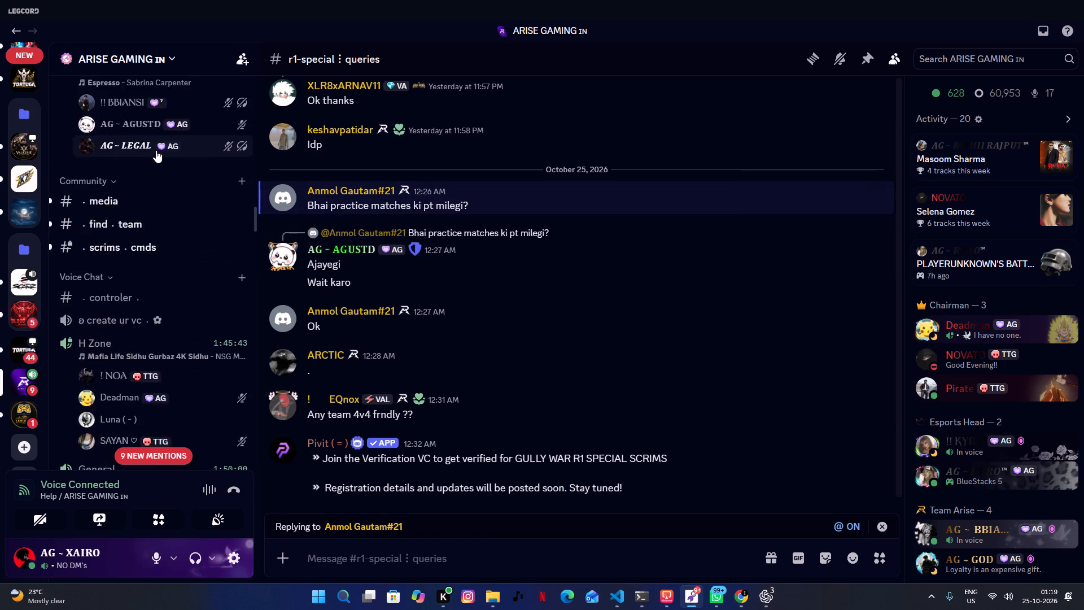
{"action": "scroll", "coordinate": [155, 152], "scroll_direction": "up", "scroll_amount": 10}
{"action": "scroll", "coordinate": [149, 217], "scroll_direction": "up", "scroll_amount": 1}
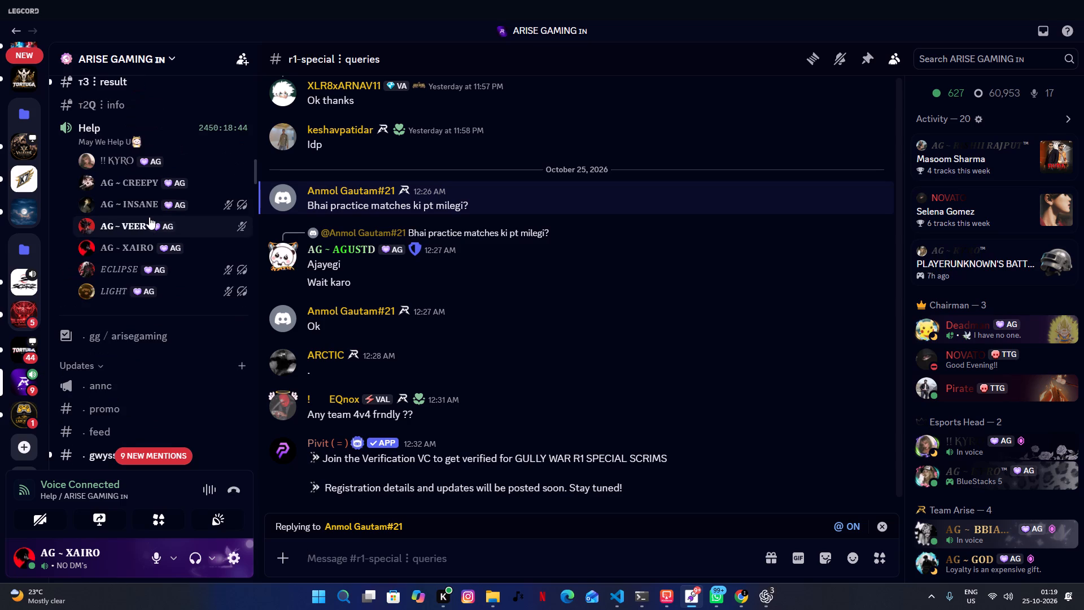
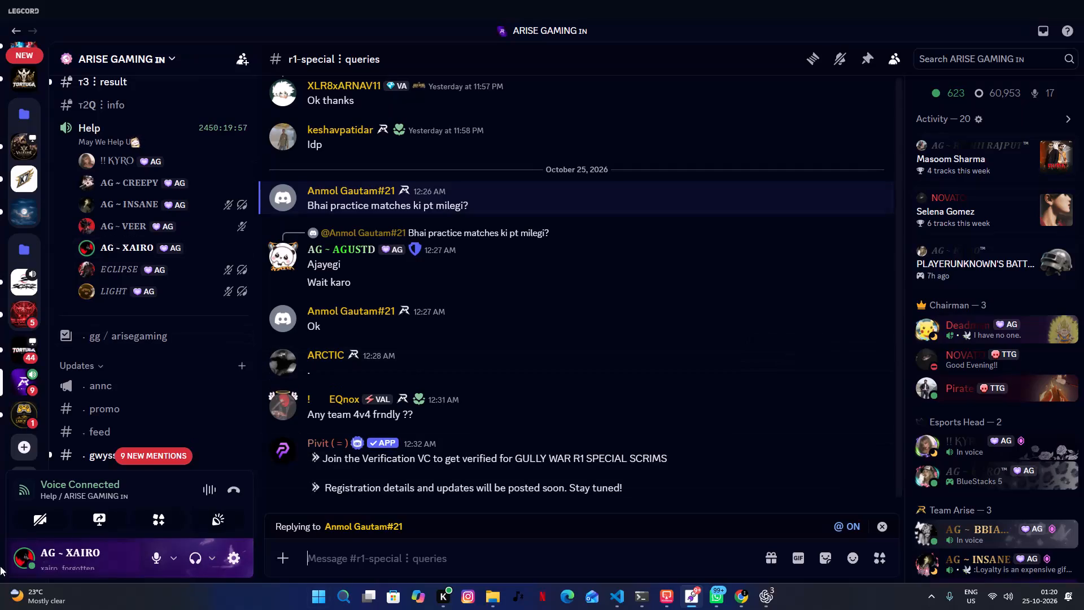
Switch to Chrome and copy the sorted standings for ranks 1 to 20 from the ZIZU G7 sheet in SPE PT KYRO.
{"action": "left_click", "coordinate": [735, 595]}
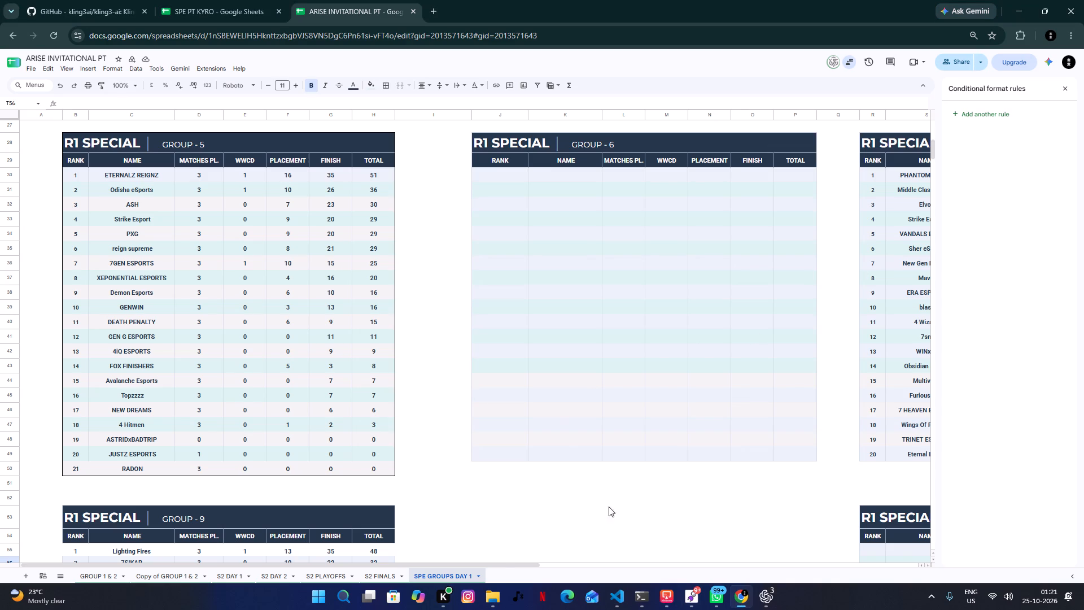
{"action": "left_click_drag", "start_coordinate": [501, 564], "coordinate": [798, 547]}
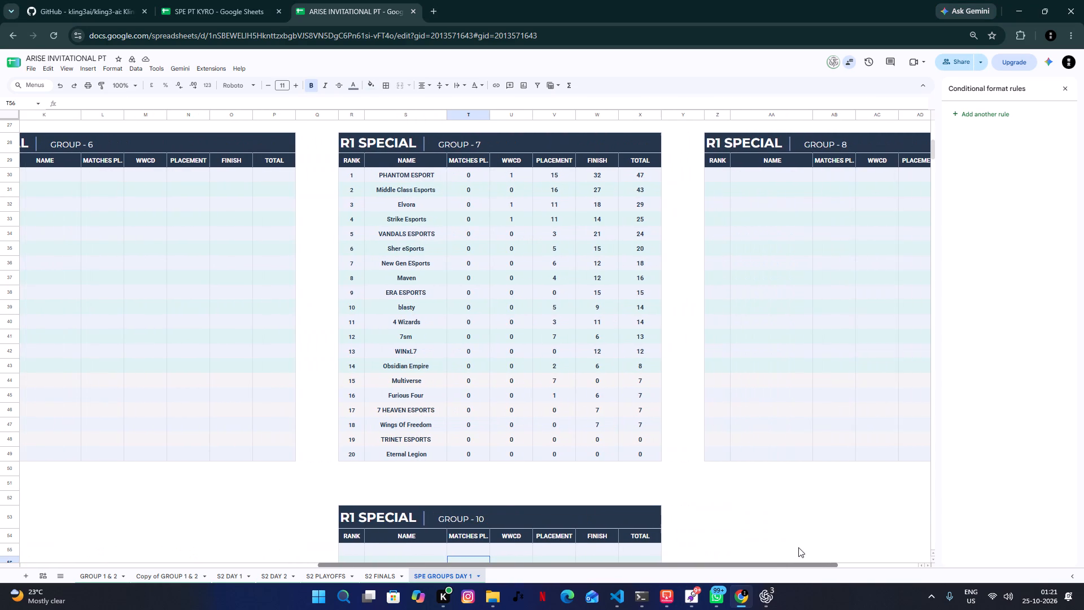
{"action": "left_click_drag", "start_coordinate": [798, 547], "coordinate": [800, 547]}
{"action": "scroll", "coordinate": [753, 387], "scroll_direction": "up", "scroll_amount": 2}
{"action": "scroll", "coordinate": [745, 388], "scroll_direction": "down", "scroll_amount": 1}
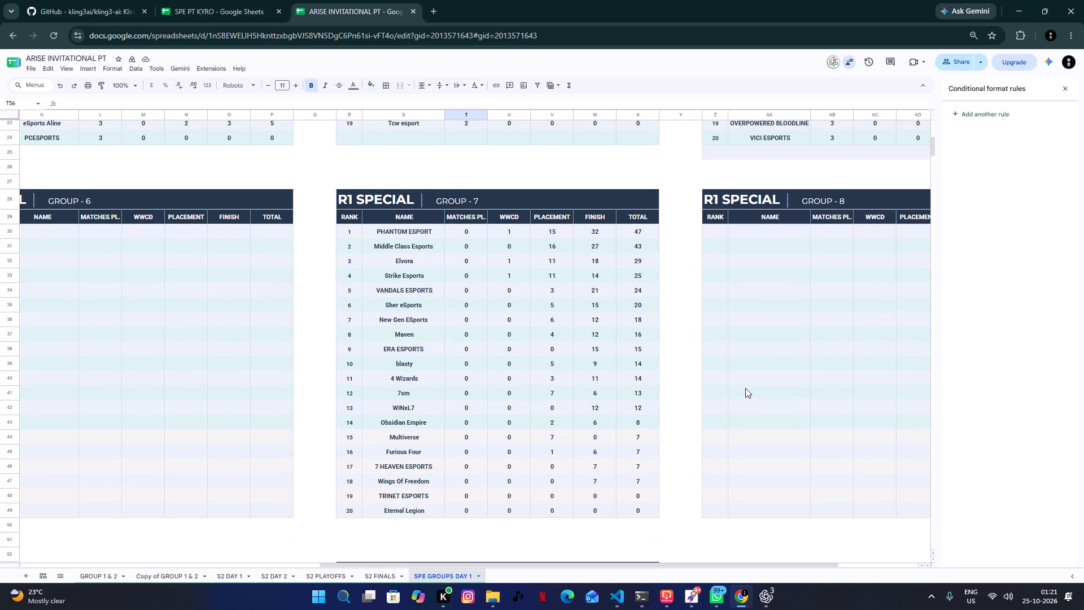
{"action": "left_click", "coordinate": [202, 0]}
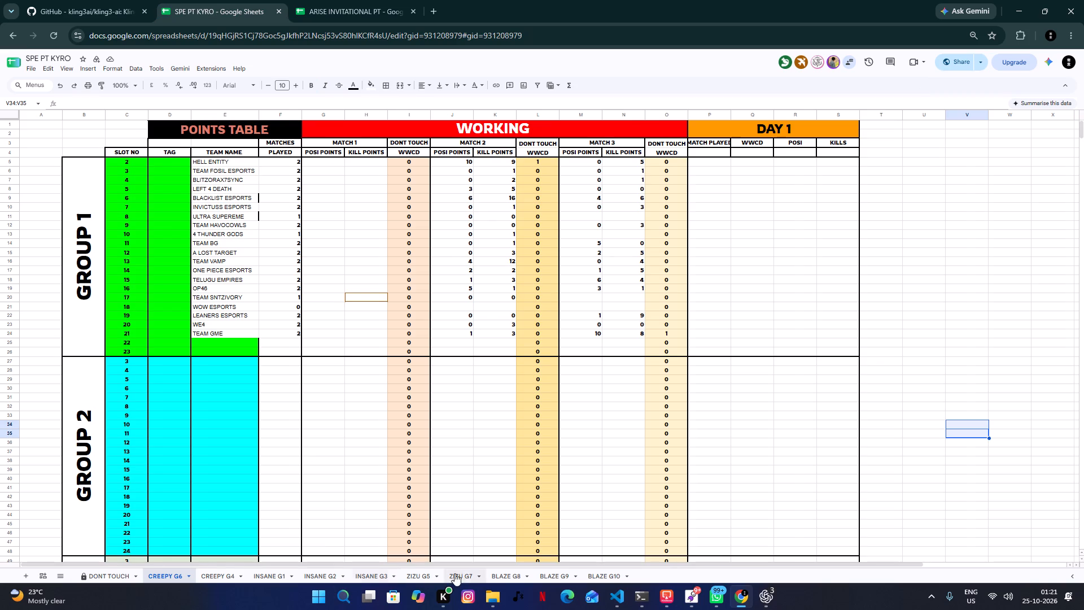
{"action": "left_click", "coordinate": [472, 573]}
{"action": "scroll", "coordinate": [322, 343], "scroll_direction": "up", "scroll_amount": 15}
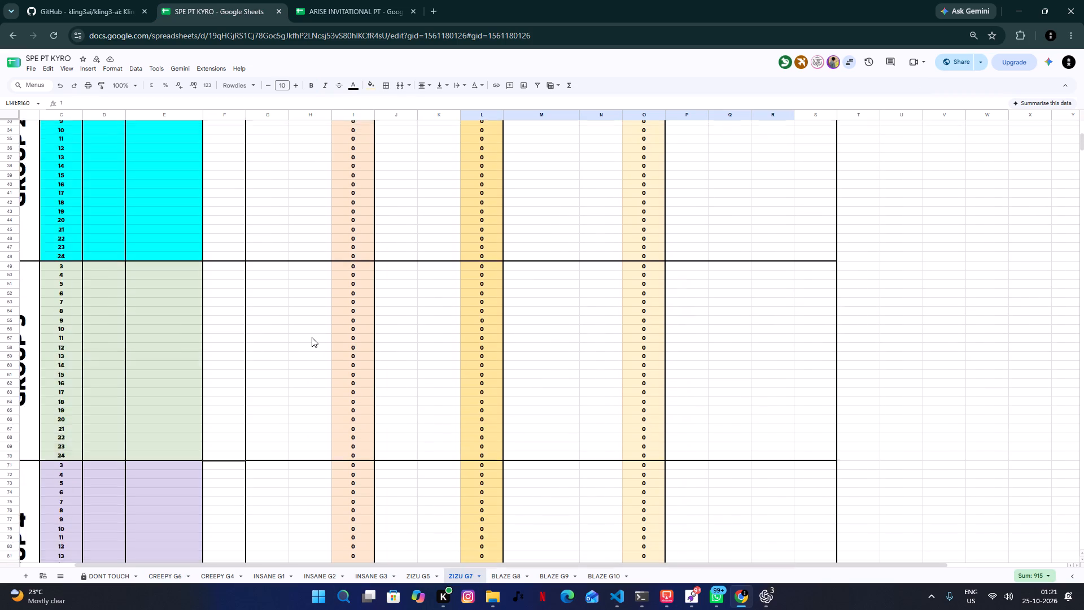
{"action": "scroll", "coordinate": [312, 337], "scroll_direction": "up", "scroll_amount": 10}
{"action": "scroll", "coordinate": [272, 291], "scroll_direction": "down", "scroll_amount": 17}
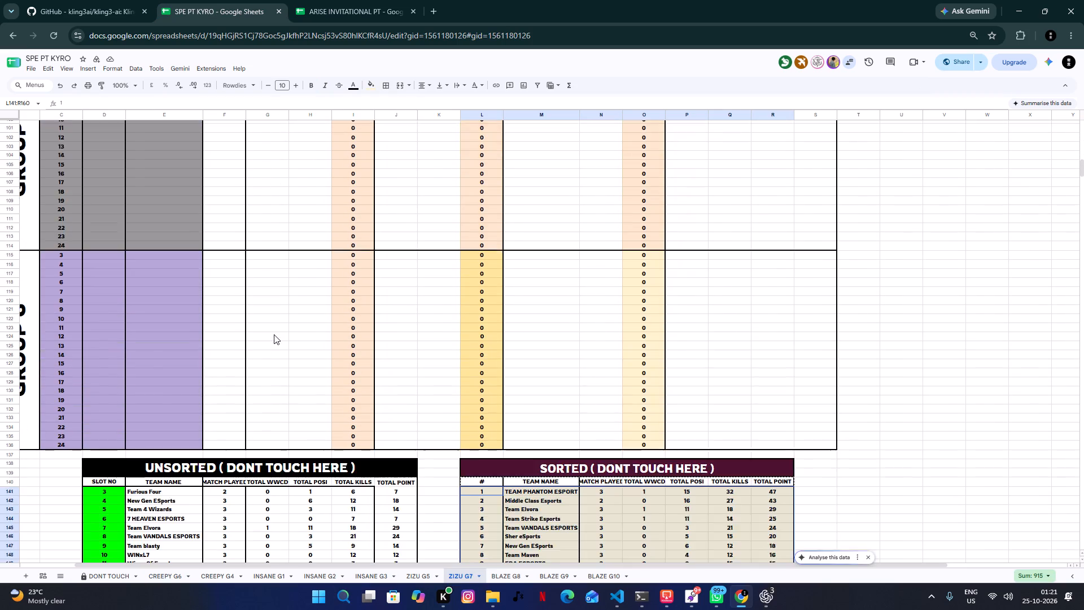
{"action": "scroll", "coordinate": [274, 334], "scroll_direction": "down", "scroll_amount": 2}
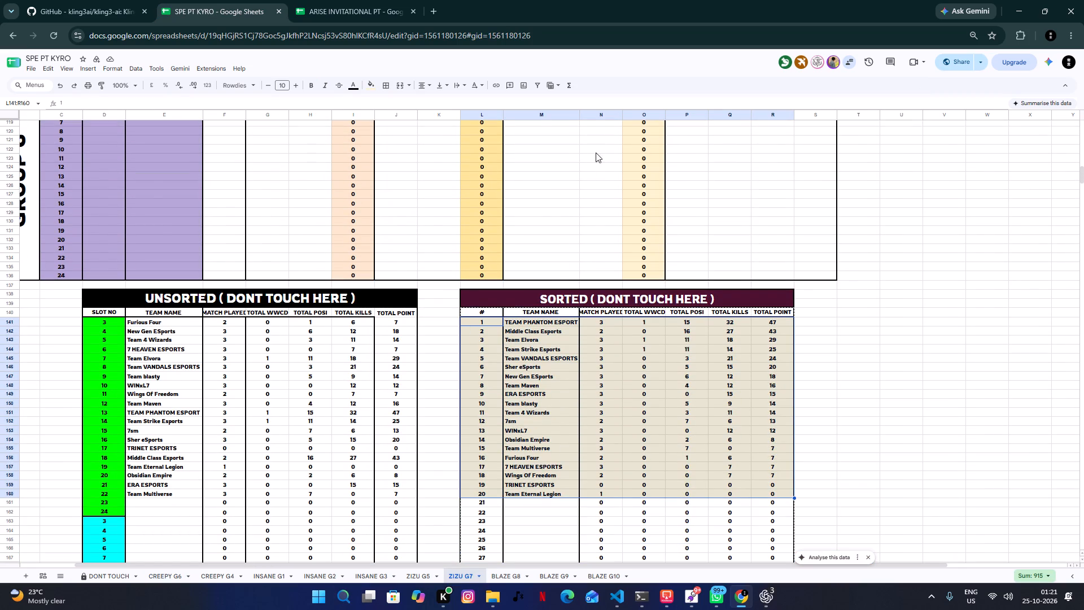
{"action": "left_click", "coordinate": [482, 324]}
{"action": "left_click", "coordinate": [770, 495], "text": "shift"}
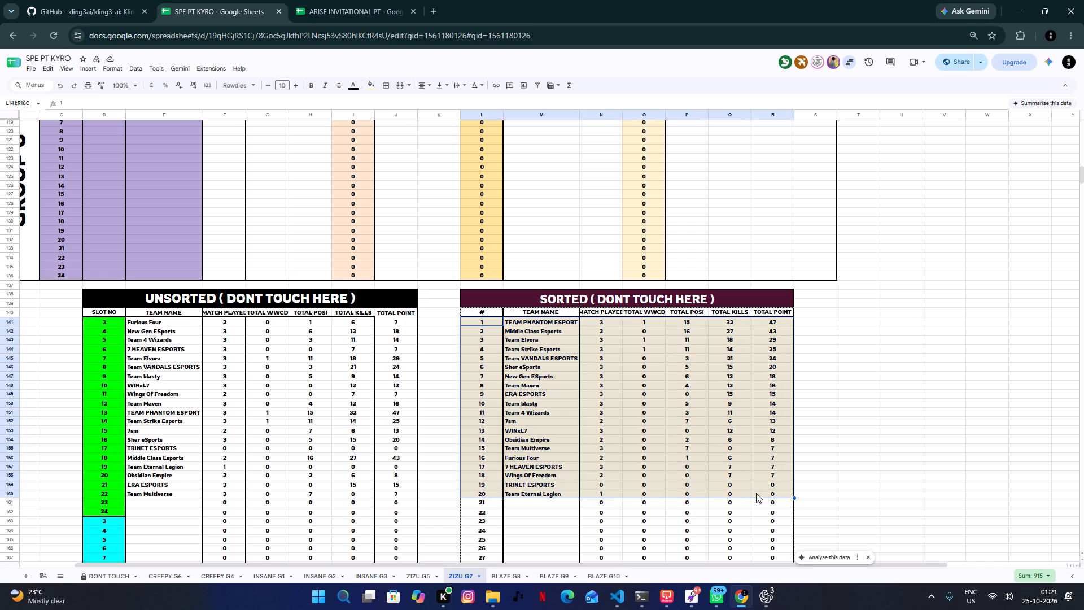
{"action": "key", "text": "ctrl+c"}
Paste the copied standings as values only over the R1 Special Group 7 table in ARISE INVITATIONAL PT, starting at rank 1.
{"action": "left_click", "coordinate": [381, 0]}
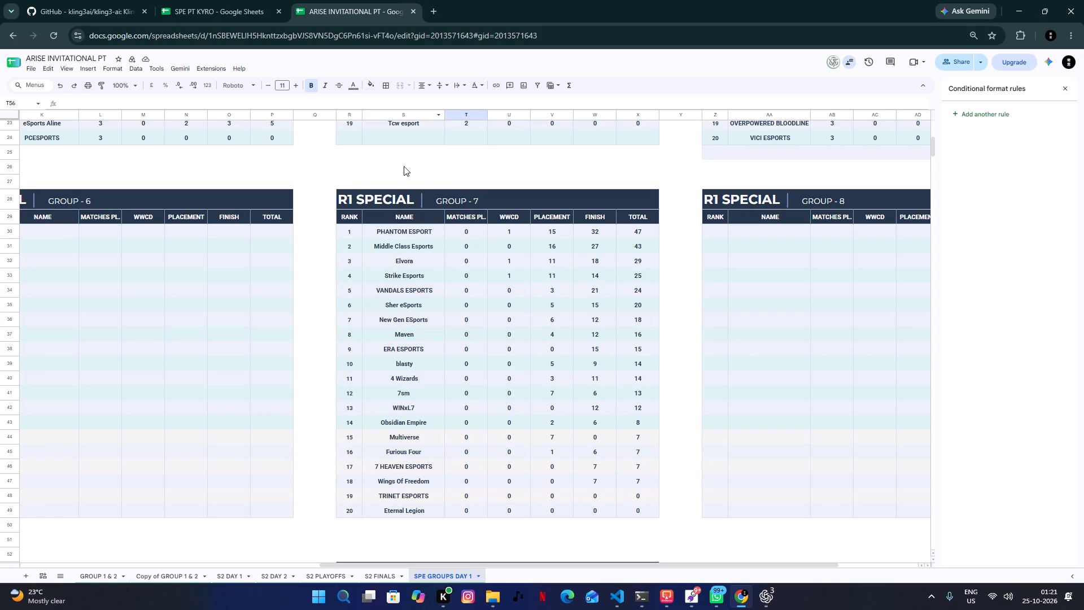
{"action": "left_click", "coordinate": [341, 233]}
{"action": "key", "text": "ctrl+shift+v"}
{"action": "key", "text": "ctrl+shift+space"}
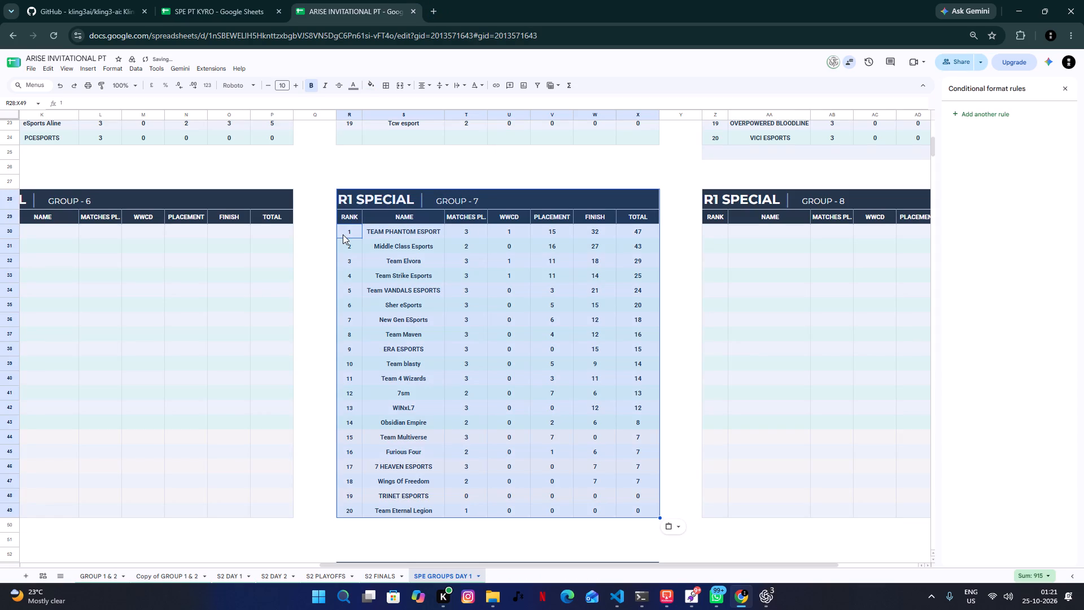
{"action": "left_click", "coordinate": [783, 355]}
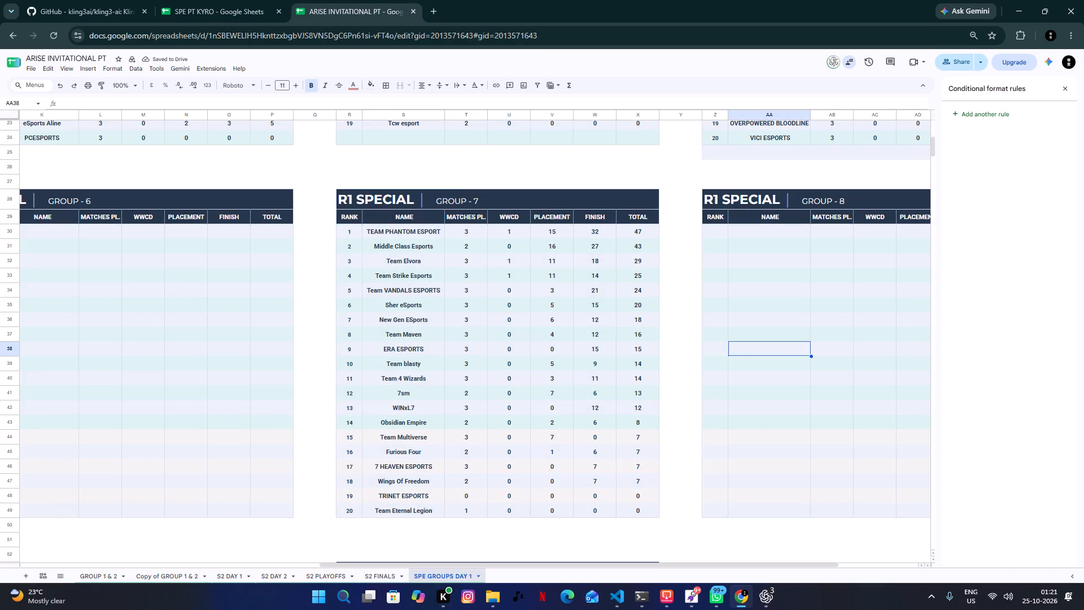
{"action": "left_click", "coordinate": [273, 0]}
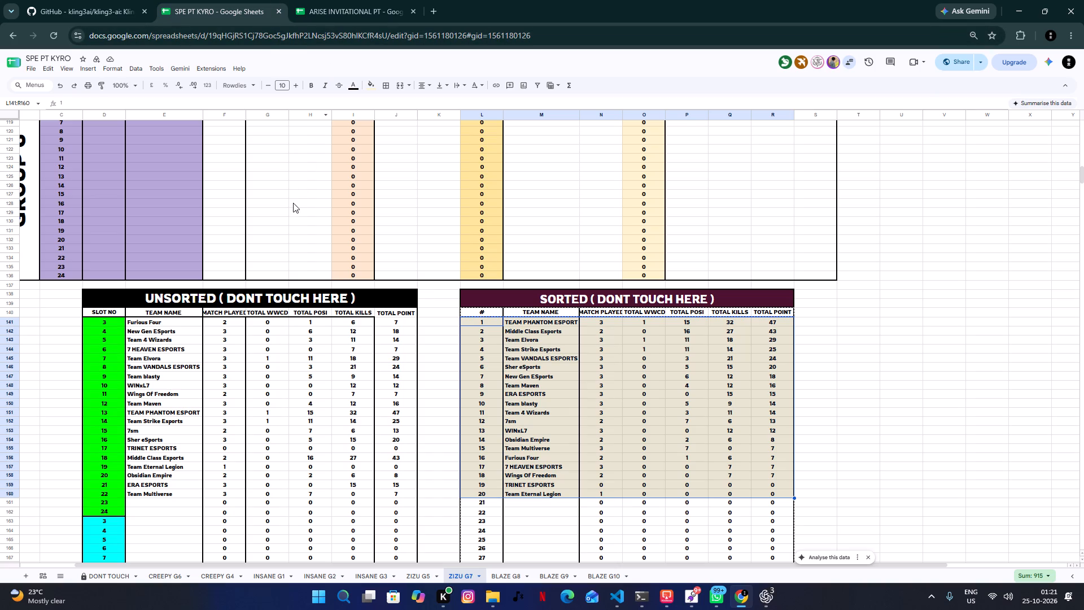
{"action": "left_click", "coordinate": [332, 0]}
{"action": "left_click", "coordinate": [501, 358]}
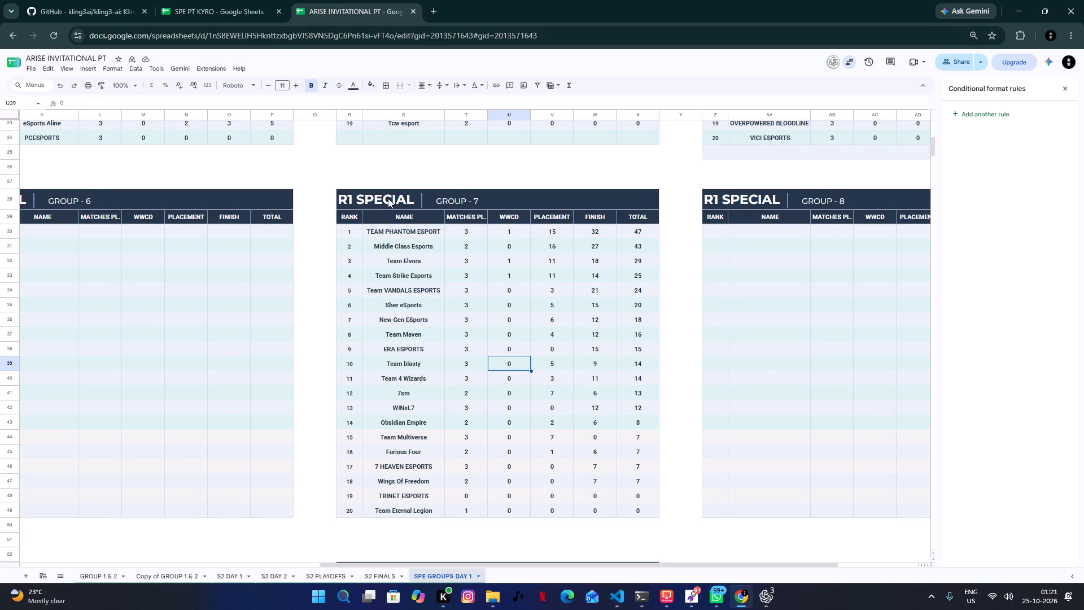
{"action": "left_click", "coordinate": [346, 236]}
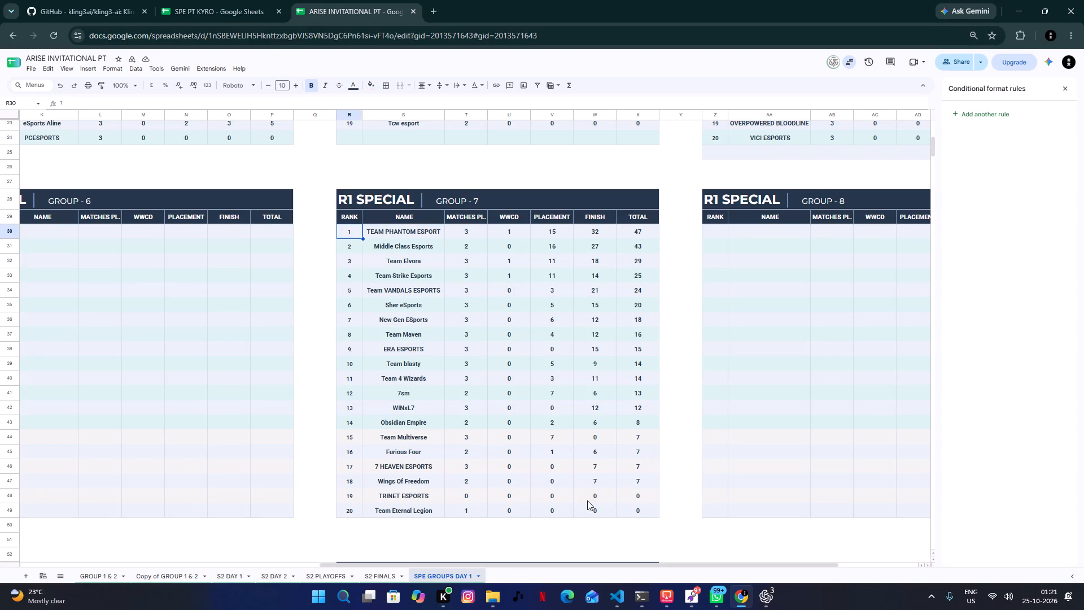
{"action": "left_click", "coordinate": [572, 401]}
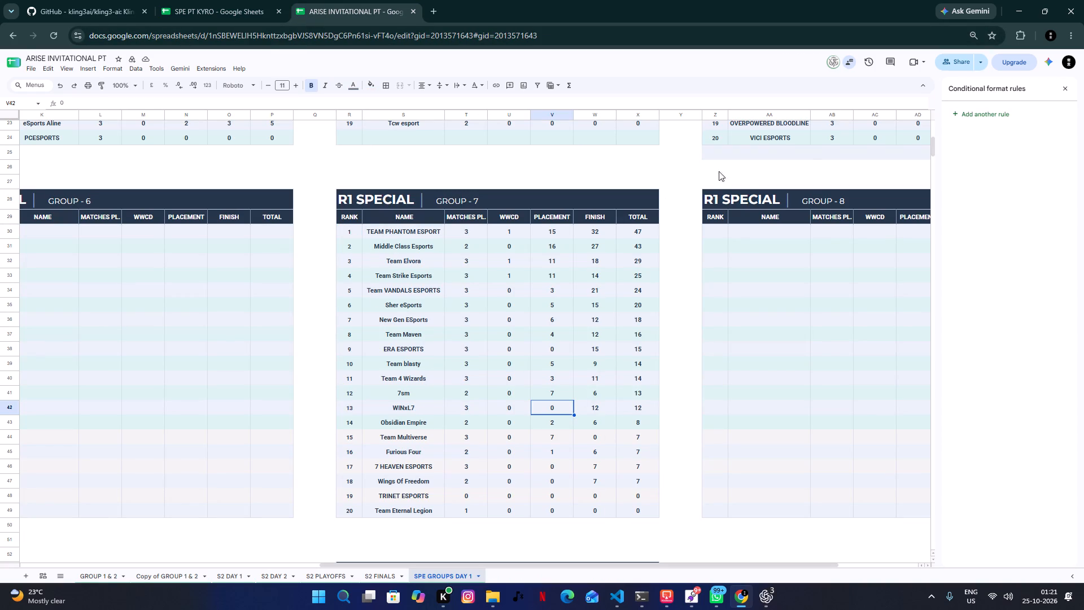
Capture a screen snip of the complete R1 Special Group 7 table, from its title bar through the rank 20 row.
{"action": "left_click", "coordinate": [768, 171]}
{"action": "key", "text": "shift+super+s"}
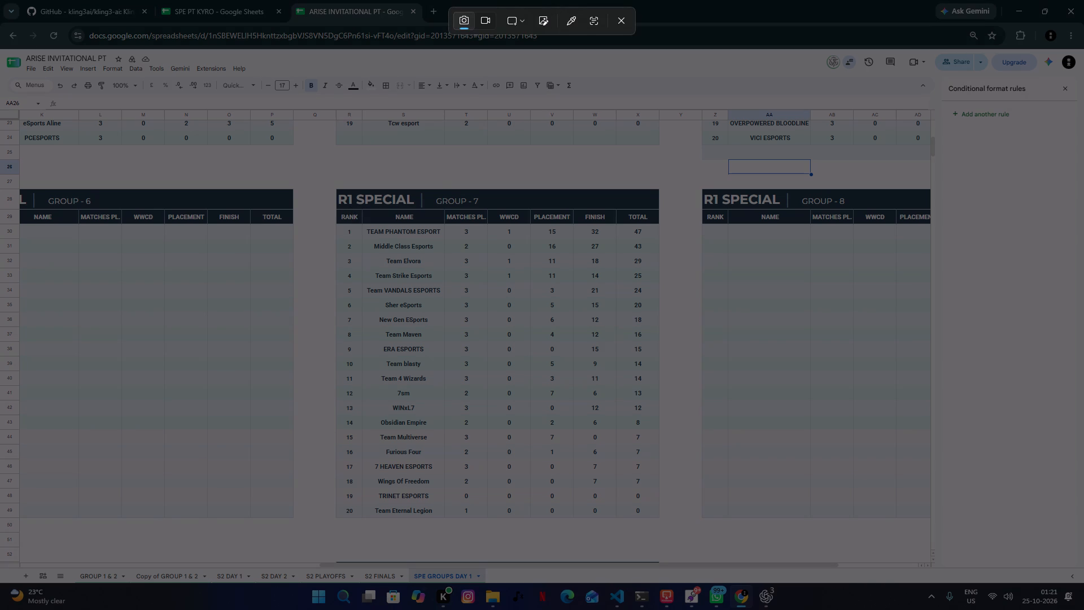
{"action": "left_click_drag", "start_coordinate": [338, 189], "coordinate": [567, 453]}
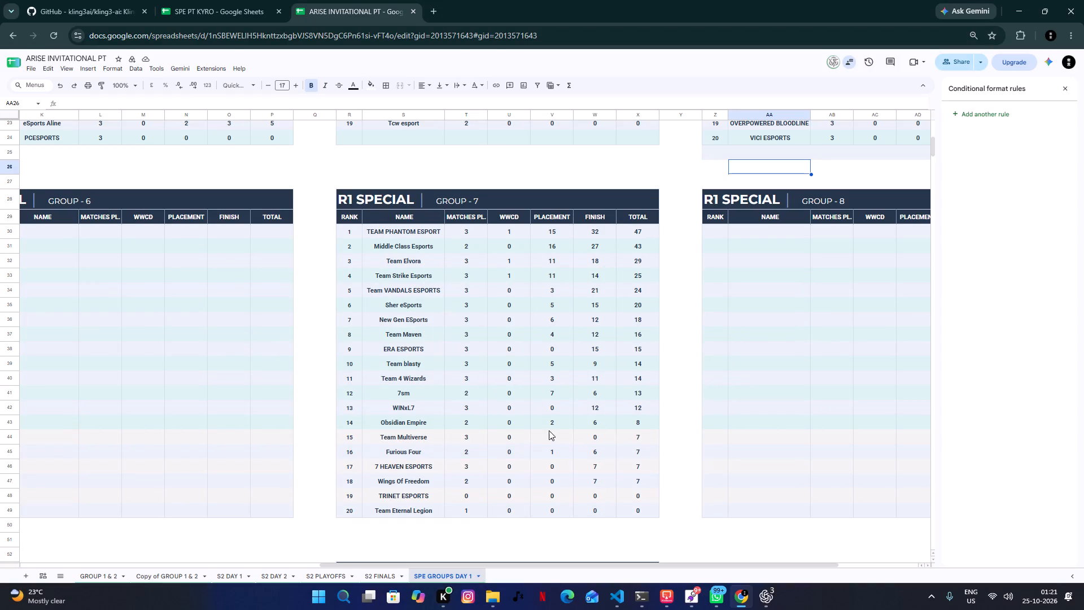
{"action": "key", "text": "shift+super+s"}
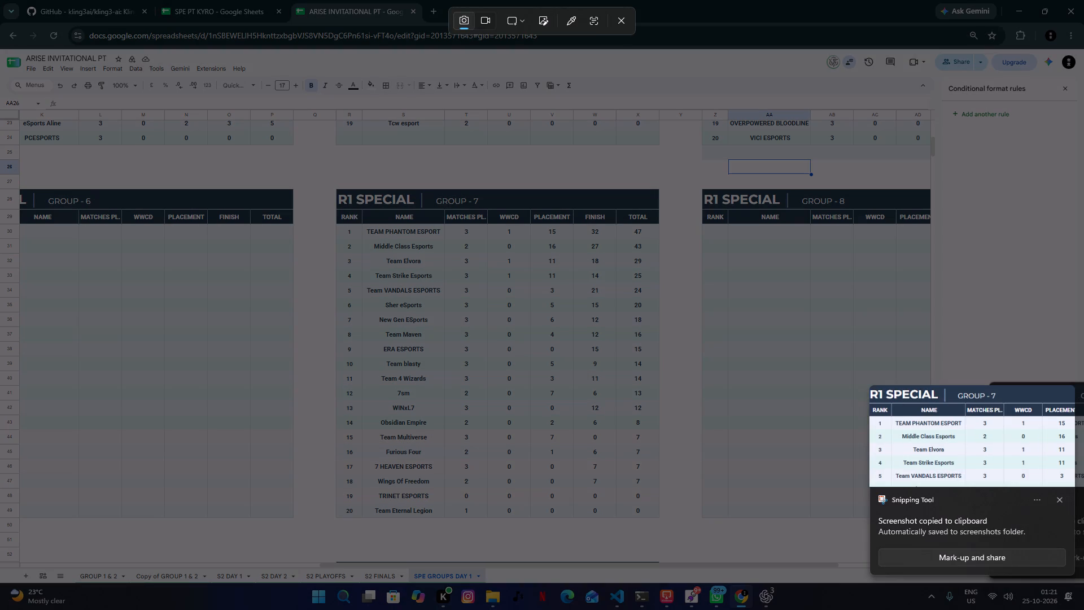
{"action": "left_click_drag", "start_coordinate": [337, 189], "coordinate": [509, 372]}
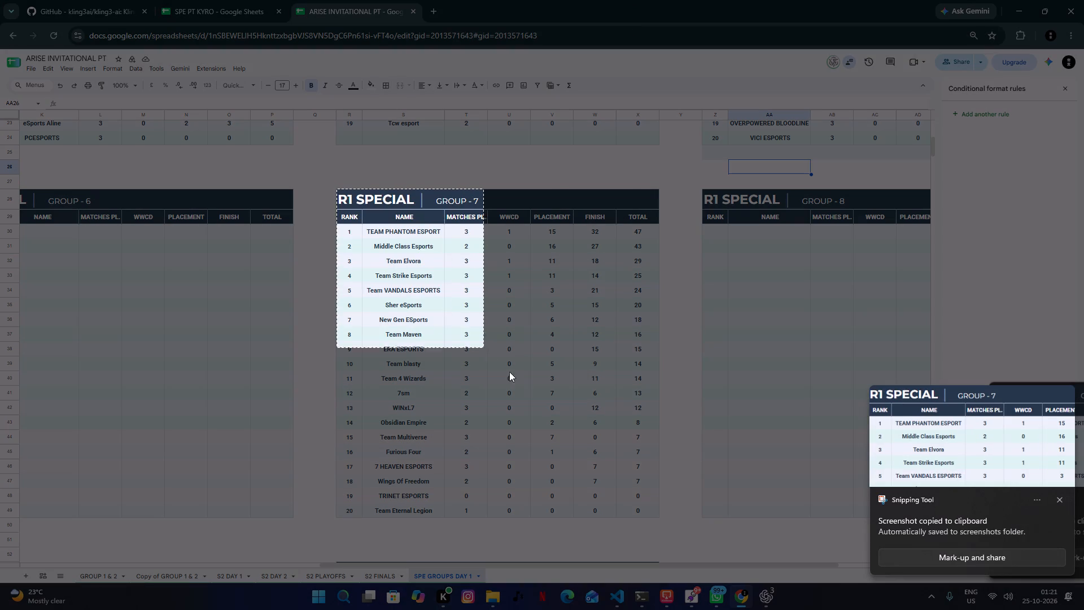
{"action": "left_click_drag", "start_coordinate": [509, 372], "coordinate": [661, 524]}
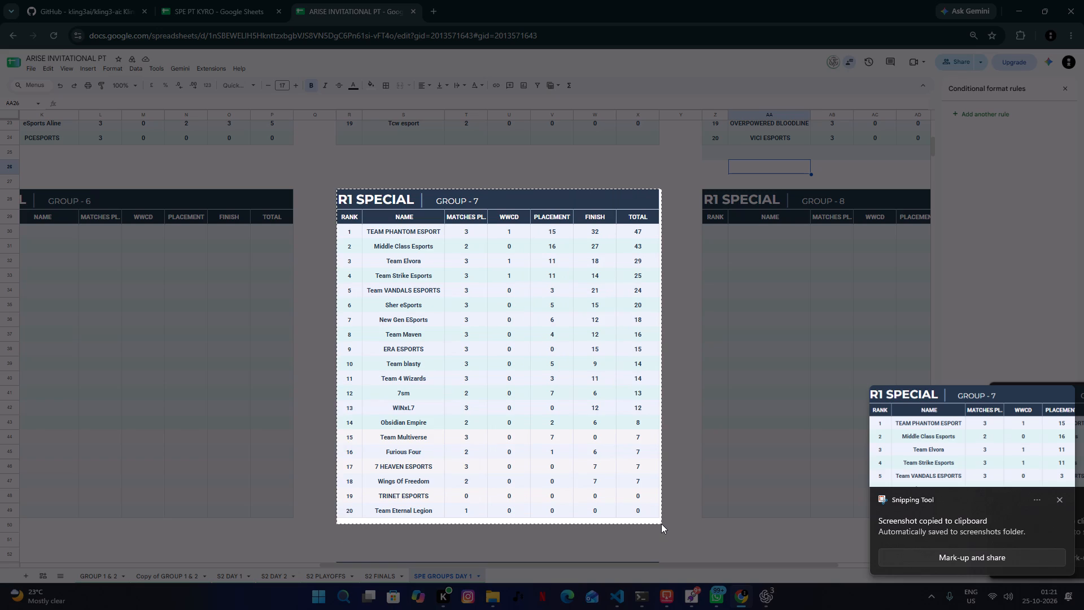
{"action": "left_click_drag", "start_coordinate": [661, 524], "coordinate": [665, 518]}
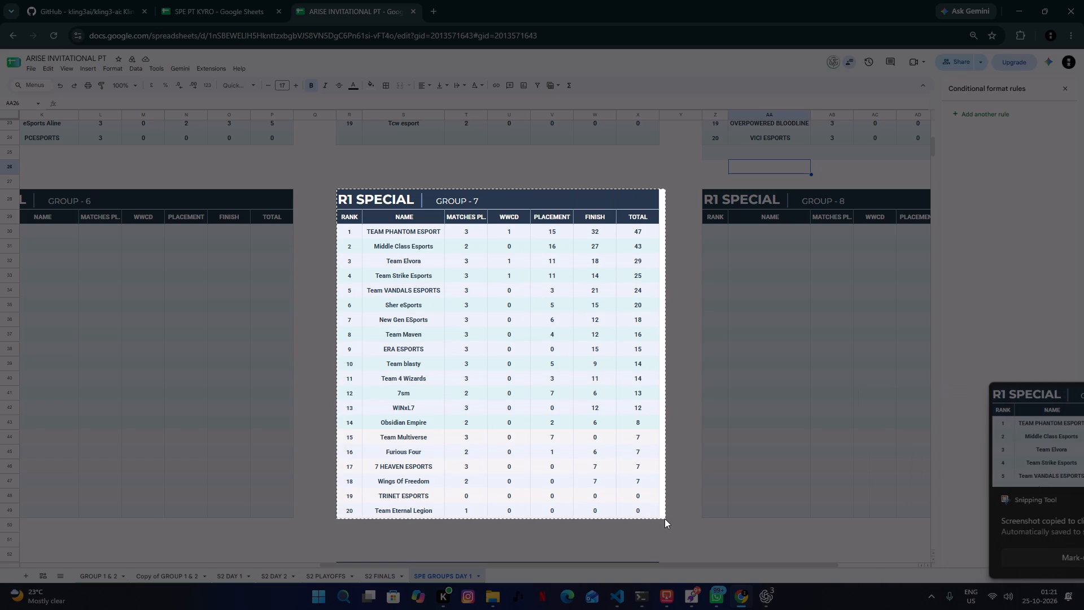
{"action": "left_click_drag", "start_coordinate": [665, 518], "coordinate": [659, 518]}
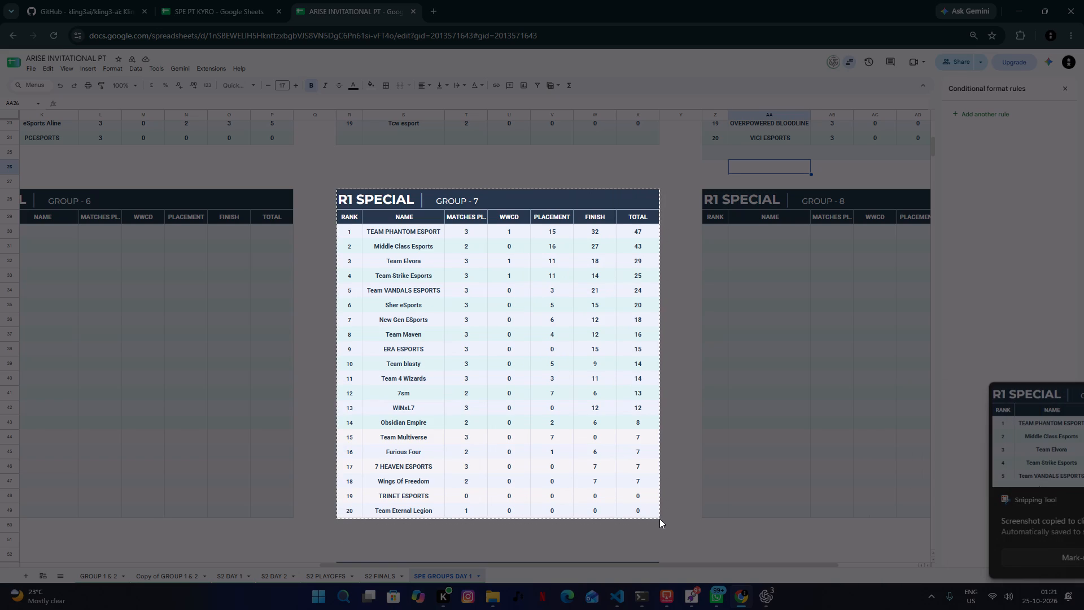
{"action": "left_click_drag", "start_coordinate": [659, 518], "coordinate": [659, 518]}
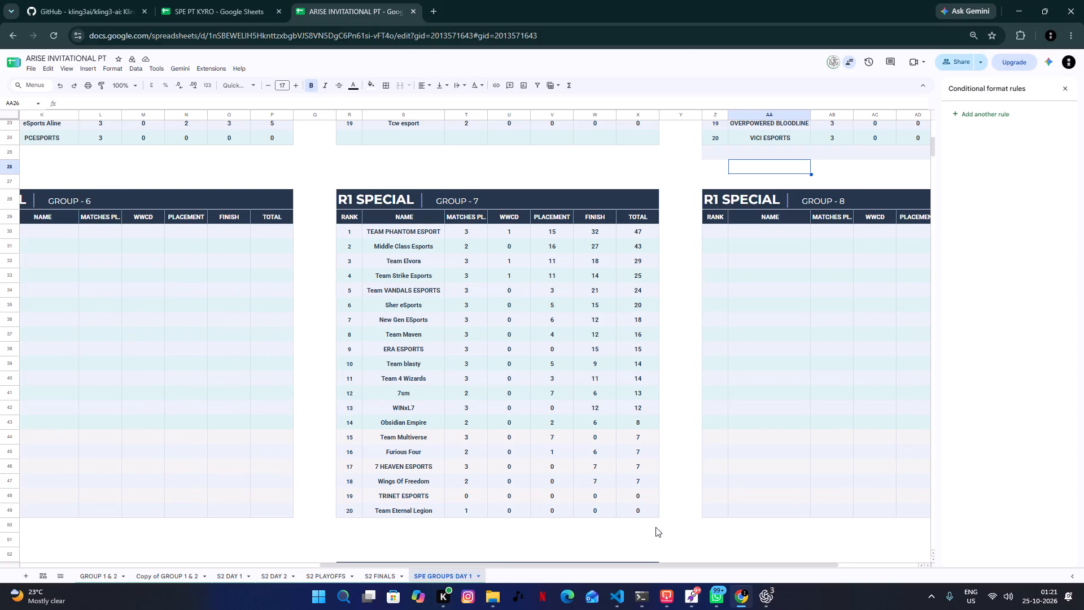
Switch to Legcord and open the spe--group-7 channel under SPE IDP GROUPS in ARISE GAMING.
{"action": "left_click", "coordinate": [687, 592]}
{"action": "scroll", "coordinate": [187, 308], "scroll_direction": "down", "scroll_amount": 10}
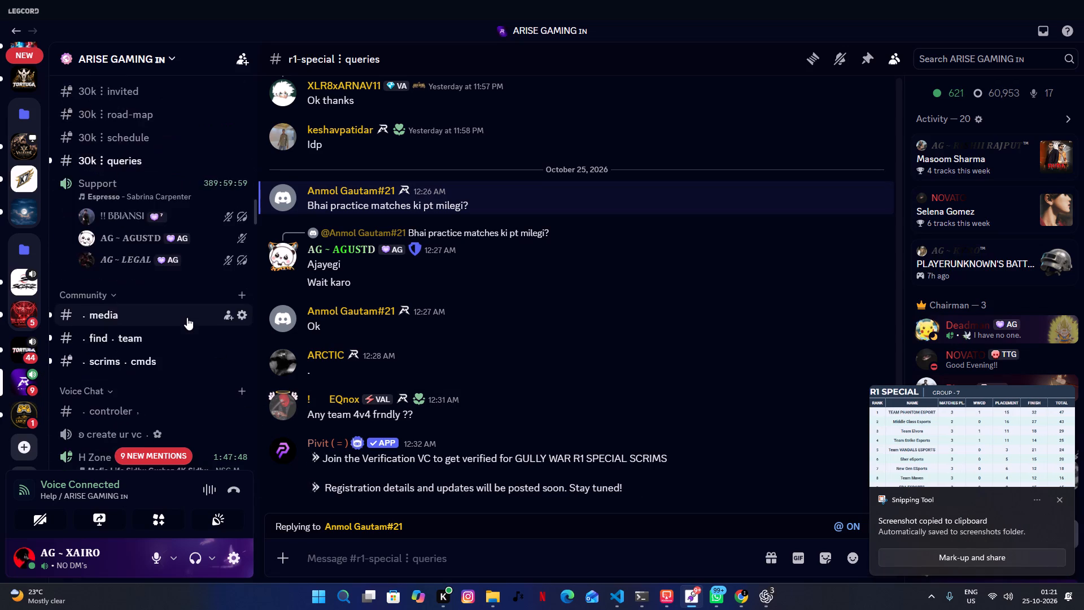
{"action": "scroll", "coordinate": [187, 317], "scroll_direction": "down", "scroll_amount": 20}
{"action": "scroll", "coordinate": [187, 317], "scroll_direction": "down", "scroll_amount": 1}
{"action": "scroll", "coordinate": [181, 281], "scroll_direction": "up", "scroll_amount": 3}
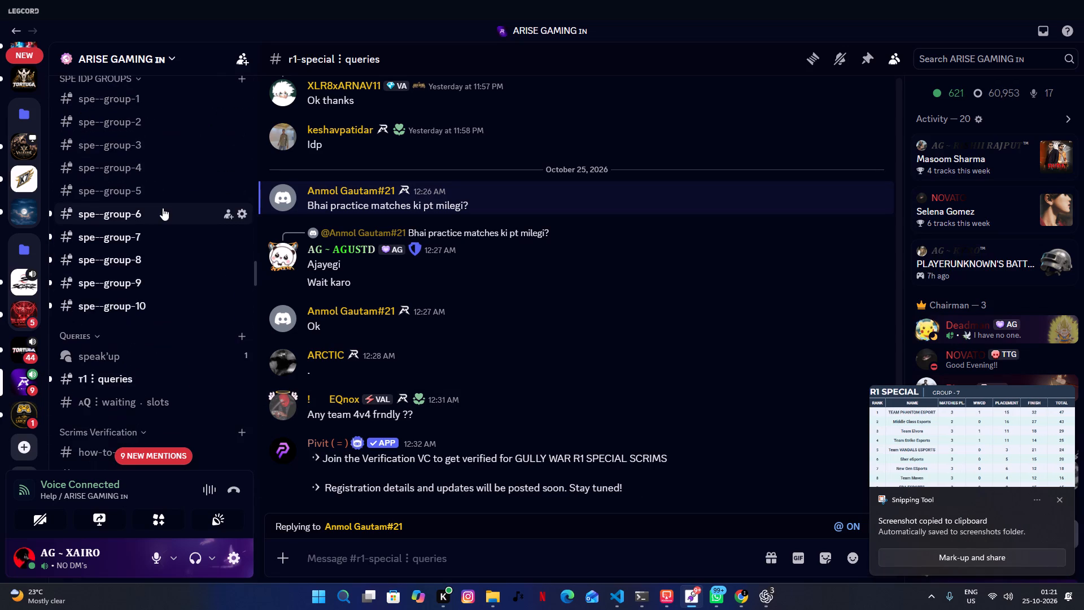
{"action": "left_click", "coordinate": [146, 229]}
{"action": "scroll", "coordinate": [436, 378], "scroll_direction": "down", "scroll_amount": 14}
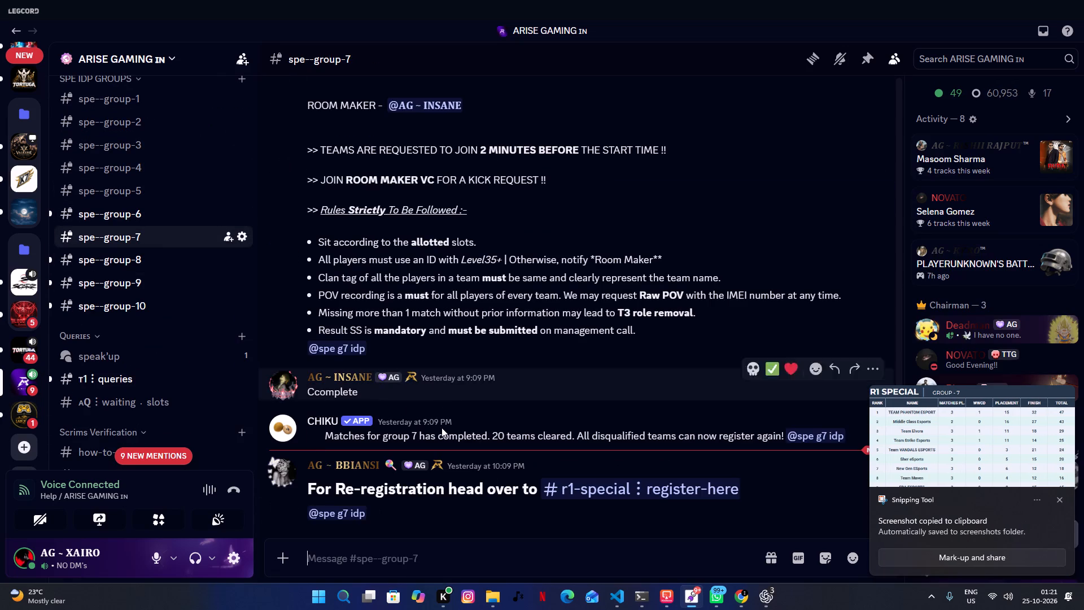
{"action": "scroll", "coordinate": [442, 428], "scroll_direction": "down", "scroll_amount": 2}
Write the bold heading "**OVERALL STANDINGS**" as a message in the spe--group-7 channel.
{"action": "type", "text": "&&"}
{"action": "key", "text": "shift+BackSpace"}
{"action": "key", "text": "shift+BackSpace"}
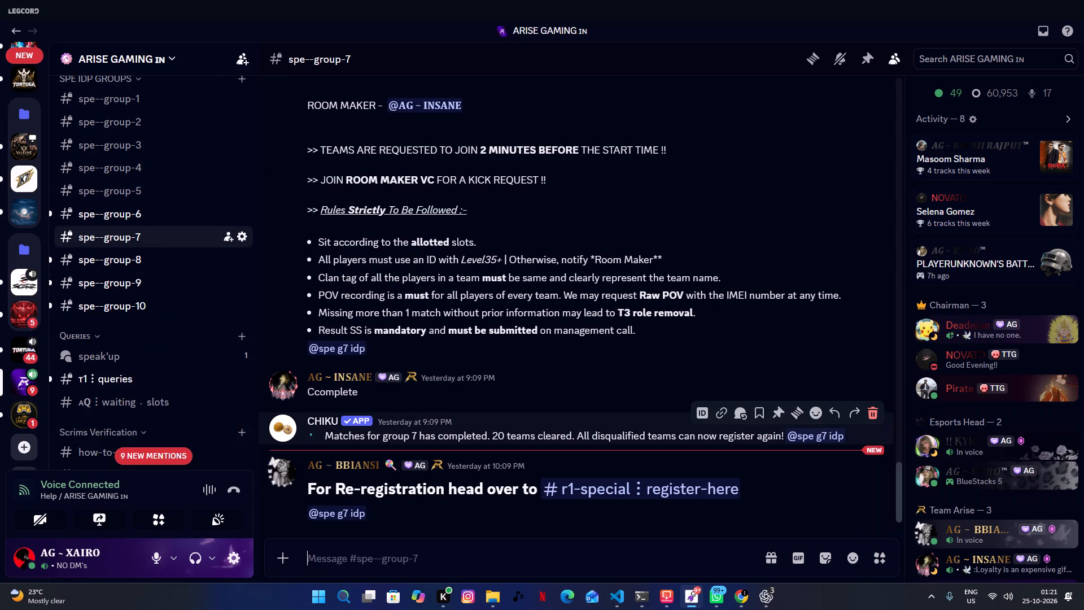
{"action": "type", "text": "**I"}
{"action": "key", "text": "BackSpace"}
{"action": "key", "text": "i"}
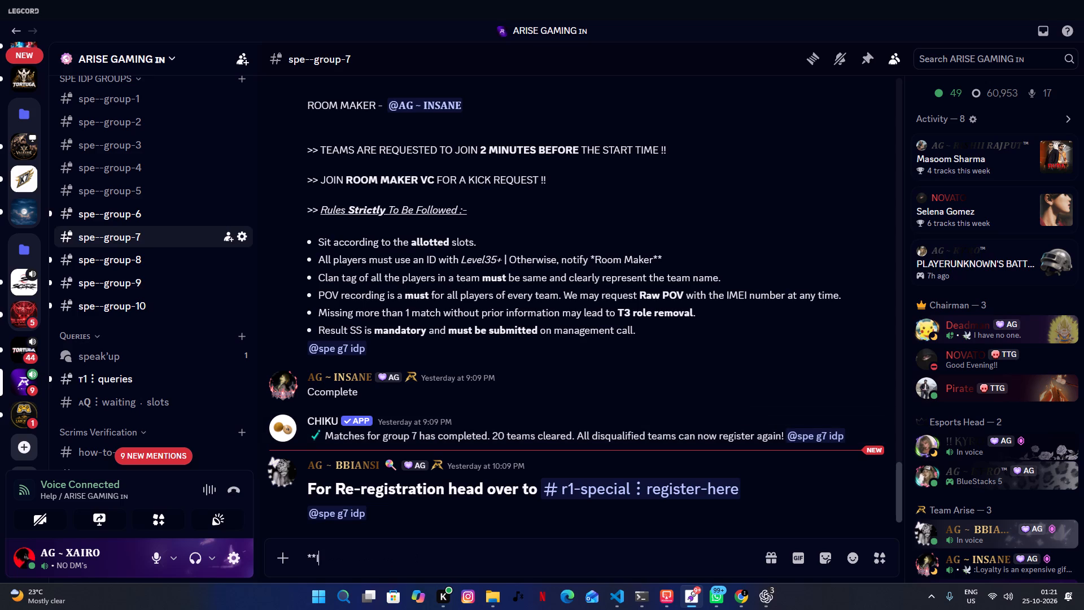
{"action": "key", "text": "BackSpace"}
{"action": "key", "text": "u"}
{"action": "key", "text": "BackSpace"}
{"action": "type", "text": "OCER"}
{"action": "key", "text": "BackSpace"}
{"action": "key", "text": "BackSpace"}
{"action": "key", "text": "BackSpace"}
{"action": "type", "text": "VERALL STABNDIN"}
{"action": "key", "text": "BackSpace"}
{"action": "key", "text": "BackSpace"}
{"action": "key", "text": "BackSpace"}
{"action": "key", "text": "BackSpace"}
{"action": "key", "text": "n"}
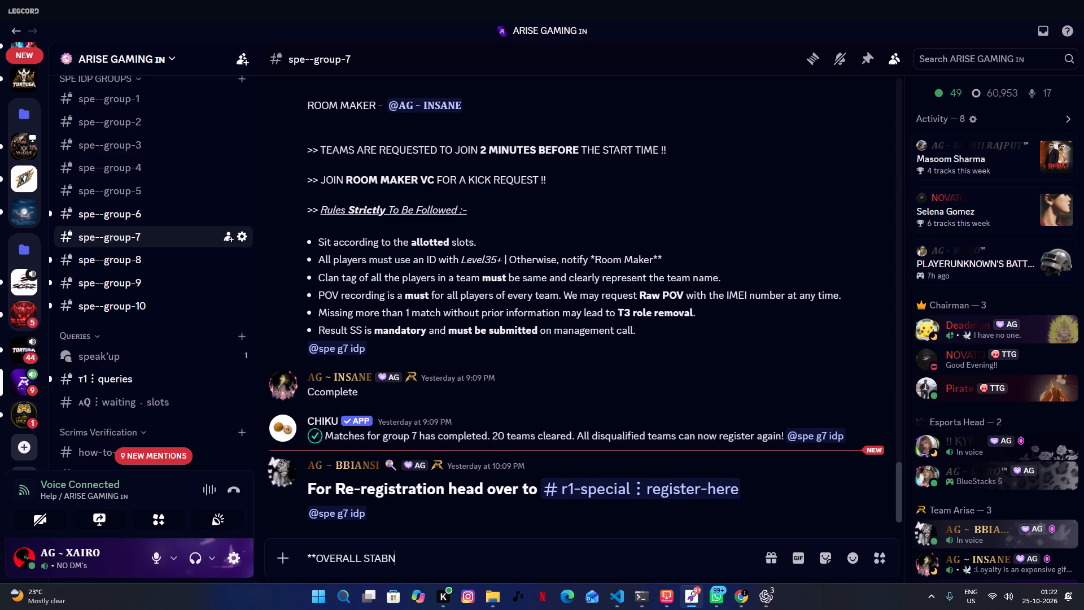
{"action": "key", "text": "BackSpace"}
{"action": "key", "text": "BackSpace"}
{"action": "type", "text": "NDINGS("}
{"action": "key", "text": "shift+BackSpace"}
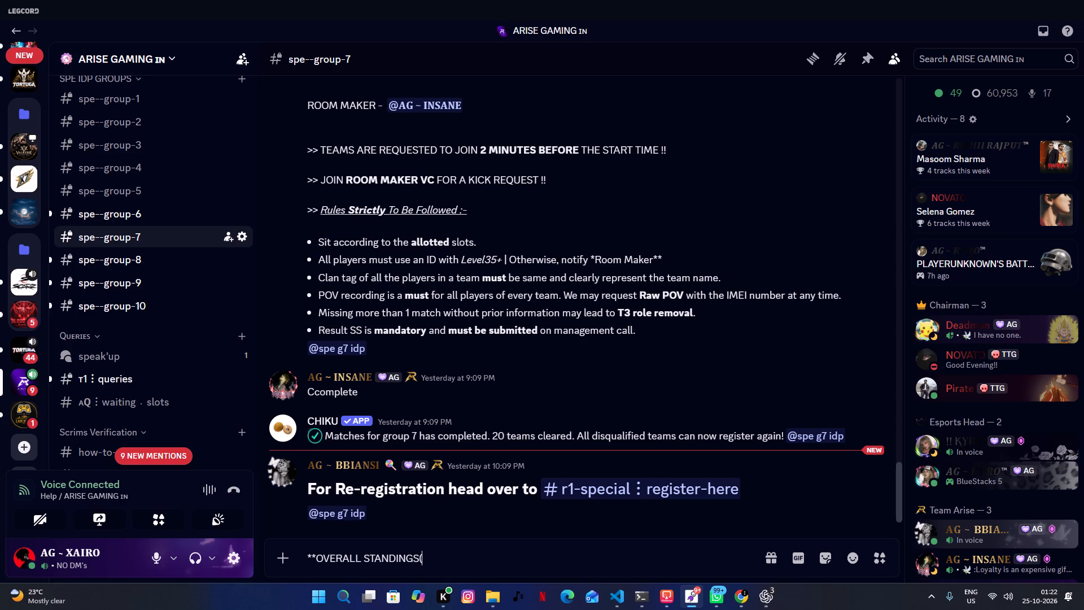
{"action": "type", "text": "**"}
{"action": "key", "text": "ctrl+v"}
{"action": "type", "text": "@SPE"}
{"action": "key", "text": "BackSpace"}
{"action": "key", "text": "BackSpace"}
{"action": "key", "text": "BackSpace"}
{"action": "key", "text": "BackSpace"}
{"action": "key", "text": "space"}
{"action": "type", "text": "@SPE"}
{"action": "key", "text": "g"}
{"action": "key", "text": "Down"}
{"action": "key", "text": "Down"}
{"action": "key", "text": "Down"}
{"action": "key", "text": "Down"}
{"action": "key", "text": "Down"}
{"action": "key", "text": "Down"}
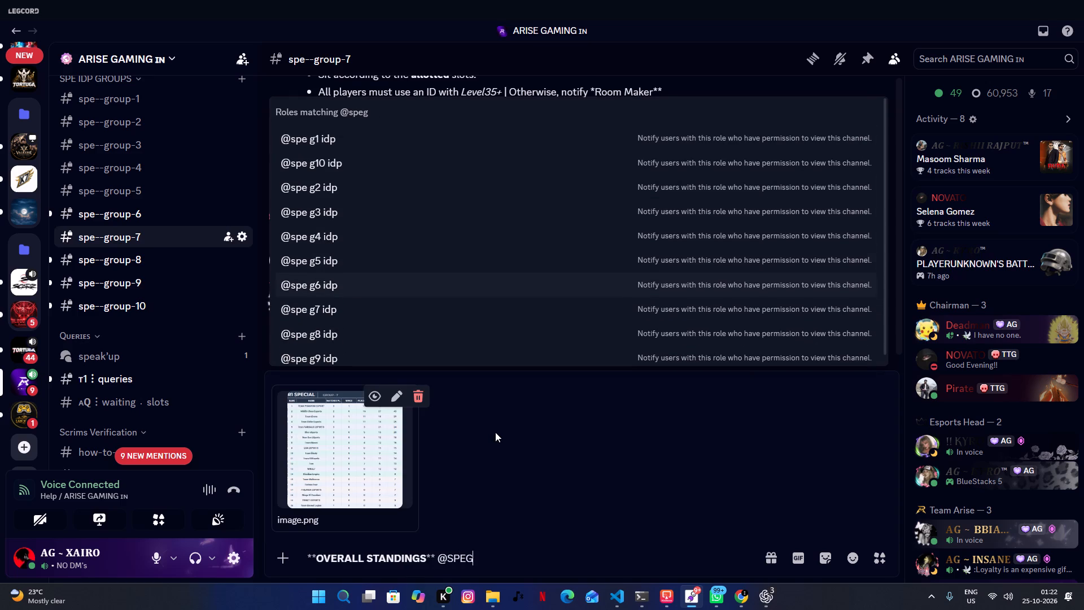
{"action": "key", "text": "Down"}
{"action": "key", "text": "Return"}
{"action": "key", "text": "Return"}
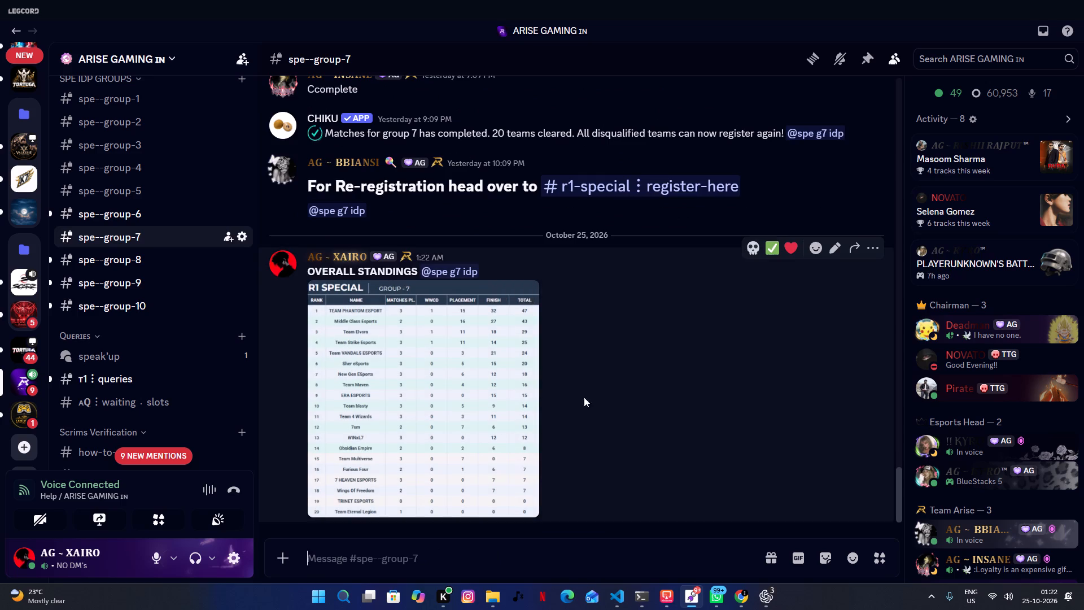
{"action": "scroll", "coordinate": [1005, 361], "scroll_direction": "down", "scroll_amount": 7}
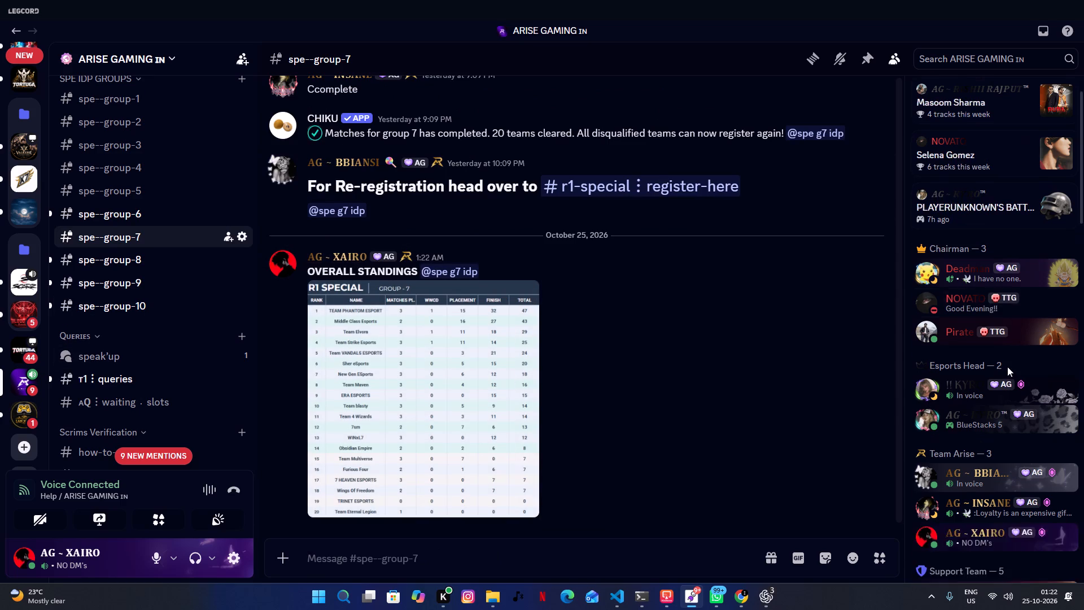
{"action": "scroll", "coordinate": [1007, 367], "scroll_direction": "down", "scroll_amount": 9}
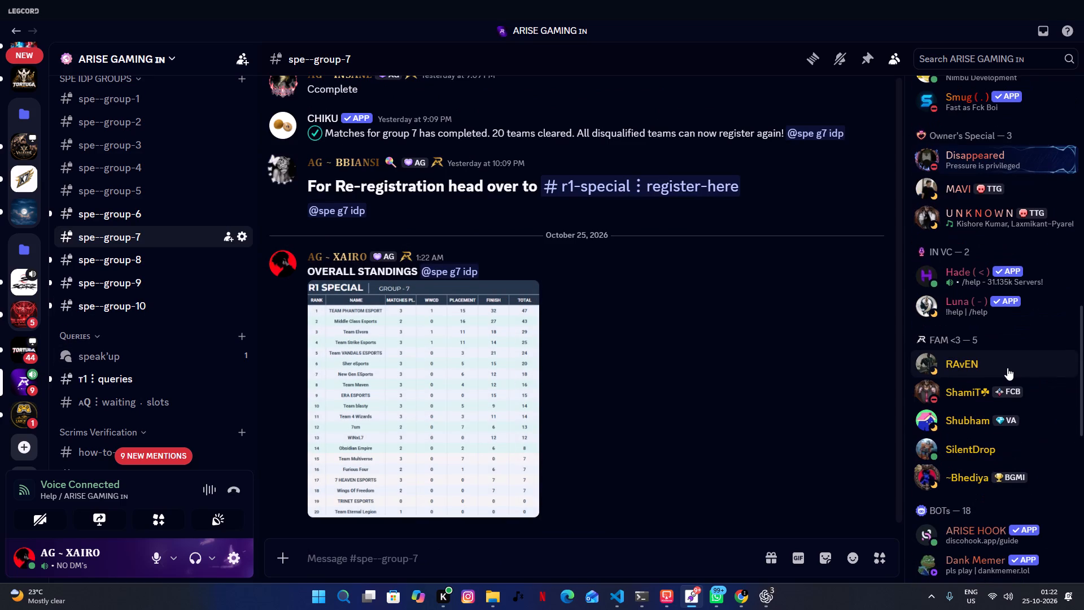
Switch to Chrome and check the Group 10 and Group 9 tables on the SPE GROUPS DAY 1 sheet.
{"action": "left_click", "coordinate": [744, 600]}
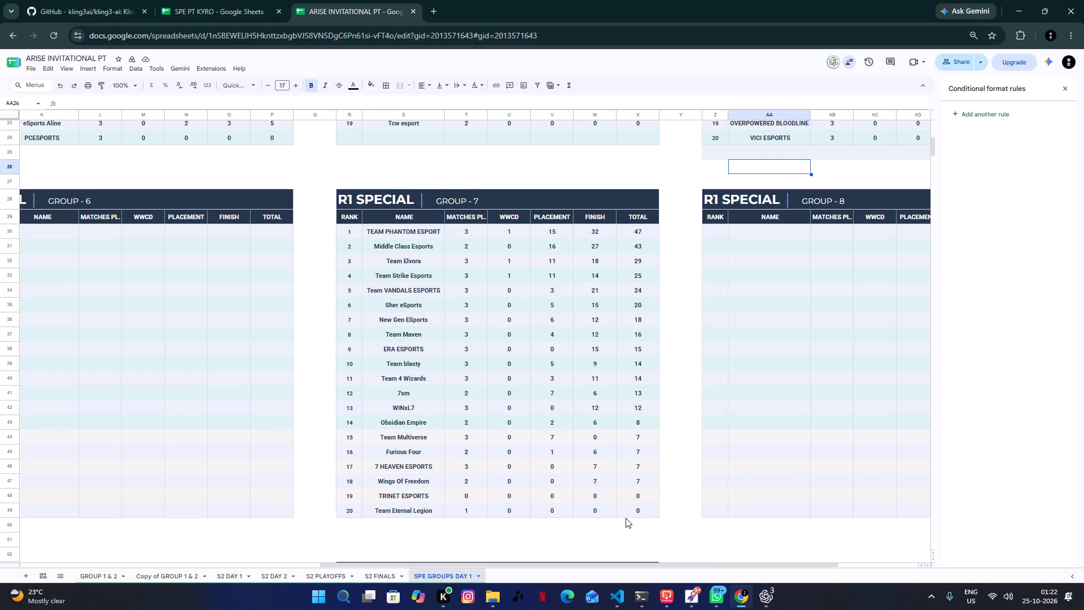
{"action": "scroll", "coordinate": [557, 334], "scroll_direction": "down", "scroll_amount": 6}
{"action": "scroll", "coordinate": [536, 395], "scroll_direction": "up", "scroll_amount": 1}
{"action": "scroll", "coordinate": [535, 396], "scroll_direction": "down", "scroll_amount": 1}
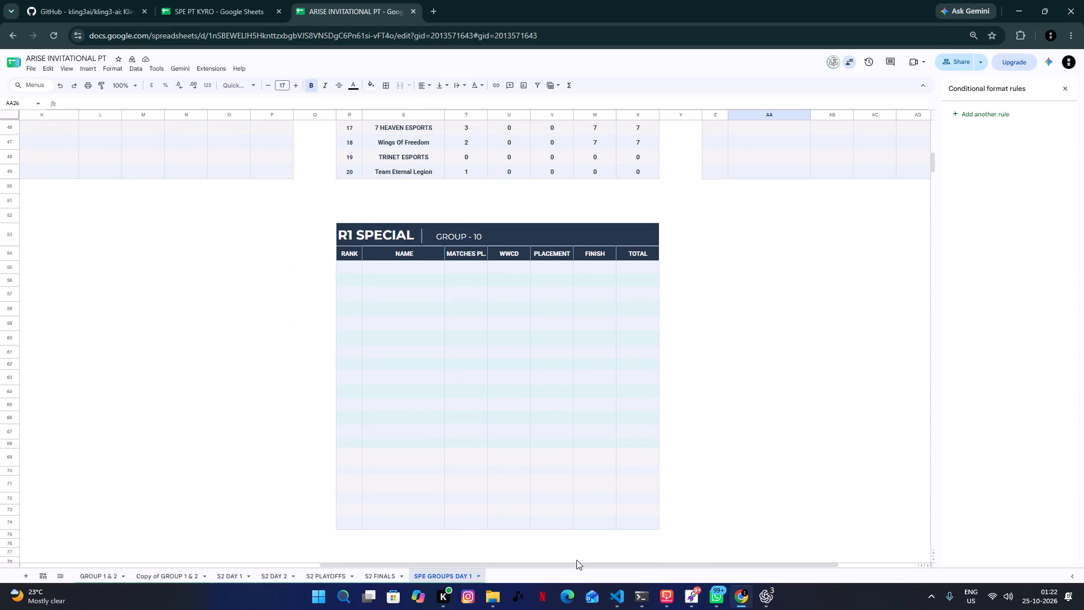
{"action": "left_click_drag", "start_coordinate": [580, 563], "coordinate": [209, 547]}
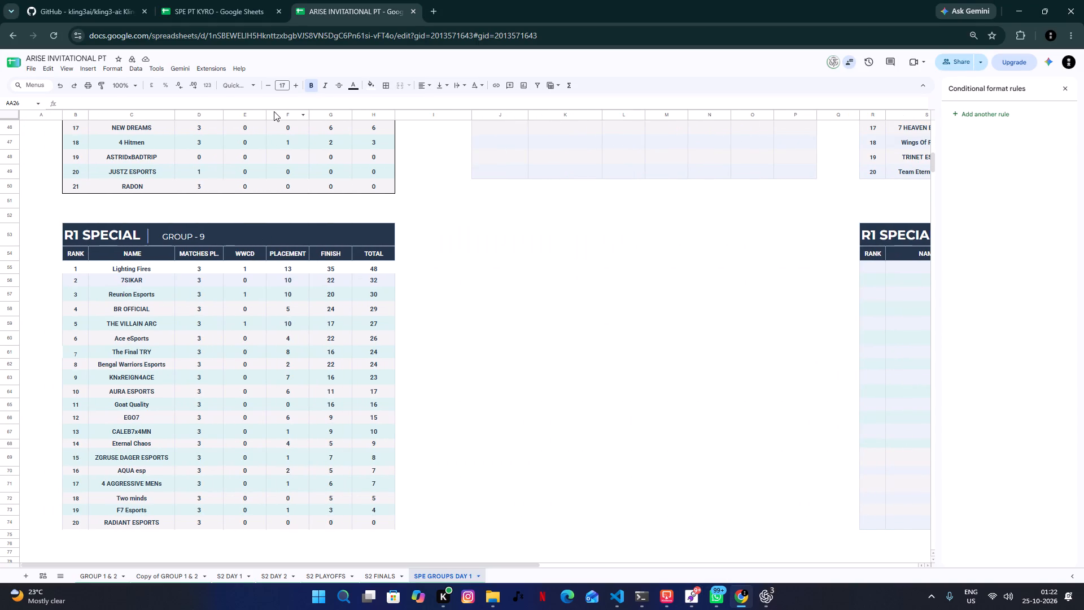
Check how far the match points are filled in on the BLAZE G8, G9 and G10 sheets of SPE PT KYRO.
{"action": "left_click", "coordinate": [262, 0]}
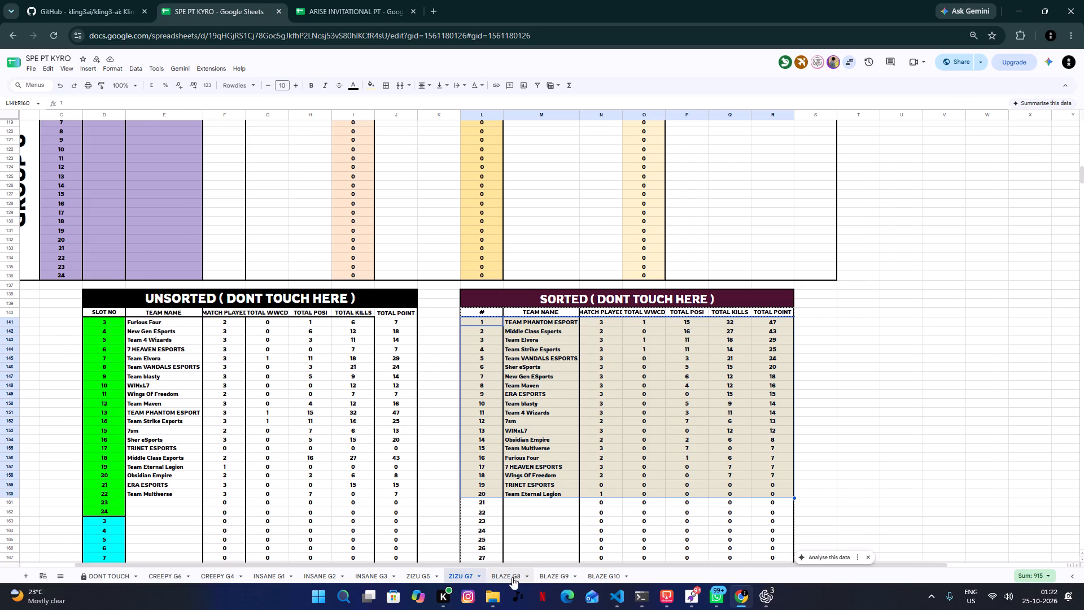
{"action": "left_click", "coordinate": [512, 577]}
{"action": "left_click", "coordinate": [546, 577]}
{"action": "left_click", "coordinate": [610, 576]}
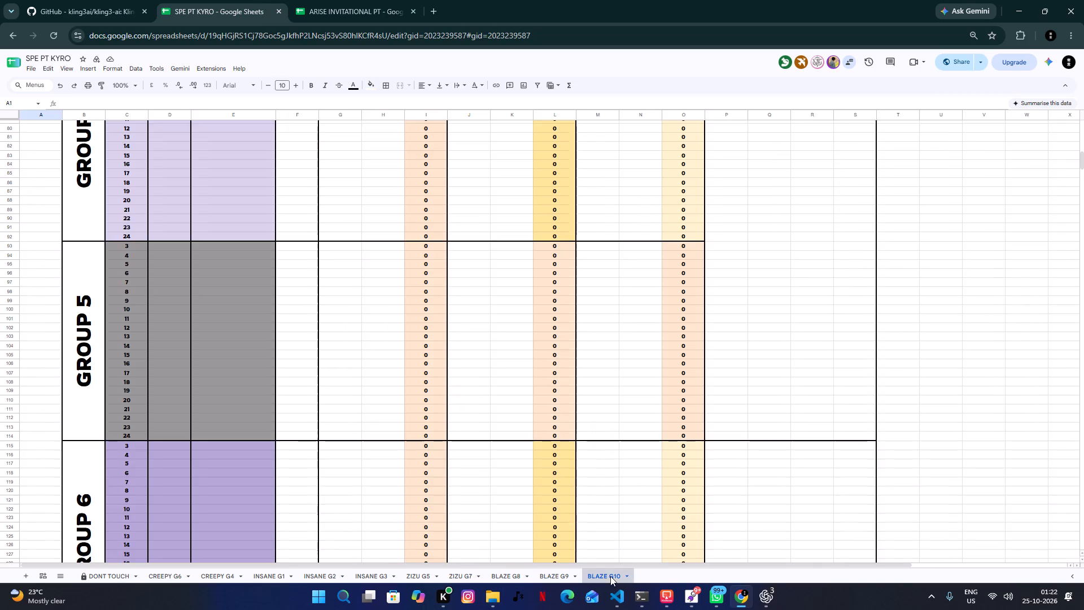
{"action": "scroll", "coordinate": [556, 464], "scroll_direction": "up", "scroll_amount": 18}
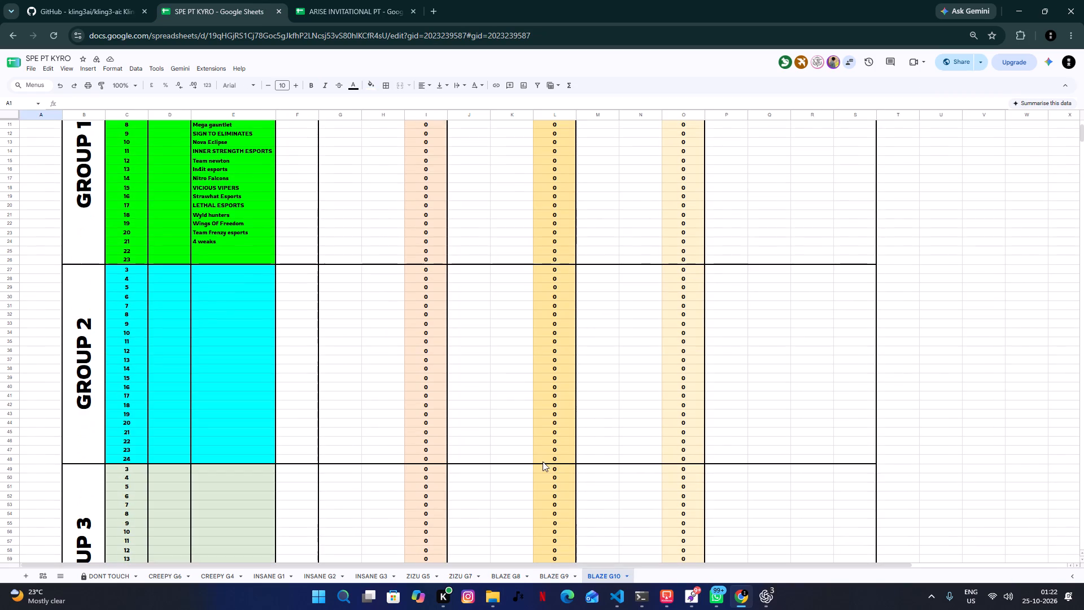
{"action": "left_click", "coordinate": [560, 572]}
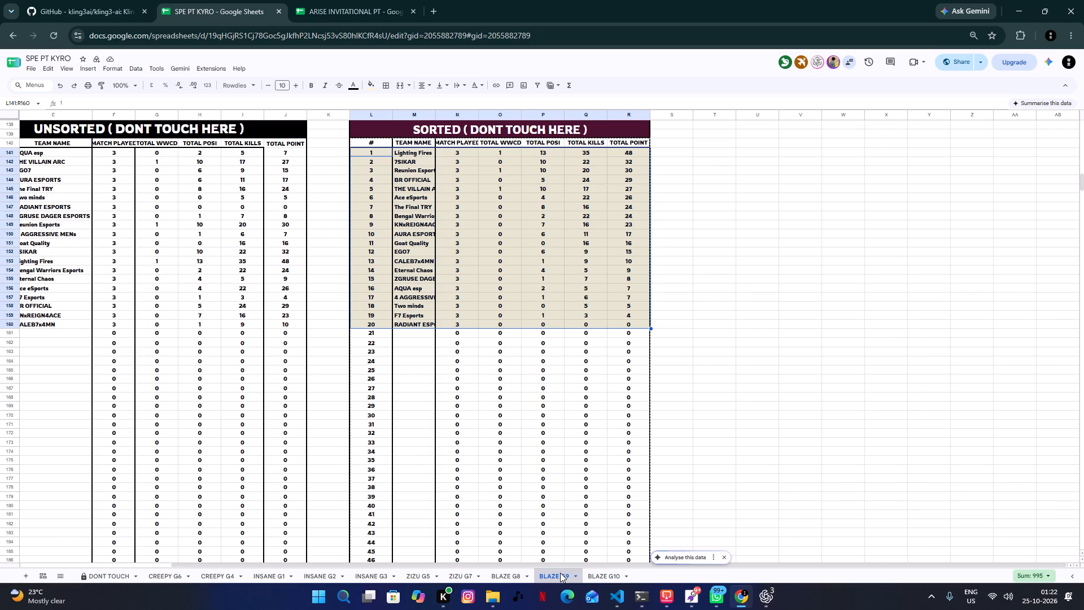
{"action": "scroll", "coordinate": [473, 467], "scroll_direction": "up", "scroll_amount": 3}
{"action": "scroll", "coordinate": [532, 496], "scroll_direction": "up", "scroll_amount": 13}
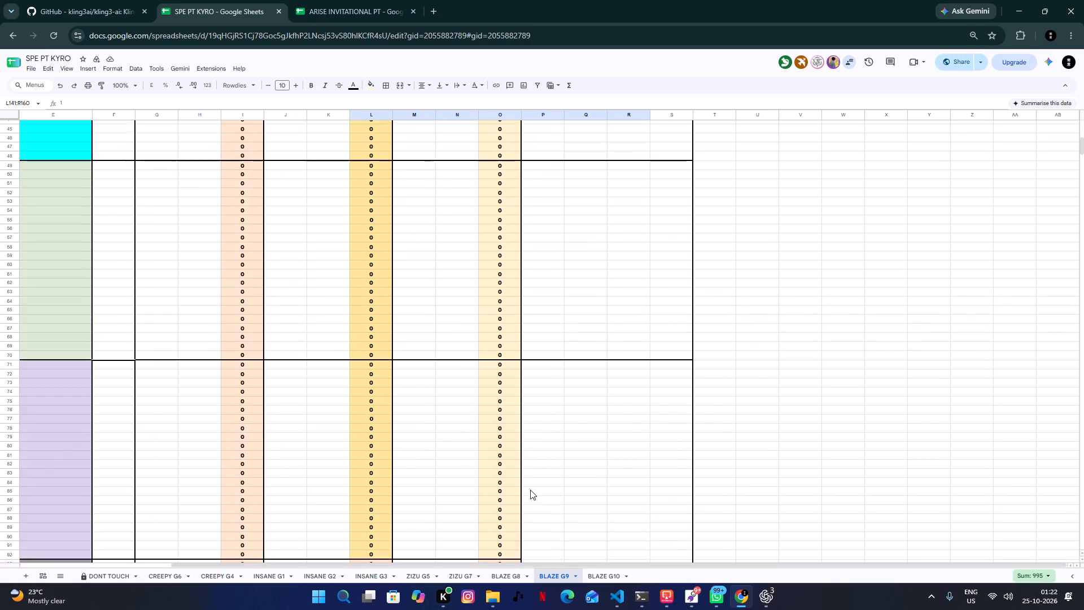
{"action": "scroll", "coordinate": [530, 490], "scroll_direction": "up", "scroll_amount": 9}
{"action": "left_click", "coordinate": [521, 568]}
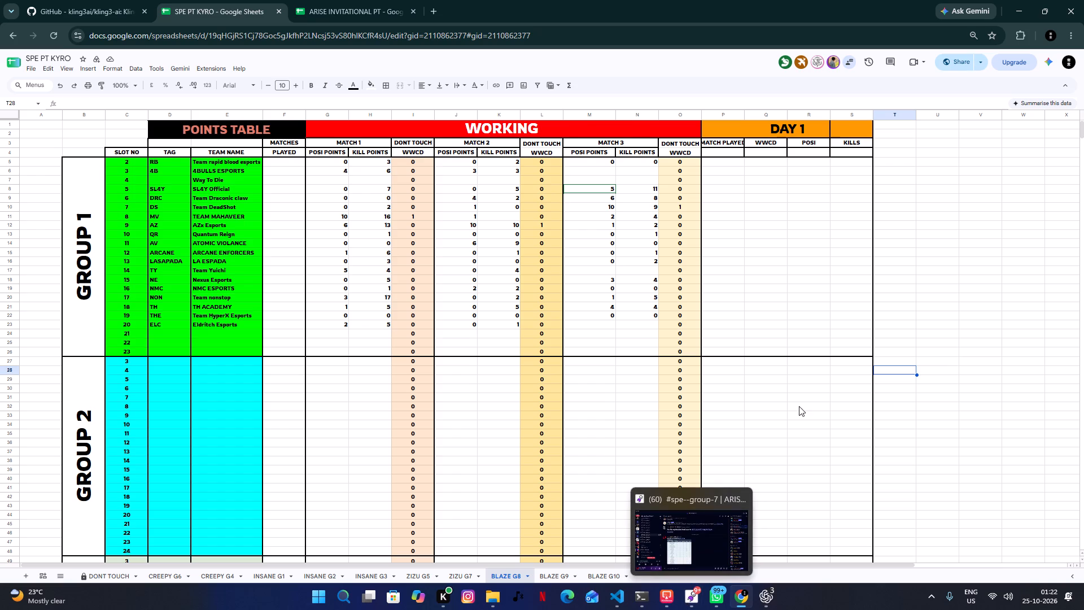
Switch to Legcord and open the mgmt chat channel of ARISE GAMING at its latest messages.
{"action": "left_click", "coordinate": [685, 598]}
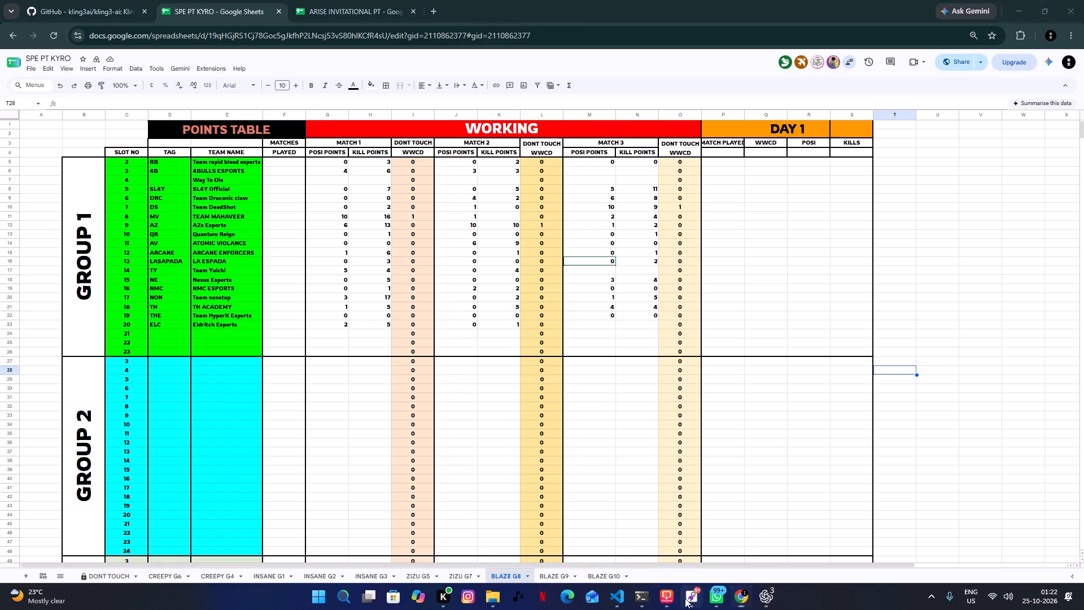
{"action": "scroll", "coordinate": [160, 328], "scroll_direction": "up", "scroll_amount": 17}
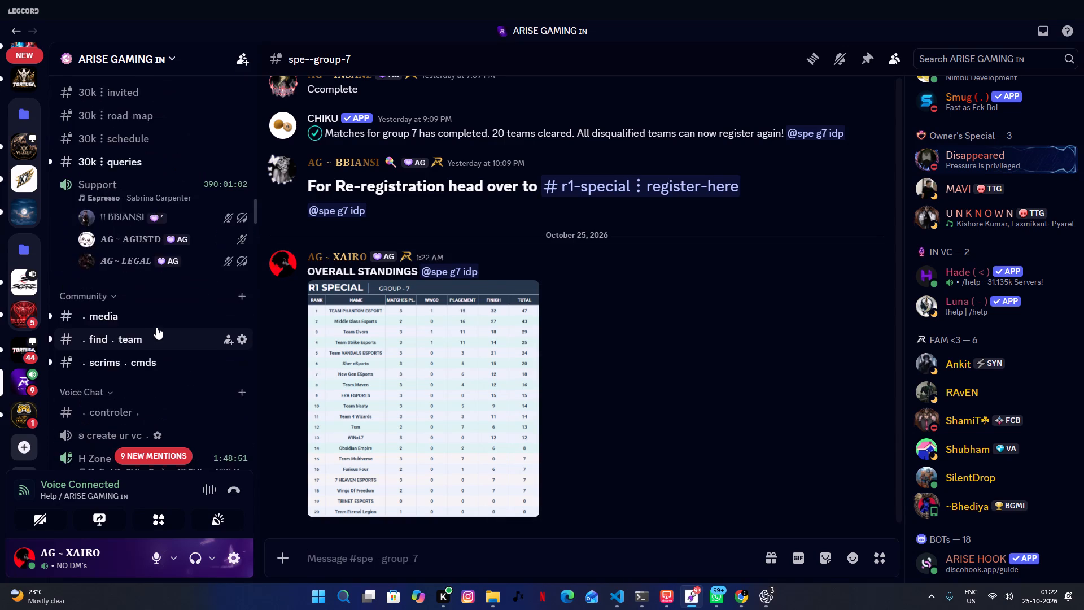
{"action": "scroll", "coordinate": [156, 327], "scroll_direction": "up", "scroll_amount": 20}
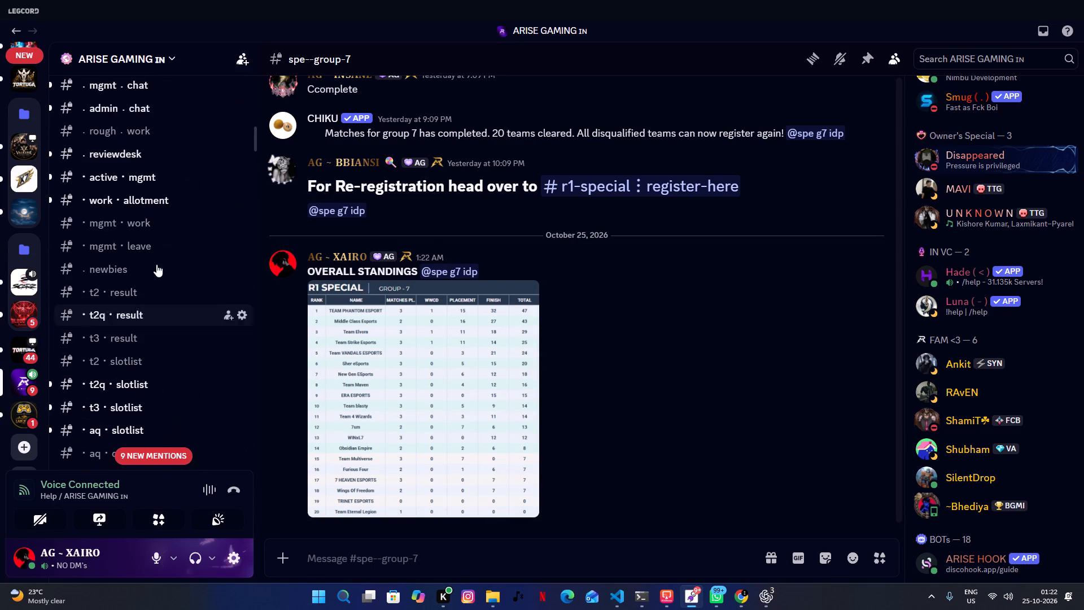
{"action": "left_click", "coordinate": [155, 147]}
{"action": "left_click", "coordinate": [174, 88]}
{"action": "scroll", "coordinate": [338, 524], "scroll_direction": "down", "scroll_amount": 3}
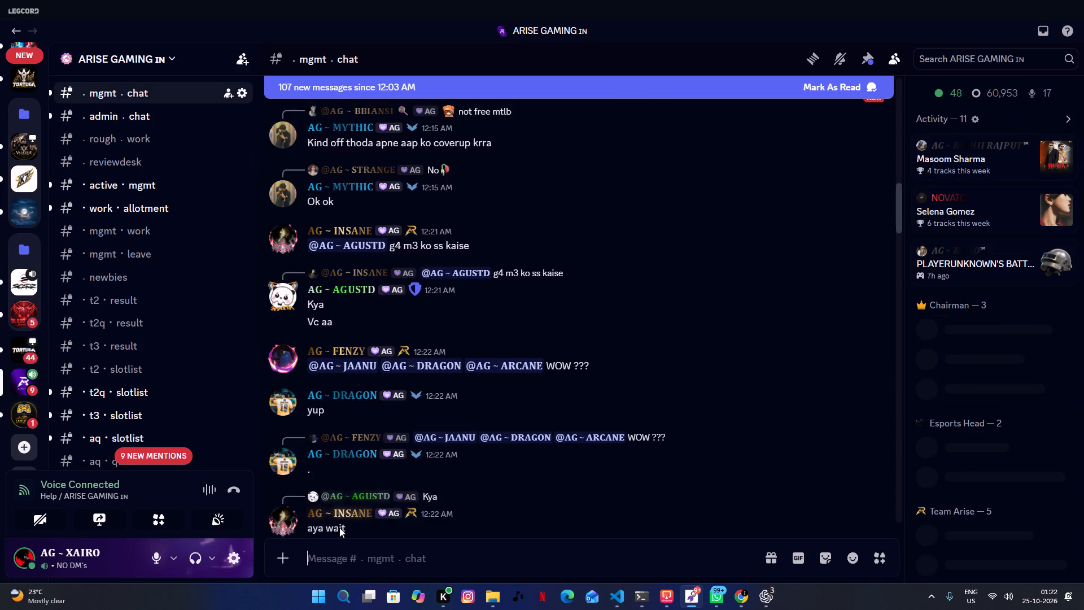
{"action": "scroll", "coordinate": [339, 528], "scroll_direction": "down", "scroll_amount": 20}
{"action": "scroll", "coordinate": [339, 528], "scroll_direction": "down", "scroll_amount": 12}
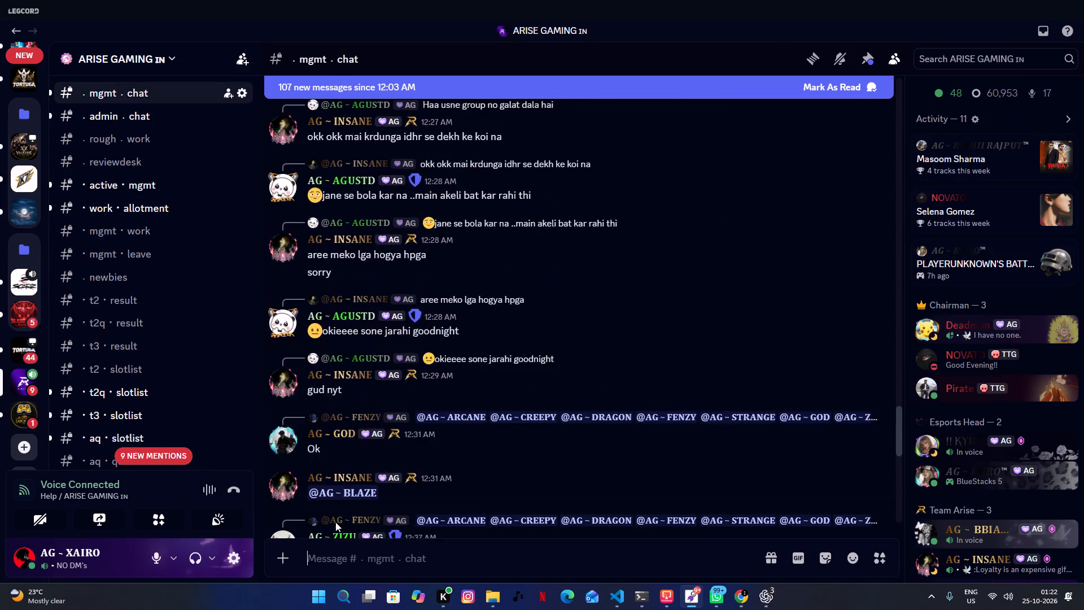
{"action": "scroll", "coordinate": [335, 522], "scroll_direction": "down", "scroll_amount": 14}
{"action": "key", "text": "shift+at"}
{"action": "type", "text": "vka"}
{"action": "key", "text": "BackSpace"}
{"action": "key", "text": "BackSpace"}
{"action": "key", "text": "BackSpace"}
{"action": "type", "text": "blka"}
{"action": "key", "text": "BackSpace"}
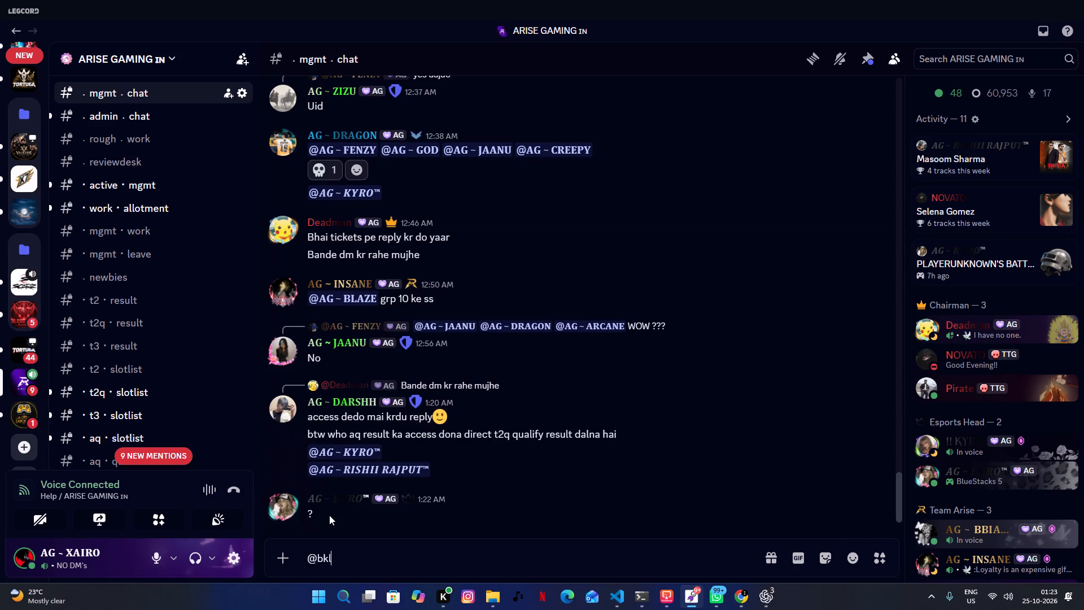
{"action": "key", "text": "BackSpace"}
{"action": "key", "text": "BackSpace"}
{"action": "type", "text": "laz"}
{"action": "key", "text": "Return"}
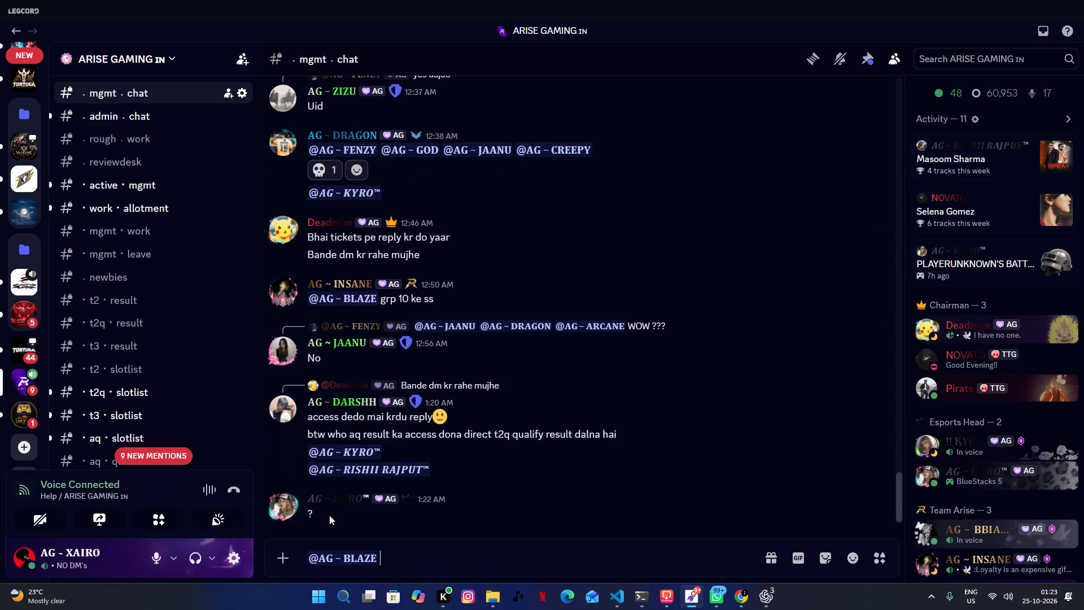
{"action": "type", "text": "g9"}
{"action": "key", "text": "BackSpace"}
{"action": "type", "text": "8 hote i"}
{"action": "key", "text": "BackSpace"}
{"action": "key", "text": "BackSpace"}
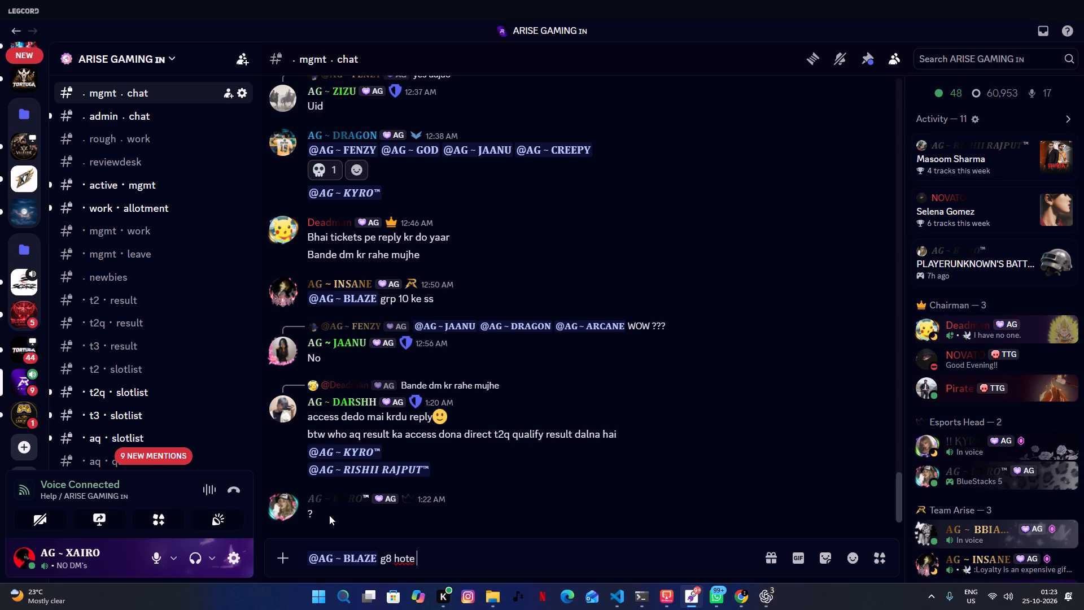
{"action": "key", "text": "space"}
{"action": "type", "text": "hi tag kro"}
{"action": "key", "text": "Return"}
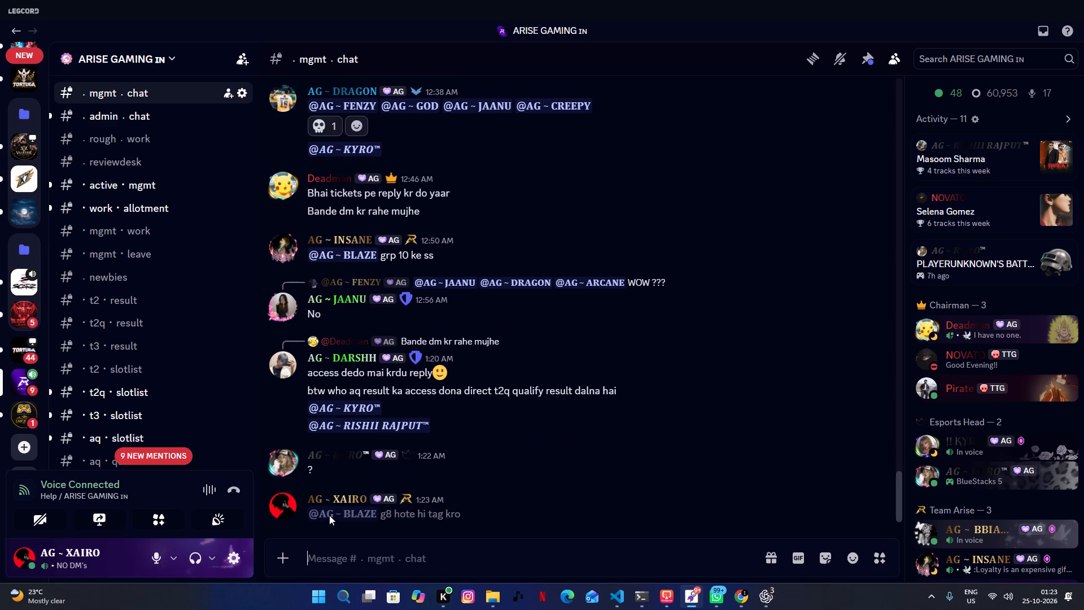
Look through the ARISE GAMING channel list below the management channels.
{"action": "scroll", "coordinate": [130, 272], "scroll_direction": "down", "scroll_amount": 10}
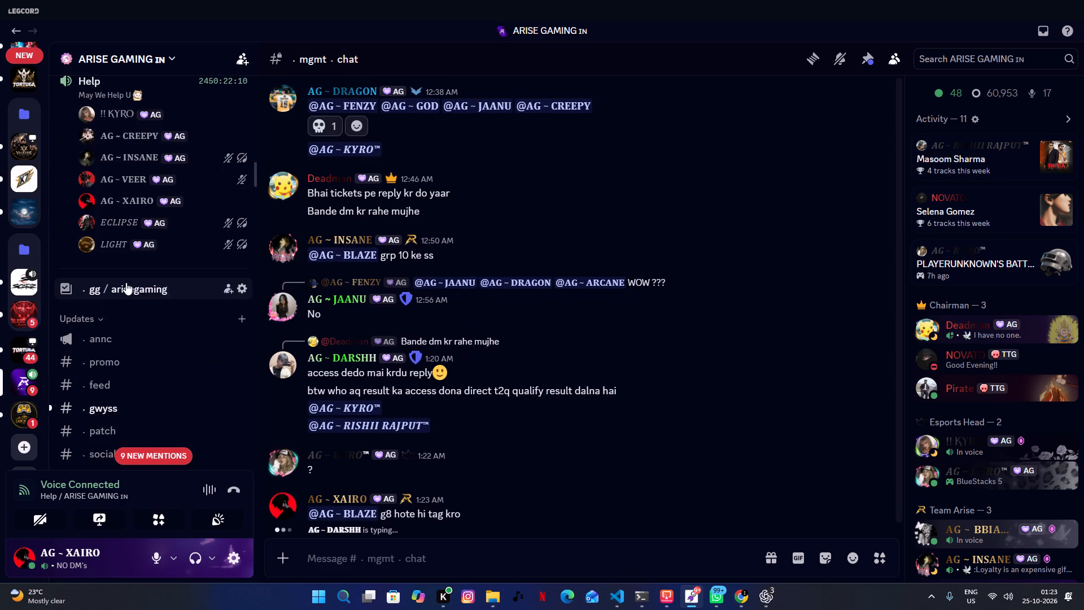
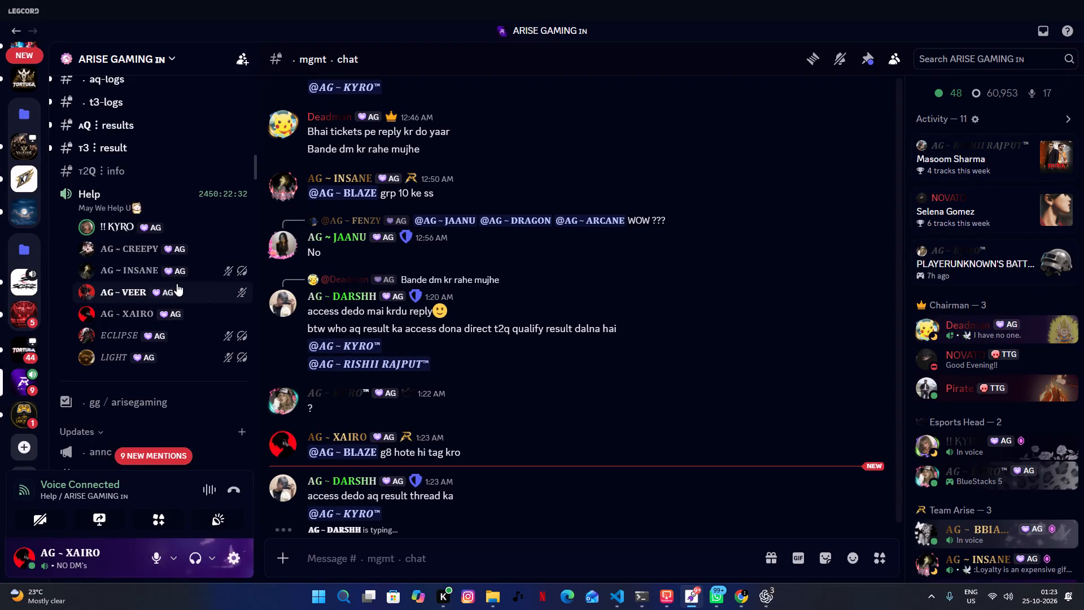
Check the latest posts in the active mgmt and work allotment channels of ARISE GAMING.
{"action": "scroll", "coordinate": [177, 284], "scroll_direction": "down", "scroll_amount": 2}
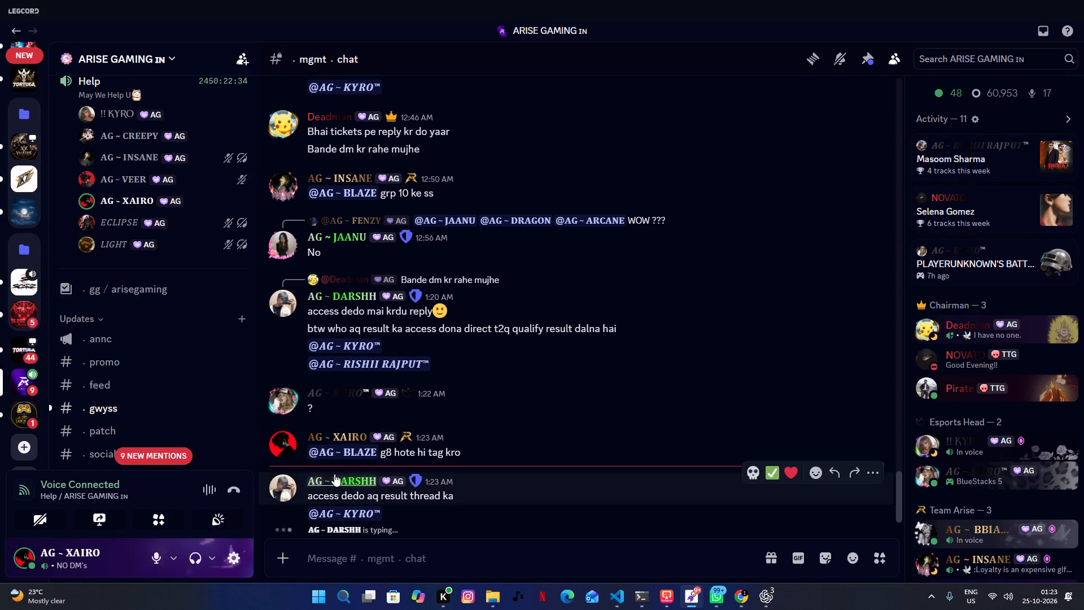
{"action": "scroll", "coordinate": [222, 384], "scroll_direction": "up", "scroll_amount": 3}
{"action": "scroll", "coordinate": [139, 345], "scroll_direction": "up", "scroll_amount": 4}
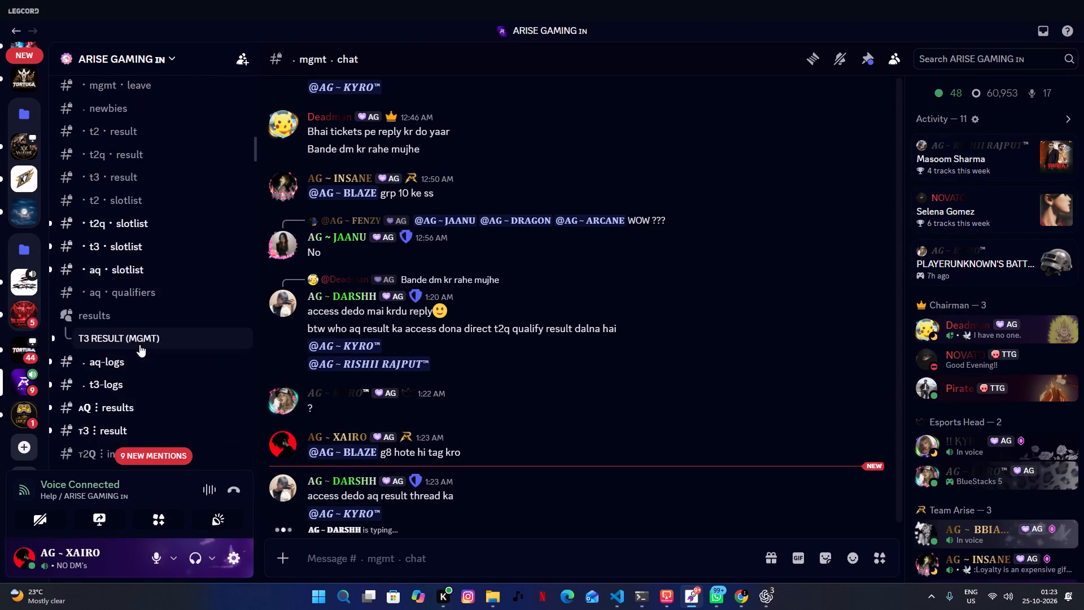
{"action": "scroll", "coordinate": [139, 345], "scroll_direction": "up", "scroll_amount": 4}
{"action": "left_click", "coordinate": [140, 251]}
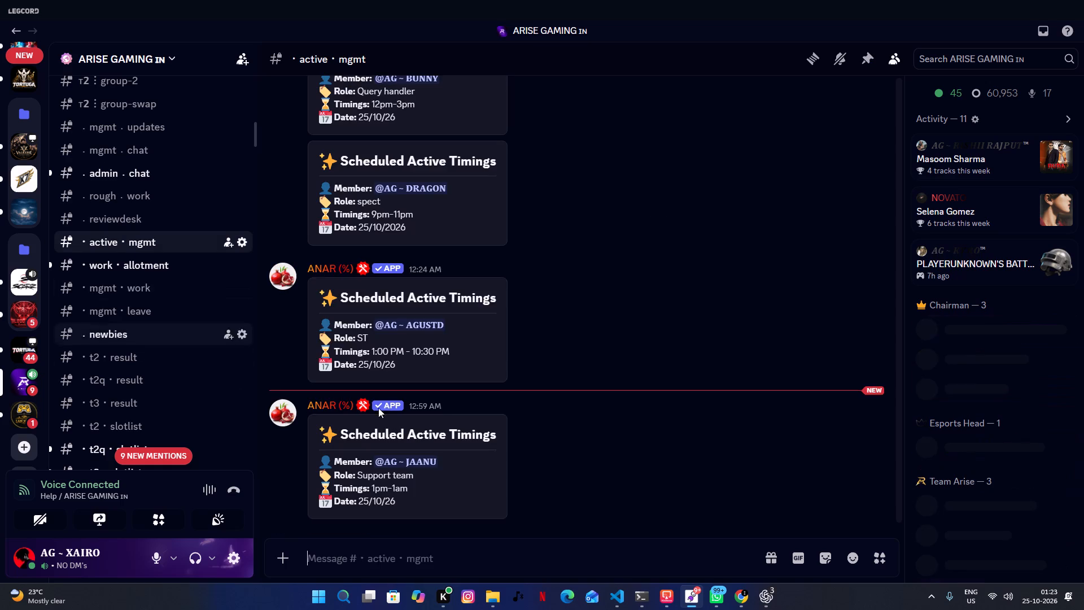
{"action": "scroll", "coordinate": [440, 415], "scroll_direction": "down", "scroll_amount": 5}
{"action": "left_click", "coordinate": [112, 260]}
{"action": "scroll", "coordinate": [368, 389], "scroll_direction": "down", "scroll_amount": 4}
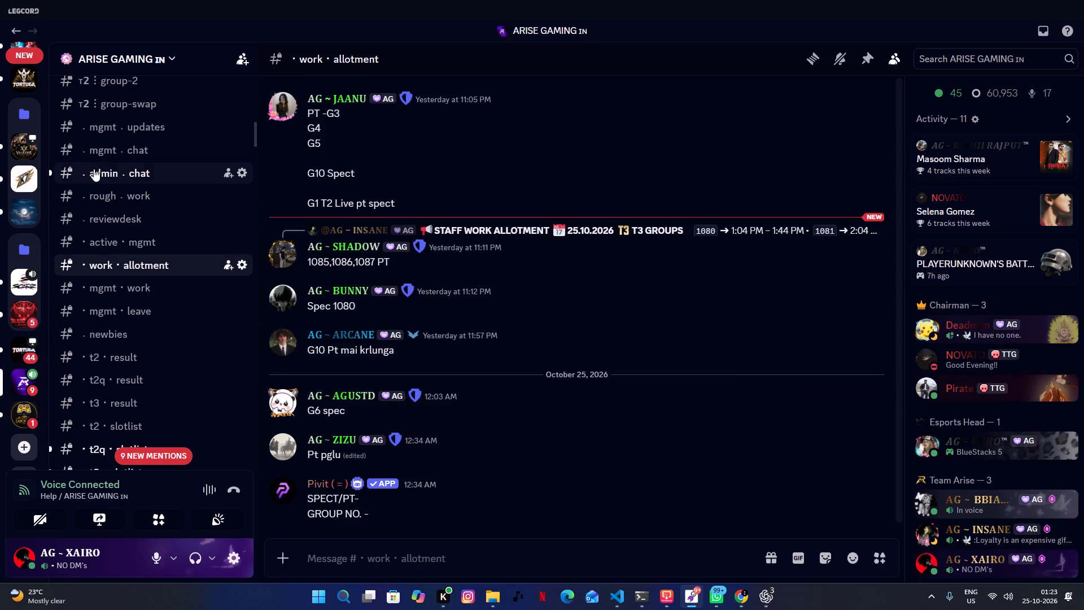
Read the latest messages in the admin chat channel, including the note about the T3 register-here groups.
{"action": "left_click", "coordinate": [104, 147]}
{"action": "left_click", "coordinate": [80, 194]}
{"action": "left_click", "coordinate": [96, 167]}
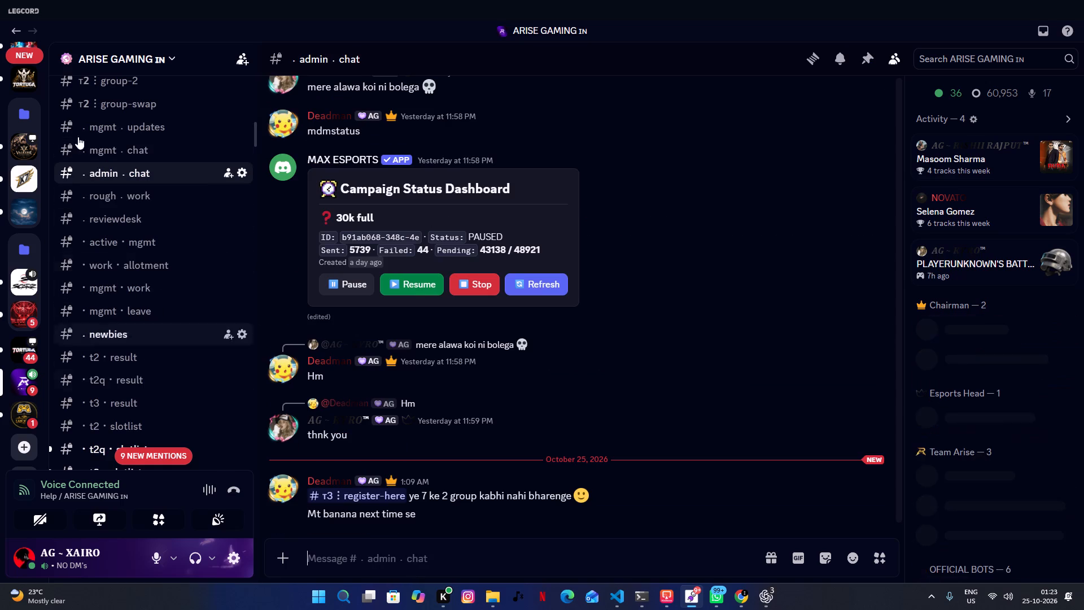
{"action": "scroll", "coordinate": [453, 319], "scroll_direction": "down", "scroll_amount": 7}
{"action": "scroll", "coordinate": [166, 242], "scroll_direction": "up", "scroll_amount": 2}
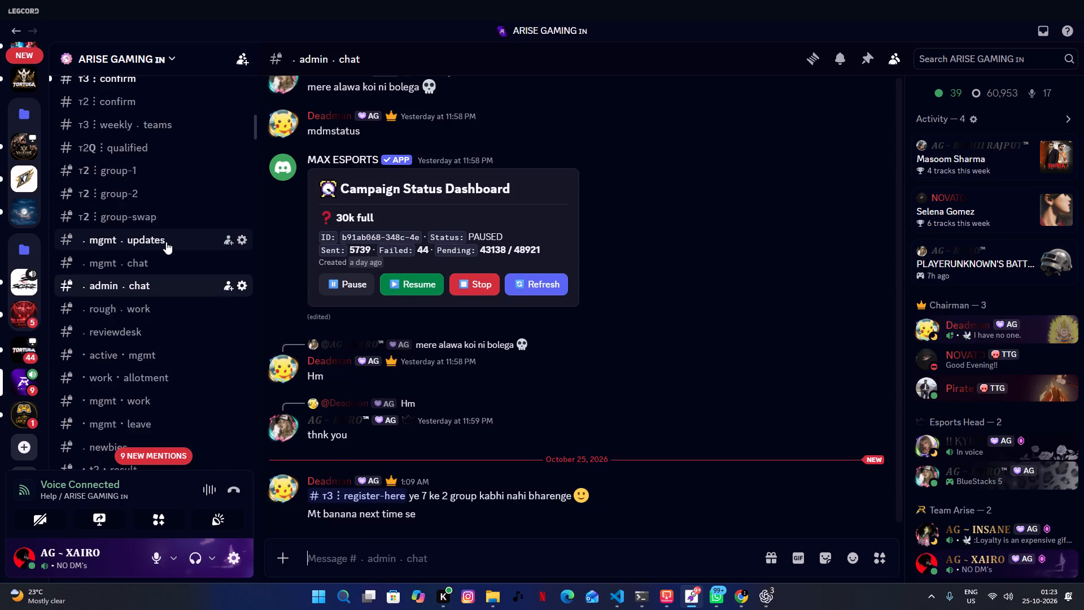
{"action": "left_click", "coordinate": [410, 551]}
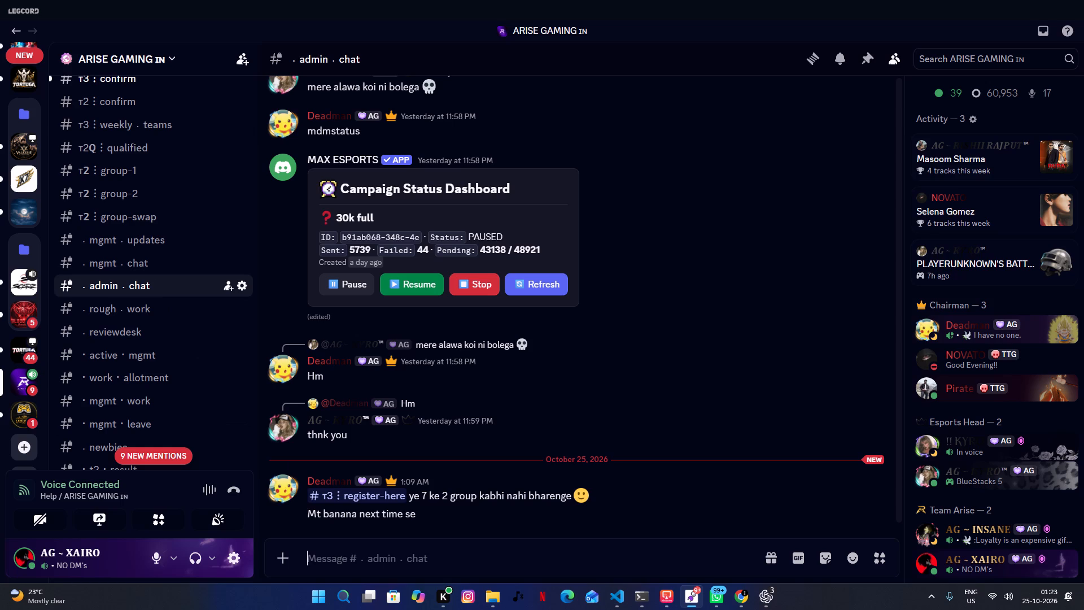
{"action": "left_click_drag", "start_coordinate": [409, 502], "coordinate": [430, 502]}
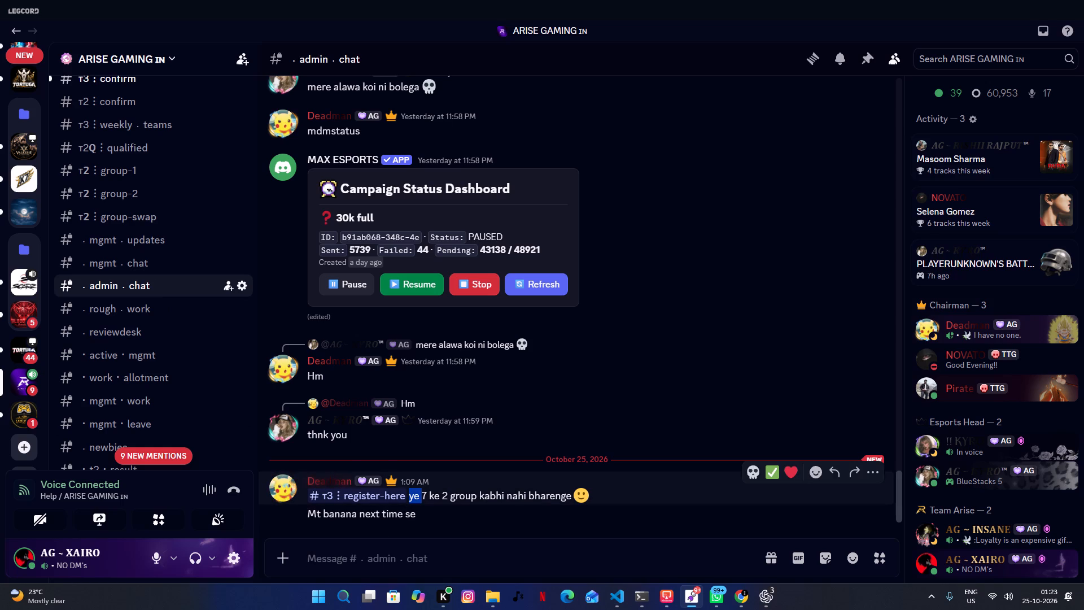
{"action": "left_click_drag", "start_coordinate": [430, 502], "coordinate": [571, 496]}
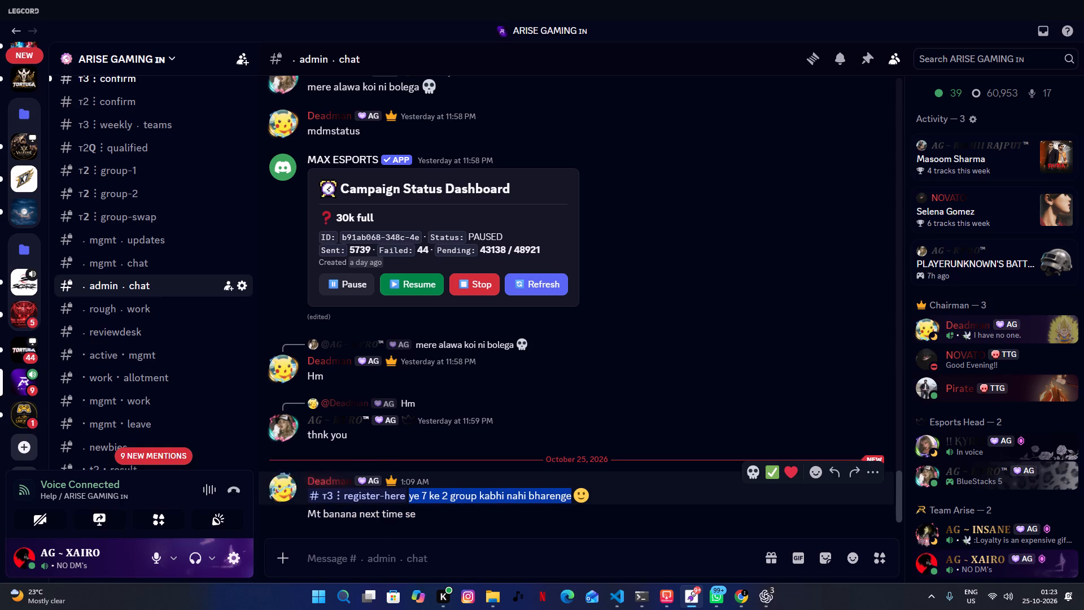
{"action": "left_click_drag", "start_coordinate": [571, 496], "coordinate": [572, 496]}
{"action": "left_click", "coordinate": [536, 522]}
{"action": "left_click", "coordinate": [446, 556]}
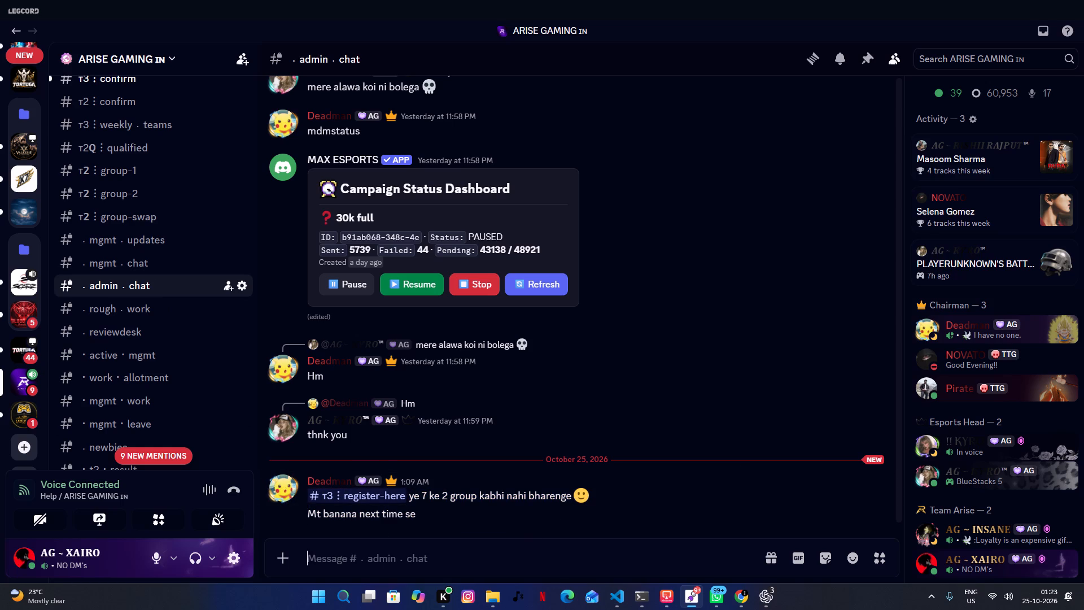
{"action": "scroll", "coordinate": [391, 420], "scroll_direction": "up", "scroll_amount": 3}
{"action": "scroll", "coordinate": [383, 433], "scroll_direction": "down", "scroll_amount": 3}
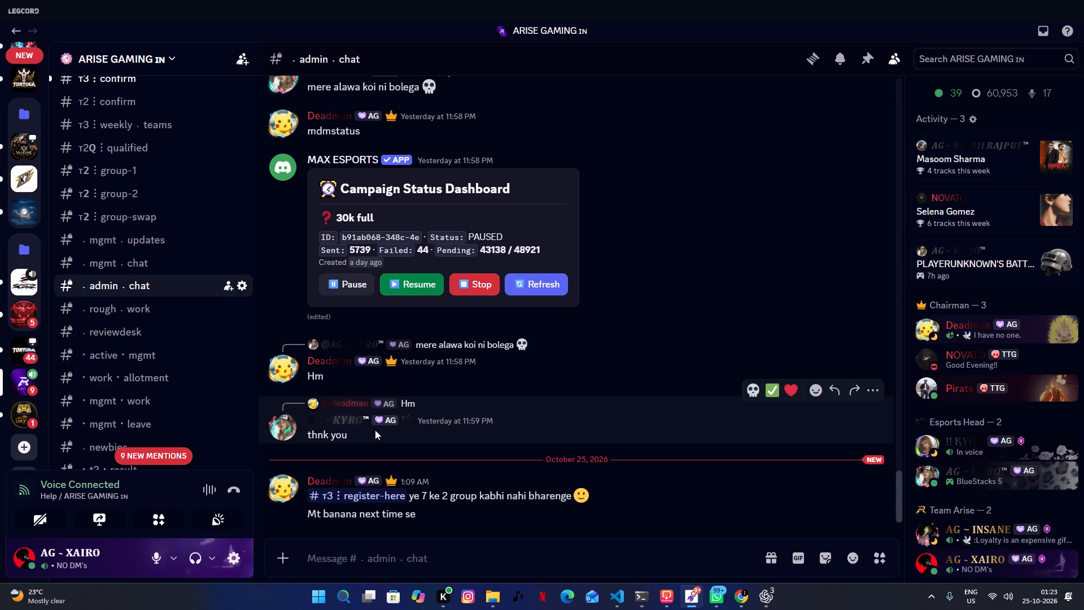
Open the T3 register-here channel and review the ARISE TIER-3 slot availability per group.
{"action": "scroll", "coordinate": [53, 363], "scroll_direction": "up", "scroll_amount": 2}
{"action": "left_click", "coordinate": [177, 121]}
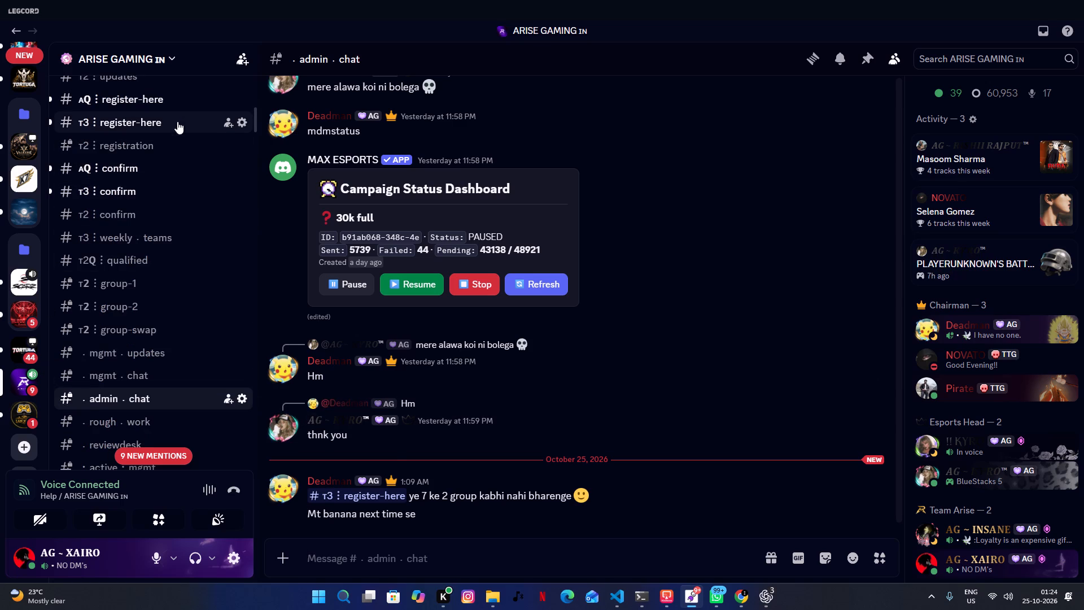
{"action": "scroll", "coordinate": [454, 364], "scroll_direction": "down", "scroll_amount": 6}
{"action": "scroll", "coordinate": [439, 378], "scroll_direction": "up", "scroll_amount": 4}
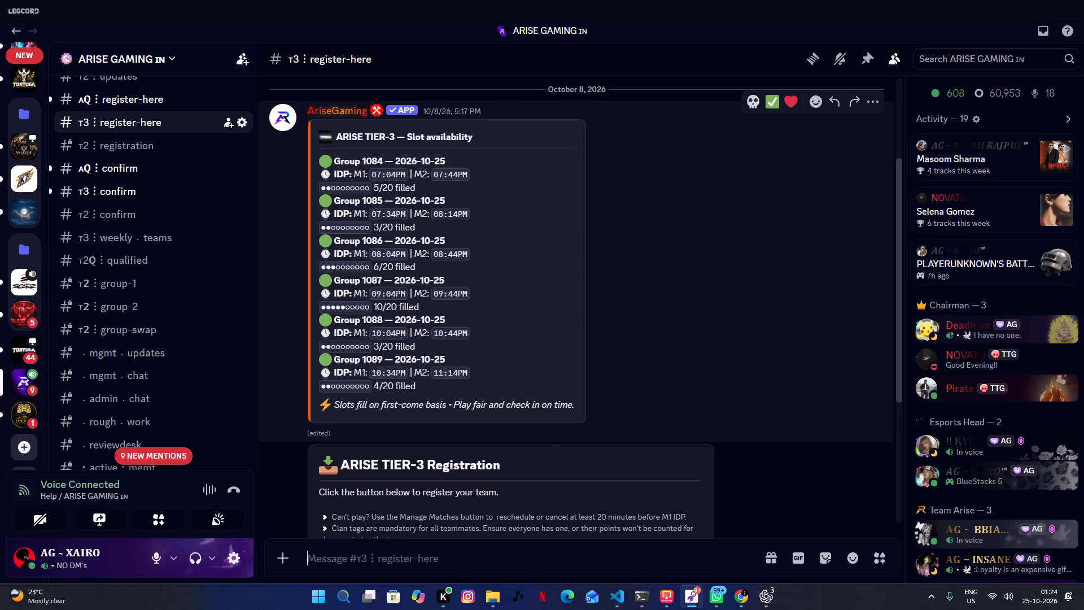
Go through the Rising Cup 30K register-here, ss-verify, confirmed and queries channels.
{"action": "scroll", "coordinate": [119, 285], "scroll_direction": "down", "scroll_amount": 17}
{"action": "scroll", "coordinate": [119, 285], "scroll_direction": "up", "scroll_amount": 2}
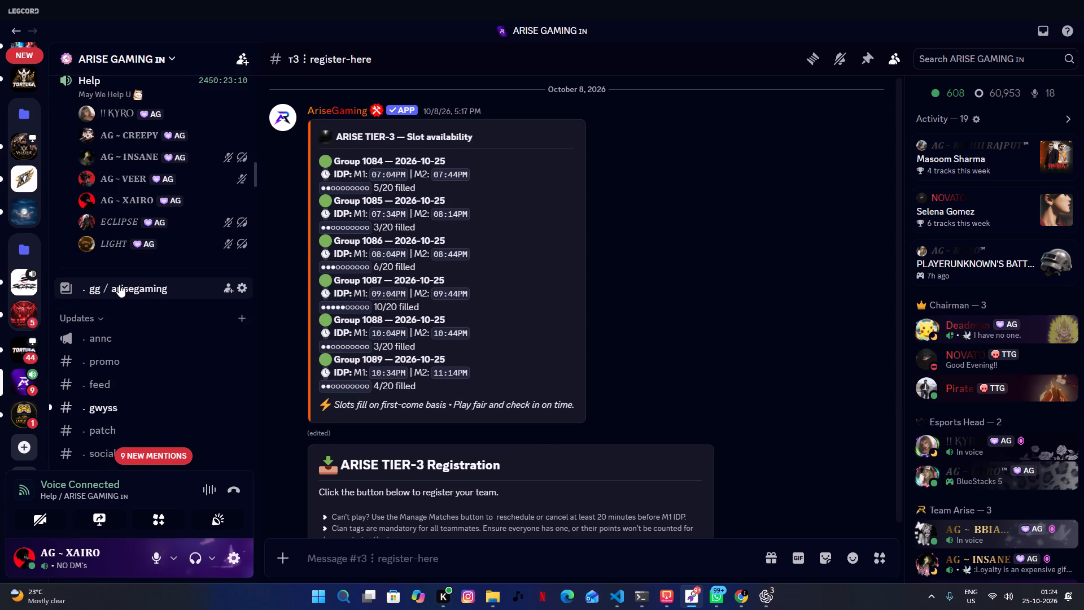
{"action": "scroll", "coordinate": [100, 266], "scroll_direction": "up", "scroll_amount": 2}
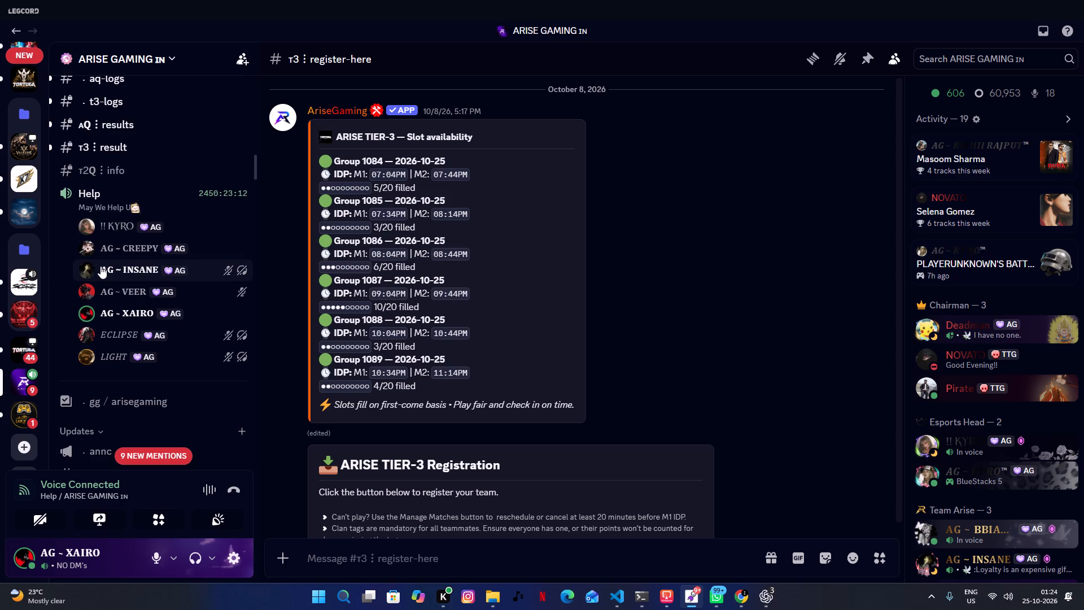
{"action": "scroll", "coordinate": [100, 266], "scroll_direction": "down", "scroll_amount": 4}
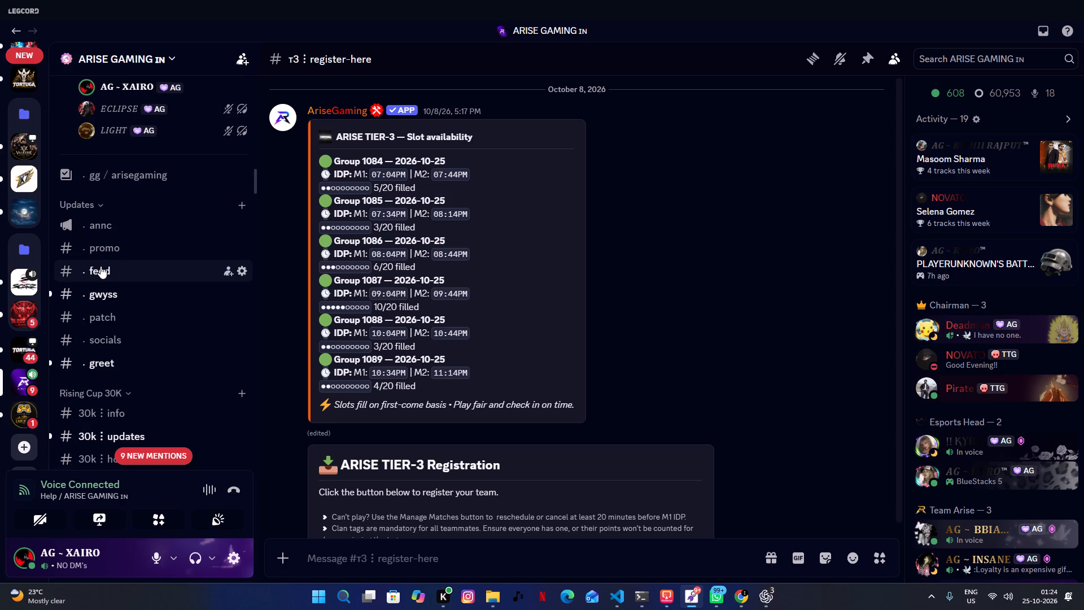
{"action": "scroll", "coordinate": [100, 266], "scroll_direction": "down", "scroll_amount": 6}
{"action": "left_click", "coordinate": [126, 171]}
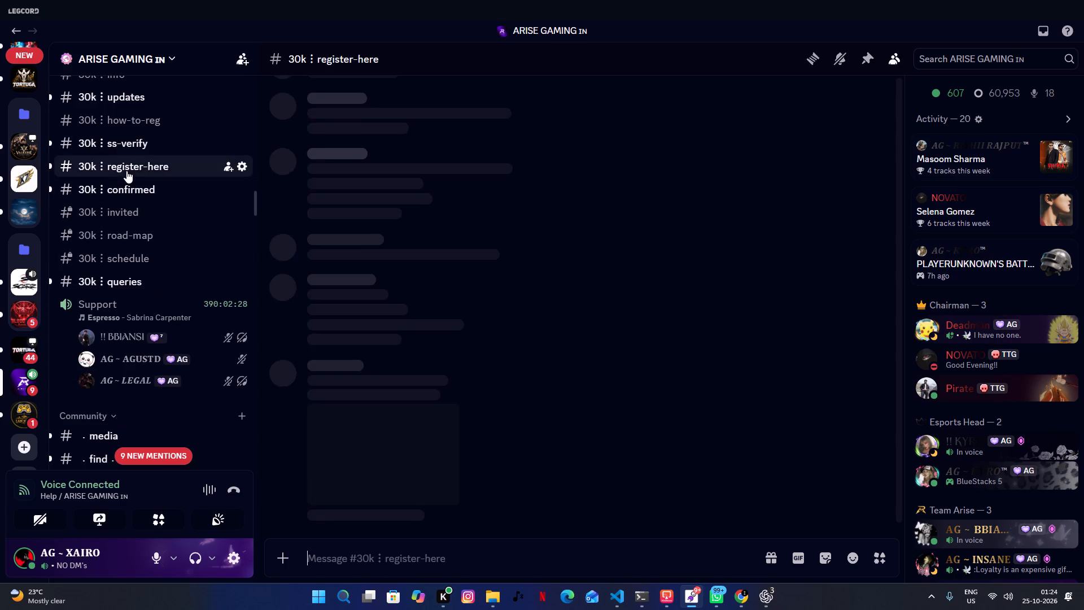
{"action": "scroll", "coordinate": [383, 303], "scroll_direction": "down", "scroll_amount": 5}
{"action": "left_click", "coordinate": [132, 133]}
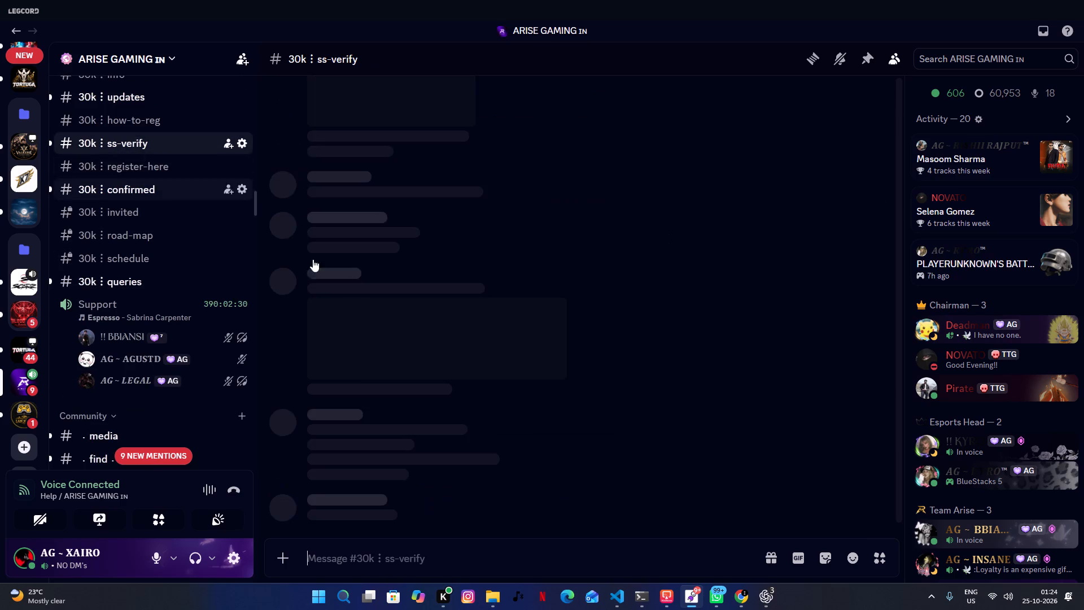
{"action": "scroll", "coordinate": [369, 307], "scroll_direction": "down", "scroll_amount": 14}
{"action": "left_click", "coordinate": [167, 199]}
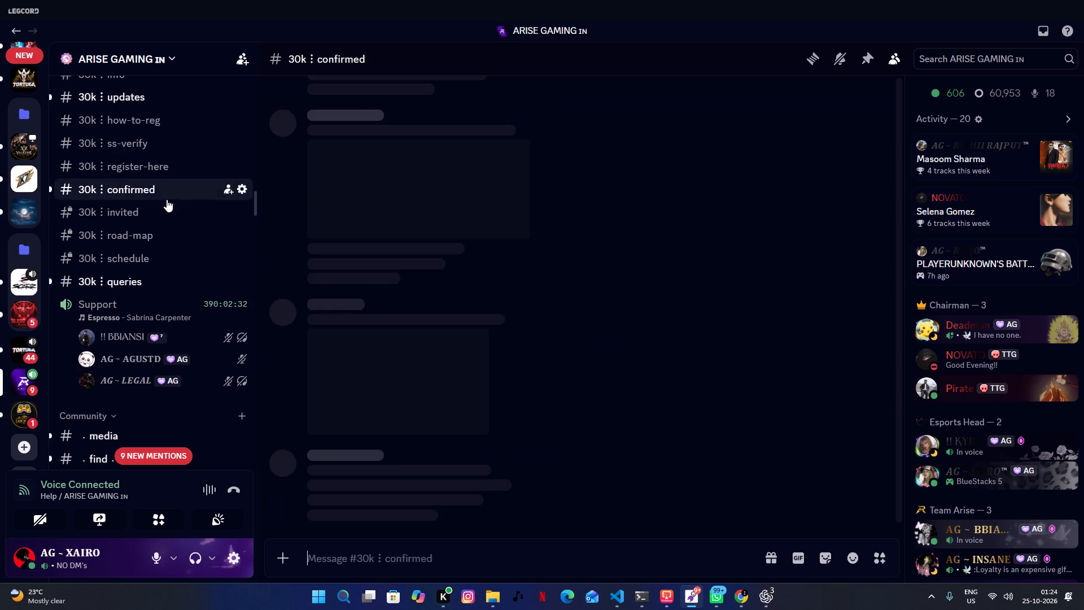
{"action": "left_click", "coordinate": [168, 280]}
Check the latest team confirmations in the r1-special cnf channel under GULLY WAR R1 SPECIAL SCRIMS.
{"action": "scroll", "coordinate": [464, 361], "scroll_direction": "down", "scroll_amount": 15}
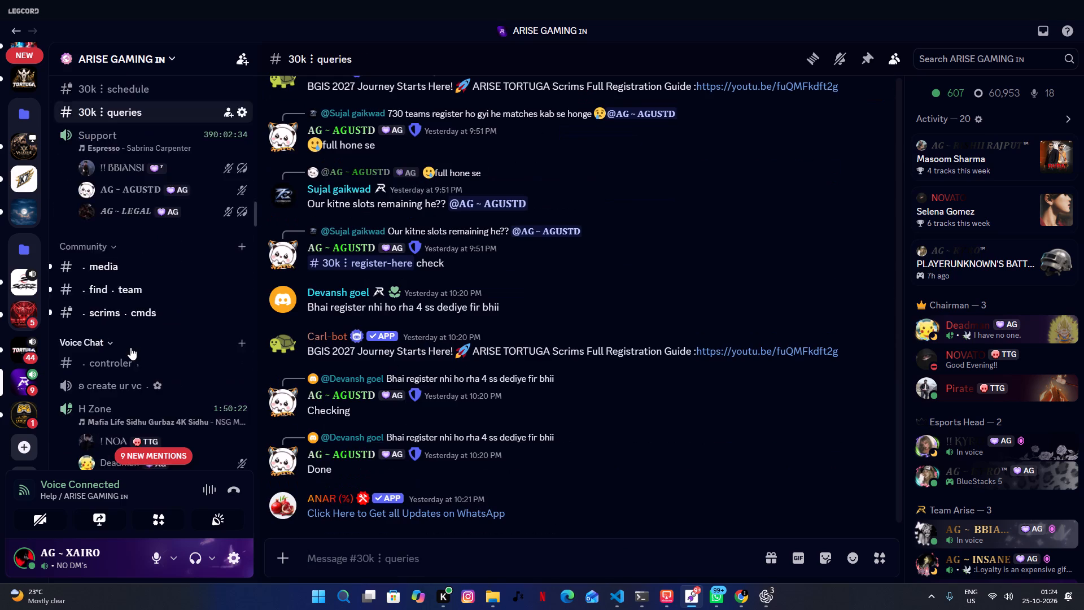
{"action": "scroll", "coordinate": [130, 347], "scroll_direction": "down", "scroll_amount": 4}
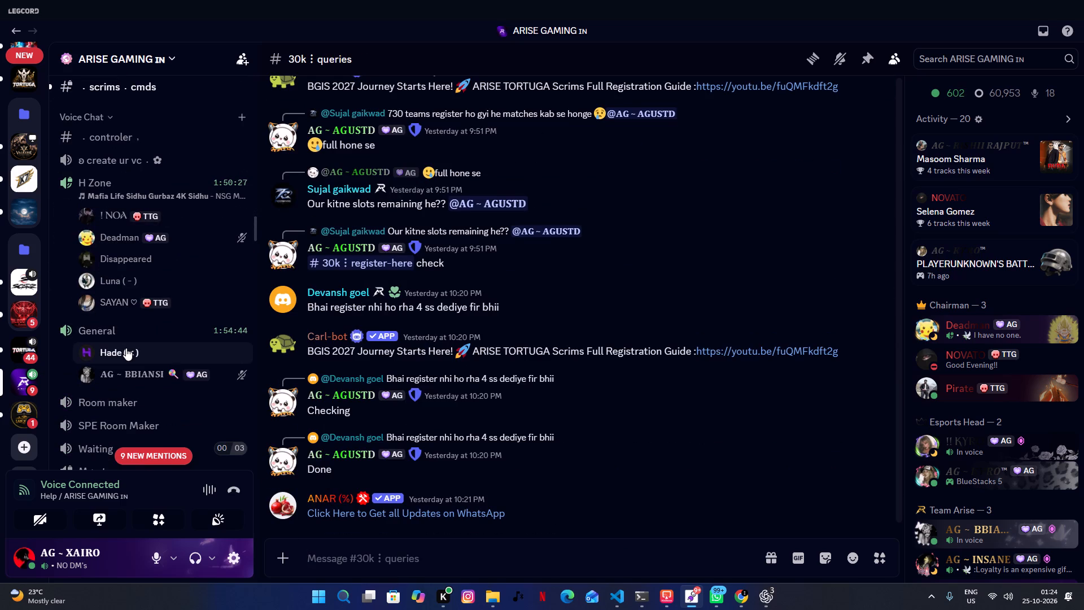
{"action": "scroll", "coordinate": [126, 348], "scroll_direction": "down", "scroll_amount": 2}
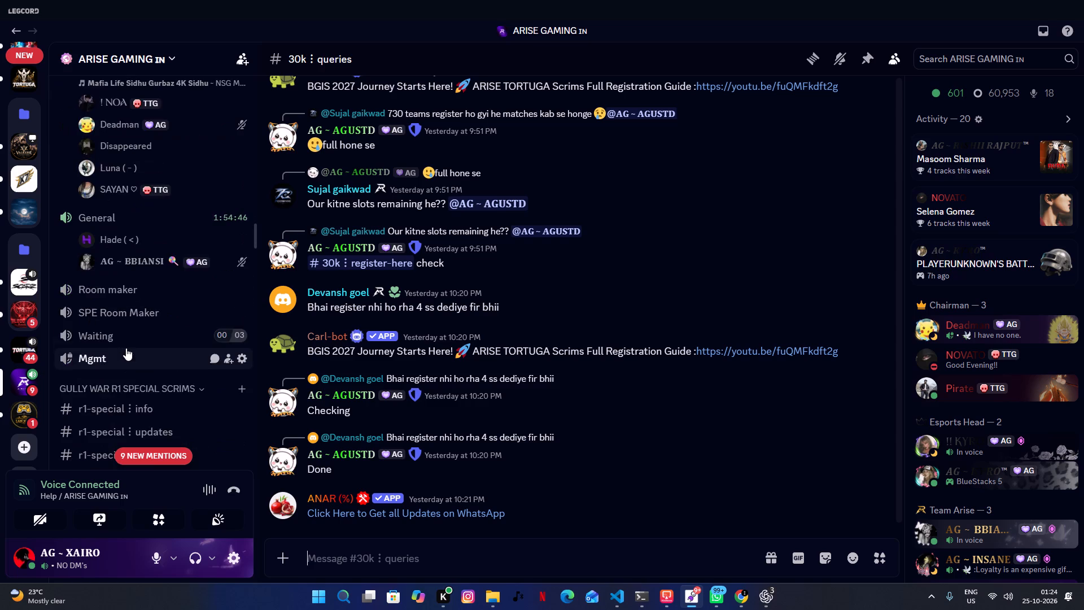
{"action": "scroll", "coordinate": [126, 348], "scroll_direction": "down", "scroll_amount": 5}
{"action": "left_click", "coordinate": [139, 213]}
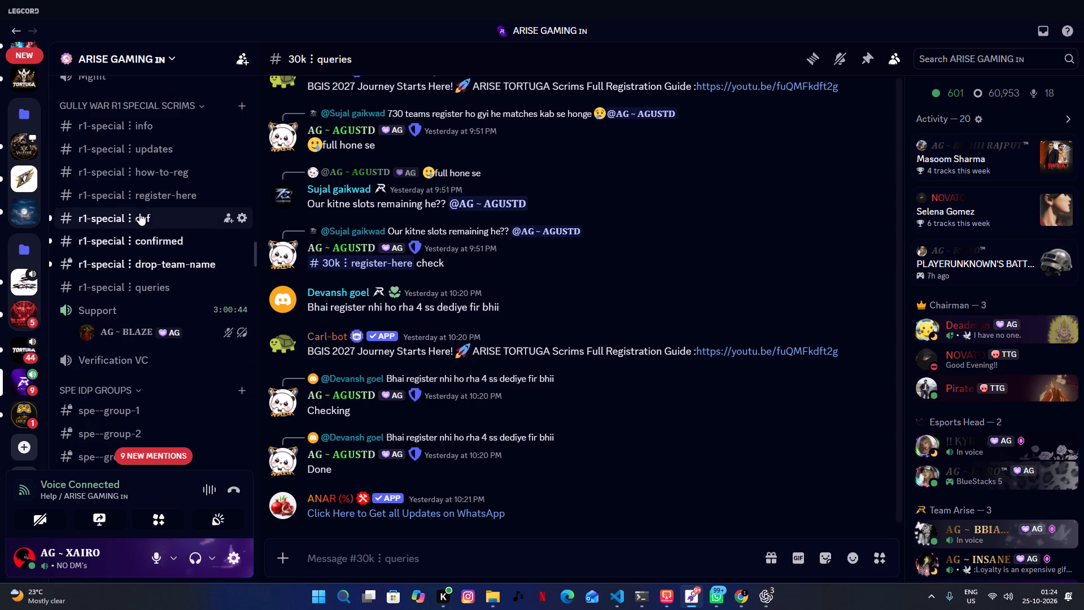
{"action": "scroll", "coordinate": [428, 395], "scroll_direction": "down", "scroll_amount": 12}
{"action": "scroll", "coordinate": [133, 275], "scroll_direction": "down", "scroll_amount": 4}
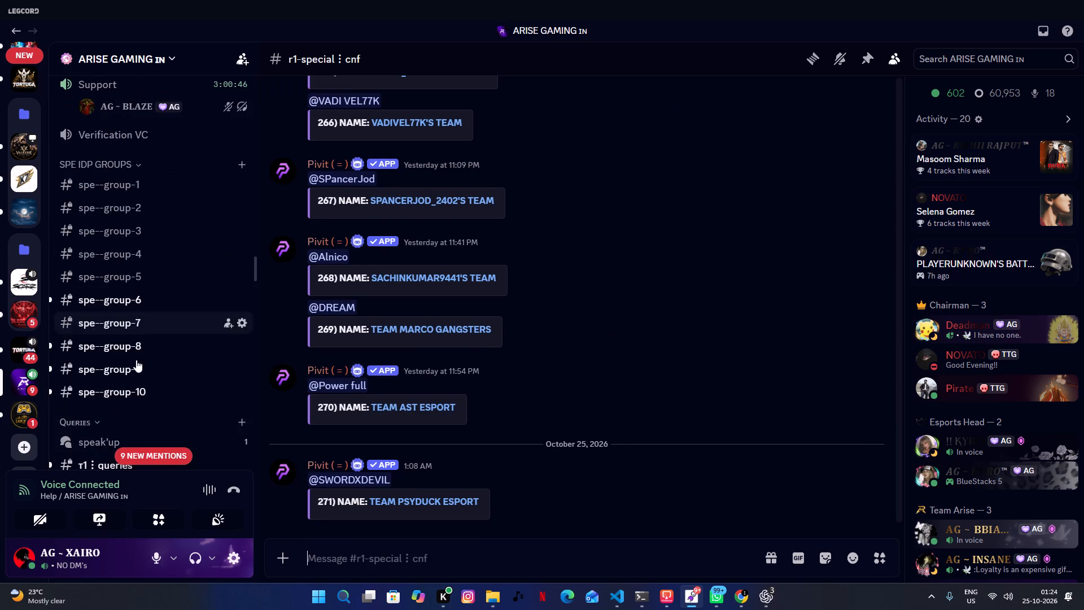
Jump to the unread mentions and read the support tickets ticket-1769, ticket-1770 and ticket-1771.
{"action": "left_click", "coordinate": [148, 463]}
{"action": "left_click", "coordinate": [137, 450]}
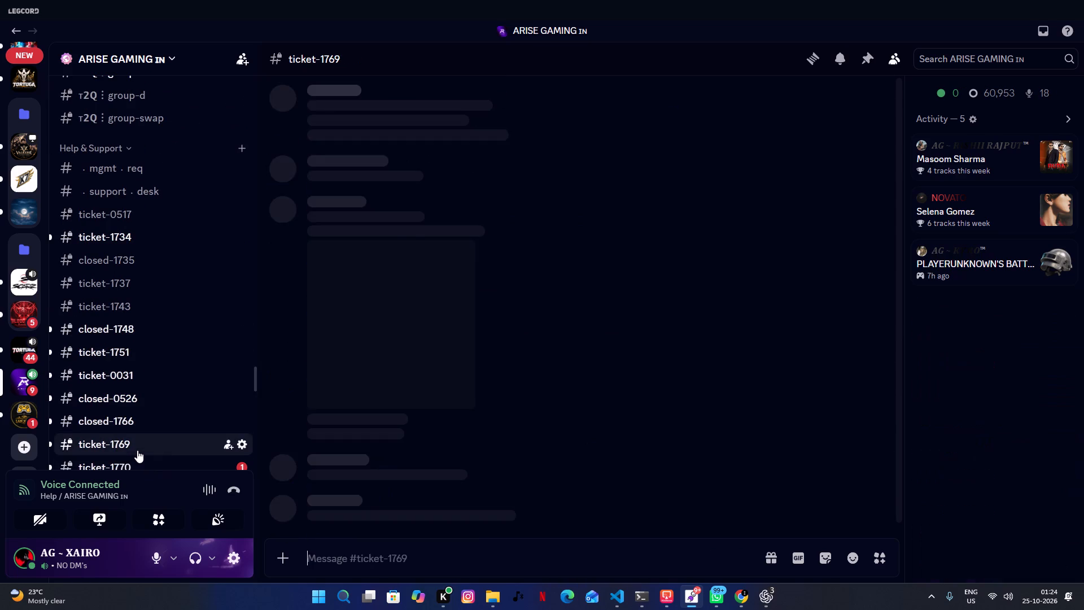
{"action": "scroll", "coordinate": [454, 459], "scroll_direction": "down", "scroll_amount": 13}
{"action": "scroll", "coordinate": [127, 437], "scroll_direction": "down", "scroll_amount": 2}
{"action": "left_click", "coordinate": [132, 367]}
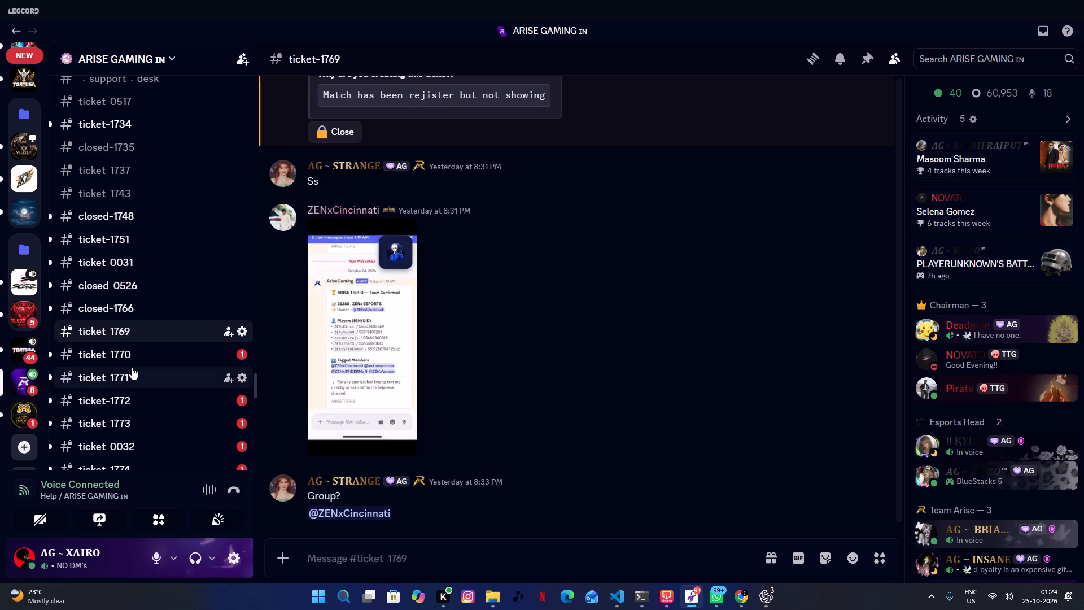
{"action": "left_click", "coordinate": [132, 361]}
{"action": "scroll", "coordinate": [380, 412], "scroll_direction": "down", "scroll_amount": 14}
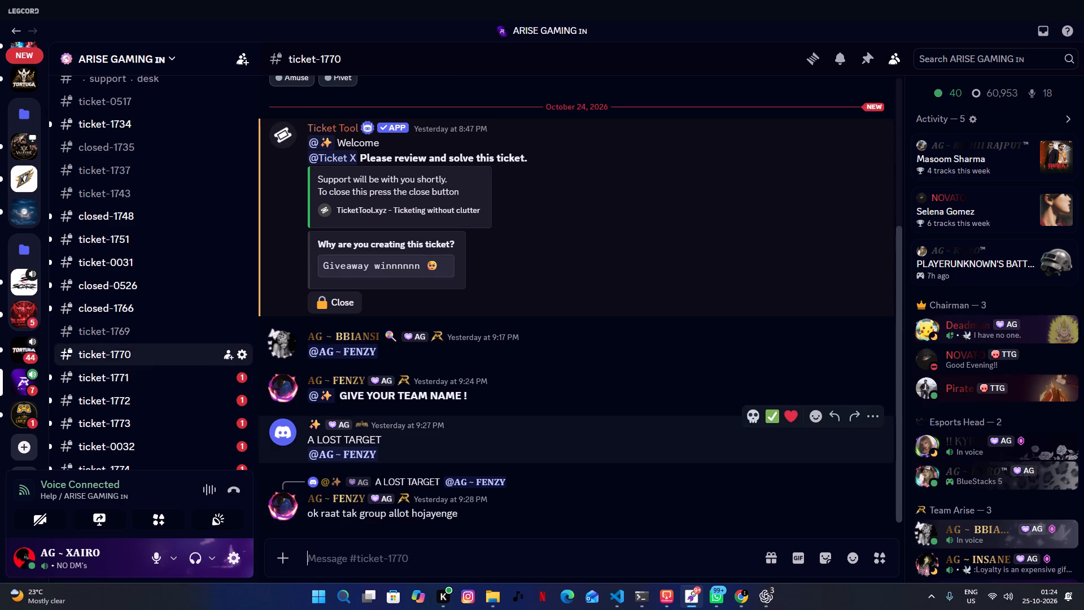
{"action": "left_click", "coordinate": [175, 359]}
{"action": "left_click", "coordinate": [166, 368]}
{"action": "scroll", "coordinate": [454, 464], "scroll_direction": "down", "scroll_amount": 7}
{"action": "scroll", "coordinate": [142, 362], "scroll_direction": "up", "scroll_amount": 2}
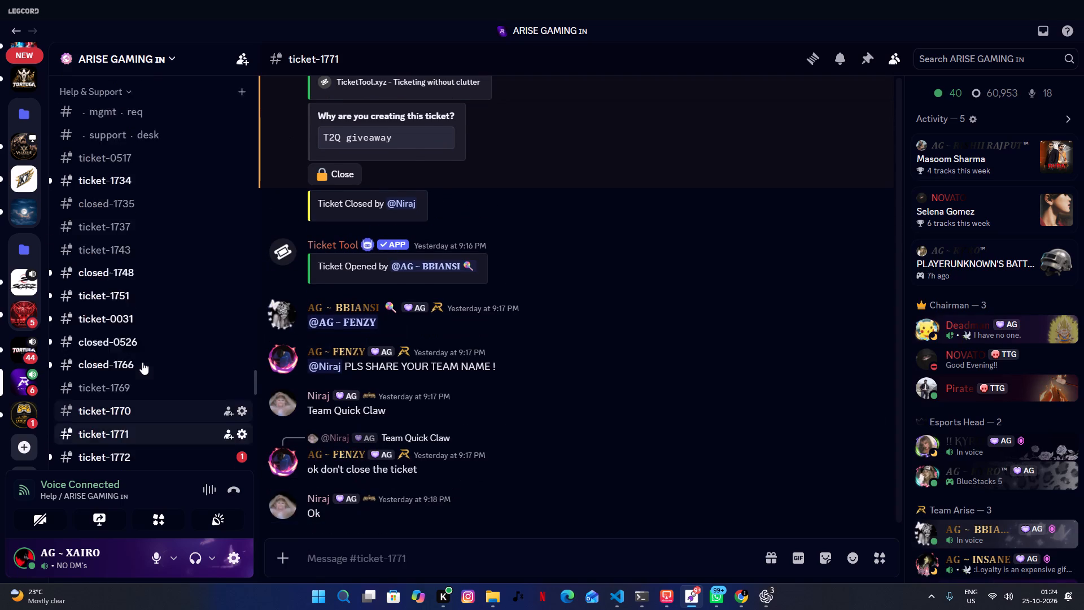
Return to the admin chat channel and read its newest message.
{"action": "scroll", "coordinate": [142, 362], "scroll_direction": "up", "scroll_amount": 20}
{"action": "scroll", "coordinate": [142, 362], "scroll_direction": "up", "scroll_amount": 10}
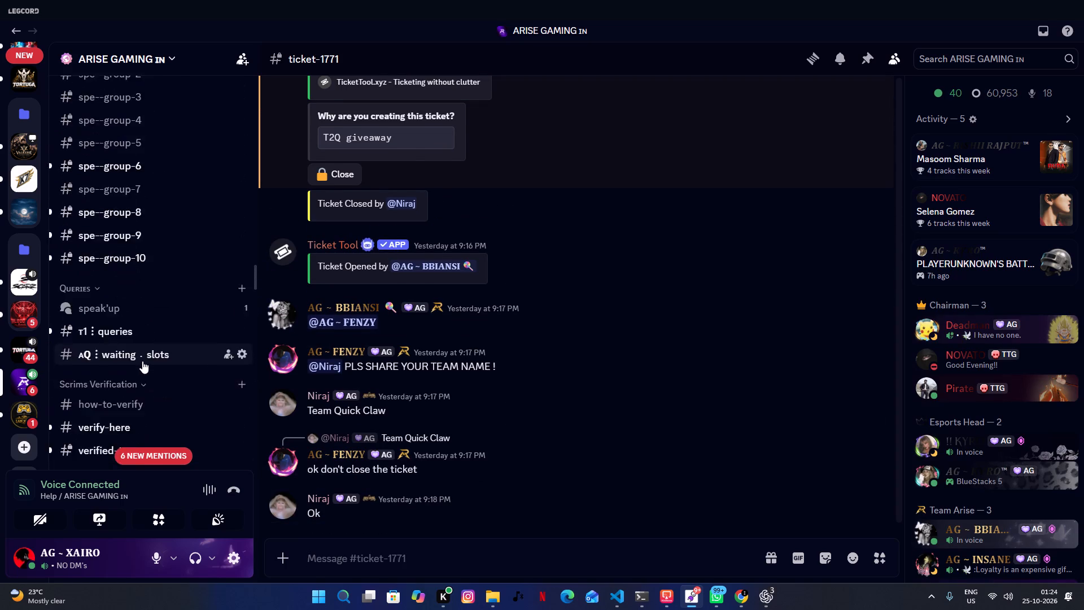
{"action": "scroll", "coordinate": [142, 361], "scroll_direction": "up", "scroll_amount": 20}
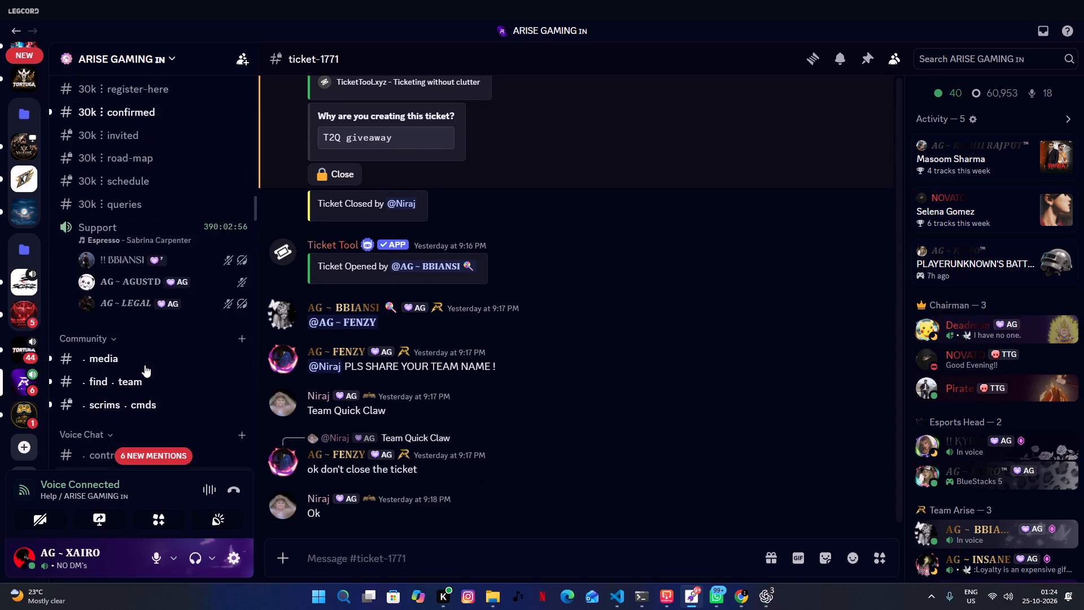
{"action": "scroll", "coordinate": [145, 365], "scroll_direction": "up", "scroll_amount": 20}
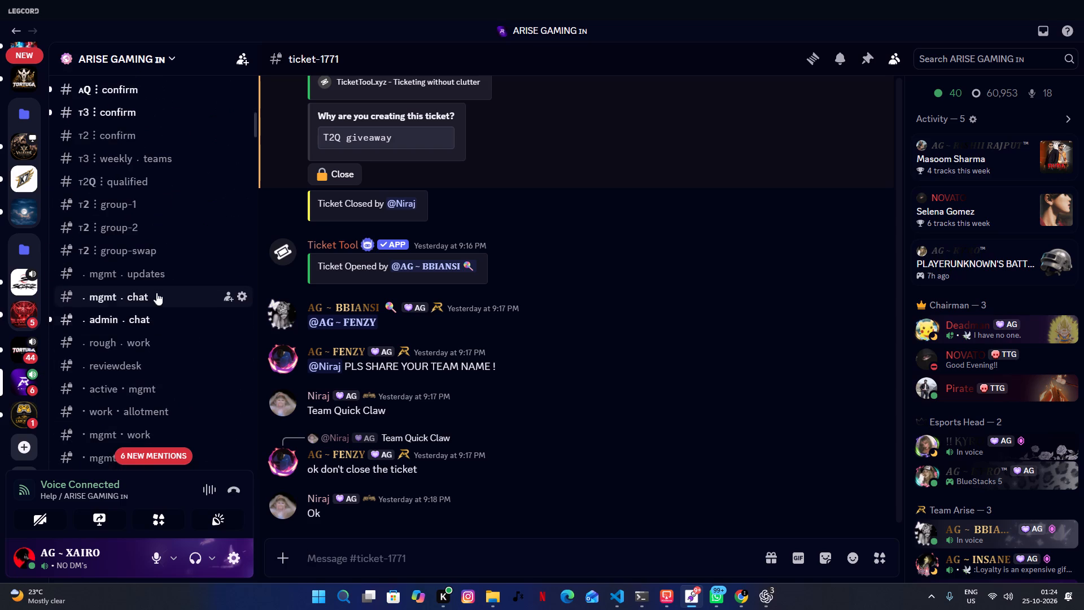
{"action": "left_click", "coordinate": [154, 324]}
{"action": "scroll", "coordinate": [400, 473], "scroll_direction": "down", "scroll_amount": 7}
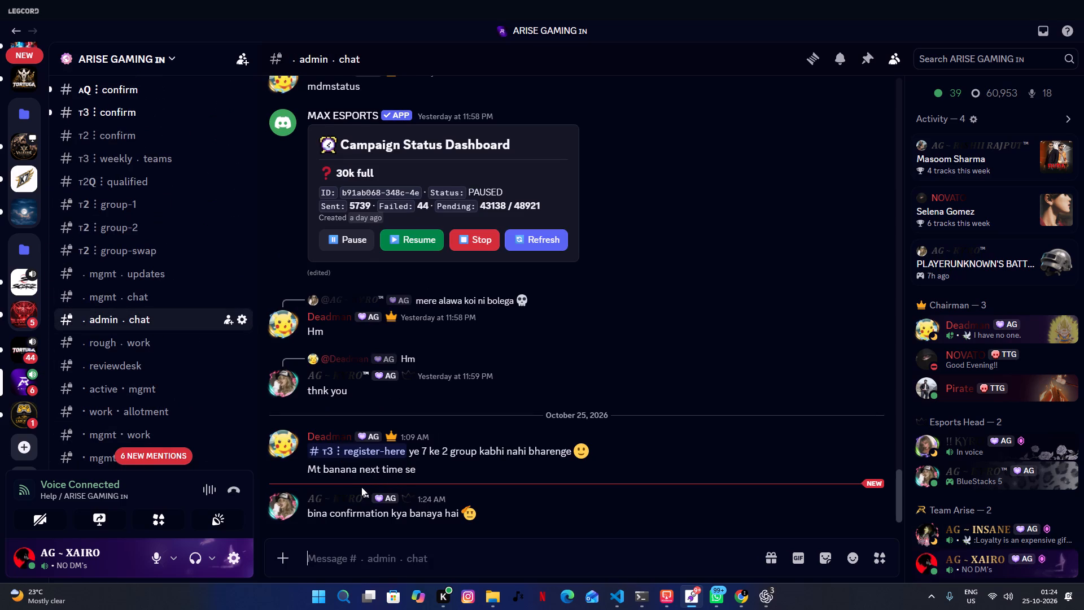
{"action": "left_click", "coordinate": [338, 559]}
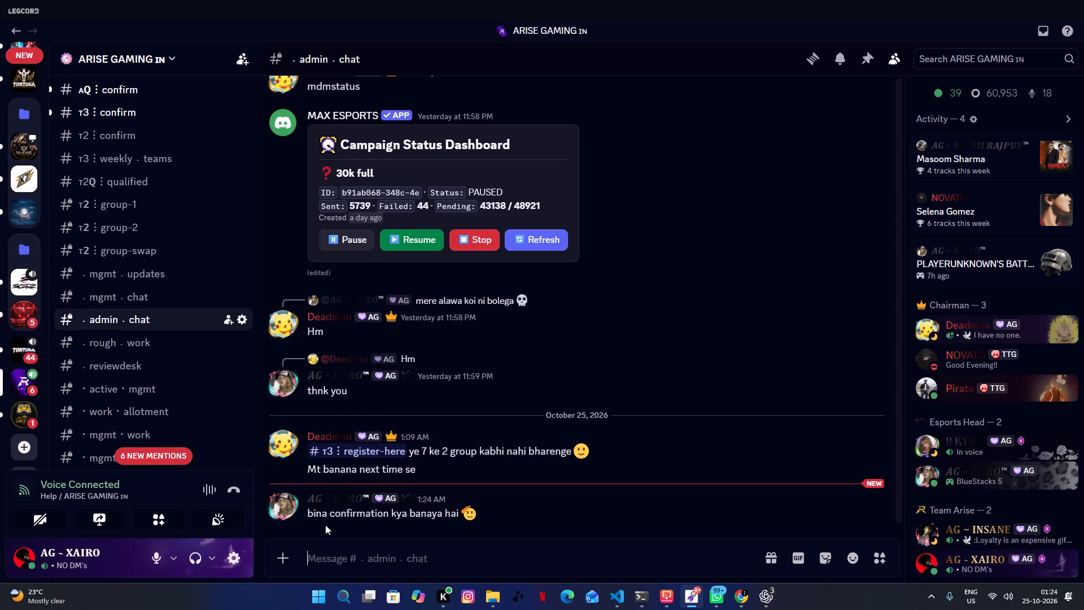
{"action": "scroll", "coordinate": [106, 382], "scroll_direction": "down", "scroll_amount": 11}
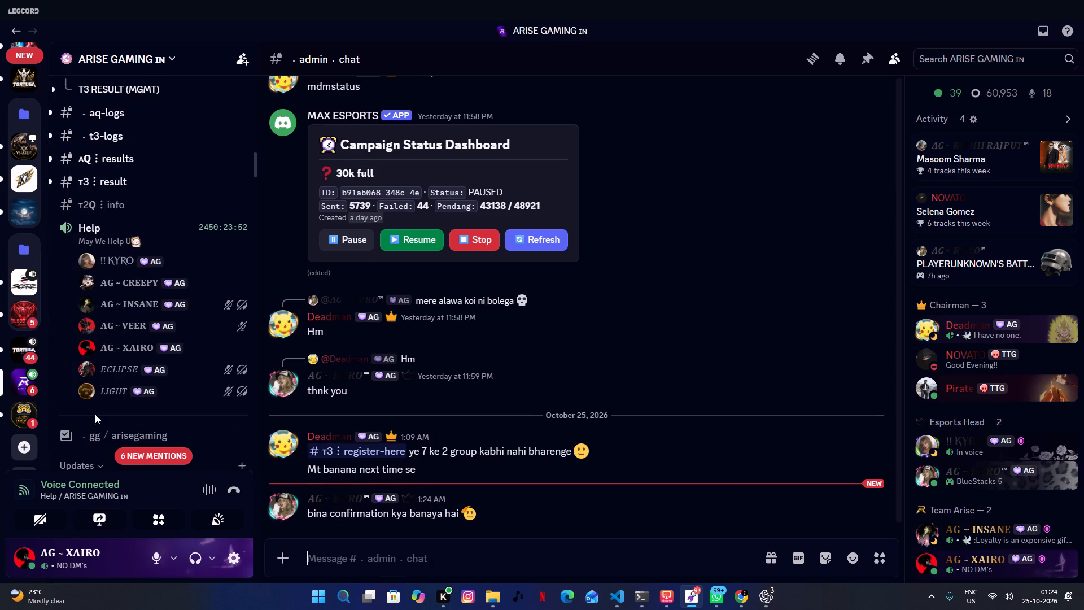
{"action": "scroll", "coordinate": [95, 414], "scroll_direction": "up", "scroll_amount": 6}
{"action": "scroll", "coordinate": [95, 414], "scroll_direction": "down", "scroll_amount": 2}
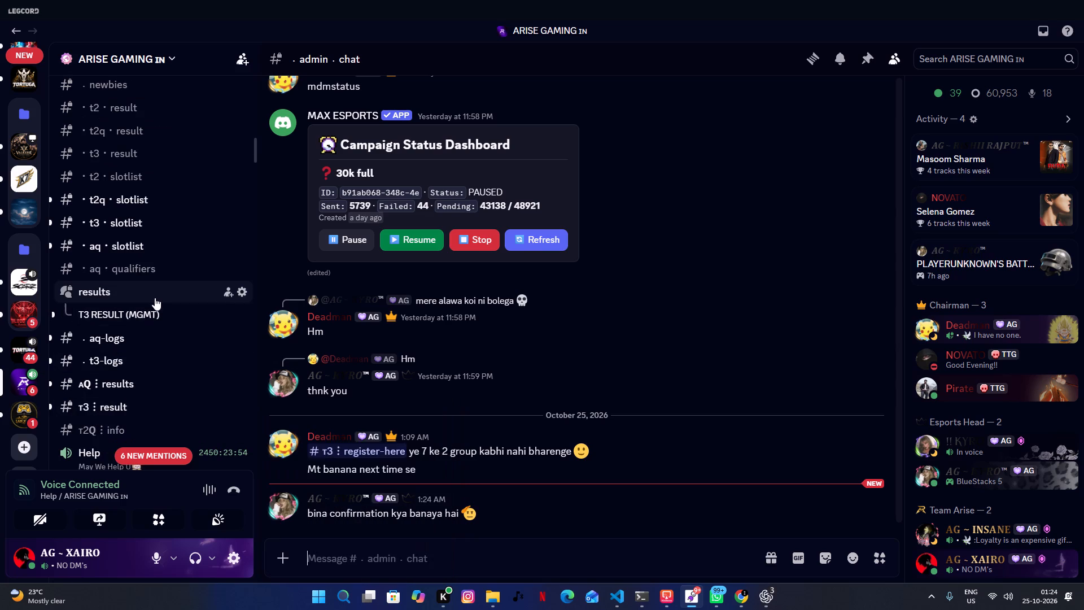
Open the results forum and review the latest posts in AQ RESULT (MGMT) and T3 RESULT (MGMT).
{"action": "left_click", "coordinate": [155, 297]}
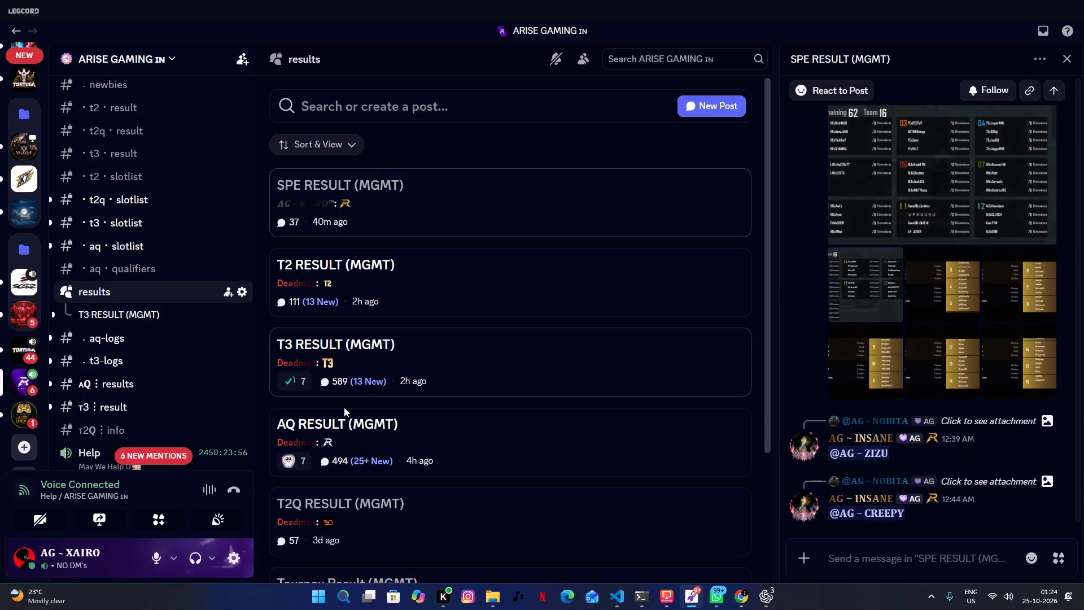
{"action": "left_click", "coordinate": [334, 434]}
{"action": "scroll", "coordinate": [805, 438], "scroll_direction": "down", "scroll_amount": 6}
{"action": "scroll", "coordinate": [866, 468], "scroll_direction": "down", "scroll_amount": 4}
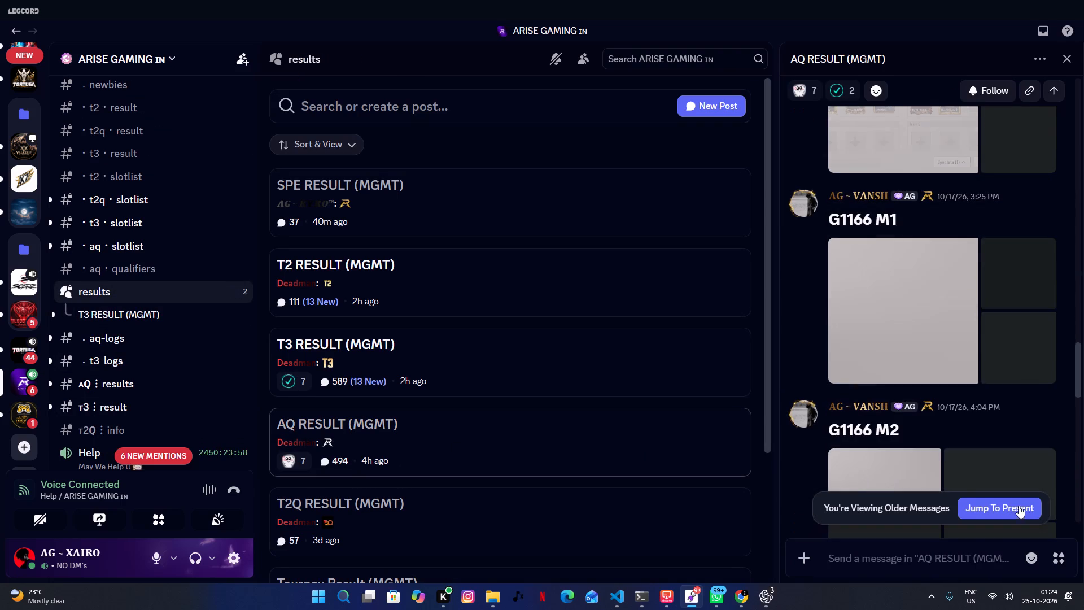
{"action": "left_click", "coordinate": [1020, 507]}
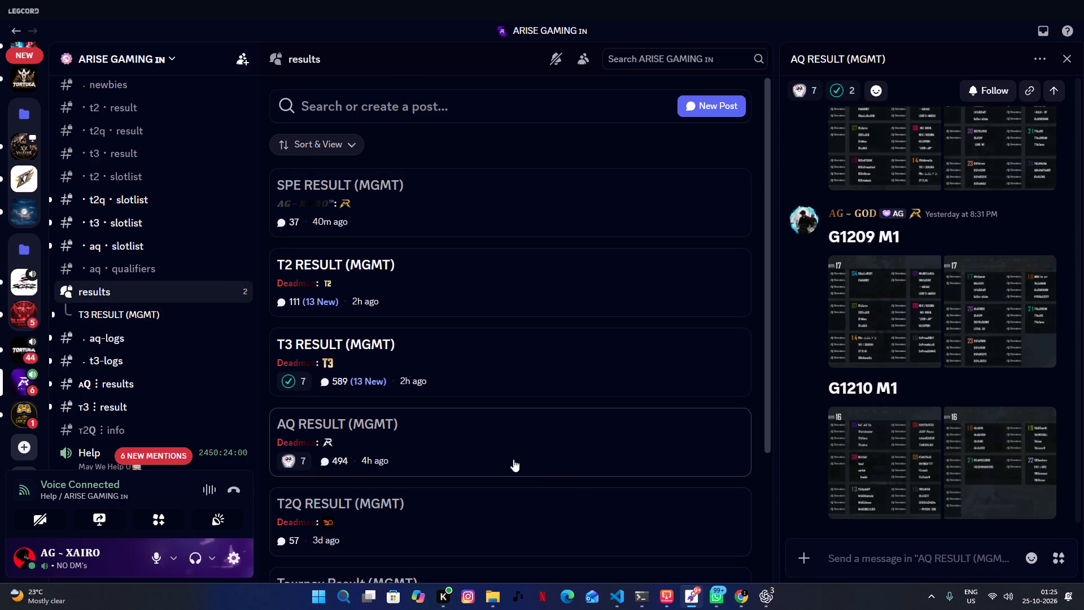
{"action": "left_click", "coordinate": [124, 328]}
{"action": "left_click", "coordinate": [128, 320]}
{"action": "scroll", "coordinate": [488, 478], "scroll_direction": "down", "scroll_amount": 4}
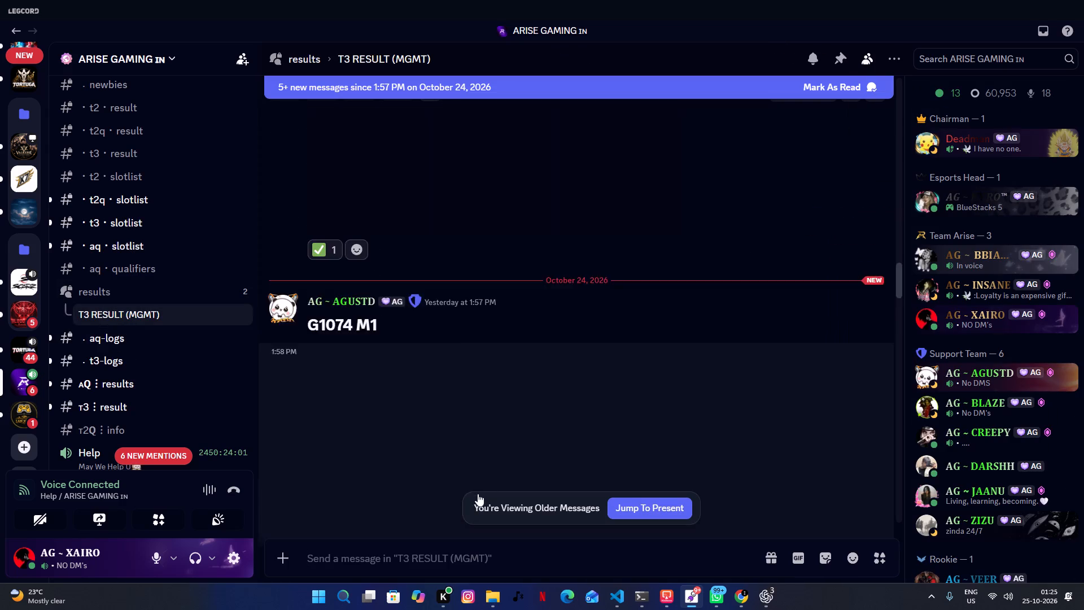
{"action": "scroll", "coordinate": [478, 494], "scroll_direction": "down", "scroll_amount": 8}
{"action": "left_click", "coordinate": [624, 503]}
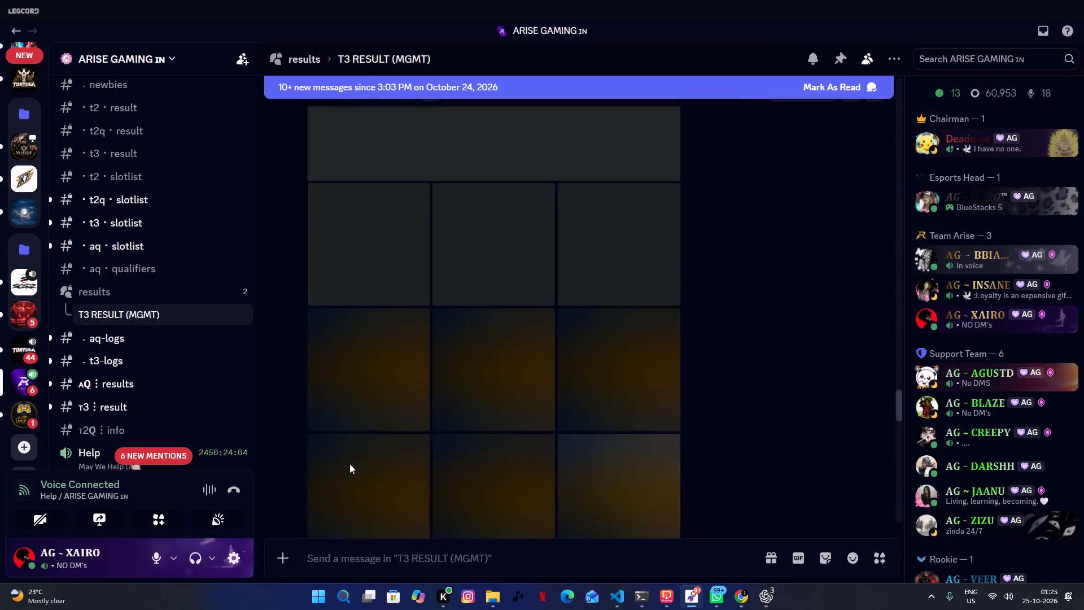
{"action": "scroll", "coordinate": [189, 425], "scroll_direction": "down", "scroll_amount": 20}
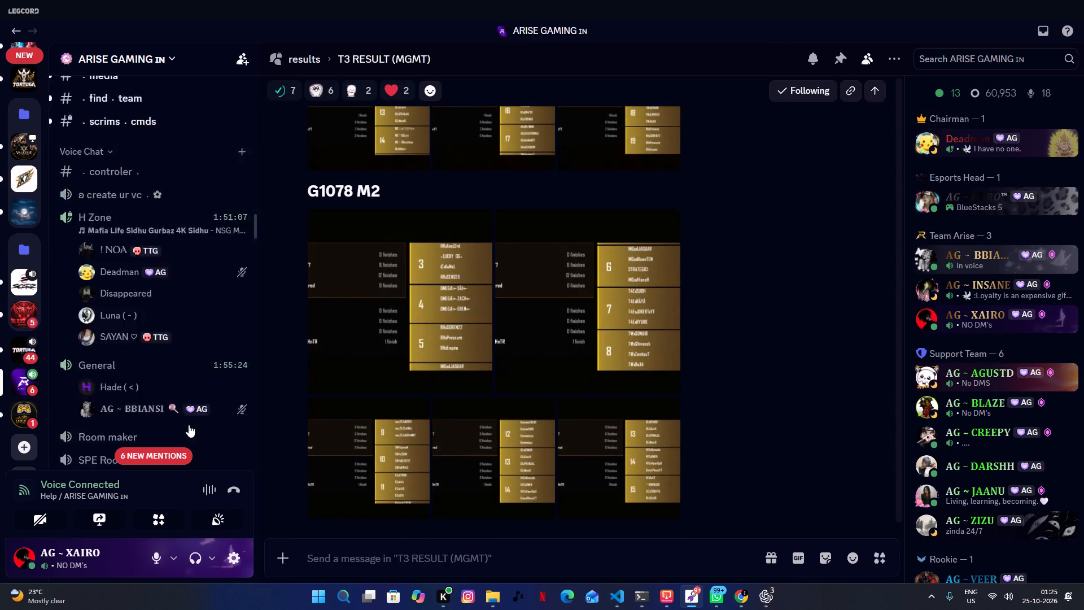
Jump to the unread mentions and read ticket-1772, ticket-1773 and ticket-0032.
{"action": "scroll", "coordinate": [189, 425], "scroll_direction": "down", "scroll_amount": 11}
{"action": "left_click", "coordinate": [158, 459]}
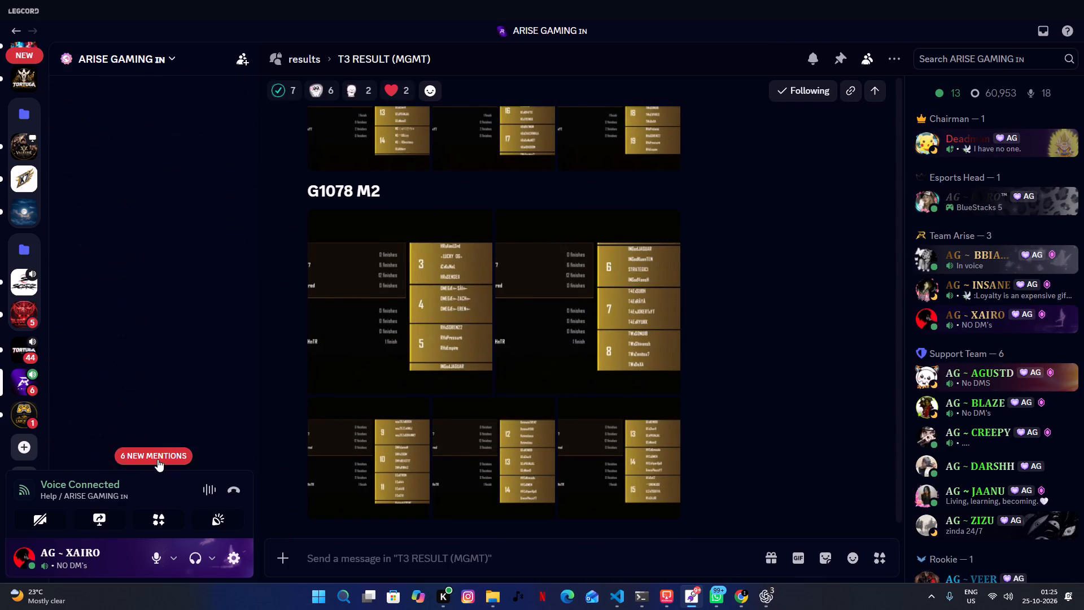
{"action": "left_click", "coordinate": [147, 445]}
{"action": "scroll", "coordinate": [423, 452], "scroll_direction": "down", "scroll_amount": 9}
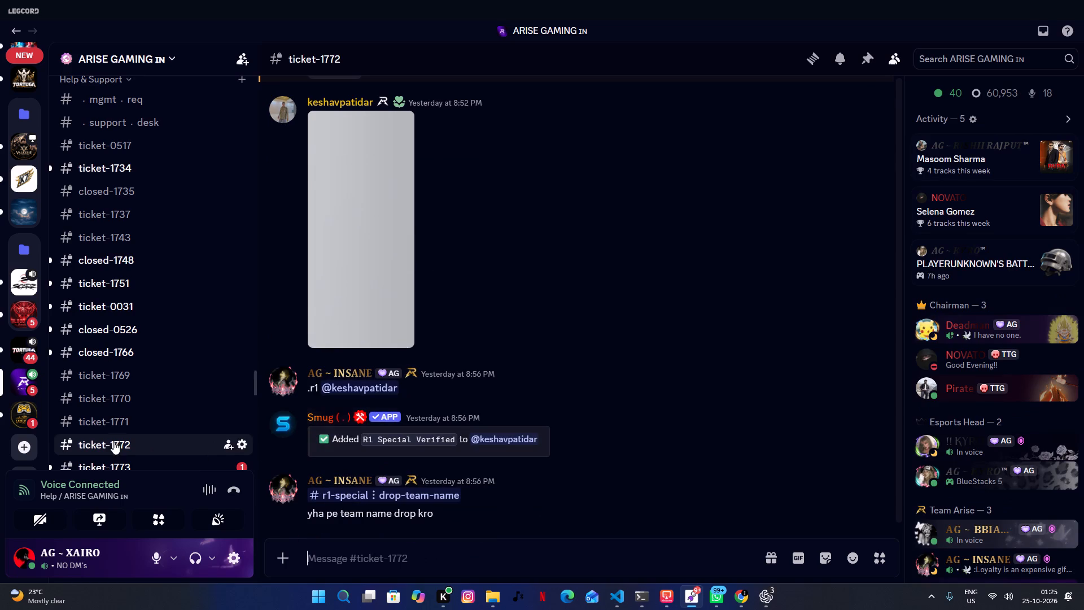
{"action": "scroll", "coordinate": [113, 442], "scroll_direction": "down", "scroll_amount": 2}
{"action": "left_click", "coordinate": [117, 355]}
{"action": "scroll", "coordinate": [435, 408], "scroll_direction": "down", "scroll_amount": 10}
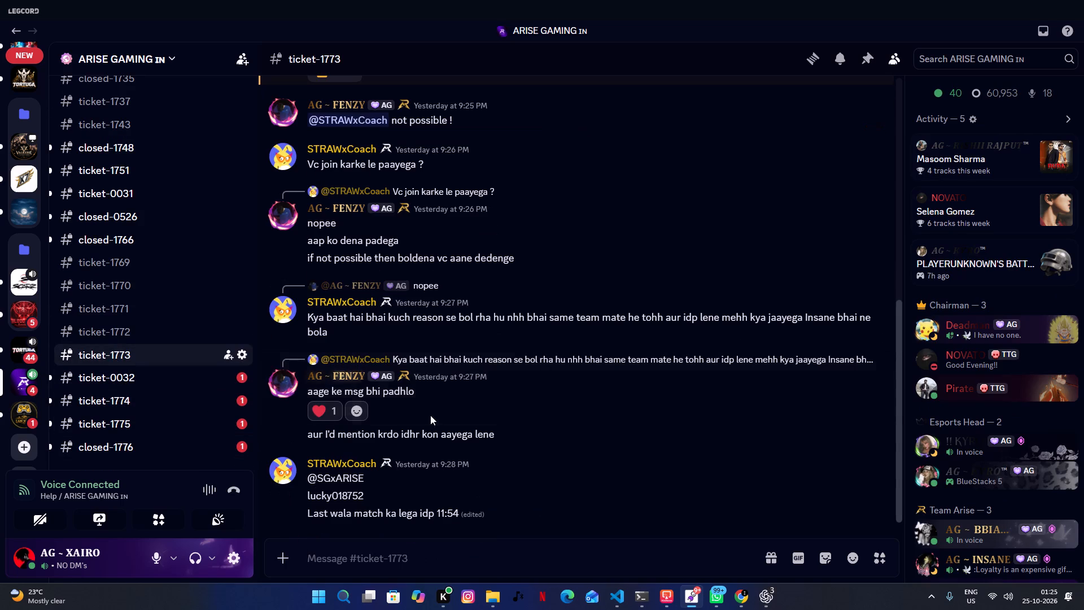
{"action": "scroll", "coordinate": [430, 415], "scroll_direction": "down", "scroll_amount": 3}
{"action": "left_click", "coordinate": [97, 382]}
{"action": "scroll", "coordinate": [424, 450], "scroll_direction": "down", "scroll_amount": 6}
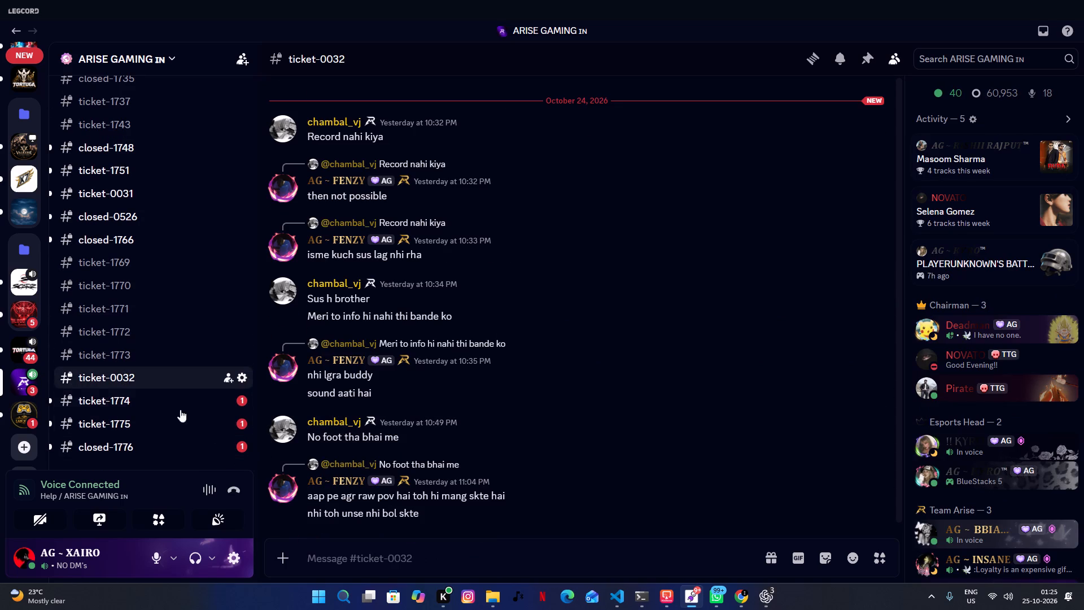
Read the remaining mentioned tickets: ticket-1774, ticket-1775 and closed-1776.
{"action": "left_click", "coordinate": [142, 396]}
{"action": "scroll", "coordinate": [422, 468], "scroll_direction": "down", "scroll_amount": 9}
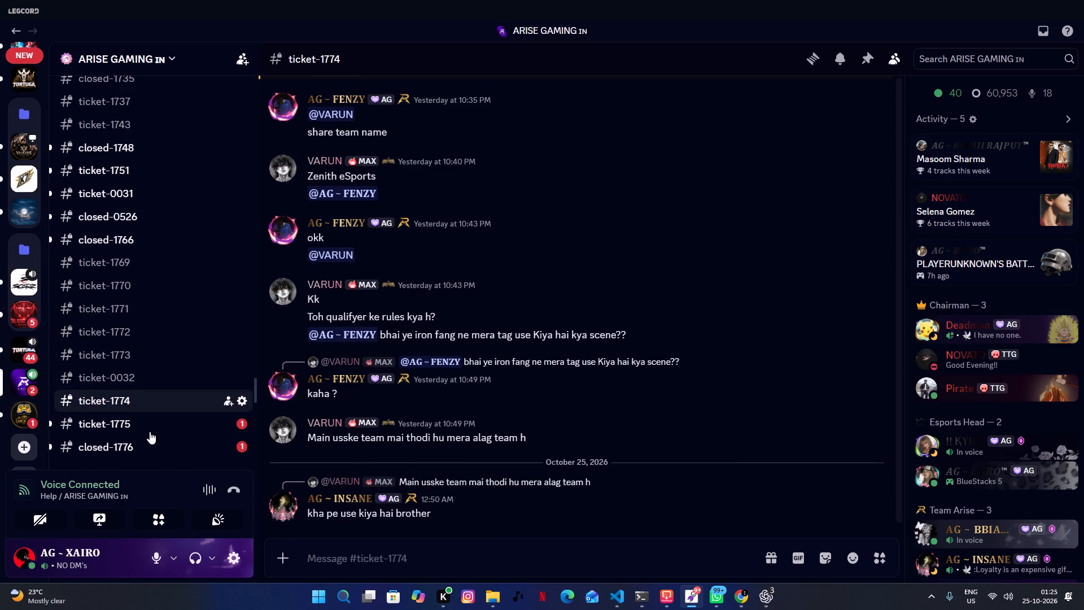
{"action": "left_click", "coordinate": [141, 420]}
{"action": "scroll", "coordinate": [428, 499], "scroll_direction": "down", "scroll_amount": 12}
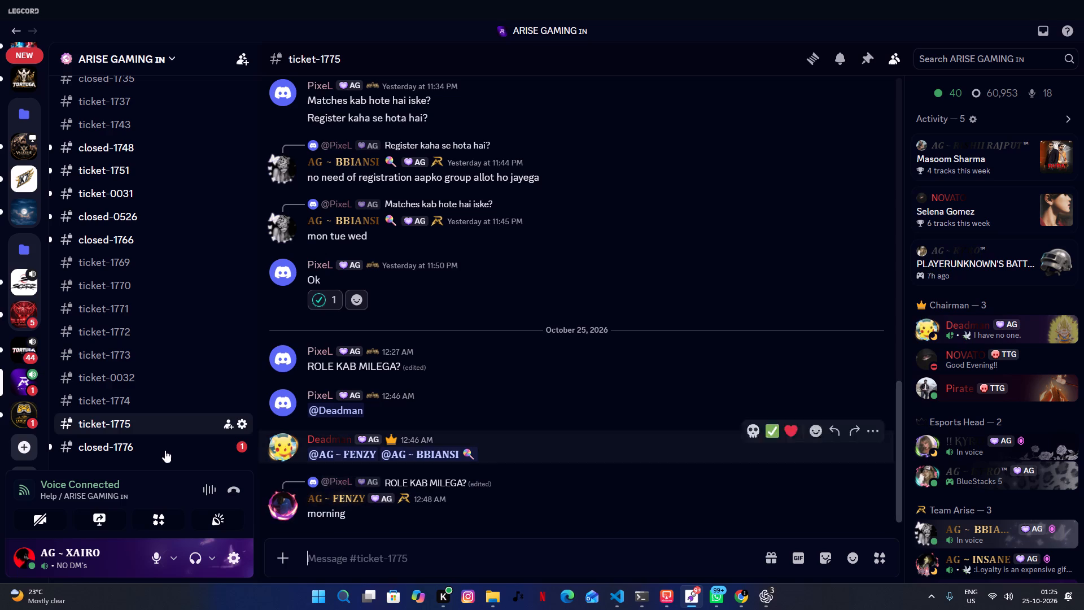
{"action": "left_click", "coordinate": [147, 446]}
{"action": "scroll", "coordinate": [471, 470], "scroll_direction": "down", "scroll_amount": 16}
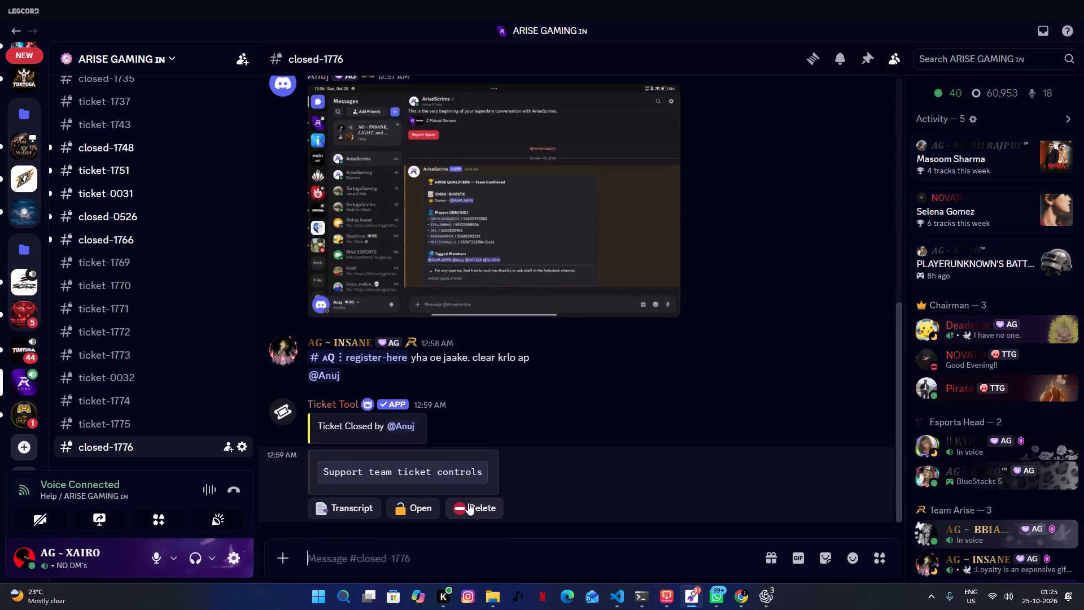
Return to the mgmt chat channel and read its newest messages.
{"action": "scroll", "coordinate": [182, 432], "scroll_direction": "up", "scroll_amount": 6}
{"action": "scroll", "coordinate": [185, 436], "scroll_direction": "up", "scroll_amount": 18}
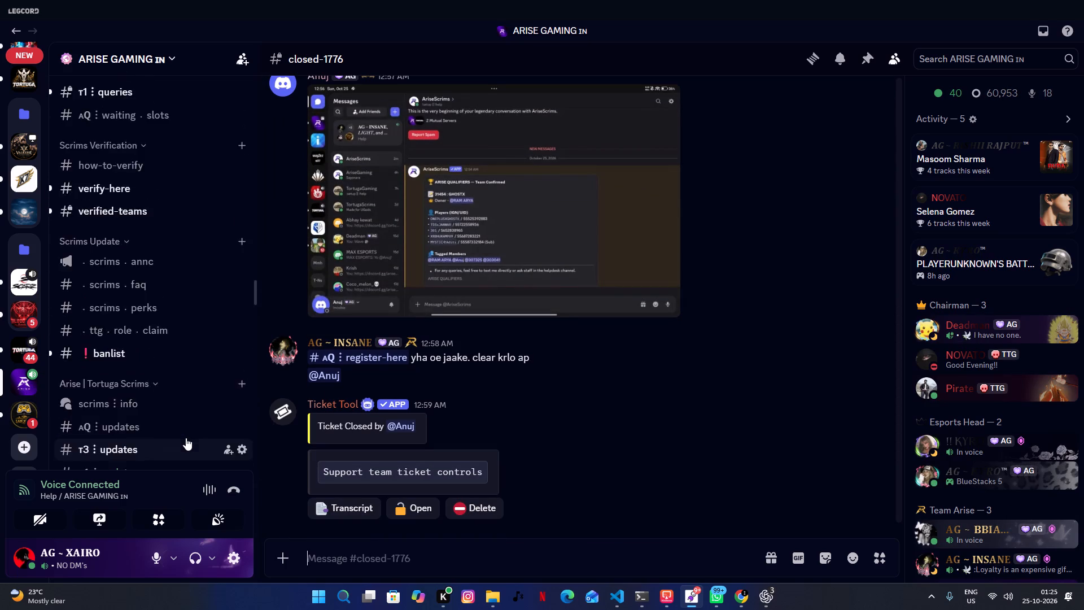
{"action": "scroll", "coordinate": [186, 438], "scroll_direction": "up", "scroll_amount": 20}
{"action": "scroll", "coordinate": [186, 438], "scroll_direction": "up", "scroll_amount": 7}
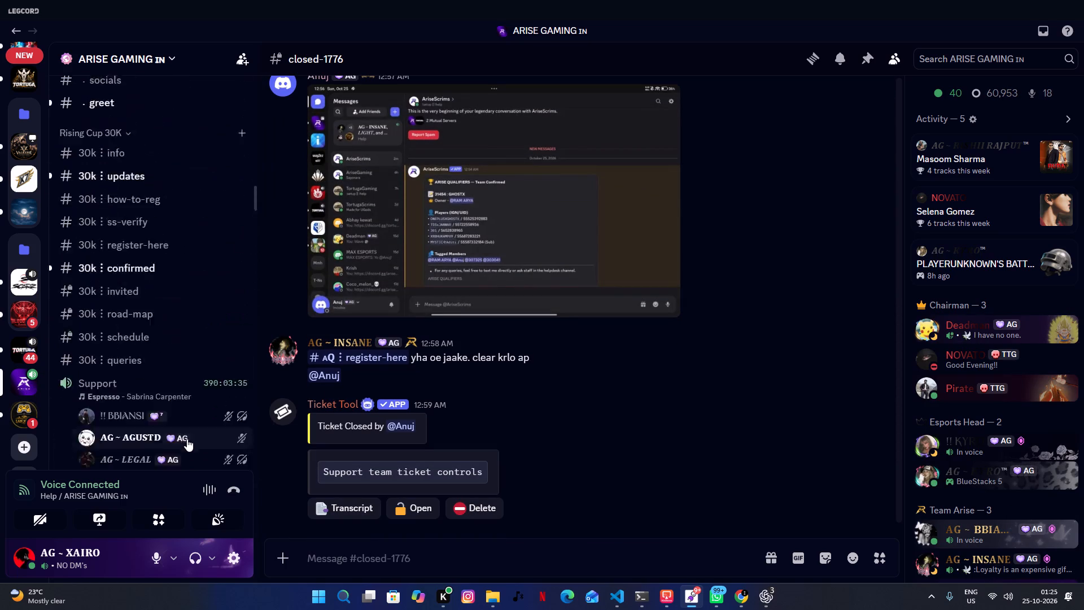
{"action": "scroll", "coordinate": [187, 439], "scroll_direction": "up", "scroll_amount": 20}
{"action": "scroll", "coordinate": [187, 439], "scroll_direction": "up", "scroll_amount": 2}
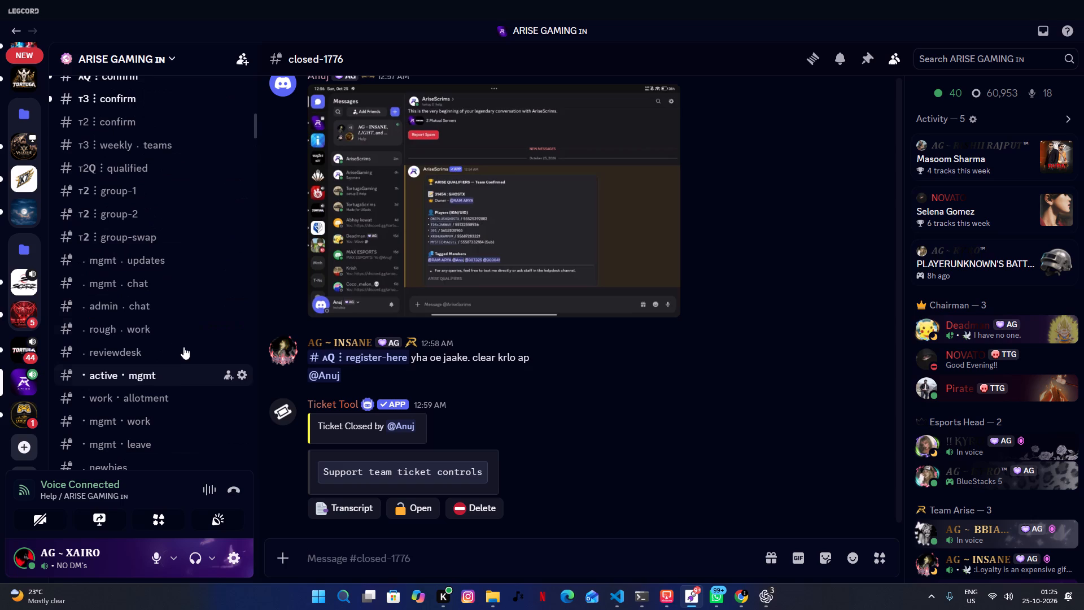
{"action": "left_click", "coordinate": [135, 296]}
{"action": "left_click", "coordinate": [139, 293]}
{"action": "left_click", "coordinate": [139, 293]}
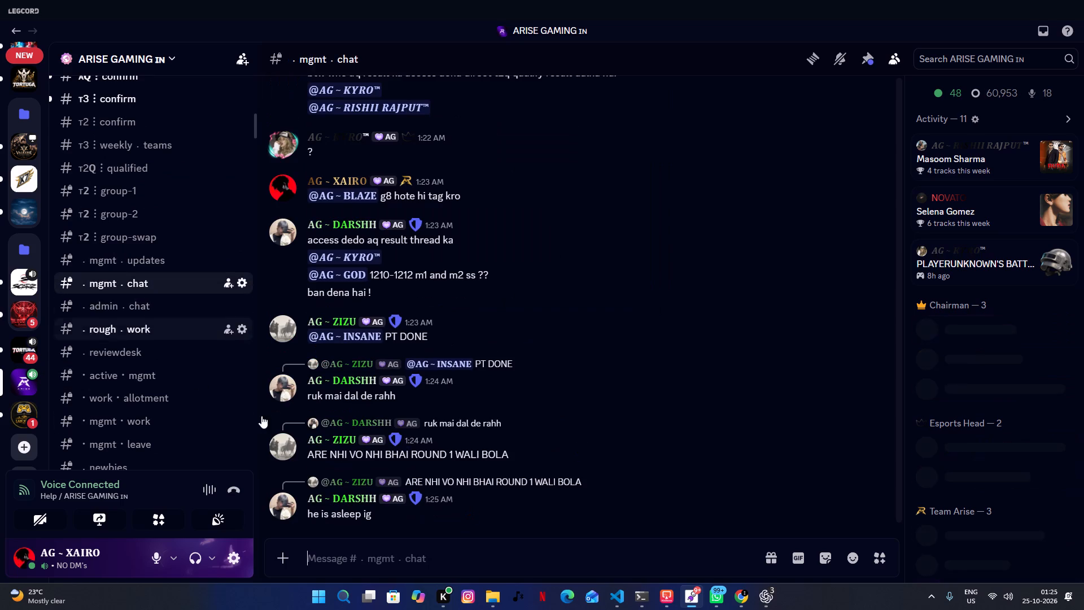
{"action": "scroll", "coordinate": [349, 457], "scroll_direction": "down", "scroll_amount": 6}
{"action": "left_click", "coordinate": [350, 561]}
Switch to Chrome and compare the BLAZE G8 points sheet with the R1 Special tables in ARISE INVITATIONAL PT.
{"action": "left_click", "coordinate": [741, 599]}
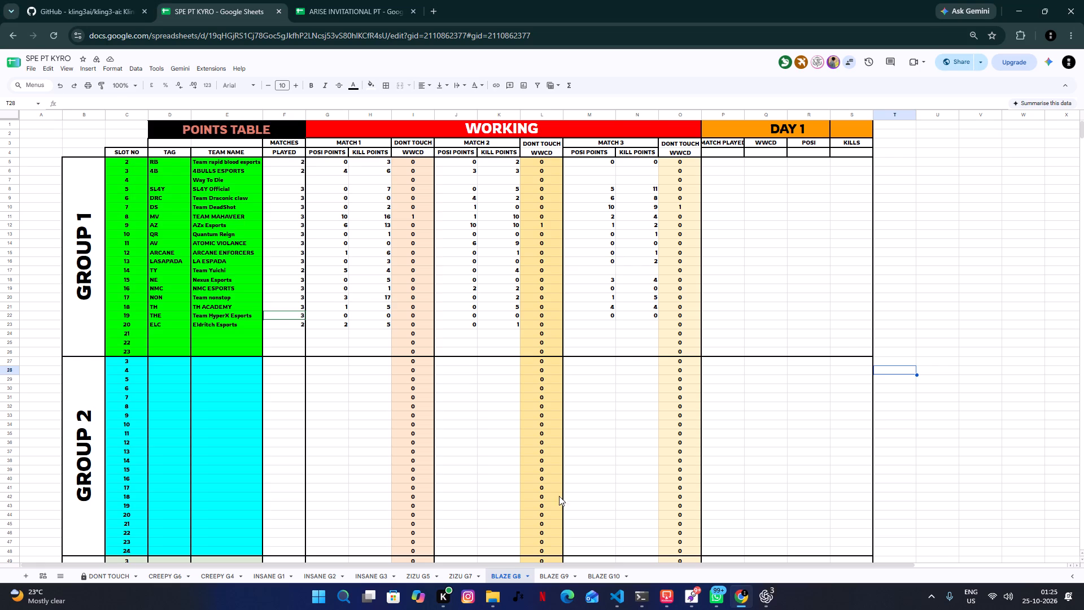
{"action": "left_click_drag", "start_coordinate": [549, 452], "coordinate": [544, 437]}
{"action": "left_click", "coordinate": [380, 0]}
{"action": "scroll", "coordinate": [353, 334], "scroll_direction": "up", "scroll_amount": 2}
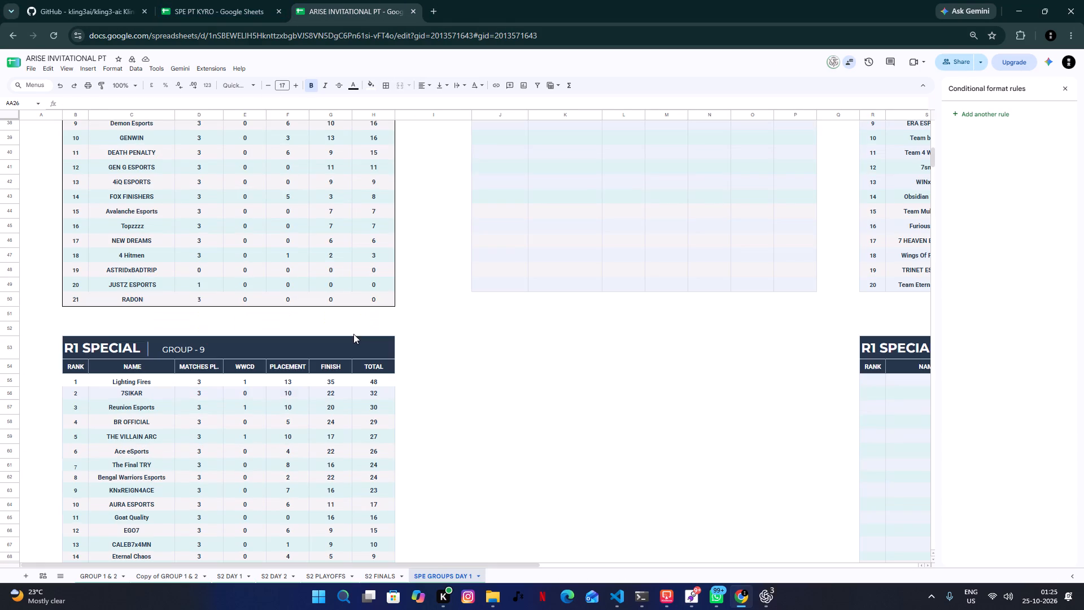
{"action": "scroll", "coordinate": [339, 363], "scroll_direction": "down", "scroll_amount": 4}
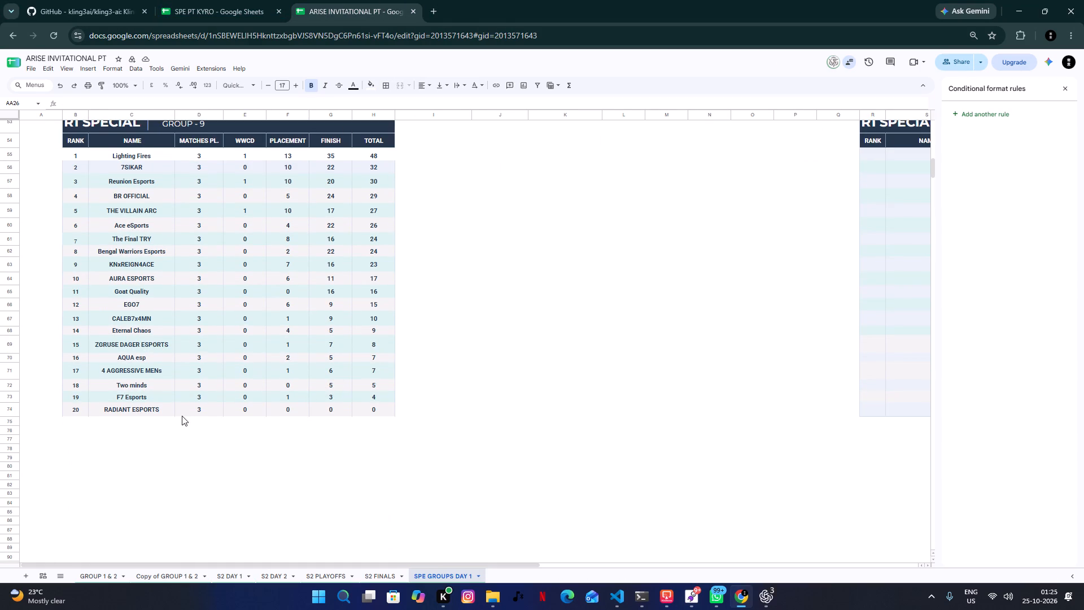
{"action": "left_click", "coordinate": [159, 0]}
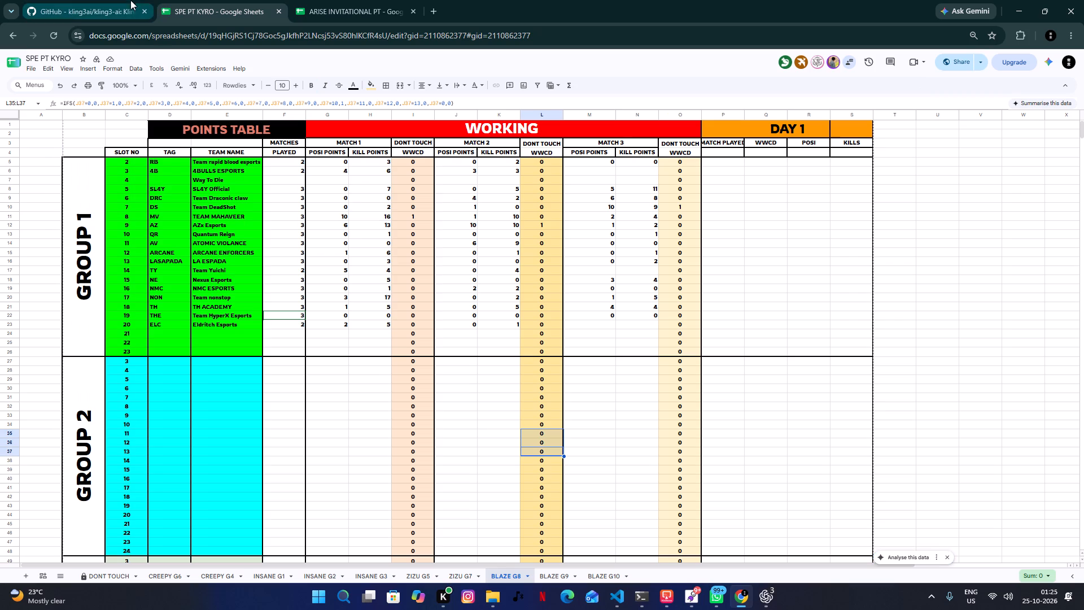
Close the kling3-ai GitHub page.
{"action": "left_click", "coordinate": [86, 0]}
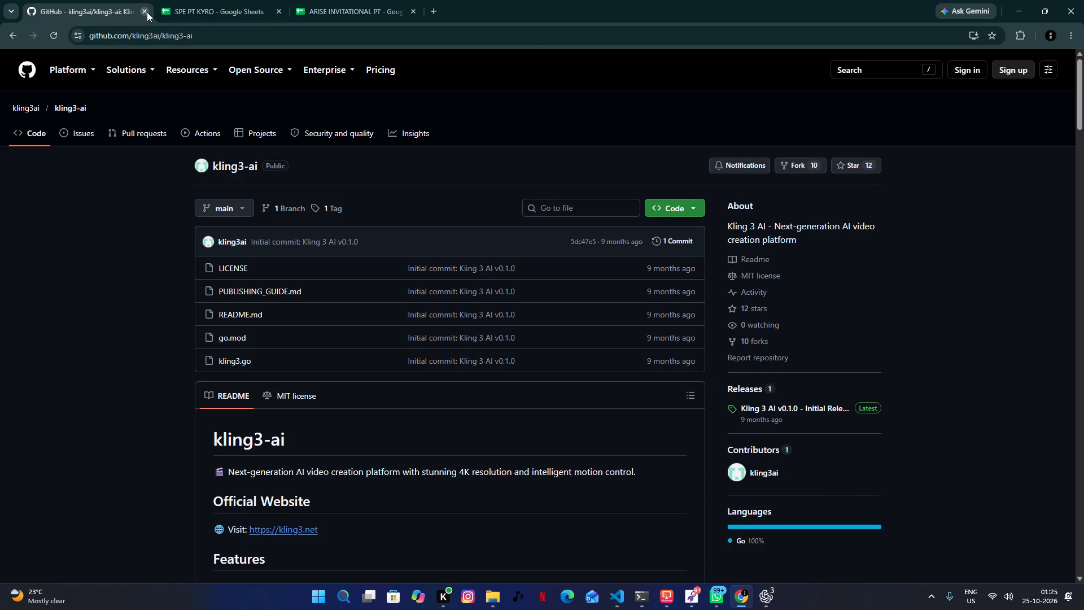
{"action": "left_click", "coordinate": [147, 12]}
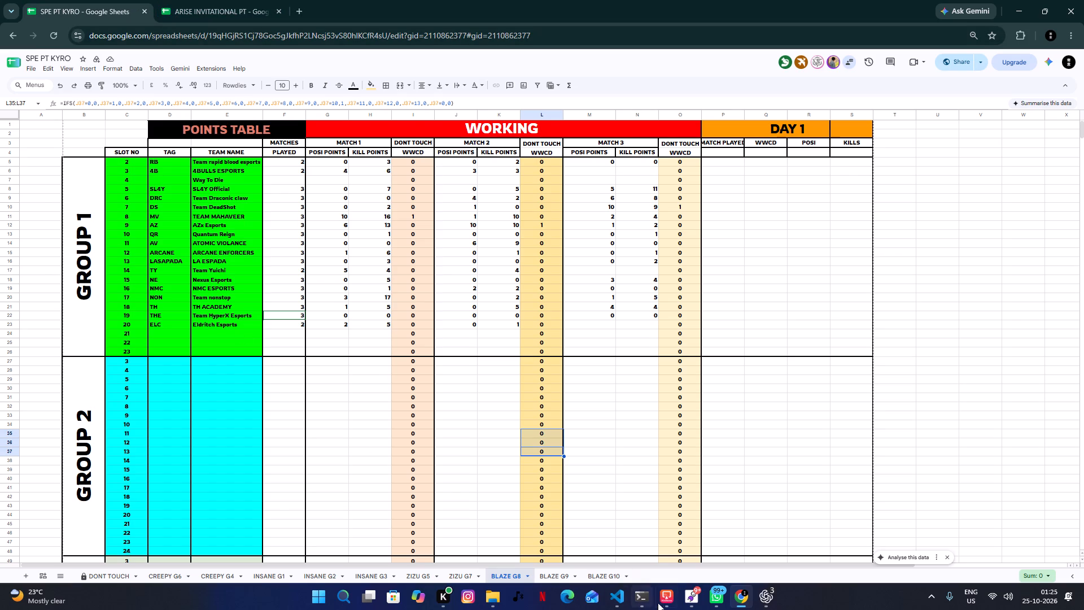
{"action": "left_click", "coordinate": [689, 603]}
{"action": "scroll", "coordinate": [397, 463], "scroll_direction": "down", "scroll_amount": 5}
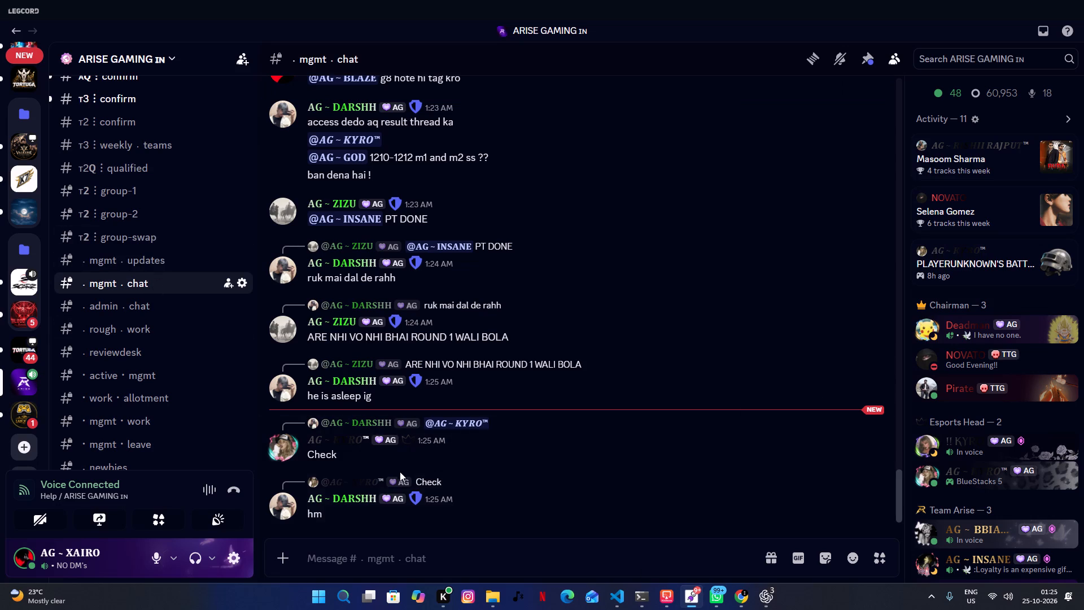
{"action": "scroll", "coordinate": [391, 478], "scroll_direction": "up", "scroll_amount": 2}
{"action": "scroll", "coordinate": [391, 478], "scroll_direction": "down", "scroll_amount": 6}
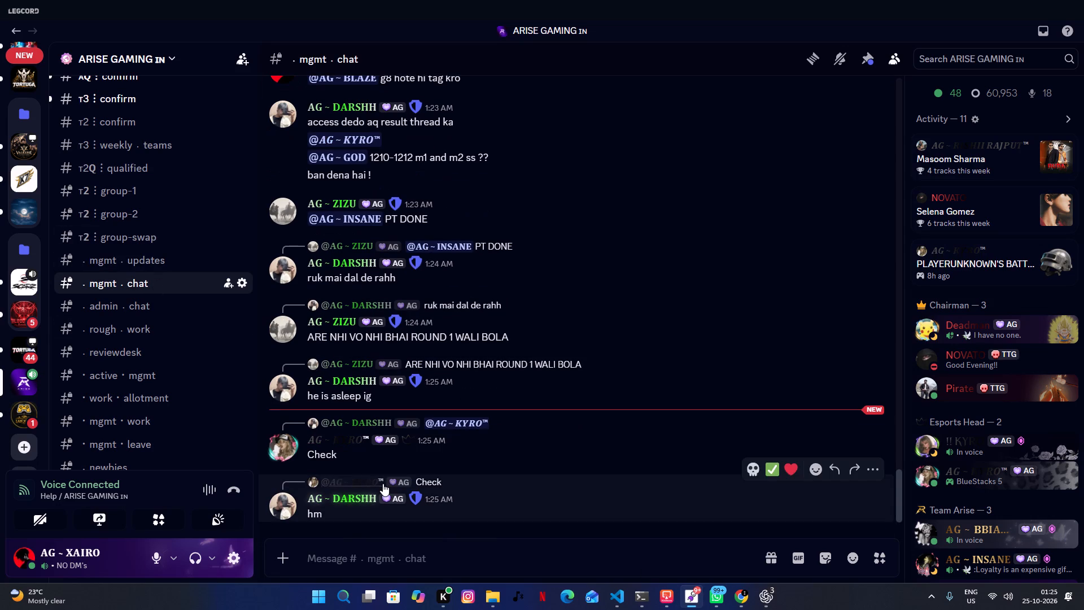
{"action": "key", "text": "shift+at"}
{"action": "type", "text": "vk"}
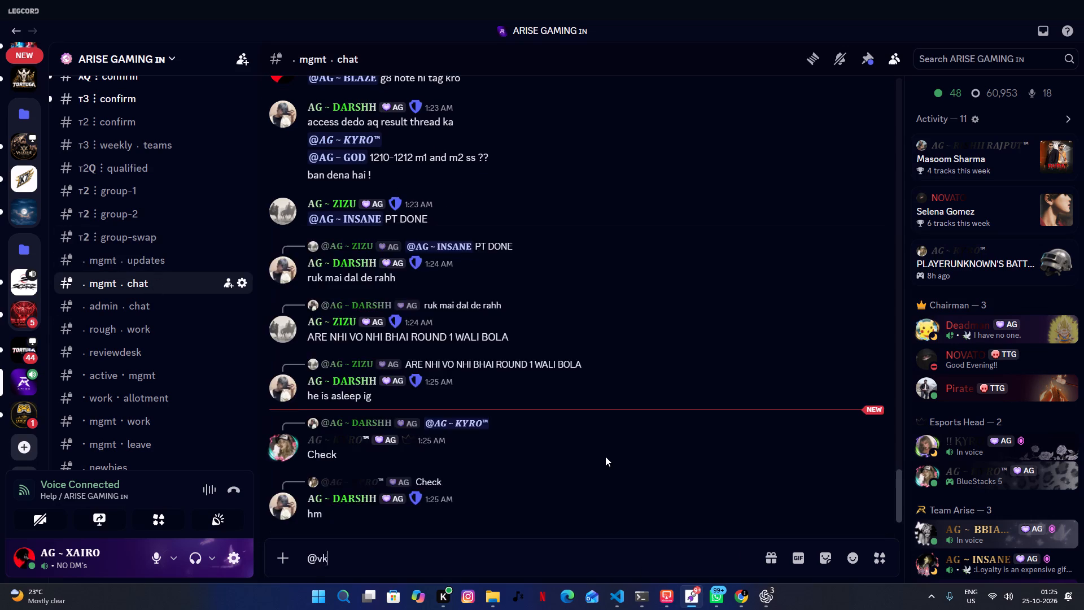
{"action": "key", "text": "BackSpace"}
{"action": "key", "text": "BackSpace"}
{"action": "type", "text": "blaz"}
{"action": "key", "text": "Return"}
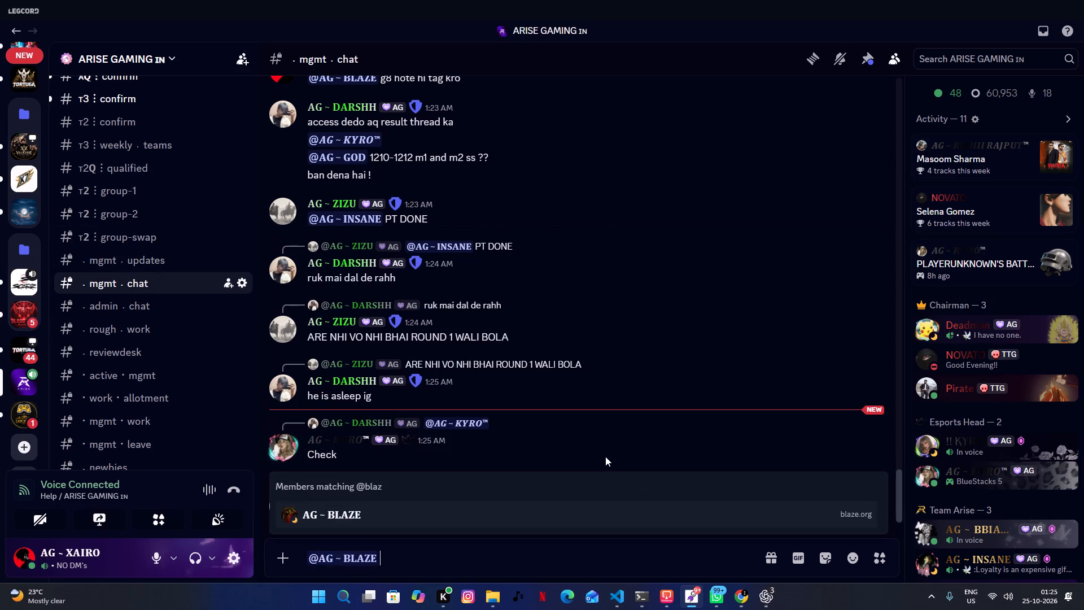
{"action": "key", "text": "Return"}
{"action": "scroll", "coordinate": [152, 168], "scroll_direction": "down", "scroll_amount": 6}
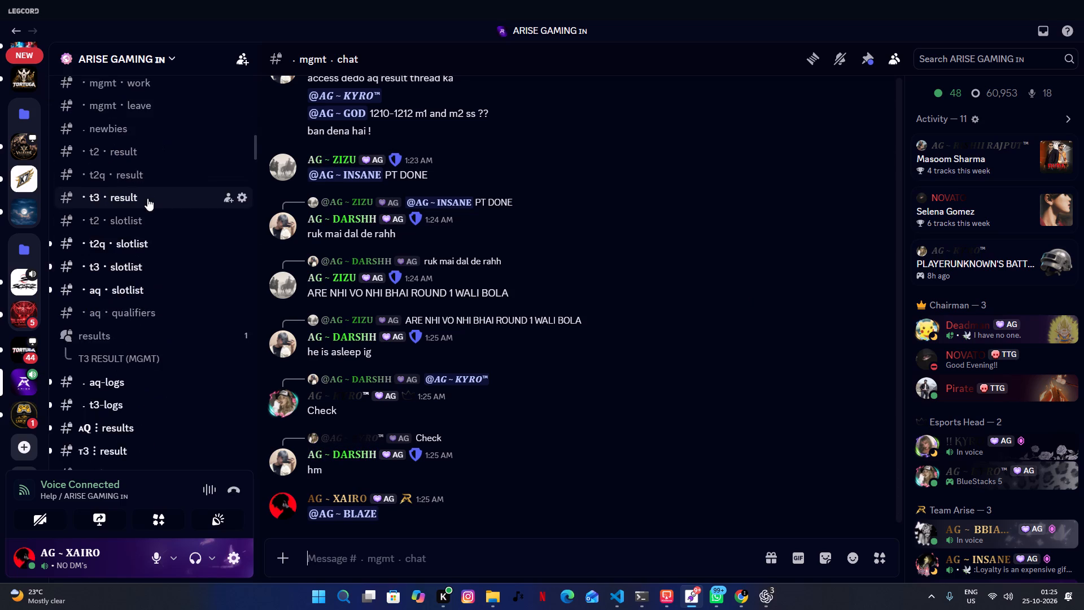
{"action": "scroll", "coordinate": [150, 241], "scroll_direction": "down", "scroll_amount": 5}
Switch to Chrome and check the BLAZE G10, BLAZE G9, ZIZU G7 and BLAZE G8 sheets of SPE PT KYRO for entered match data.
{"action": "left_click", "coordinate": [738, 609]}
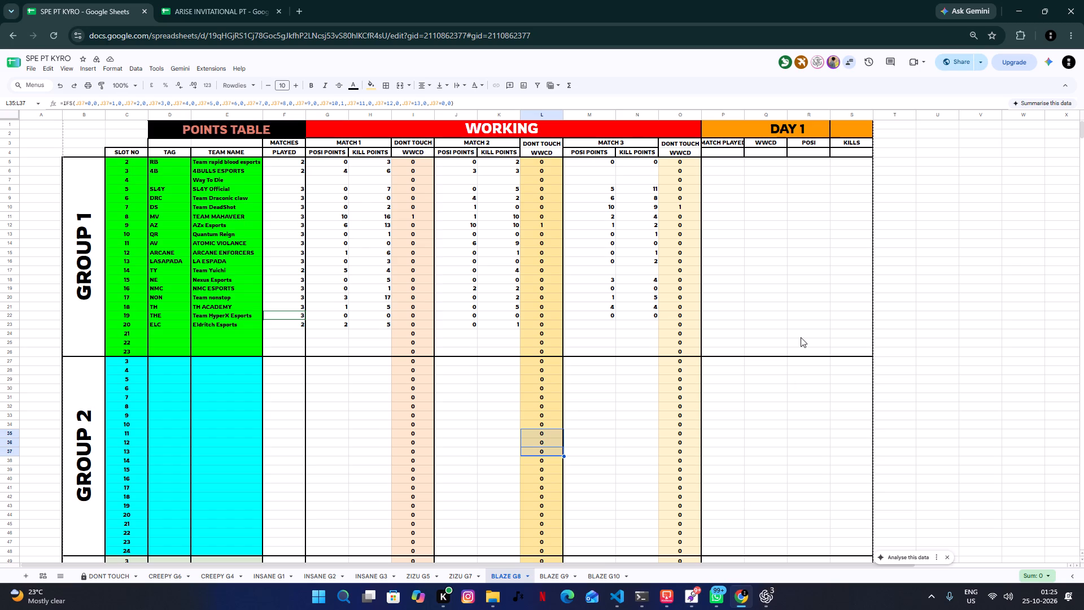
{"action": "left_click", "coordinate": [610, 572]}
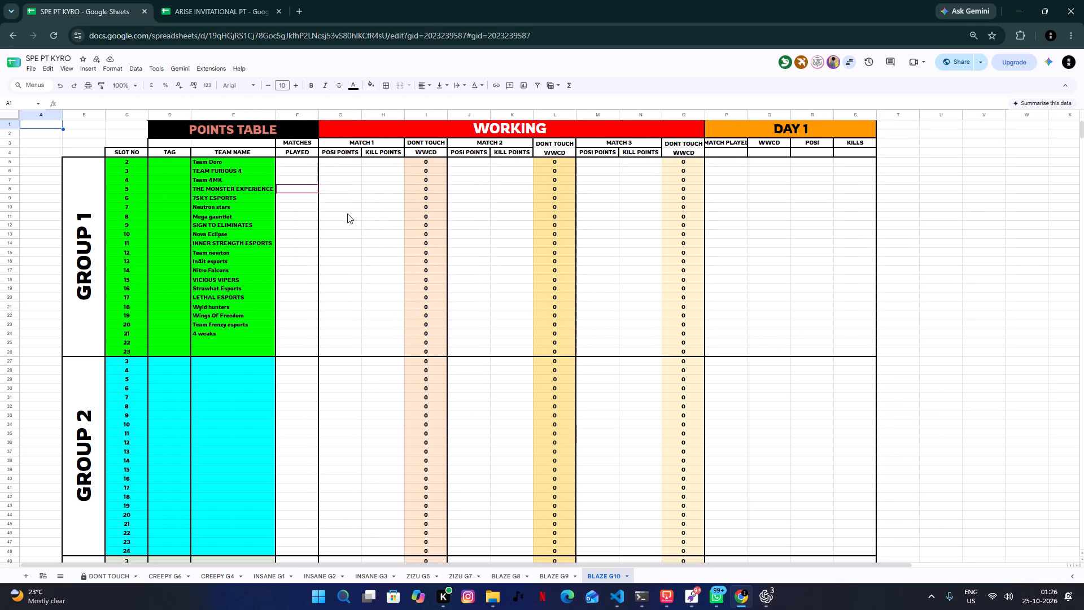
{"action": "left_click", "coordinate": [349, 189]}
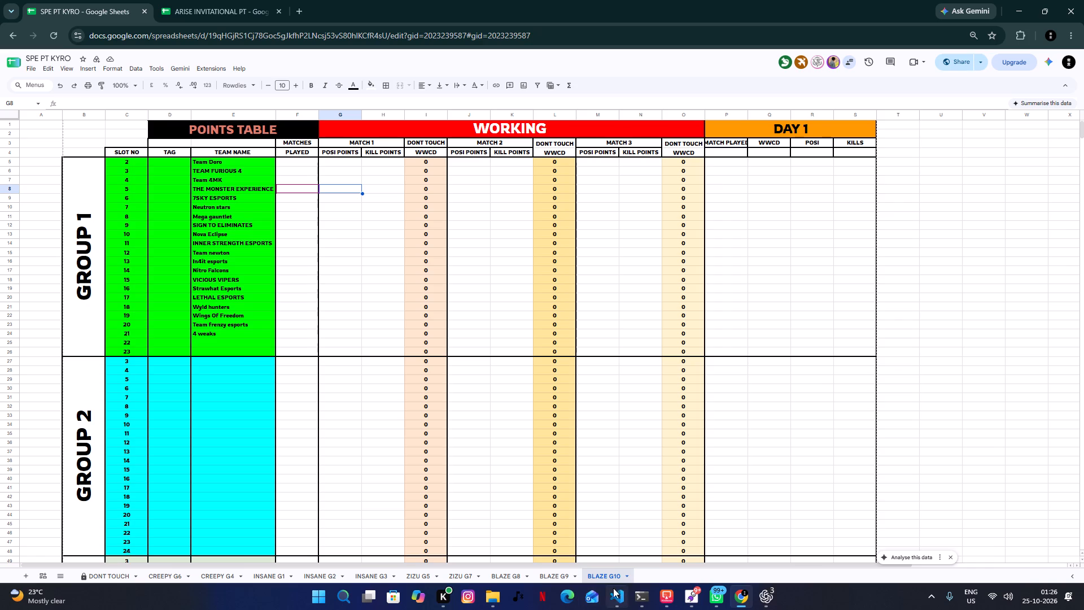
{"action": "left_click", "coordinate": [548, 578]}
{"action": "left_click", "coordinate": [477, 573]}
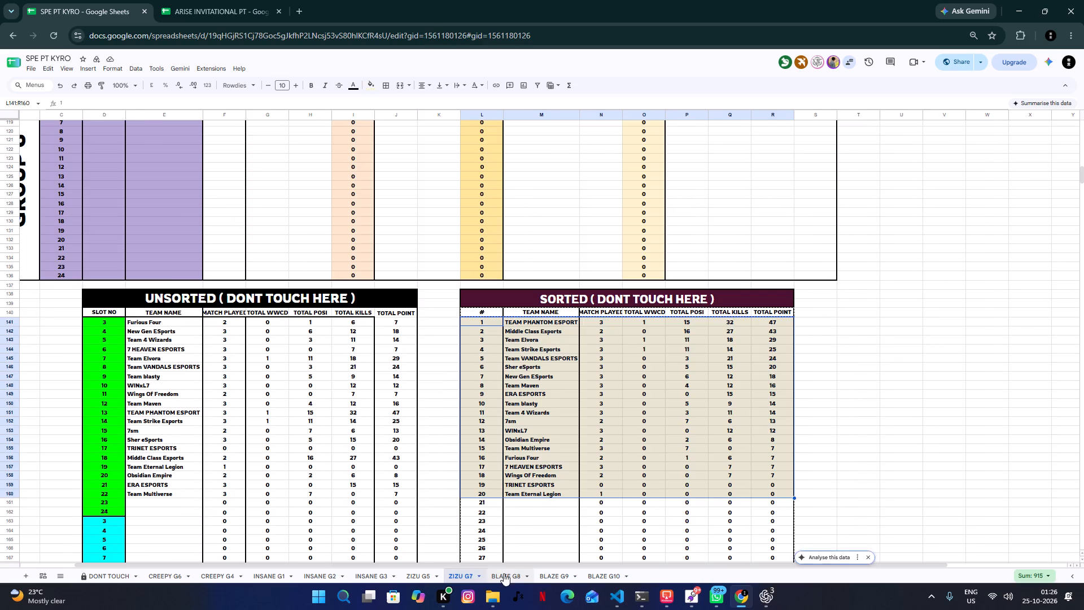
{"action": "left_click", "coordinate": [504, 573]}
Switch to Discord and look through mgmt chat and the ARISE GAMING voice channels and SPE group channels.
{"action": "left_click", "coordinate": [687, 594]}
{"action": "scroll", "coordinate": [412, 523], "scroll_direction": "down", "scroll_amount": 5}
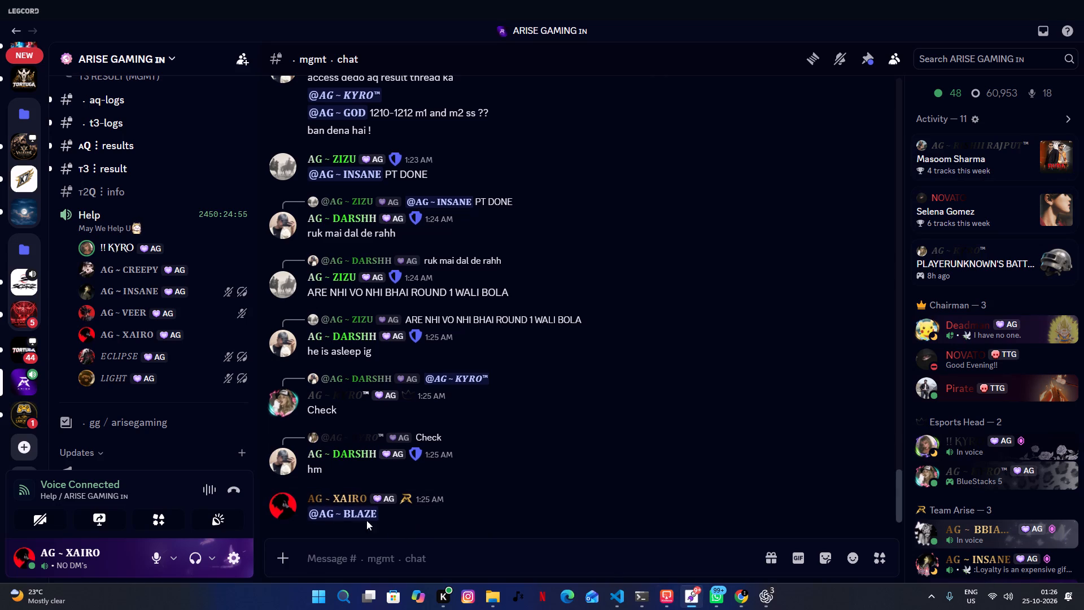
{"action": "scroll", "coordinate": [163, 343], "scroll_direction": "down", "scroll_amount": 16}
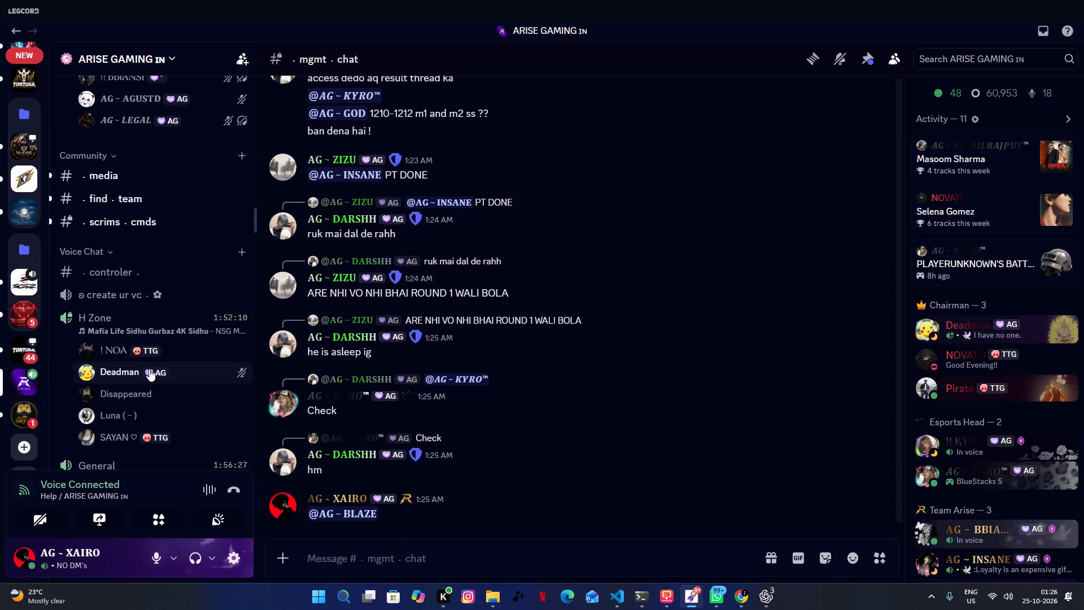
{"action": "scroll", "coordinate": [149, 369], "scroll_direction": "down", "scroll_amount": 10}
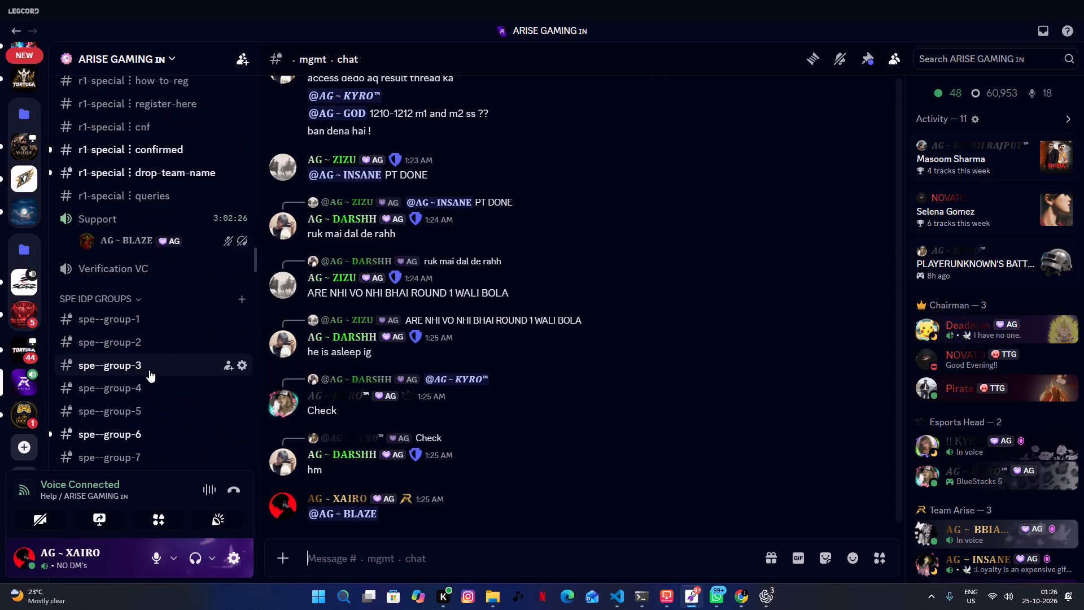
{"action": "scroll", "coordinate": [149, 370], "scroll_direction": "up", "scroll_amount": 4}
{"action": "scroll", "coordinate": [90, 454], "scroll_direction": "down", "scroll_amount": 2}
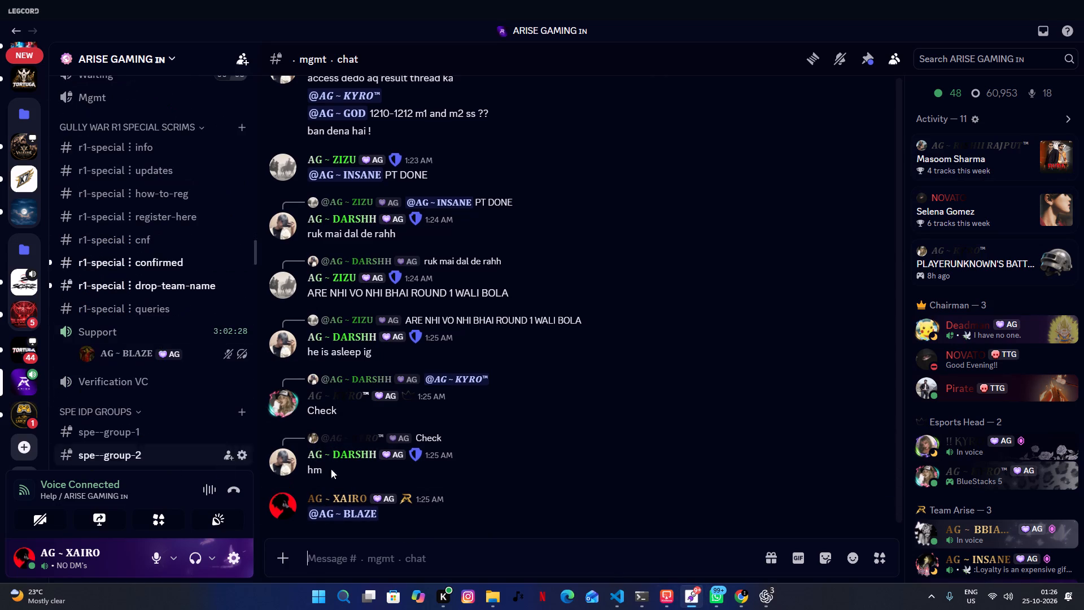
Switch to Chrome and check the BLAZE G9 and BLAZE G8 sheets of SPE PT KYRO for entered match data.
{"action": "left_click", "coordinate": [753, 605]}
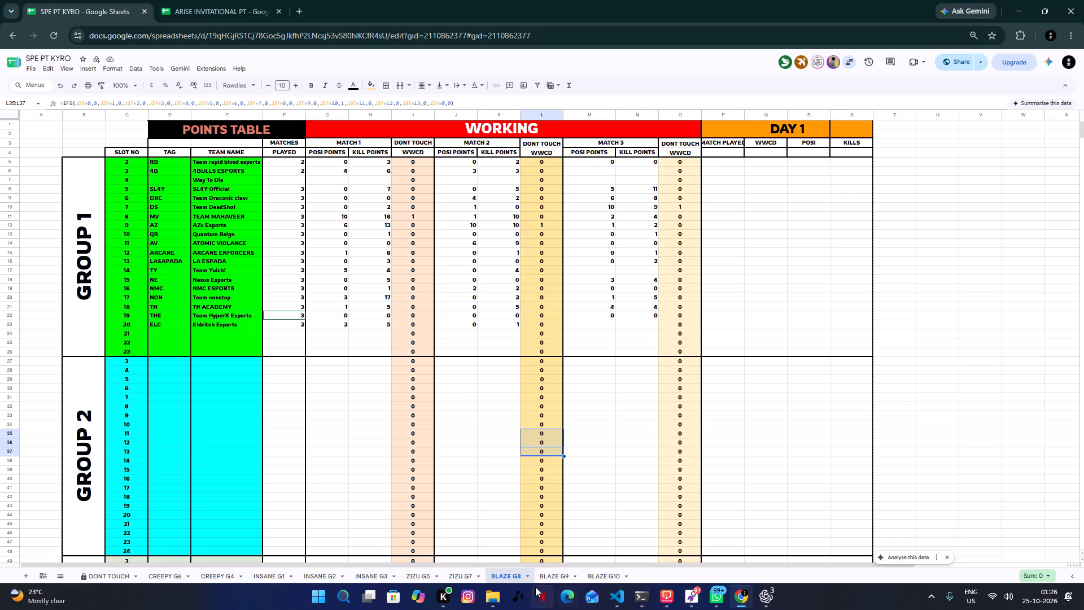
{"action": "left_click", "coordinate": [557, 572]}
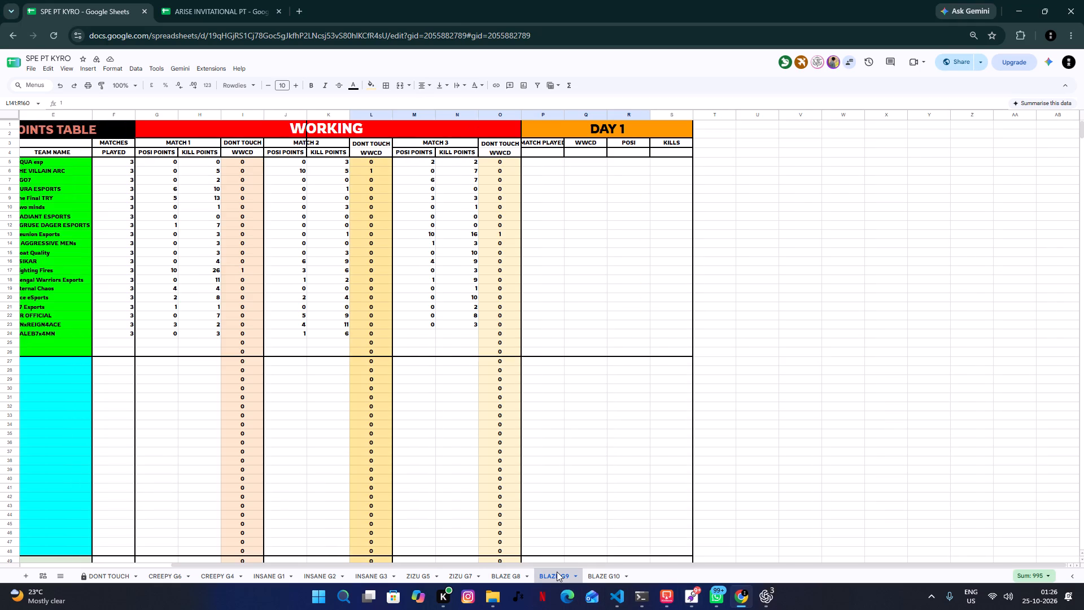
{"action": "left_click", "coordinate": [525, 572]}
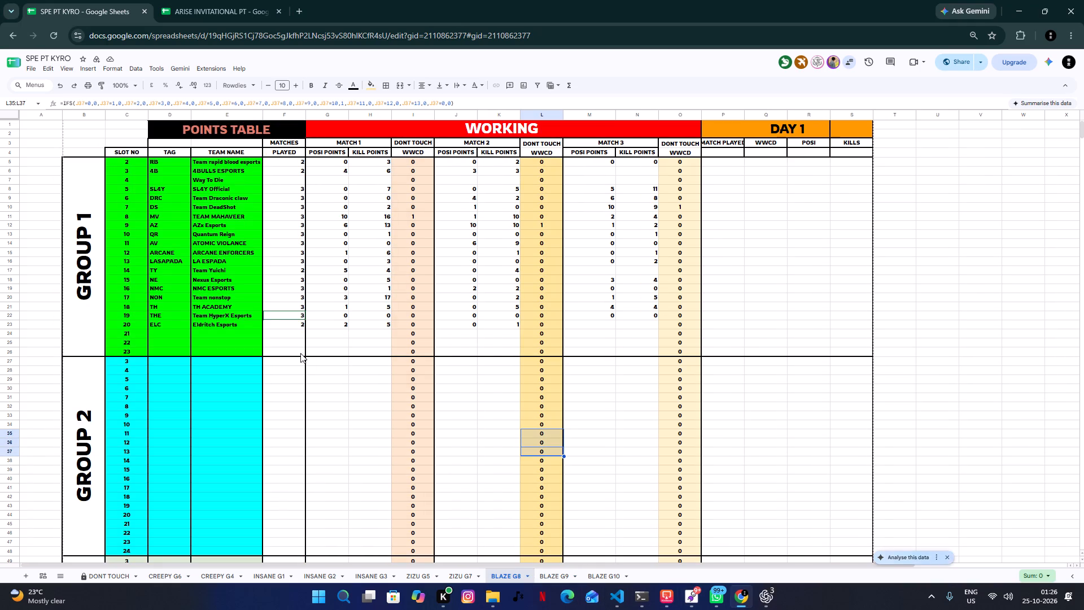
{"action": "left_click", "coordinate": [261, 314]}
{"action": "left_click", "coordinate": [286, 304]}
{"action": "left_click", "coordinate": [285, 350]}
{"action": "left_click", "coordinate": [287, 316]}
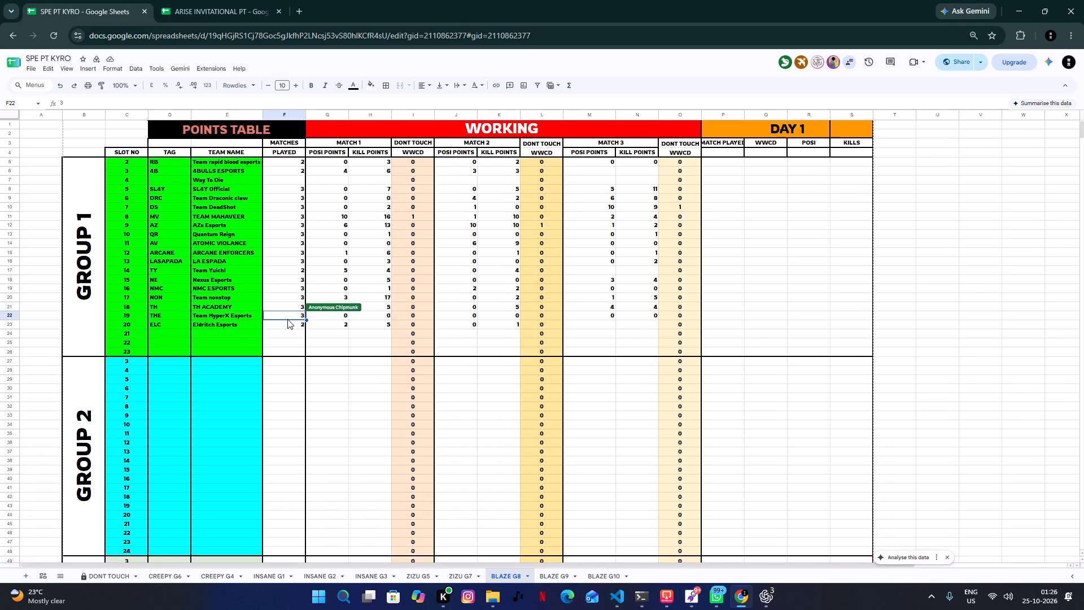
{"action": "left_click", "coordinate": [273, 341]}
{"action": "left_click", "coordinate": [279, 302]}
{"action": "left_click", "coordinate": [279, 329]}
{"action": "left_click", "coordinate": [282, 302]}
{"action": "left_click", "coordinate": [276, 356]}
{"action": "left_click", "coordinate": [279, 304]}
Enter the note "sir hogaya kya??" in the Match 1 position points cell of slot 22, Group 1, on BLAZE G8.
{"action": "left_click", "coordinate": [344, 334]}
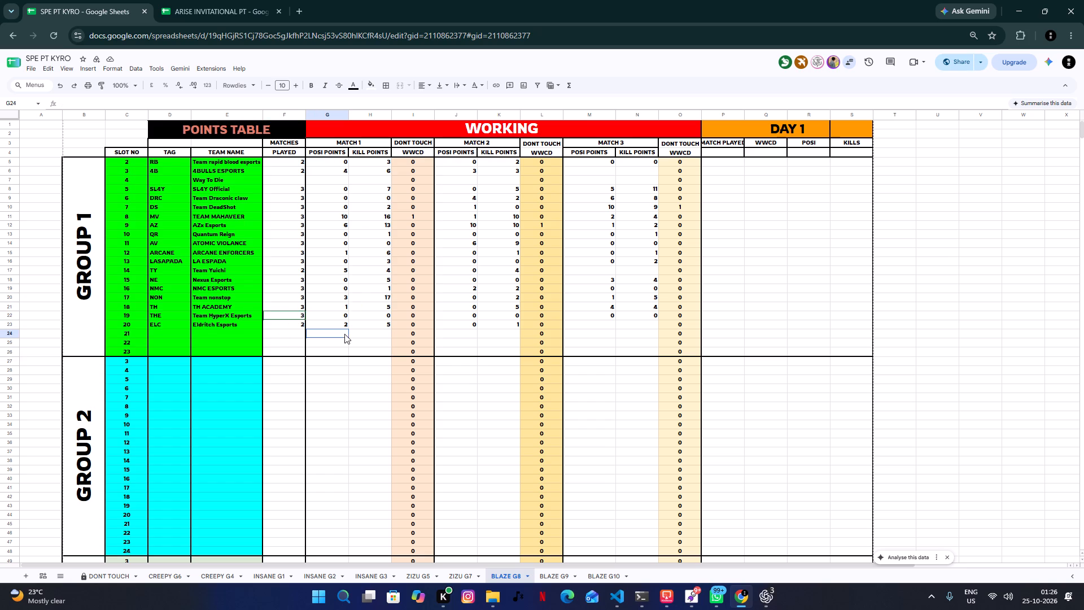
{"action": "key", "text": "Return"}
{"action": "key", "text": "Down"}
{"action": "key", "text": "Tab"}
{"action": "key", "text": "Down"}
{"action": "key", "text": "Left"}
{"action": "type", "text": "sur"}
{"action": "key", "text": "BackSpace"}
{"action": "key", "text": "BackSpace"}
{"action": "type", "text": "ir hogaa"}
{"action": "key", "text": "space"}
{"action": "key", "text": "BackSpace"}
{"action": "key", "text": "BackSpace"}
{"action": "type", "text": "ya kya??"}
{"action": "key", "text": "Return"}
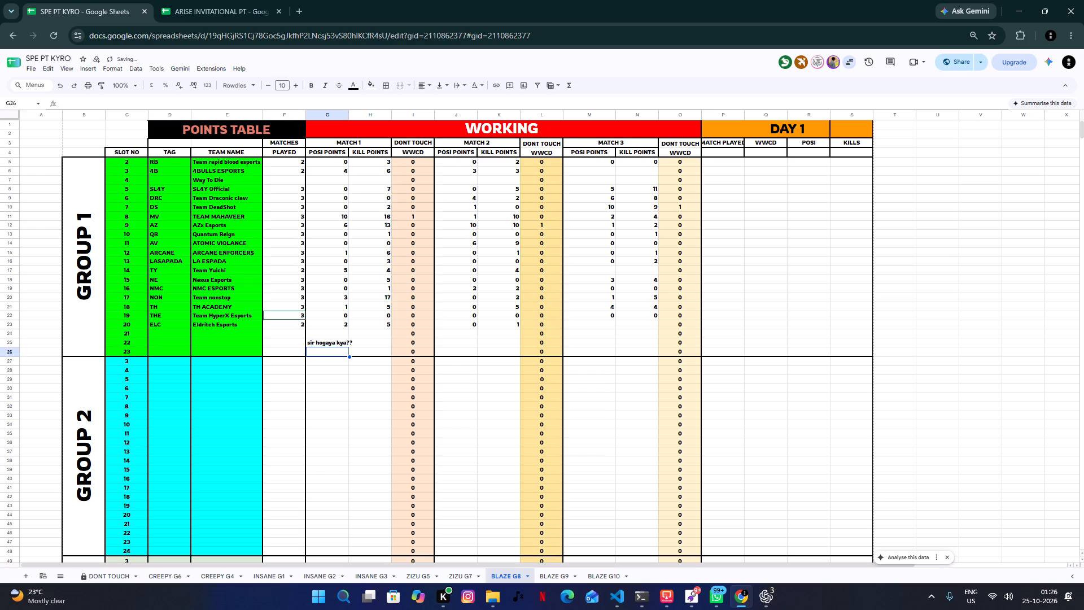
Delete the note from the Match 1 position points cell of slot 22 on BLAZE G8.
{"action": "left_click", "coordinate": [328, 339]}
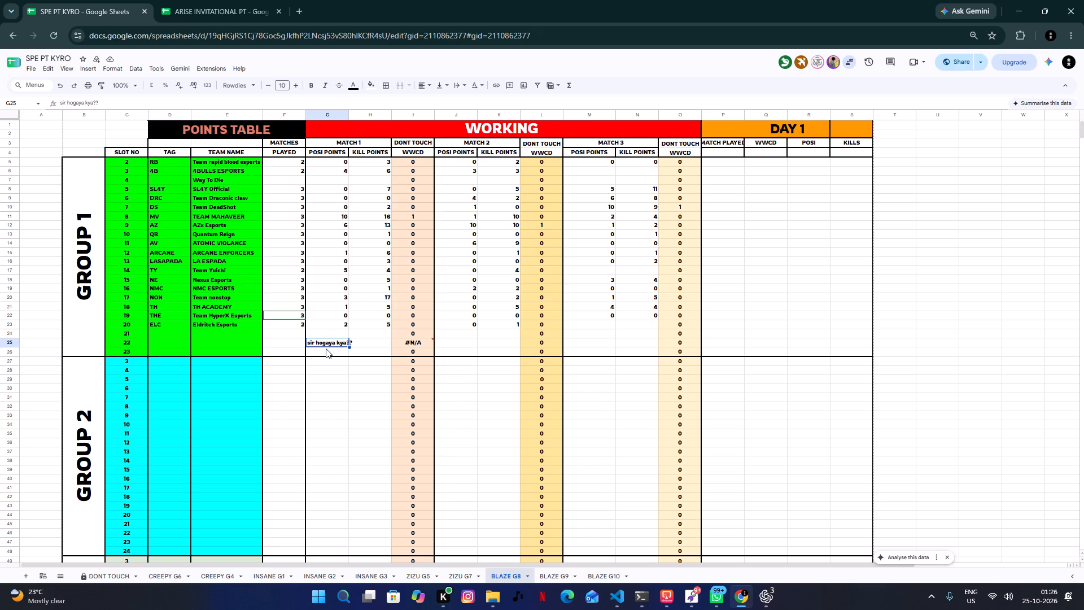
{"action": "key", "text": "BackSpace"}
Glance at the R1 Special tables in ARISE INVITATIONAL PT, return to Discord and look over mgmt chat and the voice channels.
{"action": "left_click", "coordinate": [213, 0]}
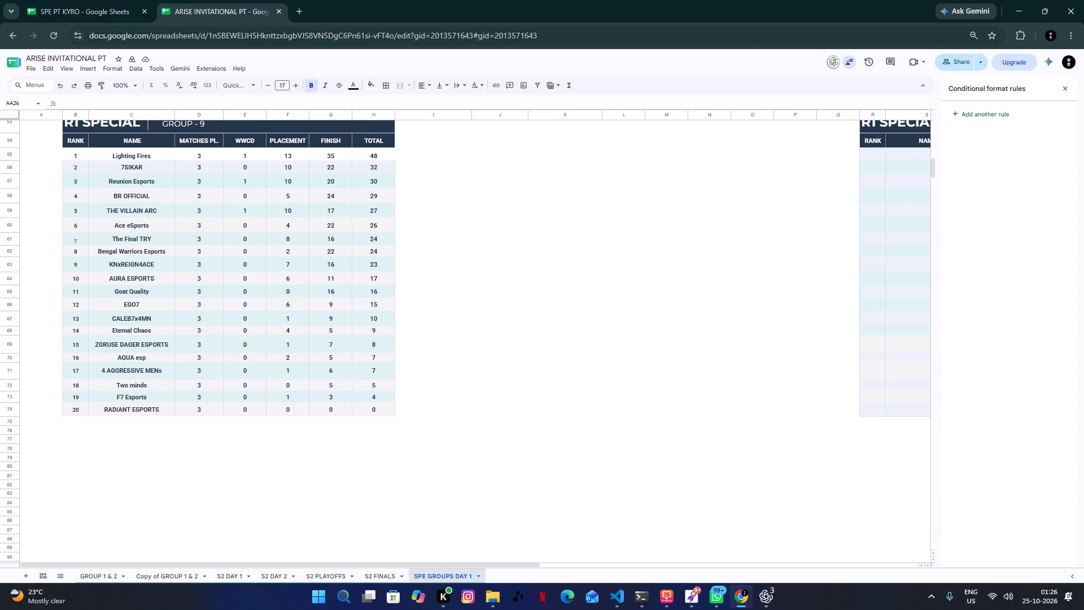
{"action": "left_click", "coordinate": [693, 597]}
{"action": "left_click", "coordinate": [466, 558]}
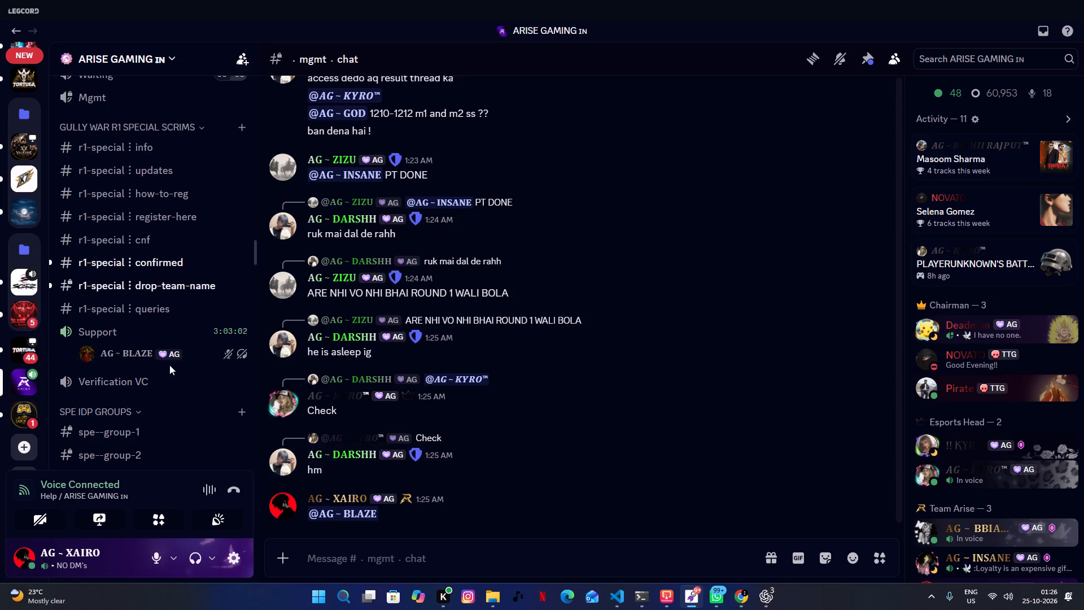
{"action": "scroll", "coordinate": [169, 365], "scroll_direction": "down", "scroll_amount": 3}
{"action": "scroll", "coordinate": [169, 365], "scroll_direction": "up", "scroll_amount": 13}
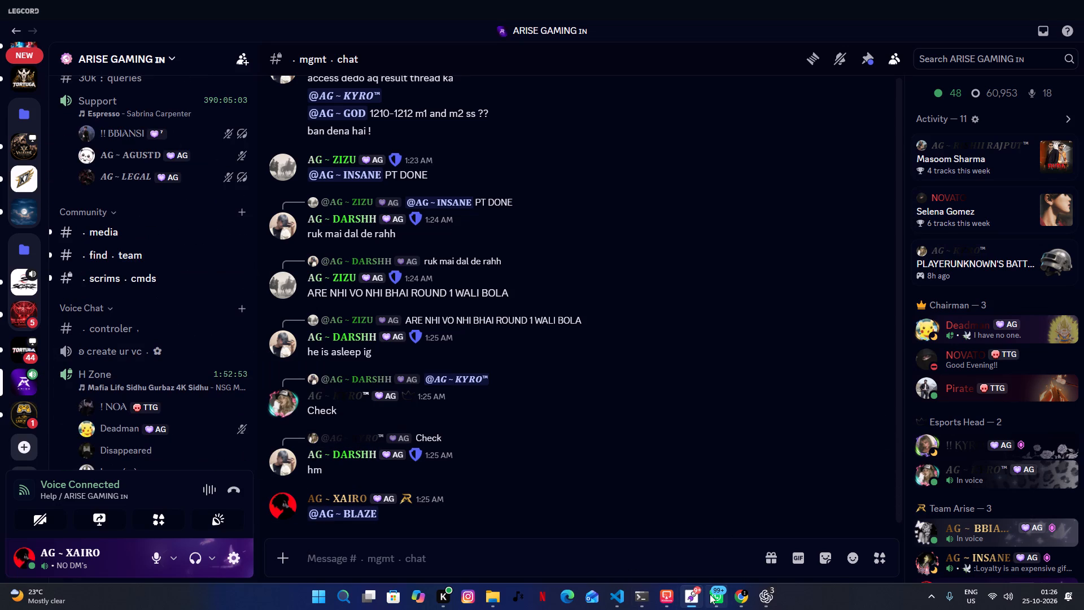
Switch to the TTG project in Visual Studio Code and bring up its file commands.
{"action": "left_click", "coordinate": [630, 606]}
{"action": "left_click", "coordinate": [623, 605]}
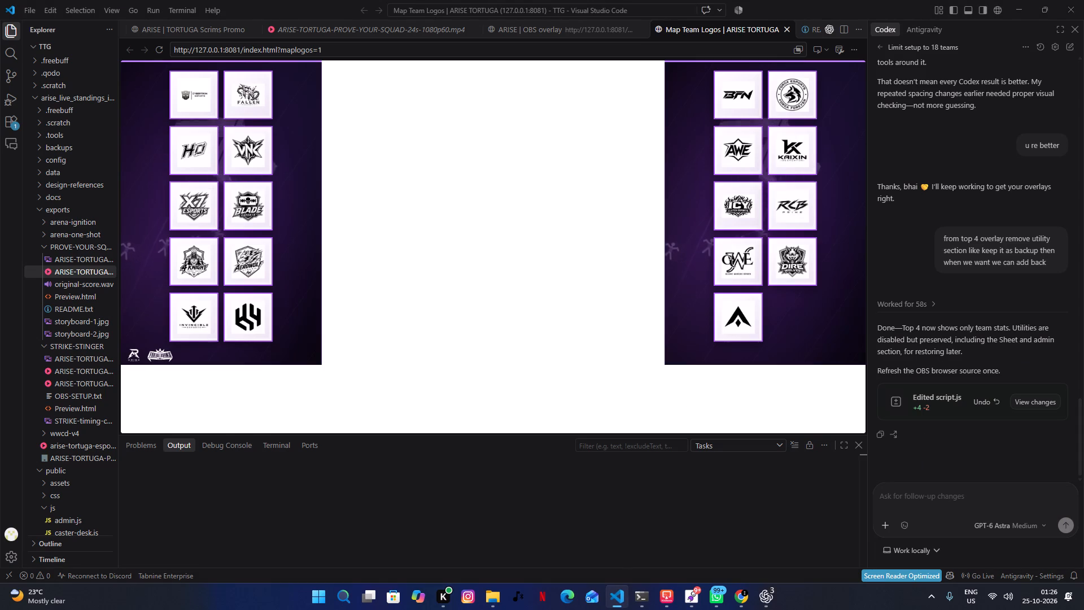
{"action": "left_click", "coordinate": [27, 4]}
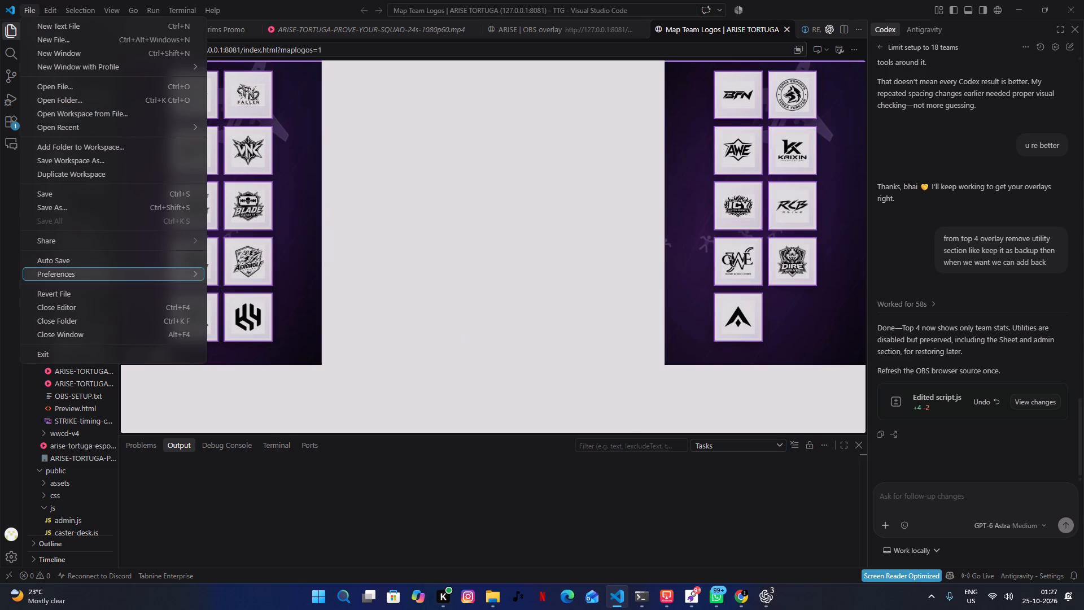
Switch to Discord and look over the Rising Cup announcements in the 30k updates channel of the ARISE GAMING server.
{"action": "left_click", "coordinate": [688, 609]}
{"action": "left_click", "coordinate": [362, 555]}
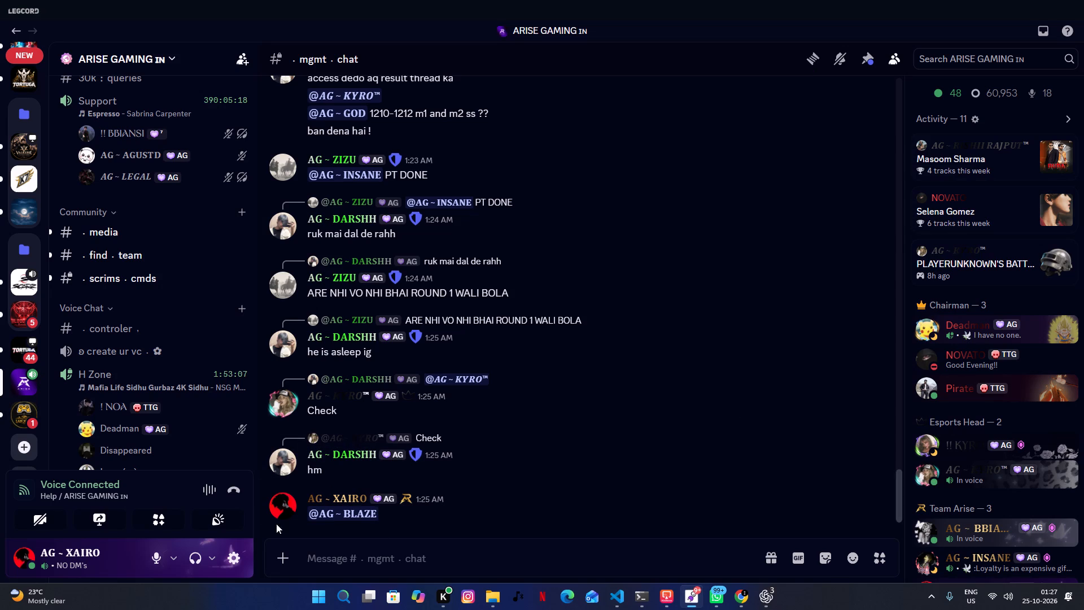
{"action": "scroll", "coordinate": [103, 291], "scroll_direction": "up", "scroll_amount": 14}
{"action": "scroll", "coordinate": [103, 291], "scroll_direction": "down", "scroll_amount": 7}
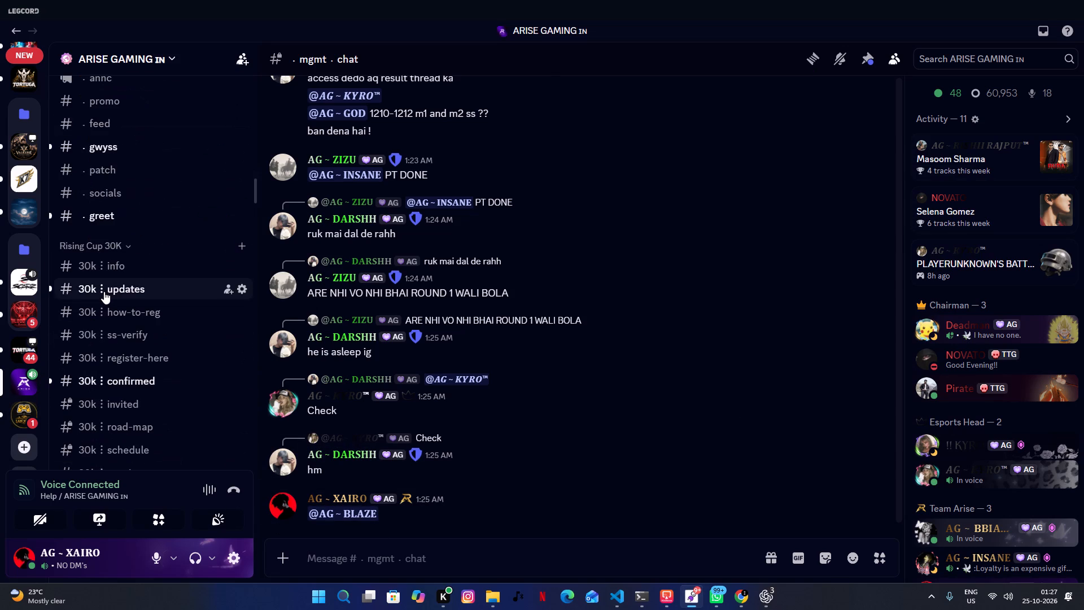
{"action": "left_click", "coordinate": [104, 291]}
{"action": "scroll", "coordinate": [427, 355], "scroll_direction": "down", "scroll_amount": 10}
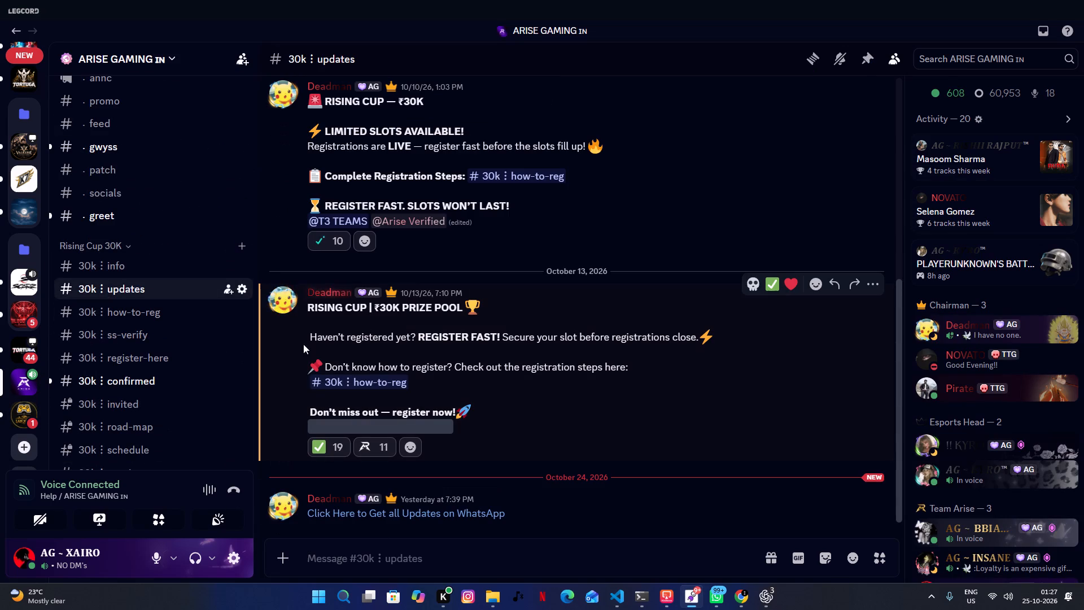
{"action": "left_click_drag", "start_coordinate": [299, 332], "coordinate": [709, 358]}
{"action": "left_click", "coordinate": [710, 359]}
{"action": "left_click", "coordinate": [399, 424]}
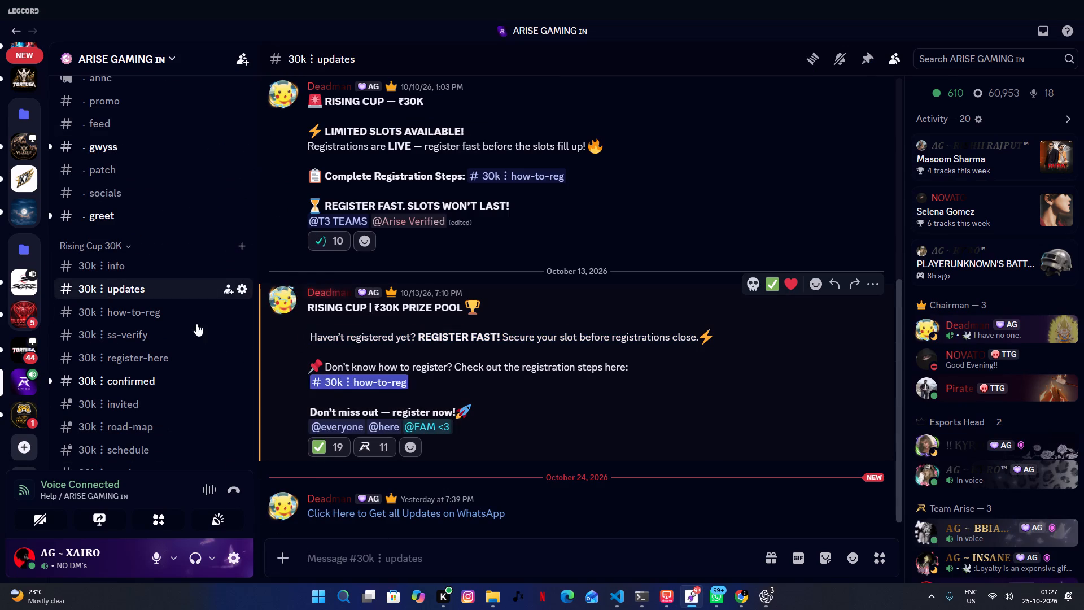
Find the SPE IDP GROUPS channels and check the latest posts in spe--group-6 and spe--group-5.
{"action": "scroll", "coordinate": [70, 241], "scroll_direction": "down", "scroll_amount": 13}
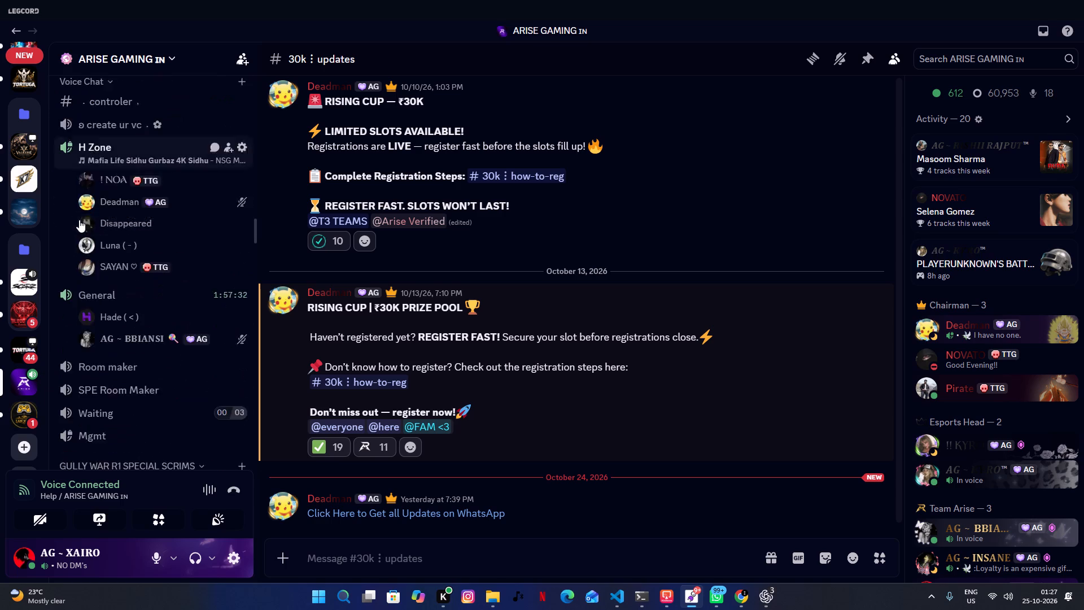
{"action": "scroll", "coordinate": [79, 220], "scroll_direction": "down", "scroll_amount": 11}
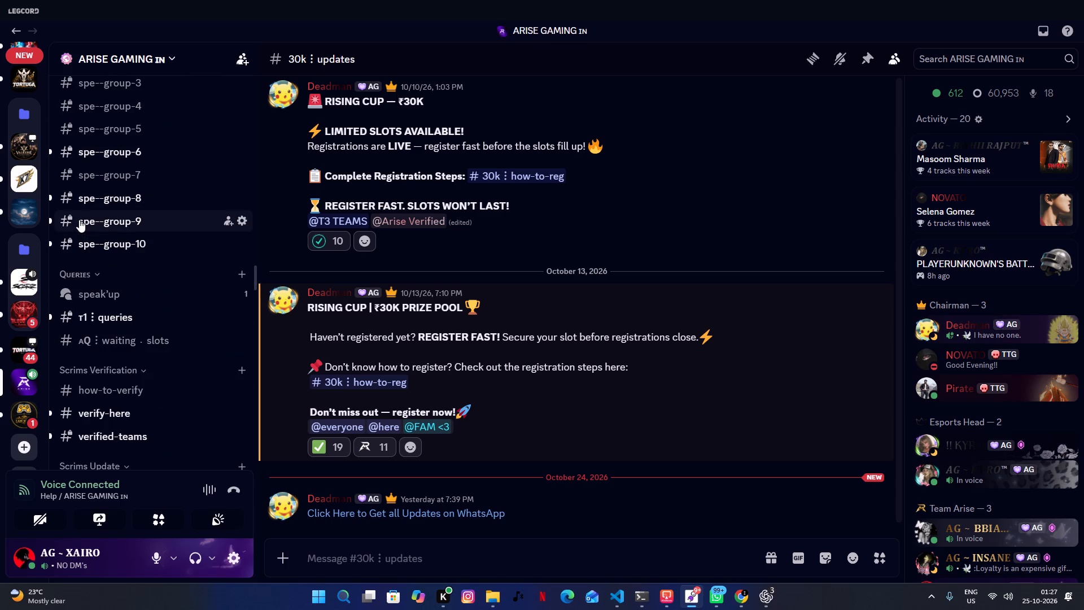
{"action": "scroll", "coordinate": [79, 220], "scroll_direction": "up", "scroll_amount": 3}
{"action": "scroll", "coordinate": [79, 220], "scroll_direction": "down", "scroll_amount": 1}
{"action": "left_click", "coordinate": [87, 264]}
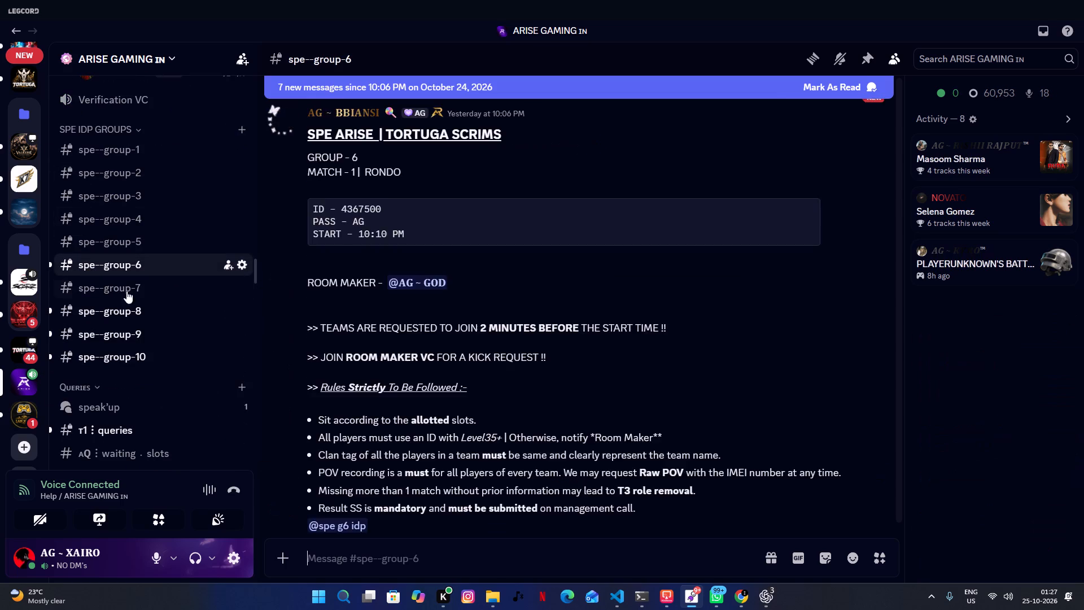
{"action": "scroll", "coordinate": [289, 402], "scroll_direction": "down", "scroll_amount": 20}
{"action": "scroll", "coordinate": [289, 402], "scroll_direction": "down", "scroll_amount": 6}
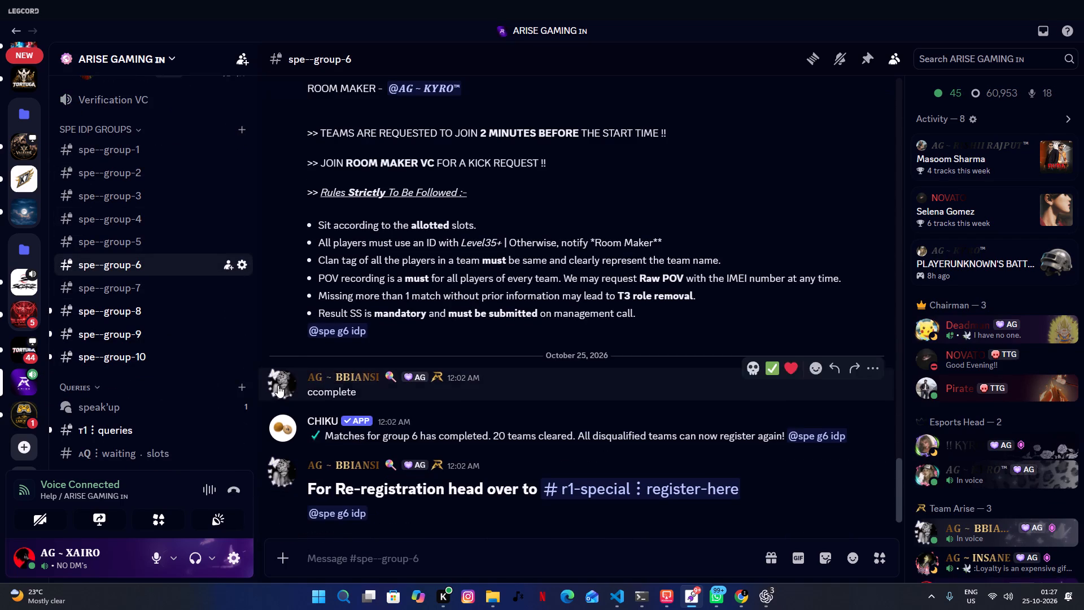
{"action": "left_click", "coordinate": [153, 247]}
{"action": "scroll", "coordinate": [294, 302], "scroll_direction": "down", "scroll_amount": 5}
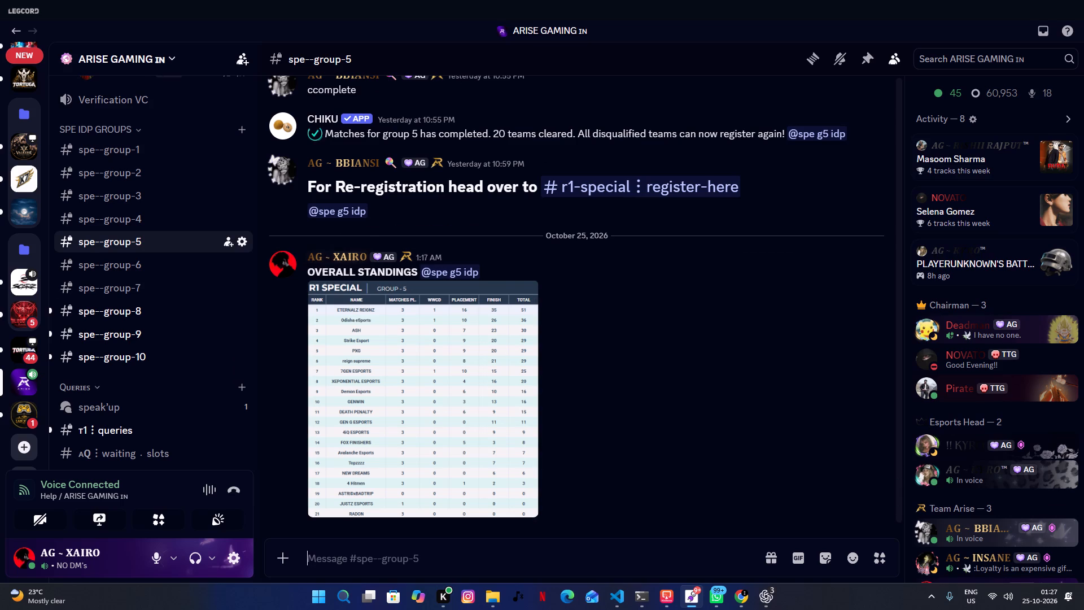
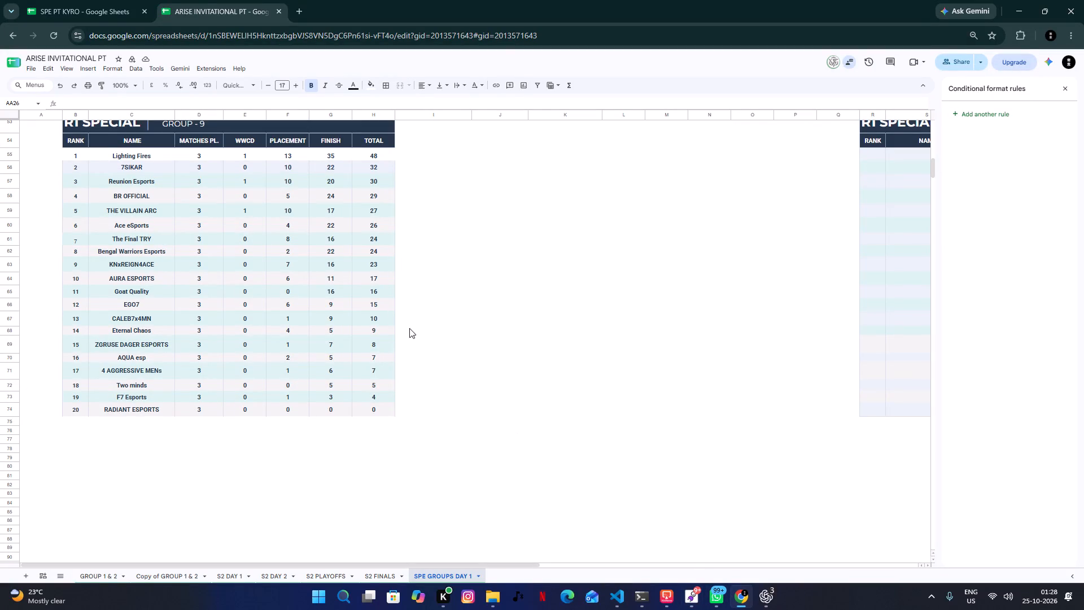
Compare the BLAZE G8 points table in SPE PT KYRO with the R1 Special Group 9 standings in ARISE INVITATIONAL PT.
{"action": "left_click", "coordinate": [55, 0]}
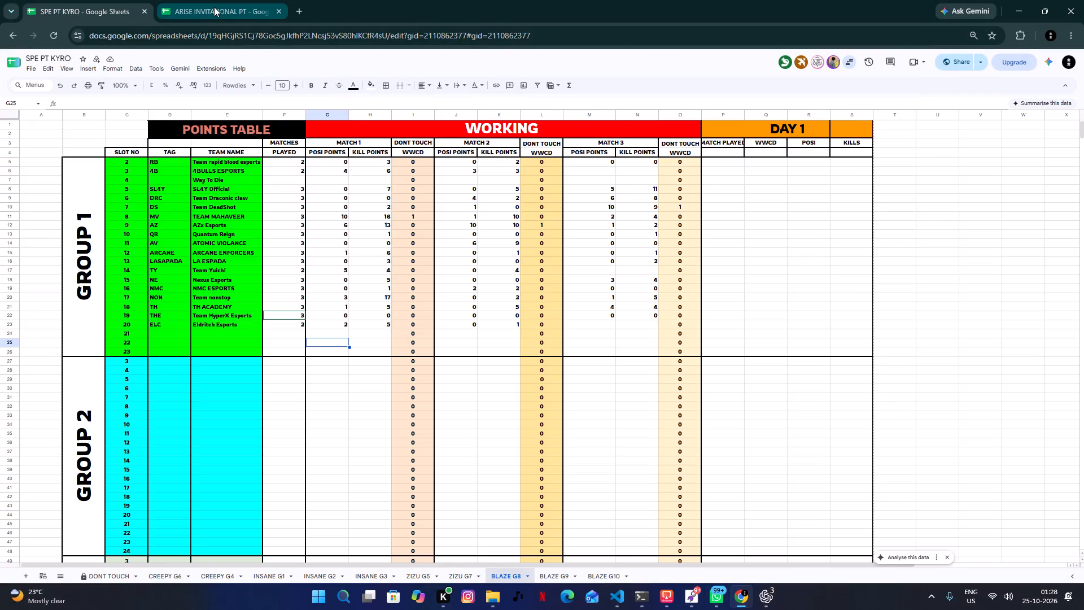
{"action": "left_click", "coordinate": [214, 7]}
{"action": "left_click", "coordinate": [108, 0]}
{"action": "left_click", "coordinate": [208, 8]}
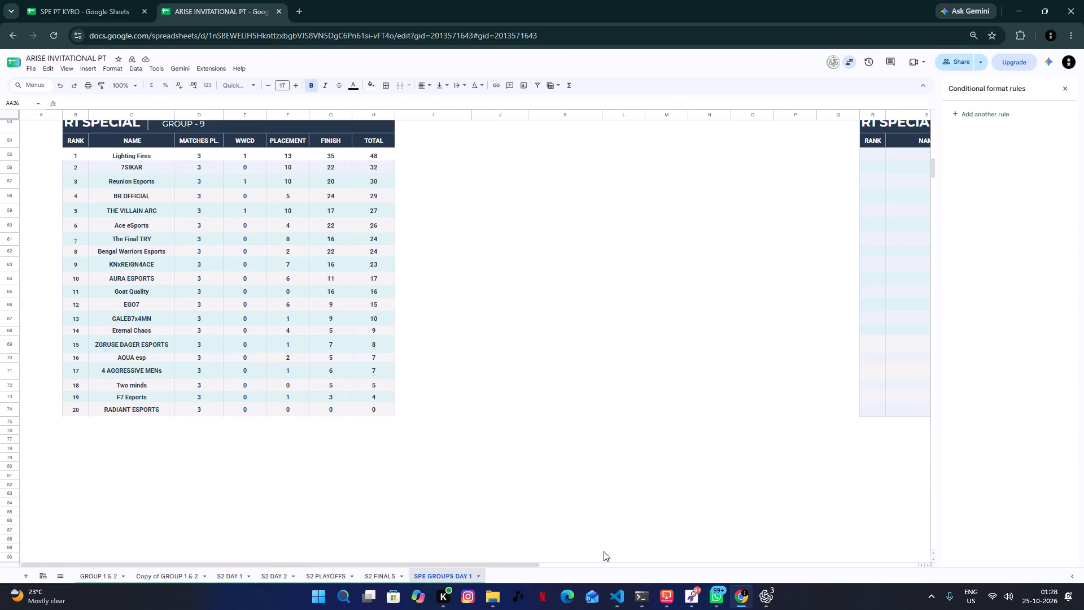
Switch to Discord and review the latest staff work allotment in ARISE GAMING's mgmt work channel.
{"action": "left_click", "coordinate": [697, 601]}
{"action": "scroll", "coordinate": [168, 323], "scroll_direction": "up", "scroll_amount": 11}
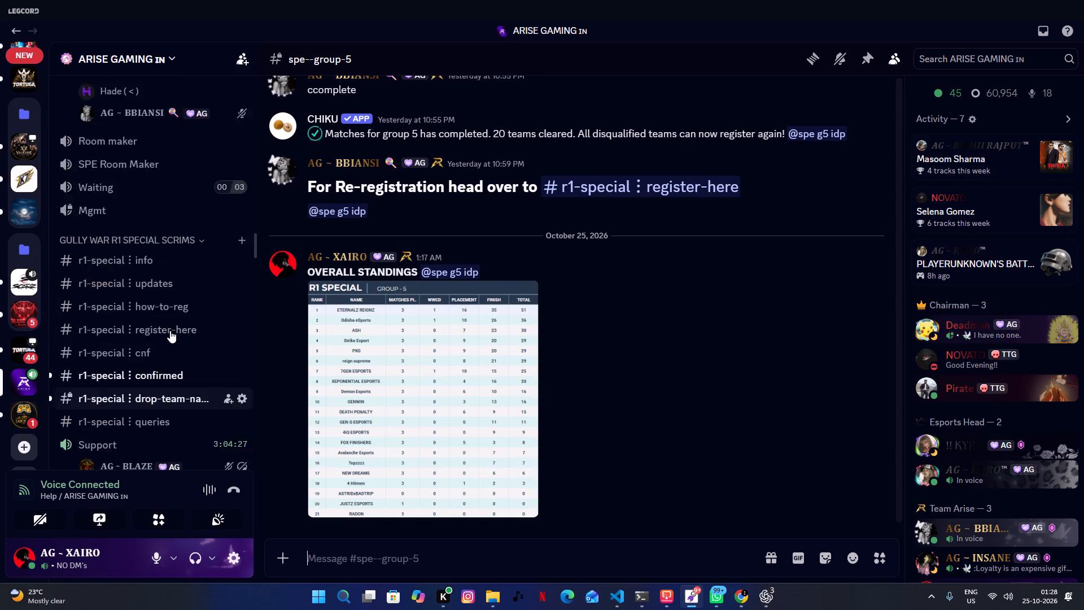
{"action": "scroll", "coordinate": [170, 330], "scroll_direction": "up", "scroll_amount": 18}
{"action": "scroll", "coordinate": [170, 330], "scroll_direction": "up", "scroll_amount": 8}
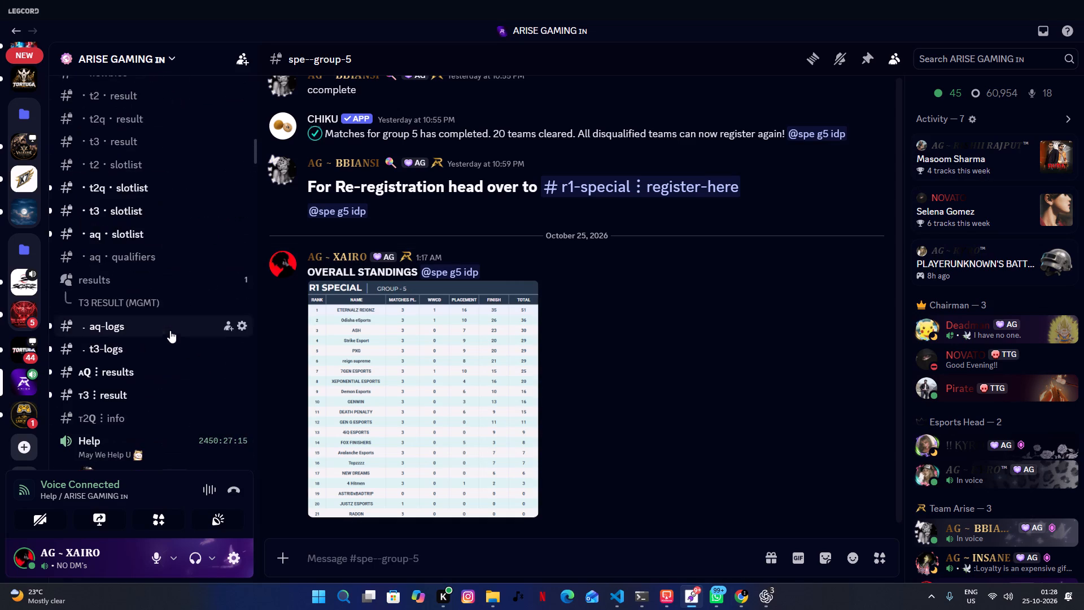
{"action": "scroll", "coordinate": [159, 250], "scroll_direction": "up", "scroll_amount": 2}
{"action": "left_click", "coordinate": [155, 139]}
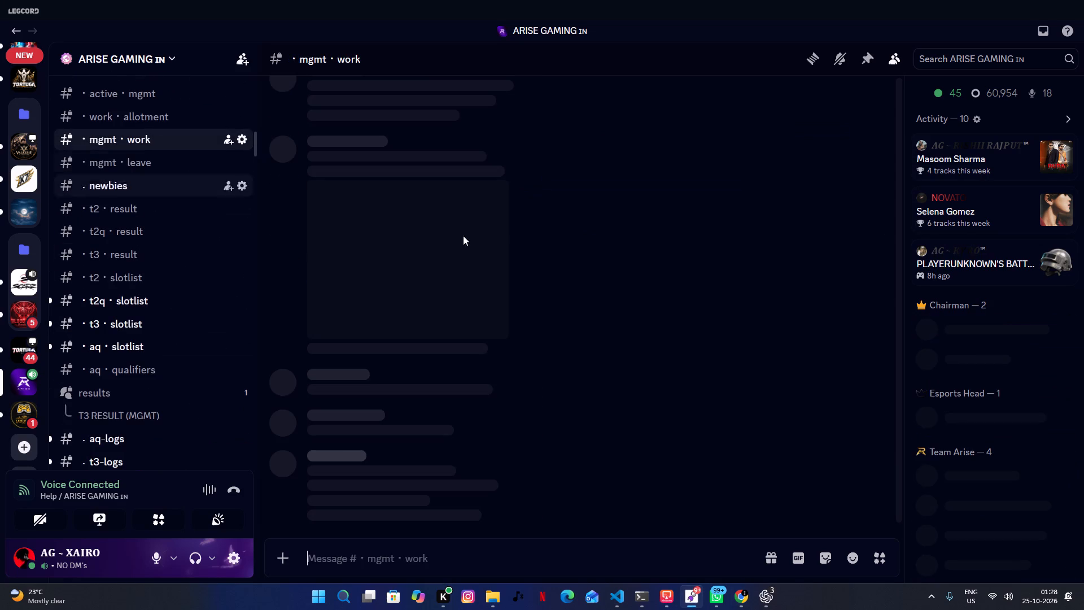
{"action": "scroll", "coordinate": [473, 280], "scroll_direction": "down", "scroll_amount": 3}
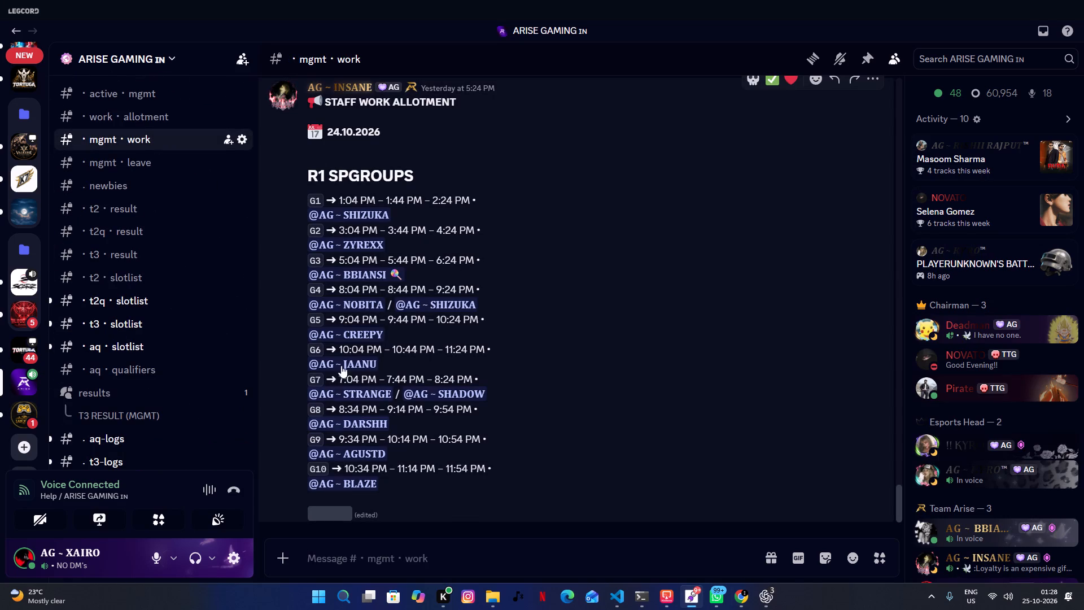
Open the mgmt chat channel and check its latest messages.
{"action": "scroll", "coordinate": [125, 198], "scroll_direction": "up", "scroll_amount": 1}
{"action": "scroll", "coordinate": [130, 146], "scroll_direction": "up", "scroll_amount": 2}
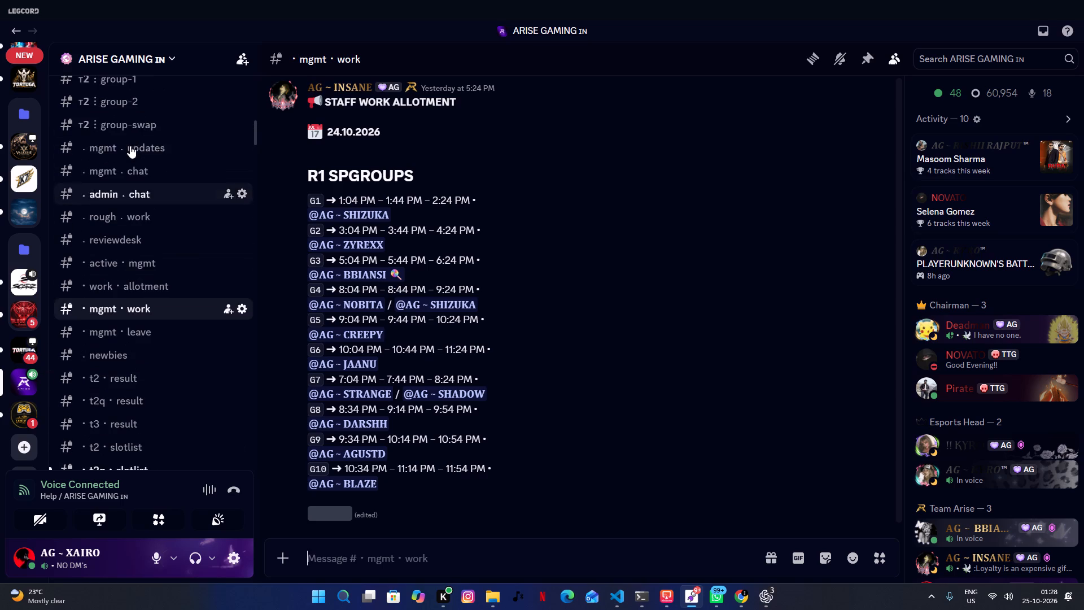
{"action": "left_click", "coordinate": [130, 178]}
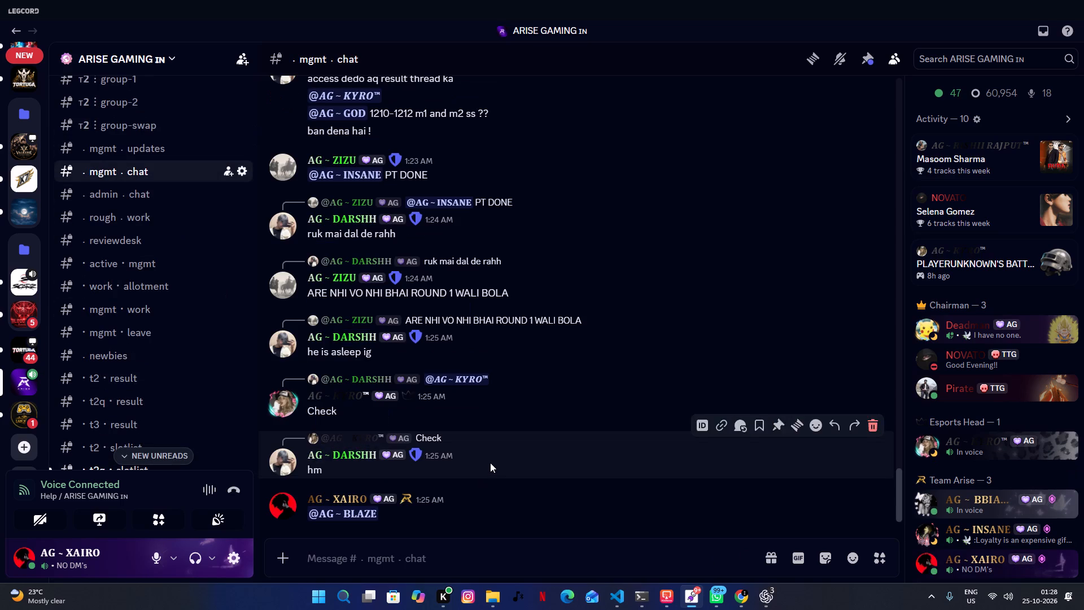
Tag AG ~ JAANU in mgmt chat and send the messages "m1 ke ss kaha he" and "g6 ka".
{"action": "type", "text": "!@"}
{"action": "key", "text": "BackSpace"}
{"action": "key", "text": "BackSpace"}
{"action": "type", "text": "@jaa"}
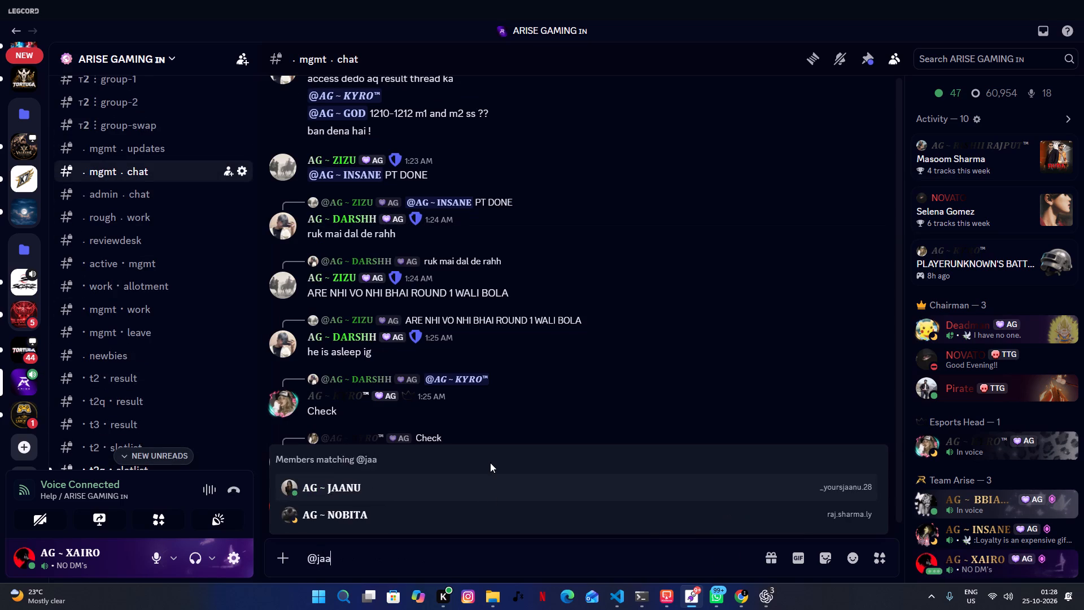
{"action": "key", "text": "Return"}
{"action": "key", "text": "Return"}
{"action": "type", "text": "m1 ke ss kaha he"}
{"action": "key", "text": "Return"}
{"action": "type", "text": "g6 a"}
{"action": "key", "text": "BackSpace"}
{"action": "type", "text": "ka"}
{"action": "key", "text": "Return"}
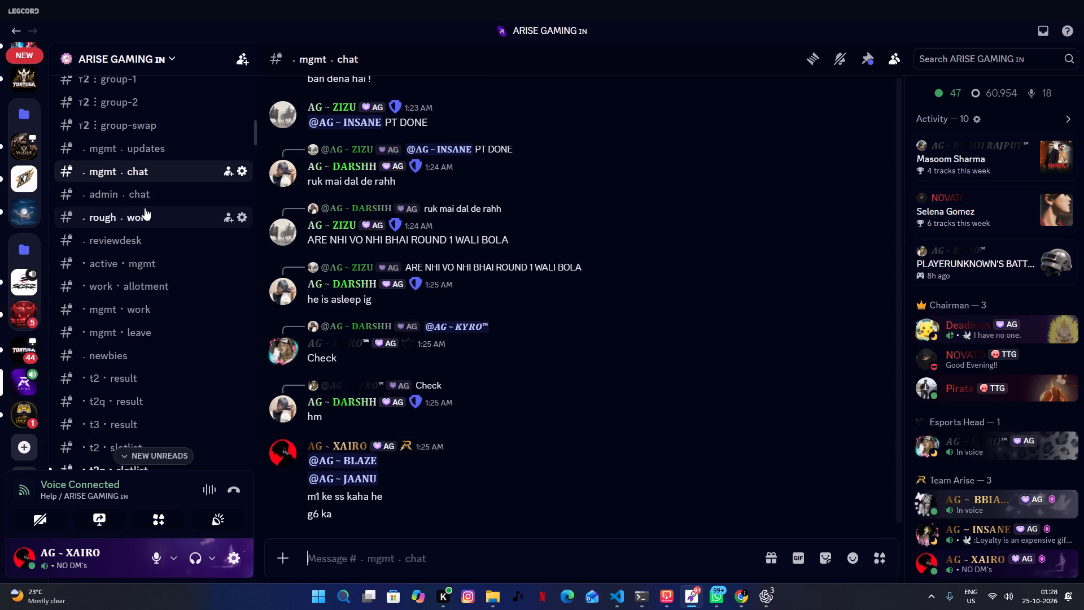
Check the tagged member's profile card and look over the staff in the member list.
{"action": "left_click", "coordinate": [338, 485]}
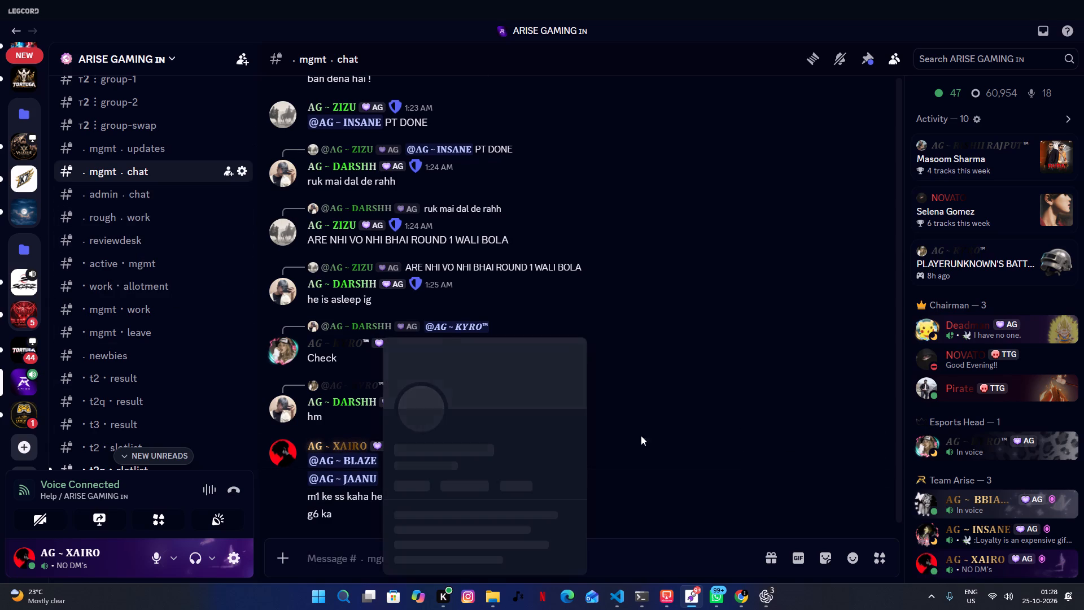
{"action": "left_click", "coordinate": [652, 435]}
{"action": "scroll", "coordinate": [961, 390], "scroll_direction": "down", "scroll_amount": 9}
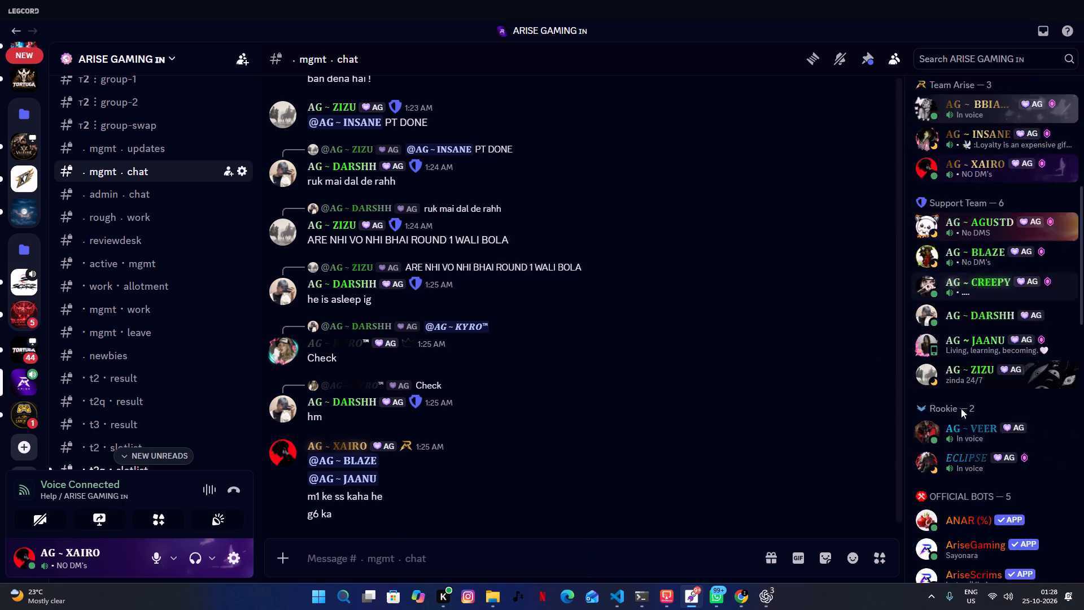
View the badges on the account's own profile, close them and return to mgmt chat.
{"action": "left_click", "coordinate": [48, 552]}
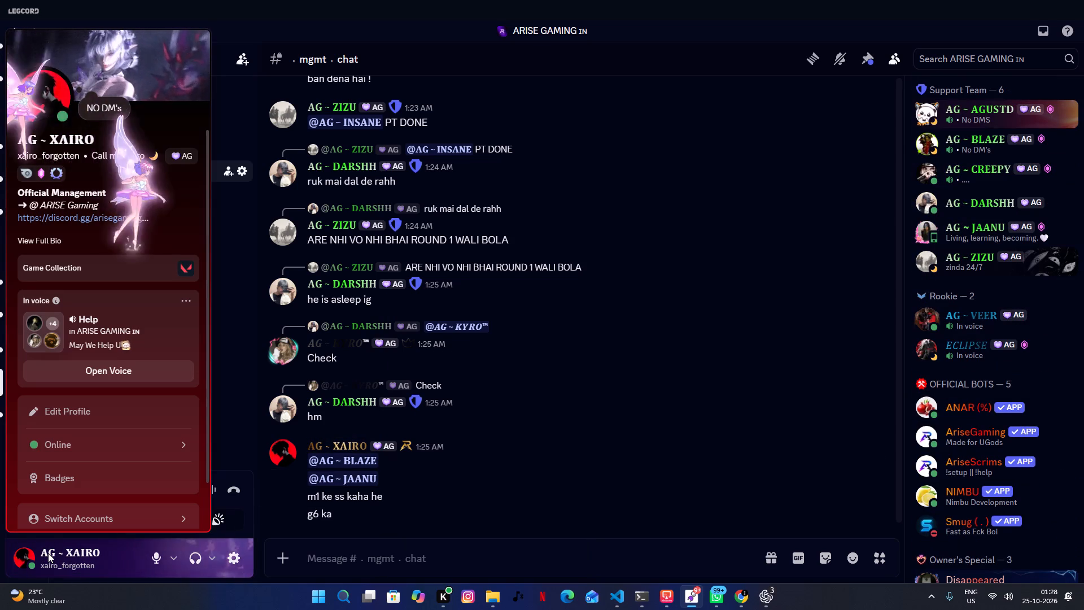
{"action": "left_click", "coordinate": [497, 463]}
{"action": "left_click", "coordinate": [53, 577]}
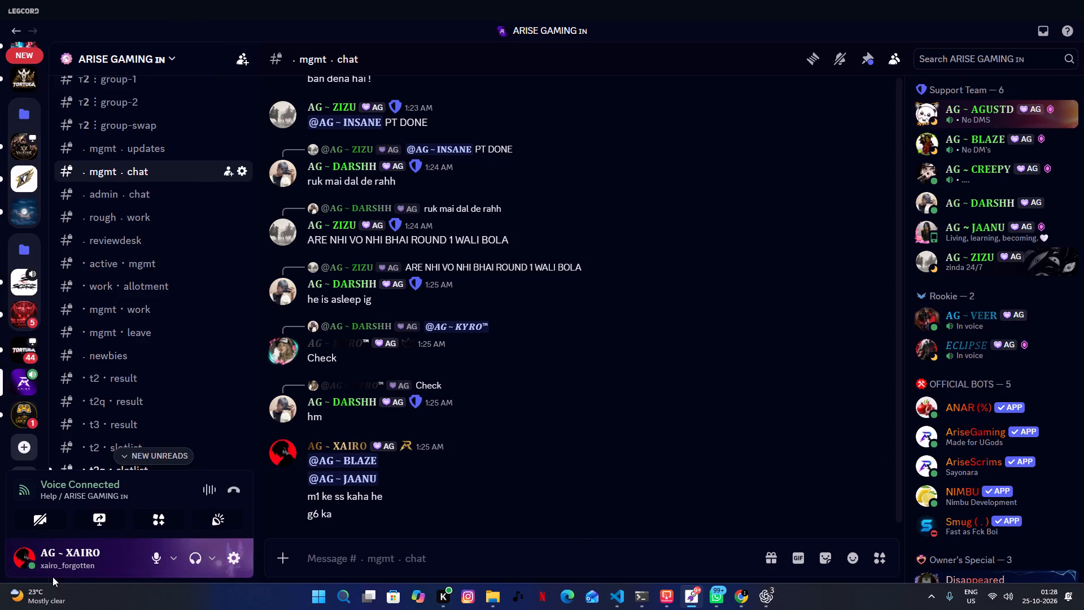
{"action": "left_click", "coordinate": [51, 562]}
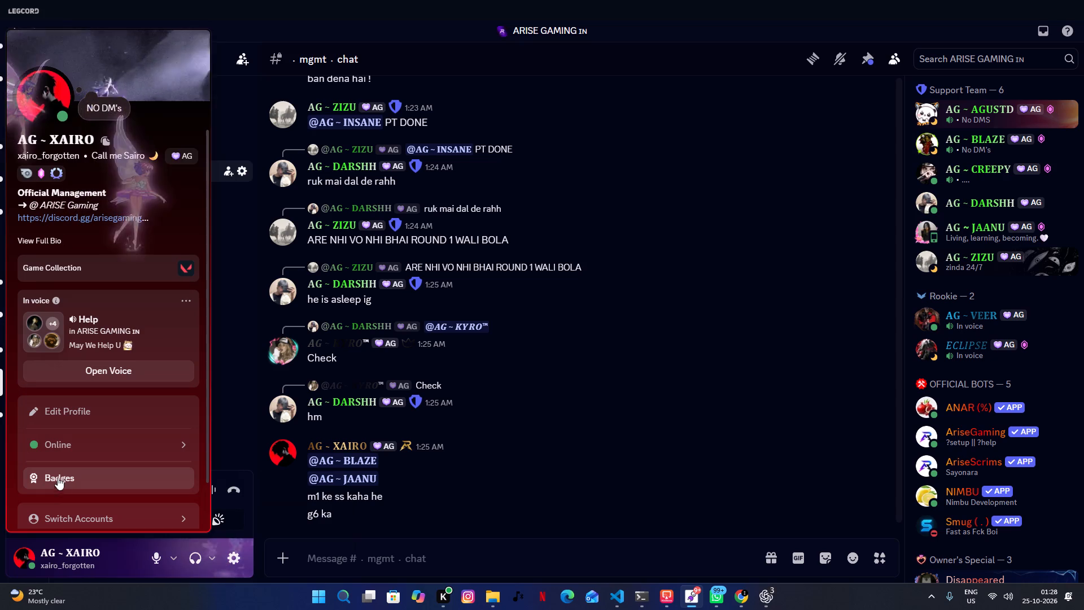
{"action": "left_click", "coordinate": [58, 473]}
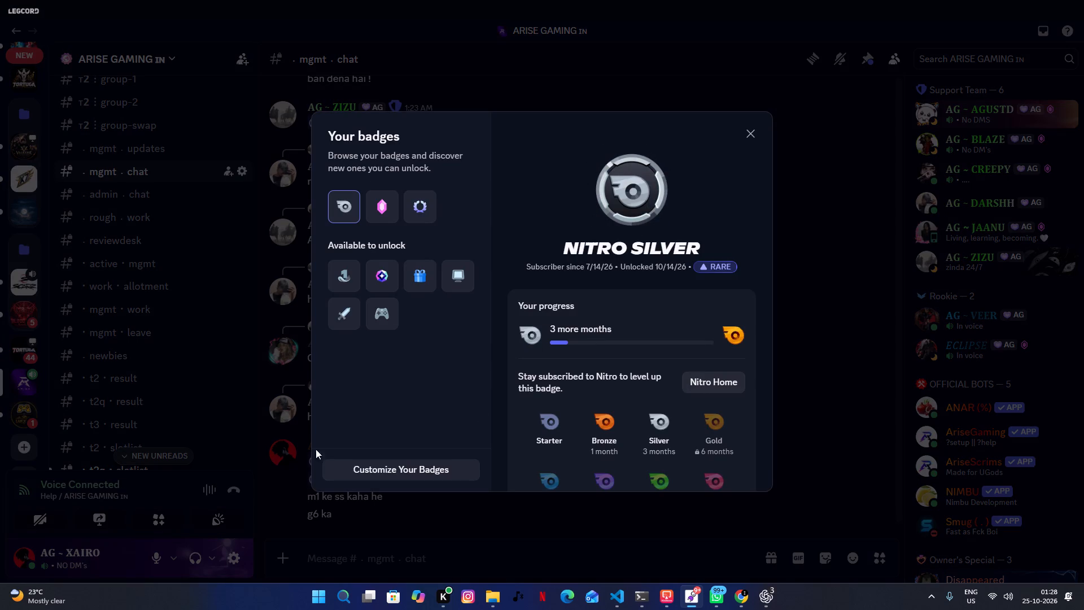
{"action": "left_click", "coordinate": [849, 359]}
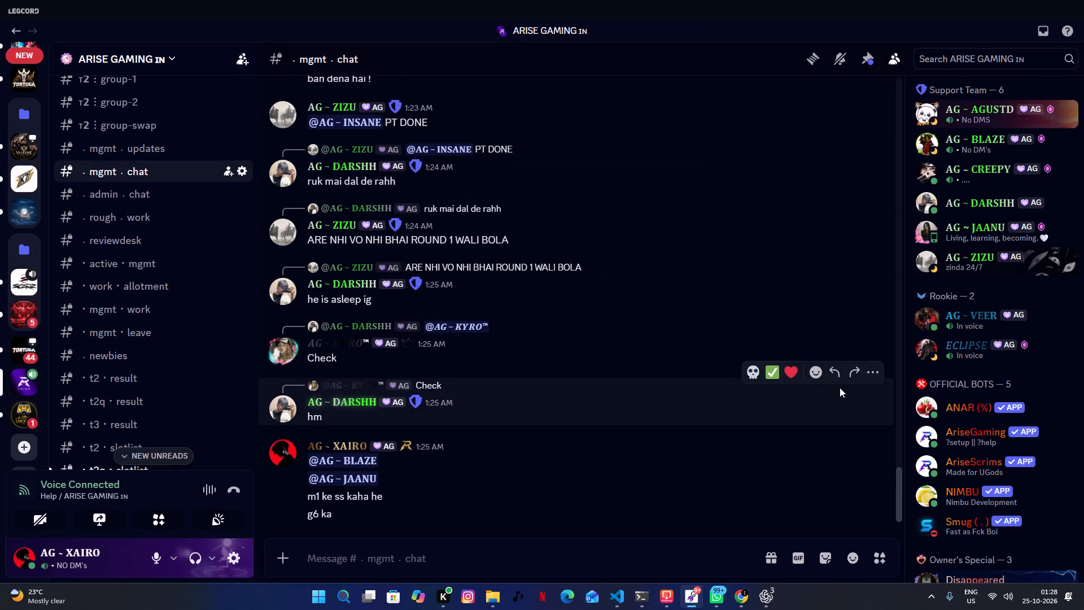
{"action": "scroll", "coordinate": [1083, 193], "scroll_direction": "up", "scroll_amount": 2}
Search for Spotify on the computer and launch it.
{"action": "type", "text": "sp"}
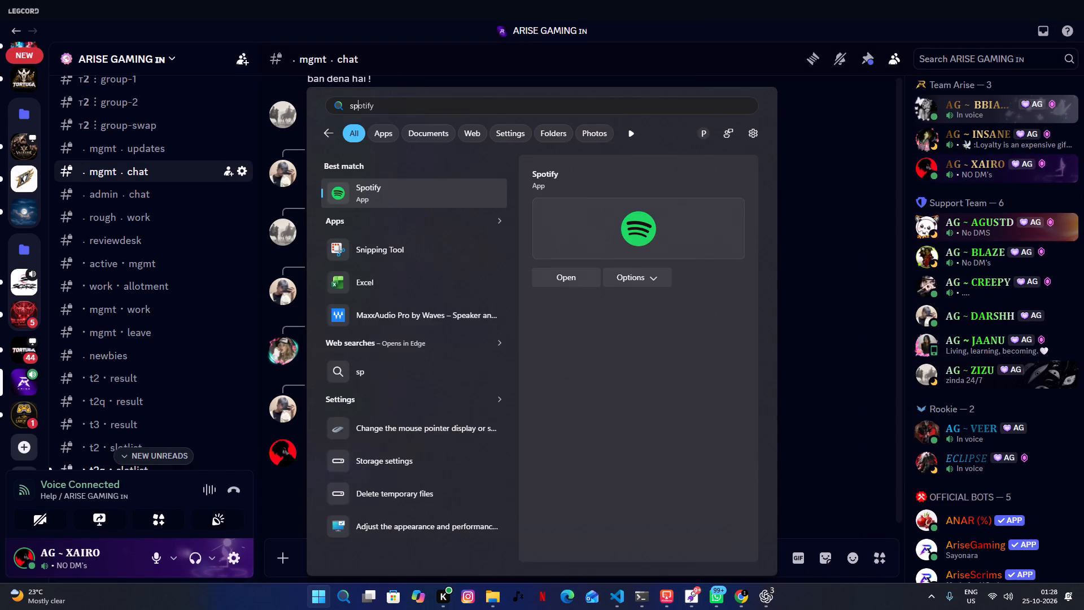
{"action": "key", "text": "Return"}
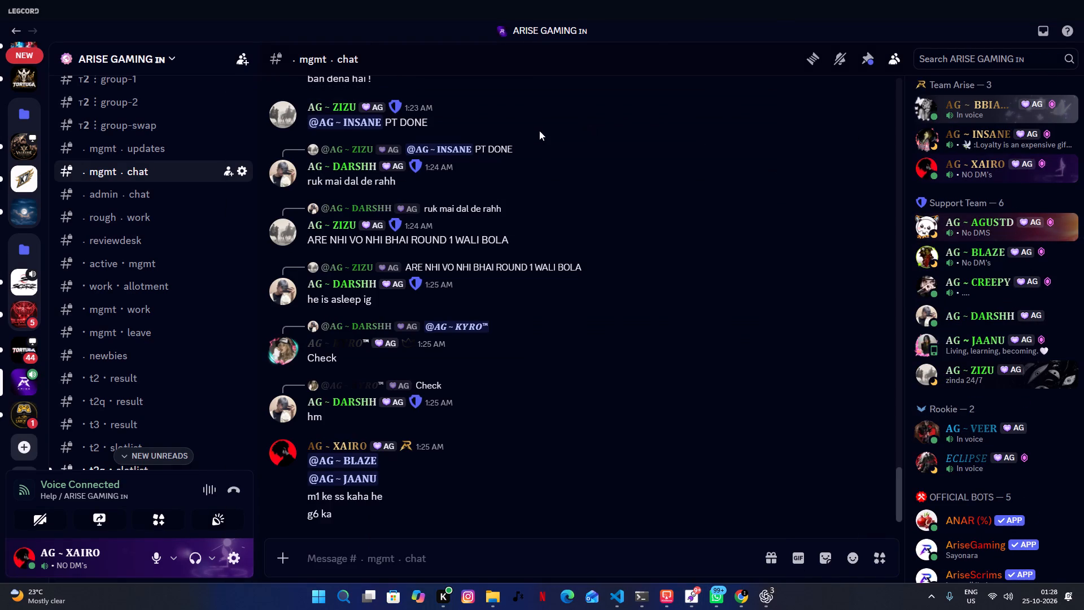
Return to Discord and look over the channel list and the latest screenshots in the T3 RESULT (MGMT) thread.
{"action": "scroll", "coordinate": [224, 176], "scroll_direction": "down", "scroll_amount": 4}
{"action": "scroll", "coordinate": [190, 207], "scroll_direction": "down", "scroll_amount": 2}
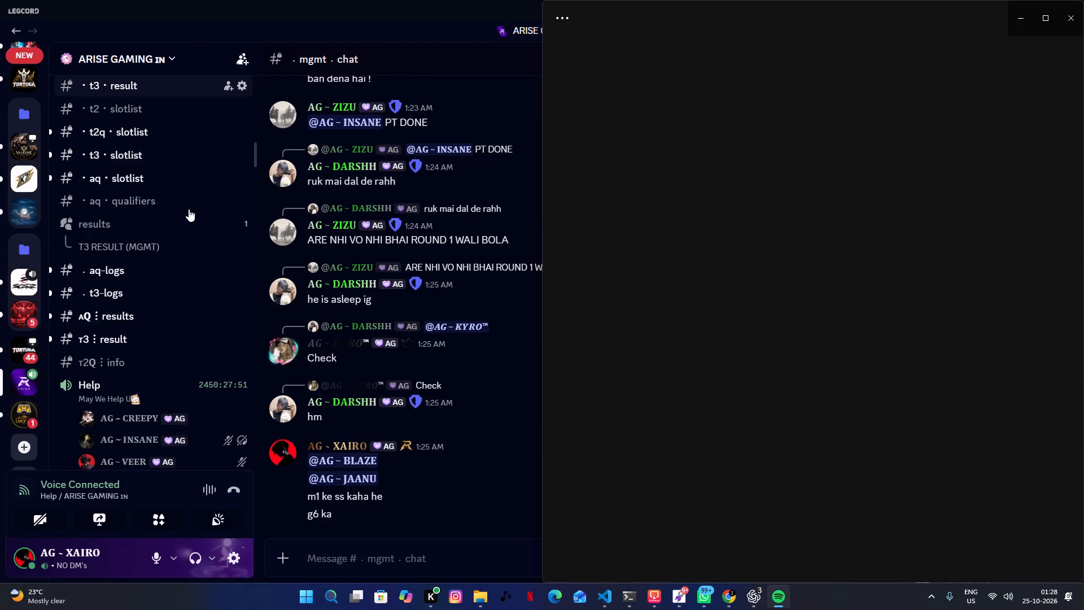
{"action": "scroll", "coordinate": [165, 368], "scroll_direction": "down", "scroll_amount": 2}
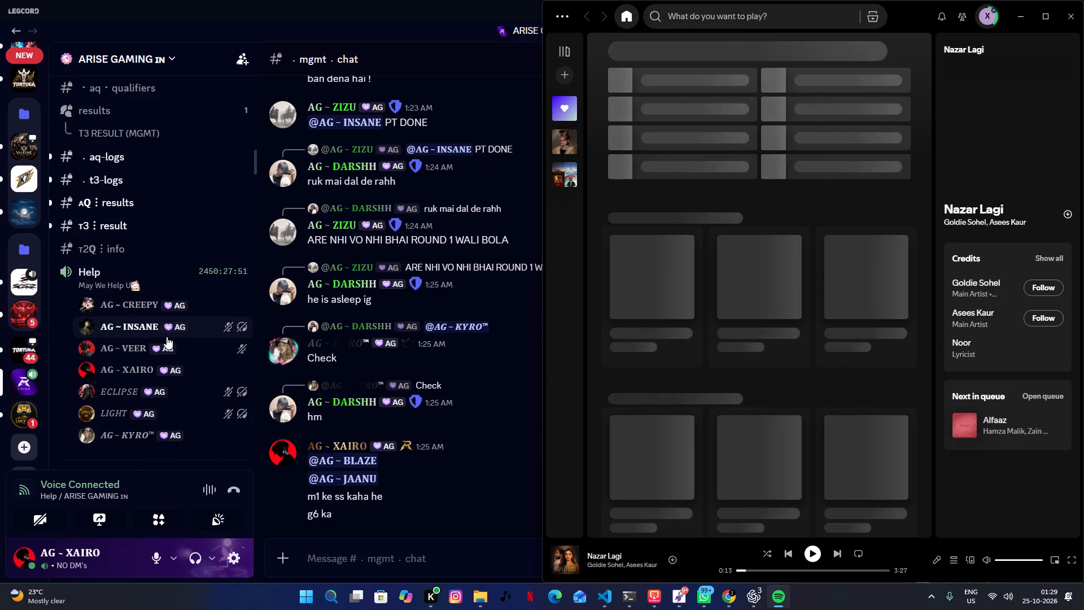
{"action": "scroll", "coordinate": [99, 219], "scroll_direction": "up", "scroll_amount": 4}
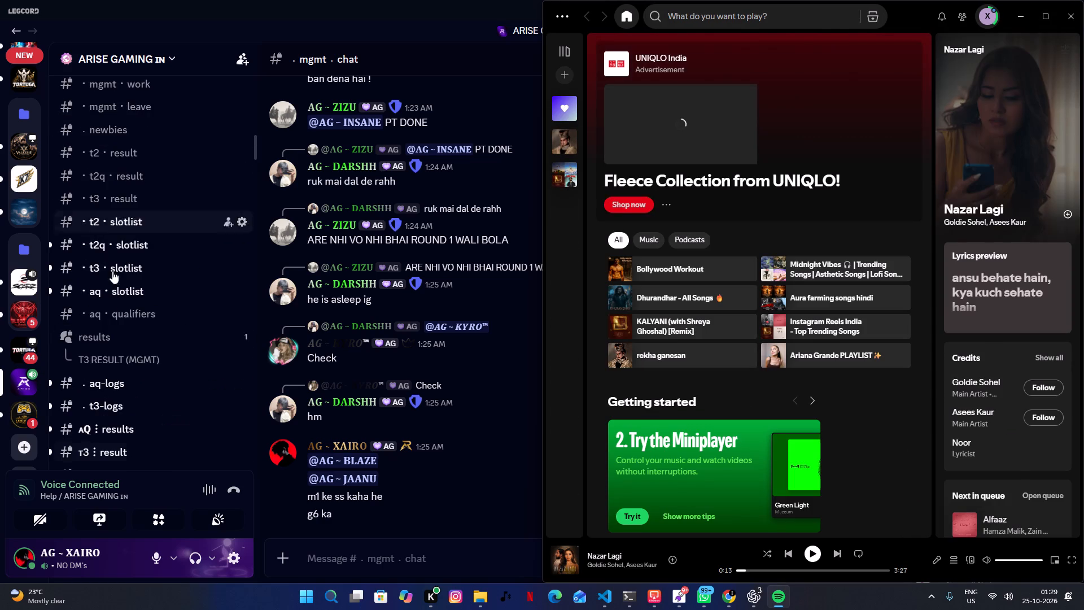
{"action": "left_click", "coordinate": [138, 349]}
{"action": "scroll", "coordinate": [473, 351], "scroll_direction": "down", "scroll_amount": 2}
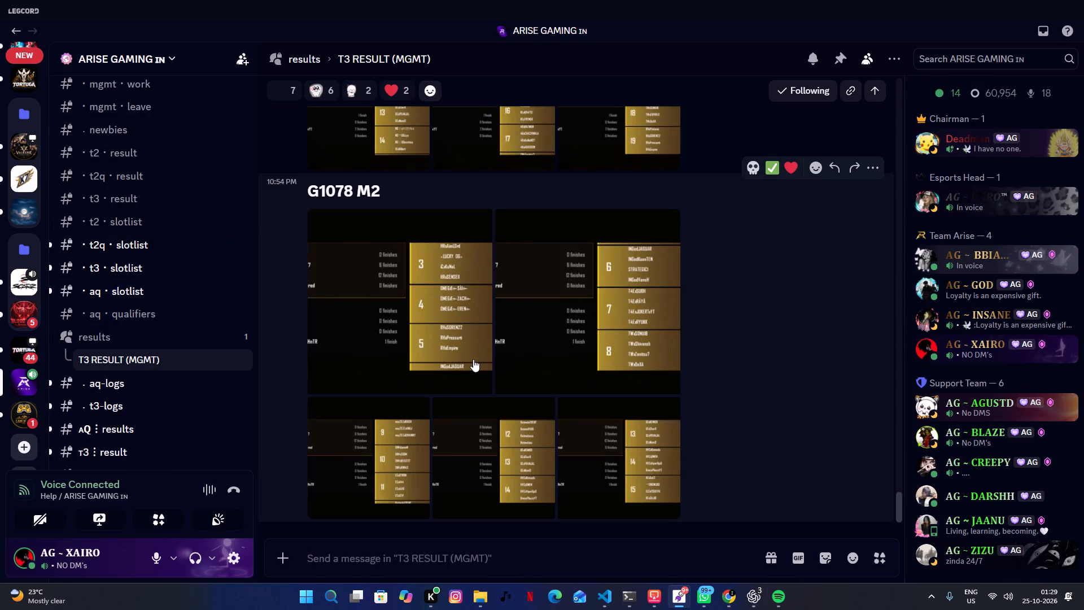
{"action": "scroll", "coordinate": [473, 359], "scroll_direction": "down", "scroll_amount": 11}
{"action": "scroll", "coordinate": [861, 341], "scroll_direction": "down", "scroll_amount": 4}
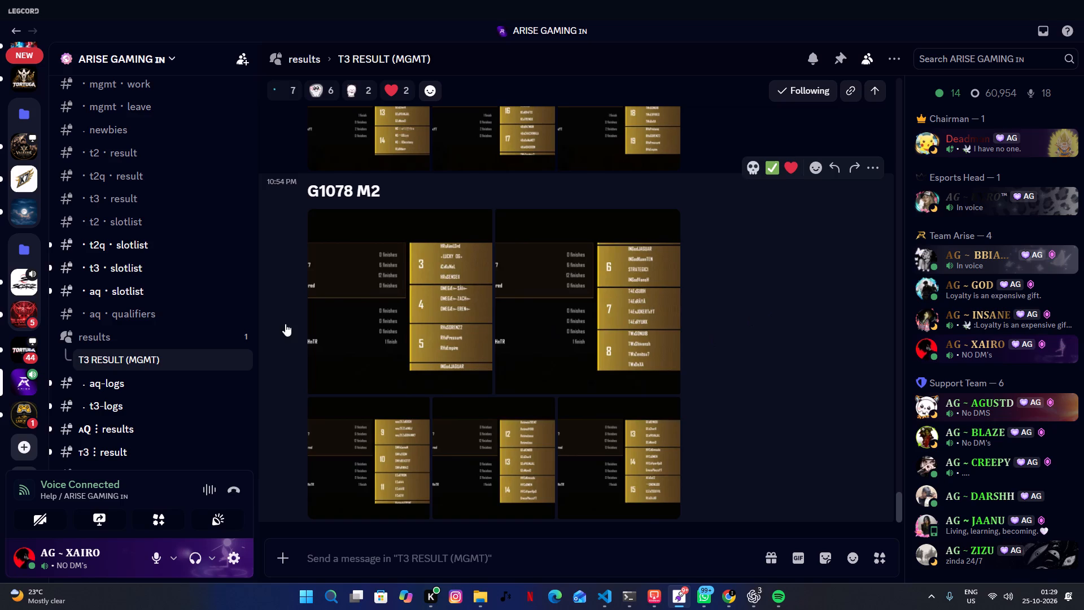
{"action": "scroll", "coordinate": [98, 290], "scroll_direction": "up", "scroll_amount": 16}
{"action": "scroll", "coordinate": [103, 288], "scroll_direction": "down", "scroll_amount": 7}
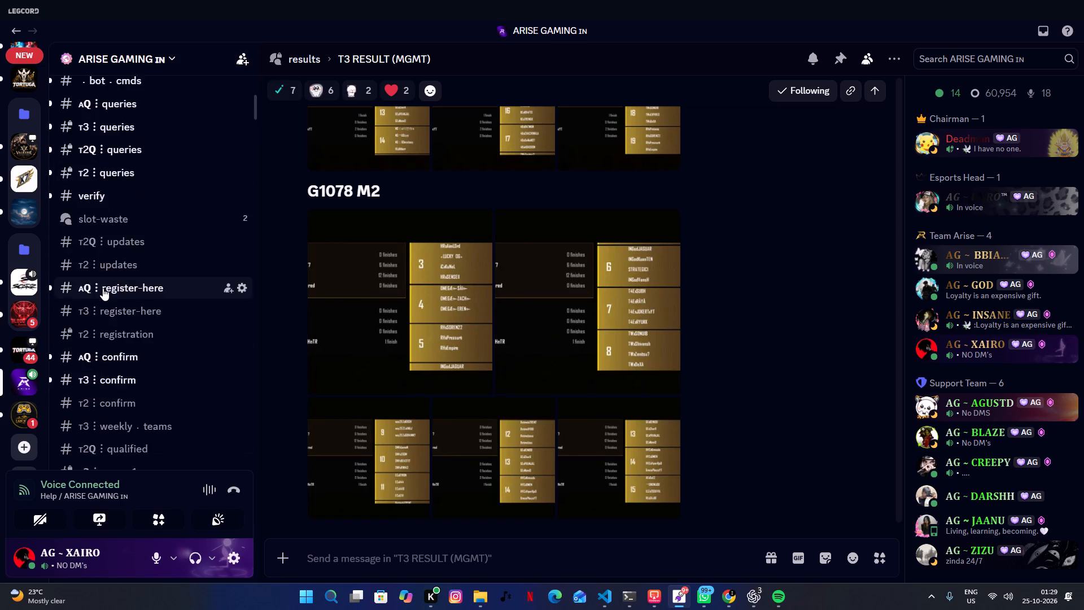
{"action": "scroll", "coordinate": [103, 288], "scroll_direction": "down", "scroll_amount": 10}
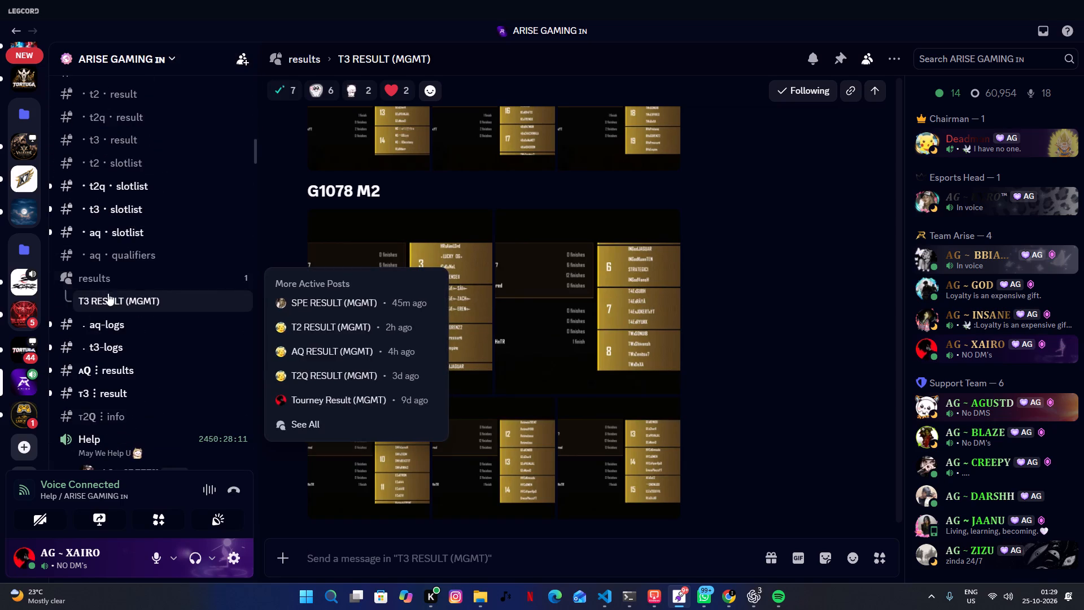
Open the SPE RESULT (MGMT) post in results, look through its group screenshots for G6 M1, and close the post.
{"action": "left_click", "coordinate": [123, 277]}
{"action": "left_click", "coordinate": [395, 210]}
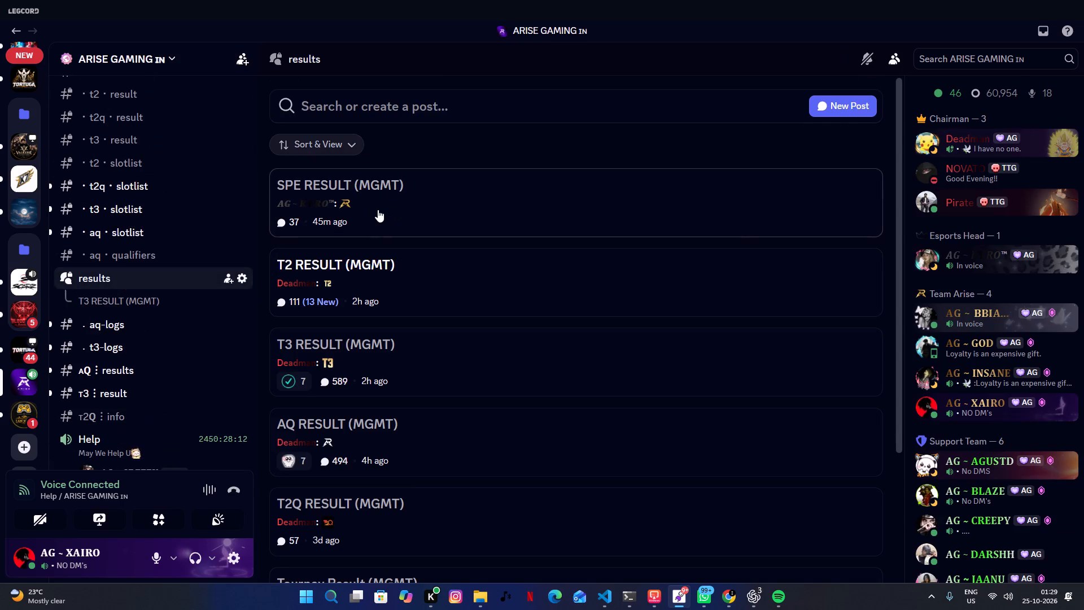
{"action": "scroll", "coordinate": [984, 300], "scroll_direction": "down", "scroll_amount": 6}
{"action": "scroll", "coordinate": [971, 315], "scroll_direction": "up", "scroll_amount": 9}
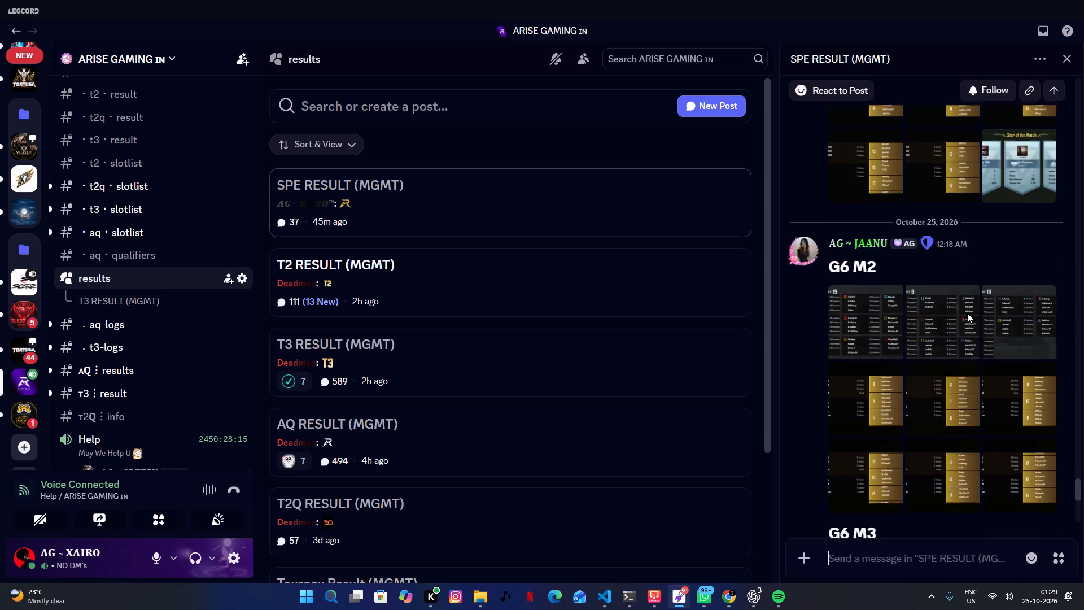
{"action": "scroll", "coordinate": [967, 313], "scroll_direction": "up", "scroll_amount": 3}
{"action": "scroll", "coordinate": [967, 313], "scroll_direction": "down", "scroll_amount": 2}
{"action": "scroll", "coordinate": [959, 313], "scroll_direction": "up", "scroll_amount": 10}
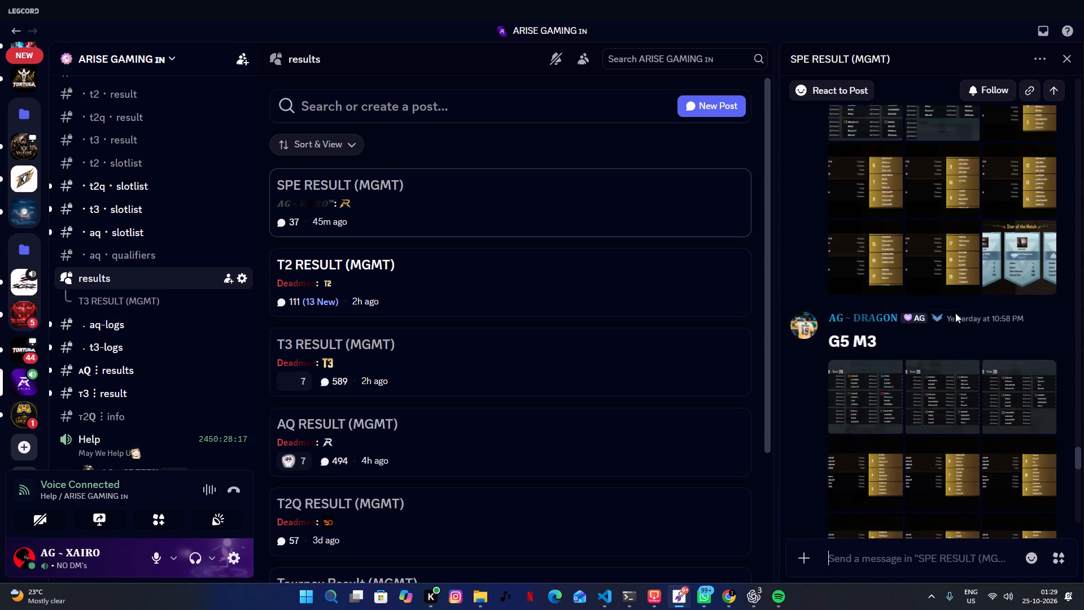
{"action": "scroll", "coordinate": [955, 313], "scroll_direction": "up", "scroll_amount": 16}
{"action": "scroll", "coordinate": [955, 313], "scroll_direction": "up", "scroll_amount": 6}
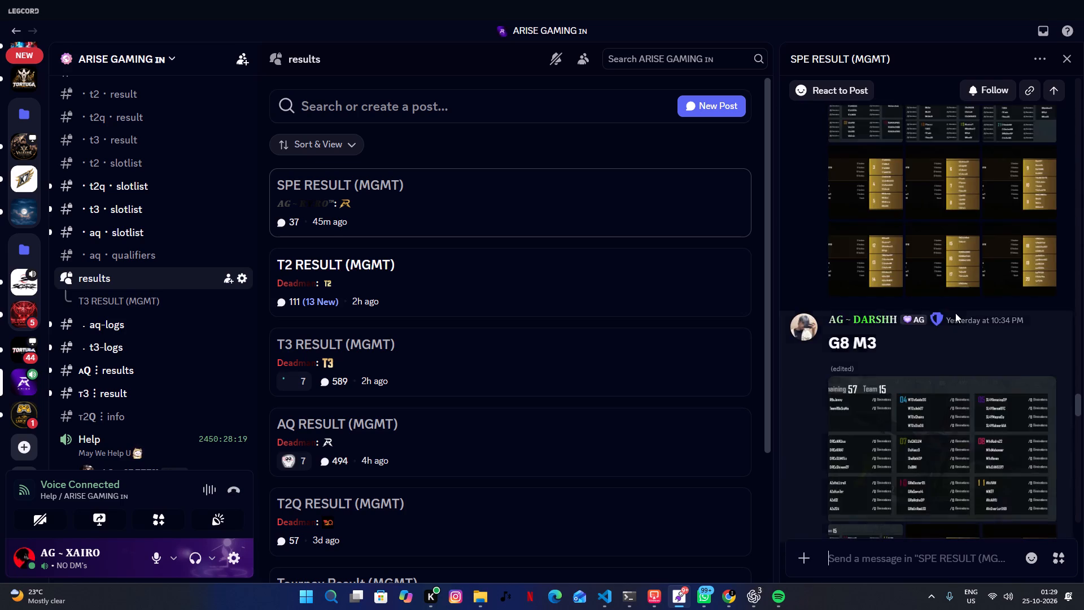
{"action": "scroll", "coordinate": [955, 313], "scroll_direction": "up", "scroll_amount": 20}
{"action": "scroll", "coordinate": [955, 312], "scroll_direction": "up", "scroll_amount": 13}
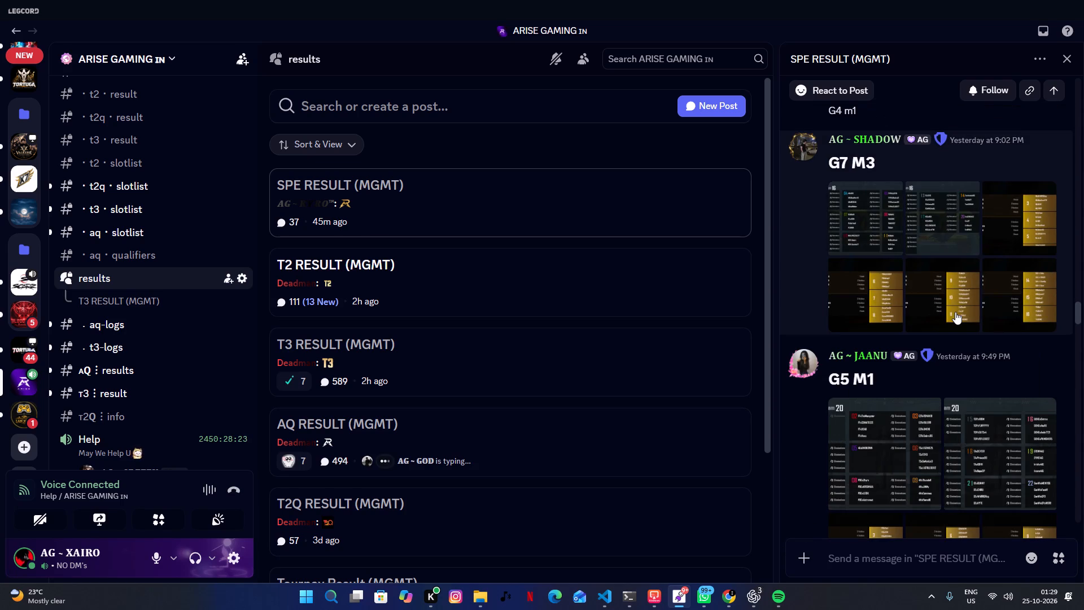
{"action": "scroll", "coordinate": [955, 312], "scroll_direction": "up", "scroll_amount": 17}
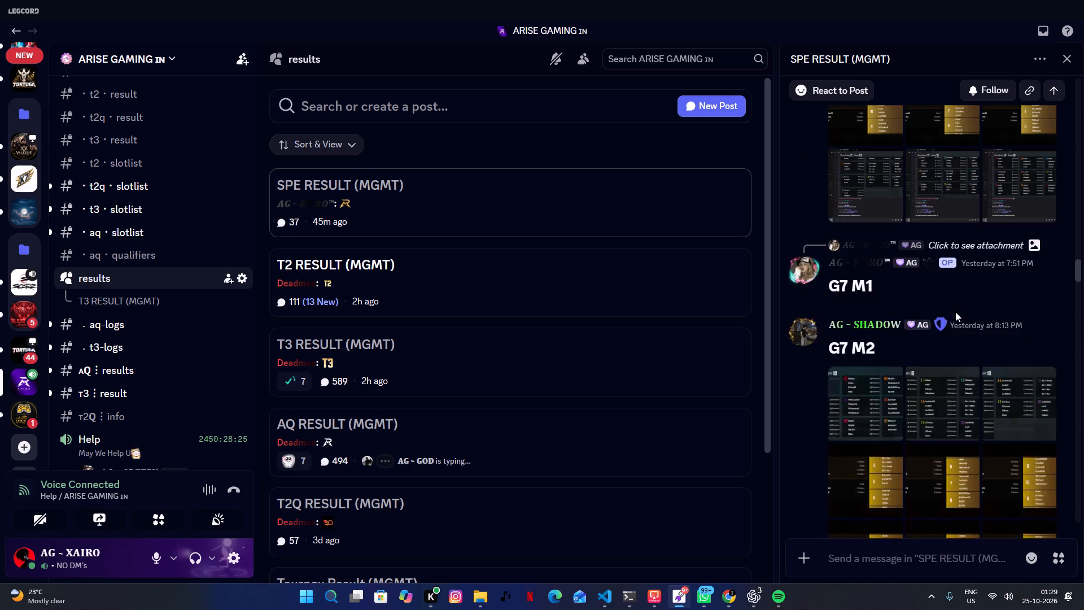
{"action": "scroll", "coordinate": [955, 312], "scroll_direction": "up", "scroll_amount": 20}
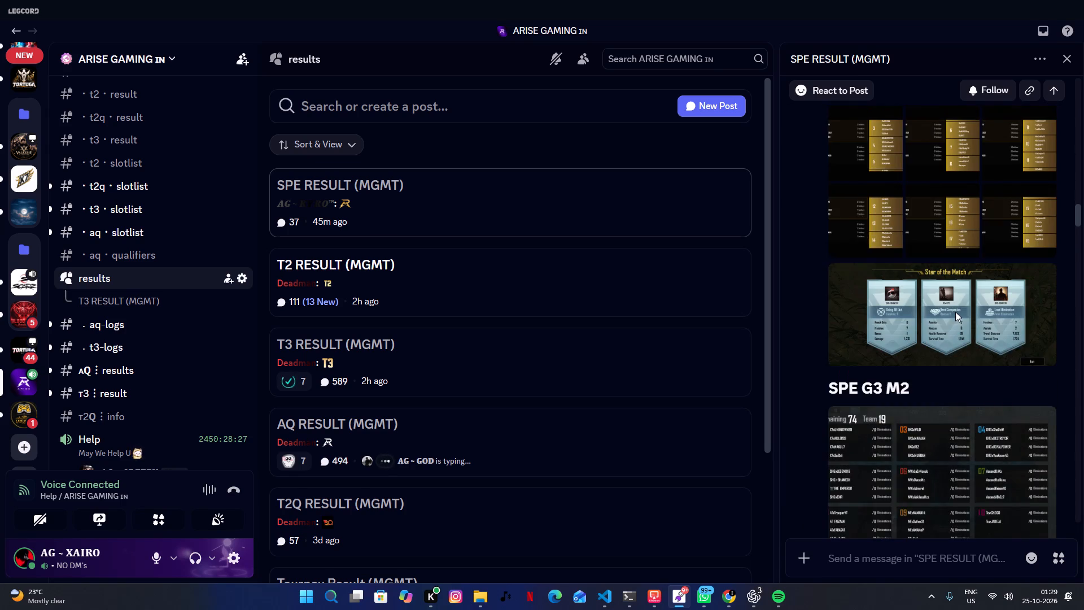
{"action": "scroll", "coordinate": [955, 312], "scroll_direction": "up", "scroll_amount": 20}
{"action": "scroll", "coordinate": [955, 312], "scroll_direction": "up", "scroll_amount": 2}
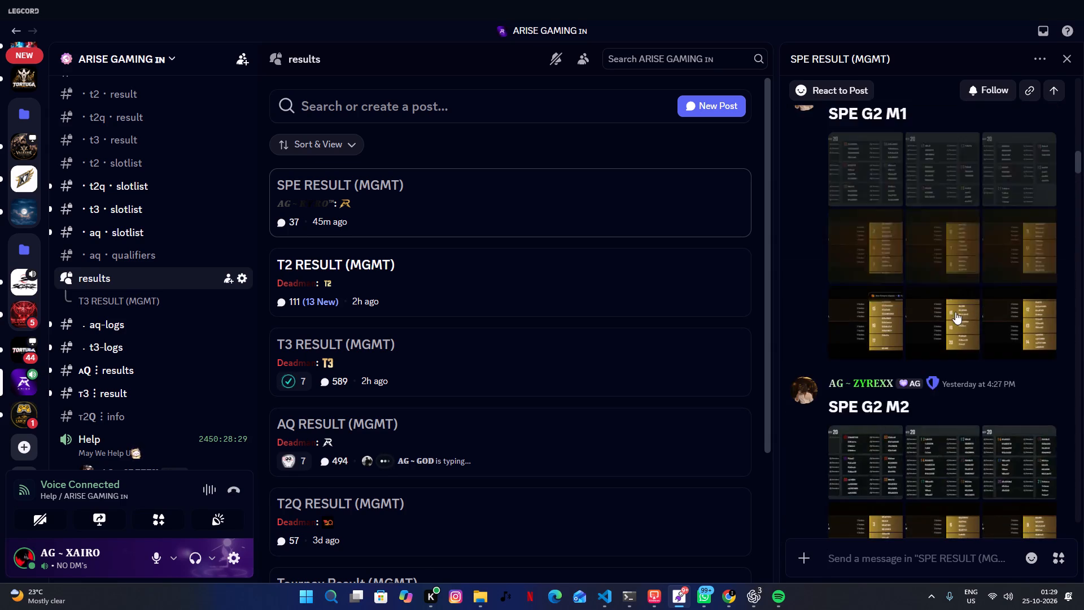
{"action": "scroll", "coordinate": [955, 312], "scroll_direction": "up", "scroll_amount": 8}
{"action": "scroll", "coordinate": [955, 312], "scroll_direction": "down", "scroll_amount": 6}
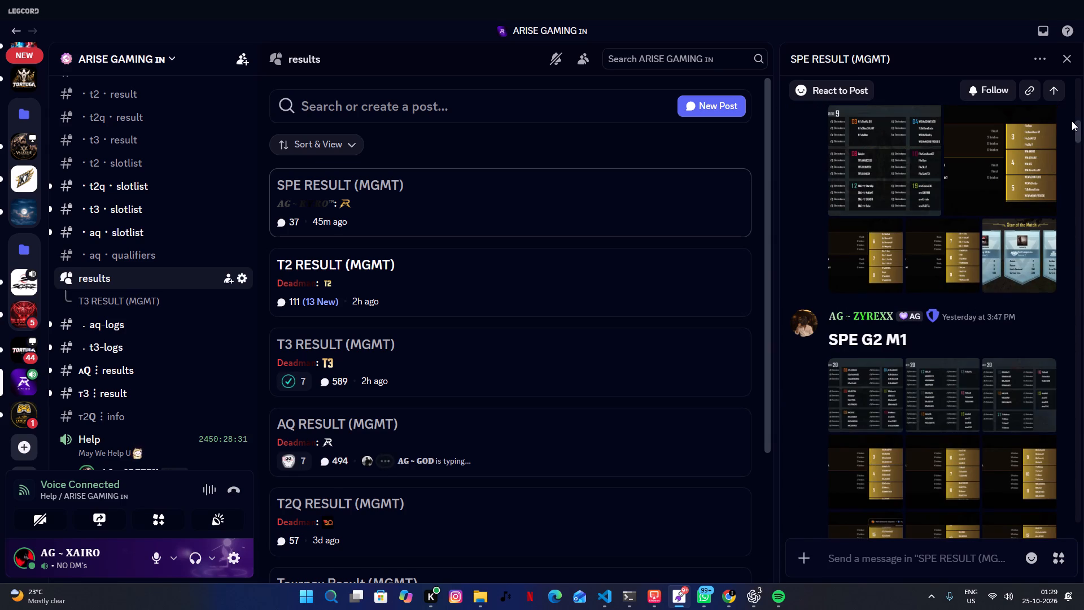
{"action": "left_click_drag", "start_coordinate": [1076, 135], "coordinate": [1038, 533]}
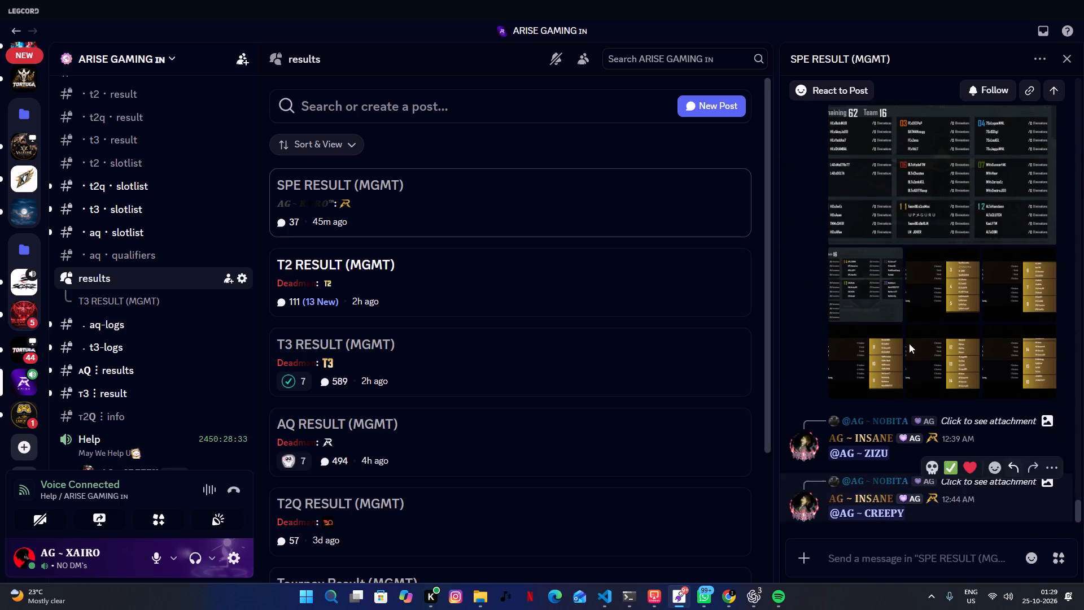
{"action": "scroll", "coordinate": [889, 319], "scroll_direction": "down", "scroll_amount": 6}
{"action": "scroll", "coordinate": [888, 320], "scroll_direction": "up", "scroll_amount": 12}
{"action": "scroll", "coordinate": [888, 320], "scroll_direction": "down", "scroll_amount": 7}
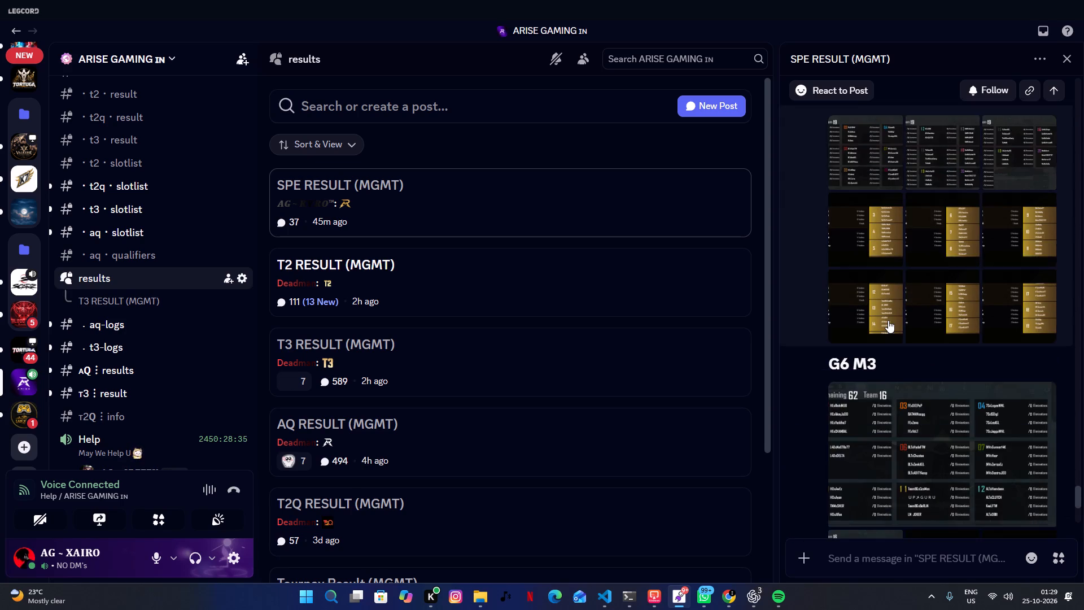
{"action": "scroll", "coordinate": [888, 320], "scroll_direction": "down", "scroll_amount": 9}
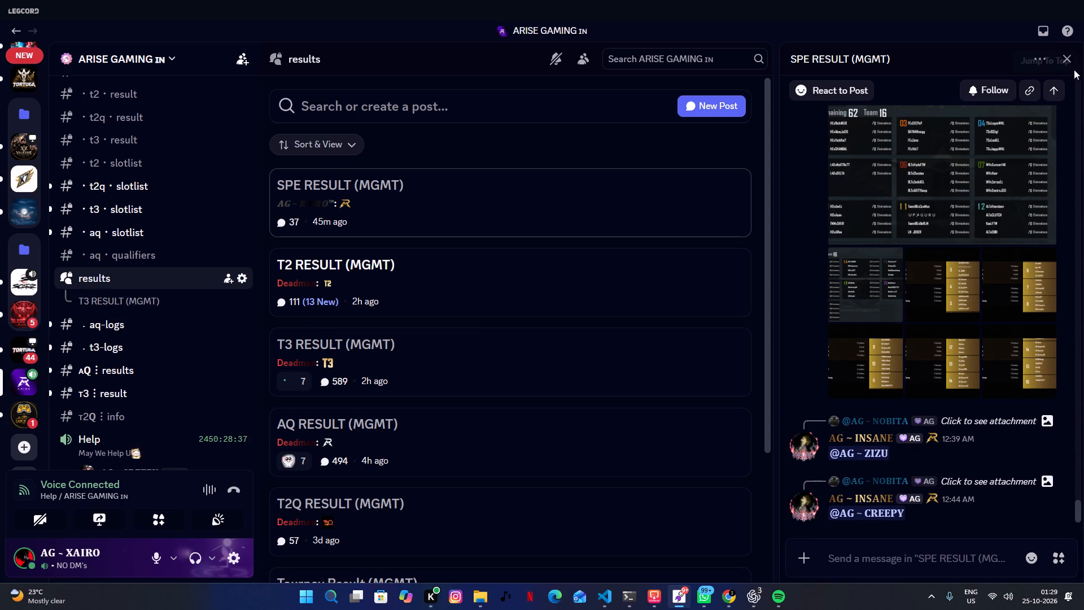
{"action": "left_click", "coordinate": [1066, 58]}
Return to mgmt chat and check for replies to the G6 M1 request.
{"action": "scroll", "coordinate": [322, 172], "scroll_direction": "up", "scroll_amount": 8}
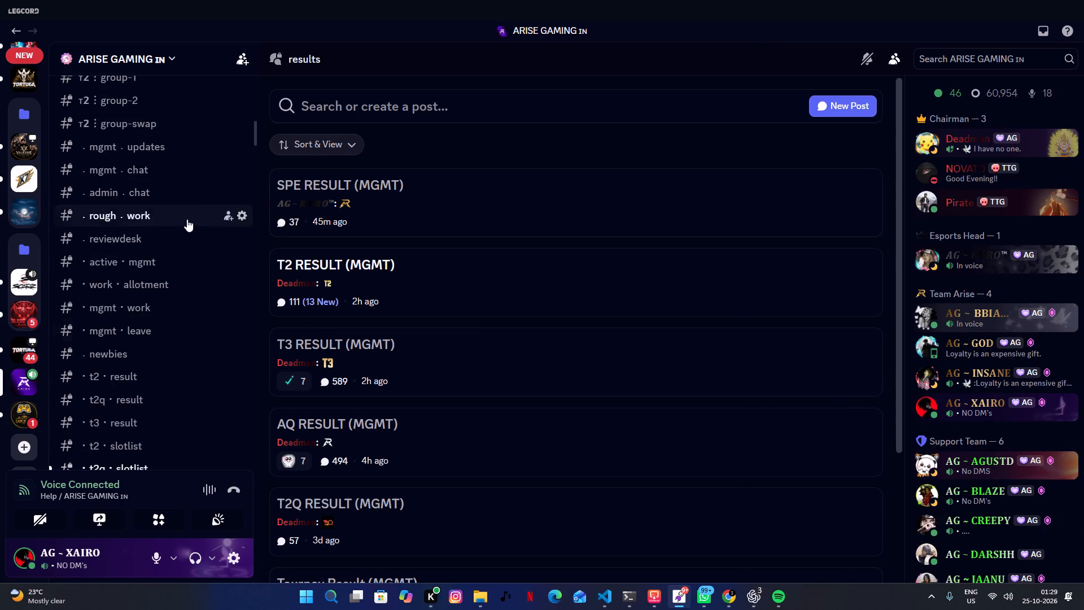
{"action": "left_click", "coordinate": [183, 198]}
{"action": "left_click", "coordinate": [196, 176]}
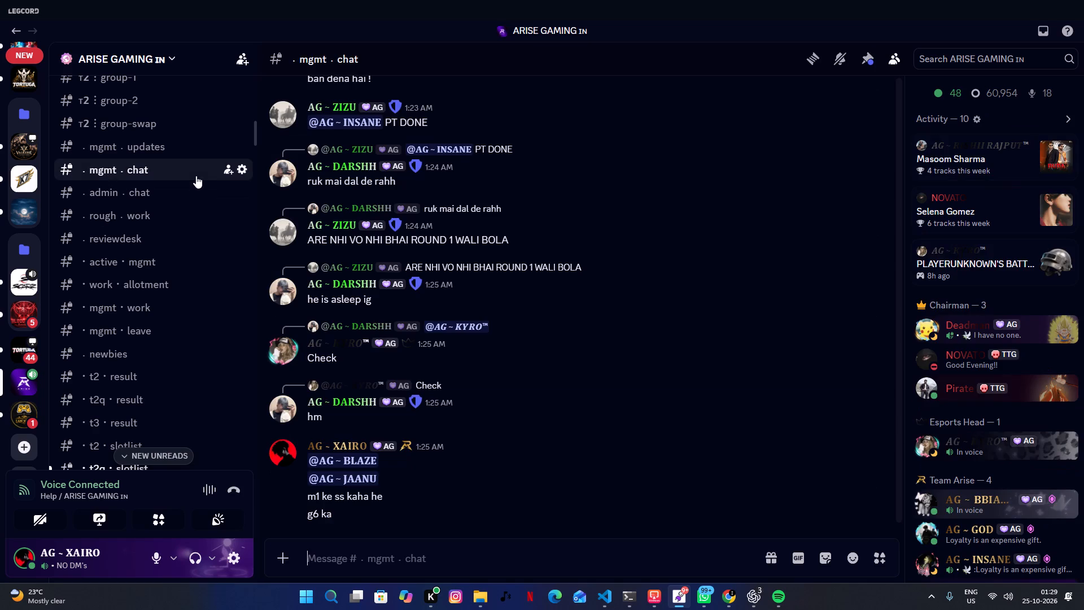
{"action": "scroll", "coordinate": [387, 305], "scroll_direction": "down", "scroll_amount": 5}
{"action": "left_click", "coordinate": [365, 554]}
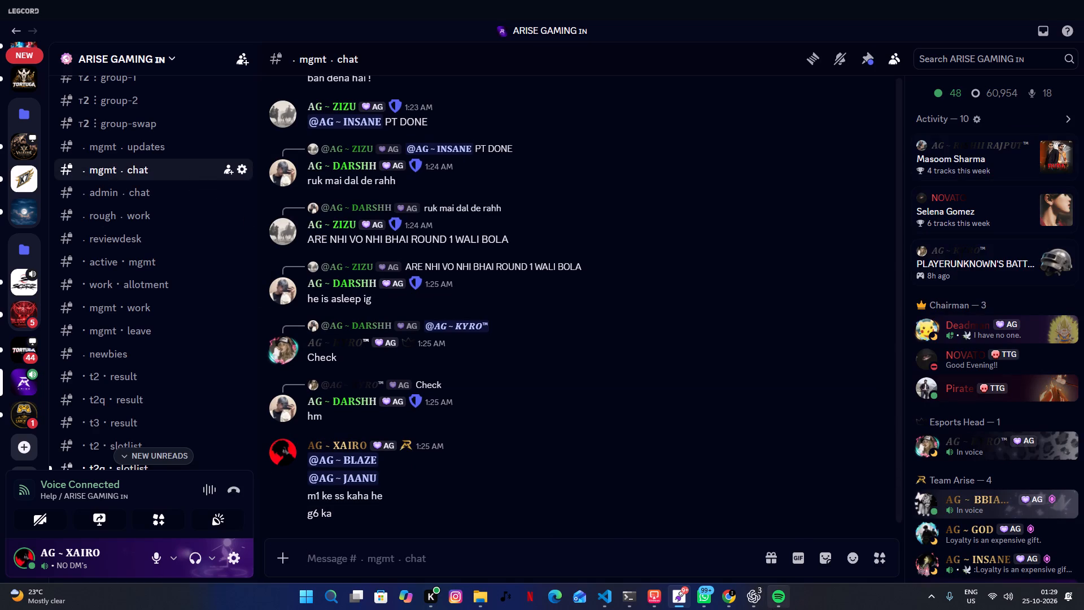
Switch to Spotify, move the playback position of Nazar Lagi back to the start, and return to Discord.
{"action": "left_click", "coordinate": [772, 609]}
{"action": "scroll", "coordinate": [702, 371], "scroll_direction": "down", "scroll_amount": 5}
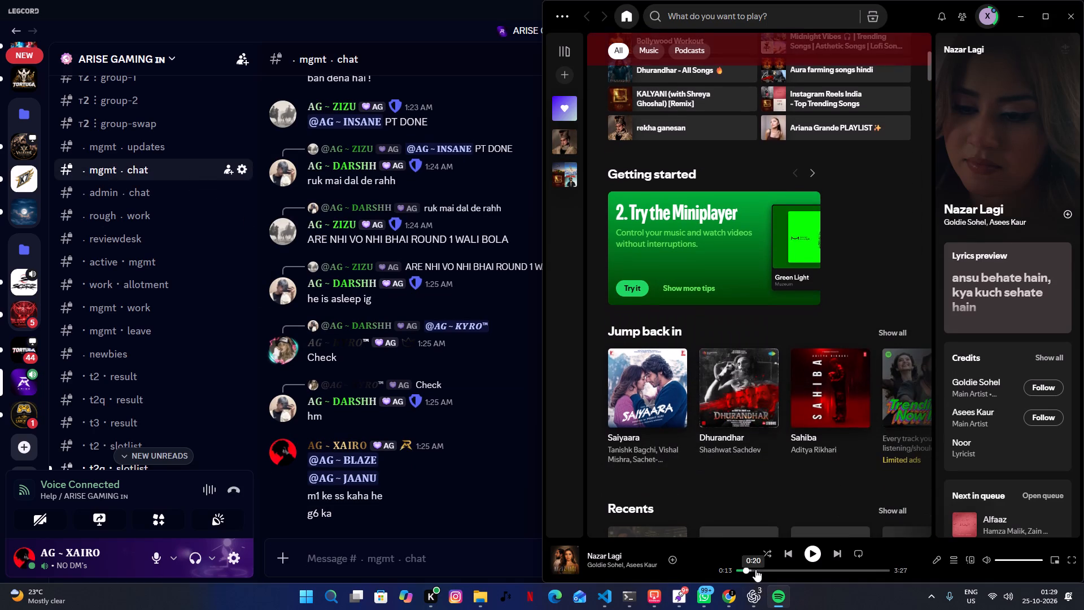
{"action": "left_click_drag", "start_coordinate": [751, 569], "coordinate": [709, 569]}
{"action": "left_click", "coordinate": [504, 487]}
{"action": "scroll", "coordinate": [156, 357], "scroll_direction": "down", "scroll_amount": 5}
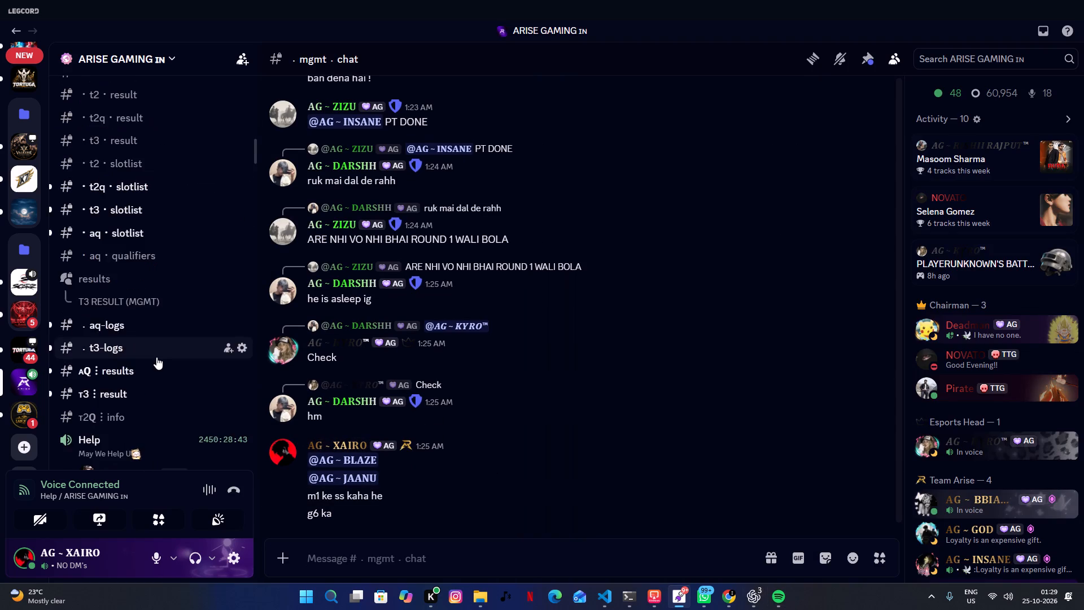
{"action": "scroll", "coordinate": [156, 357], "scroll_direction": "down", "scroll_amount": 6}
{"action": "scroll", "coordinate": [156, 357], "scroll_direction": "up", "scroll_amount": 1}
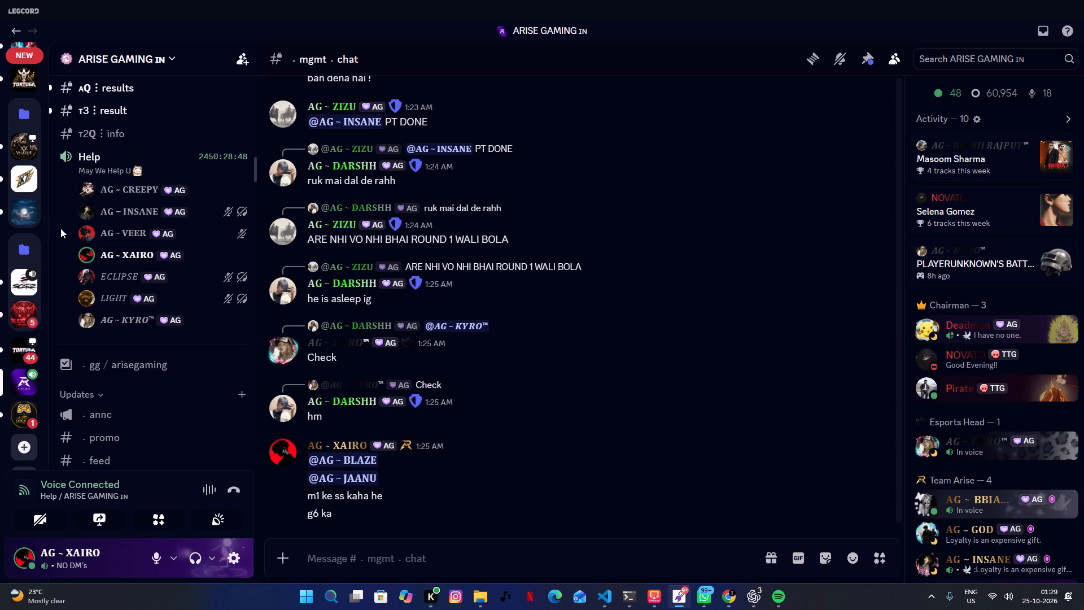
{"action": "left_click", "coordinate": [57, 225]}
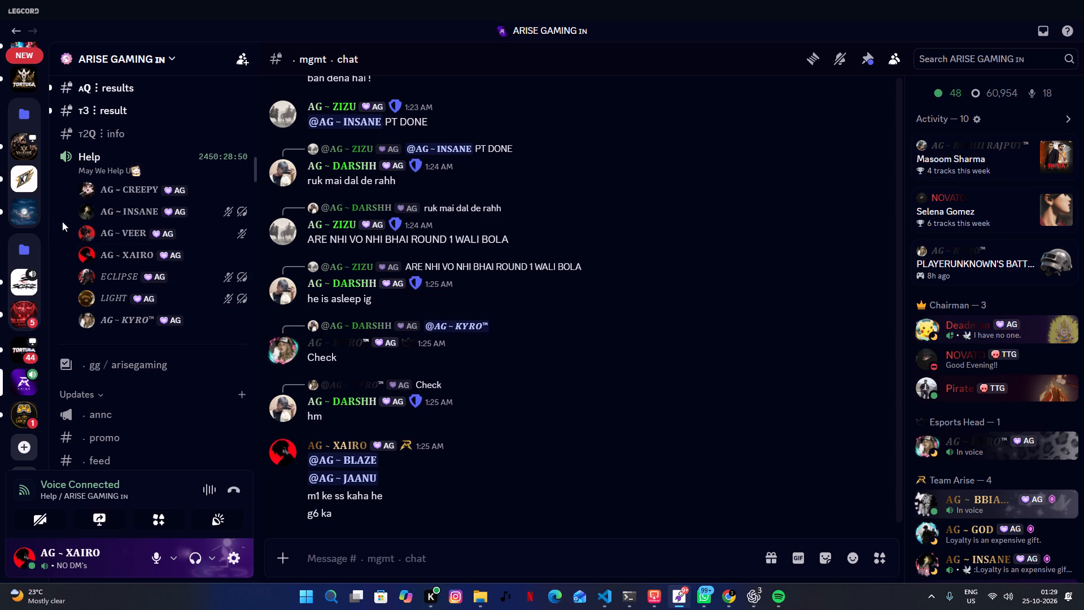
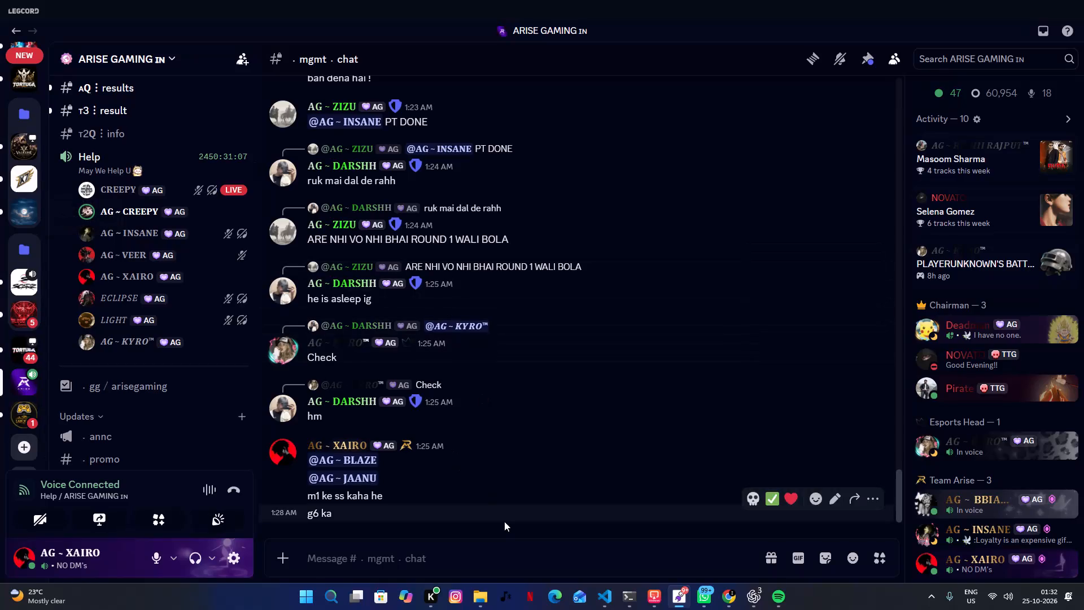
Open Calculator and add up 247, 324, 276, 264, 162, 135, 283, 173 and 357.
{"action": "key", "text": "c"}
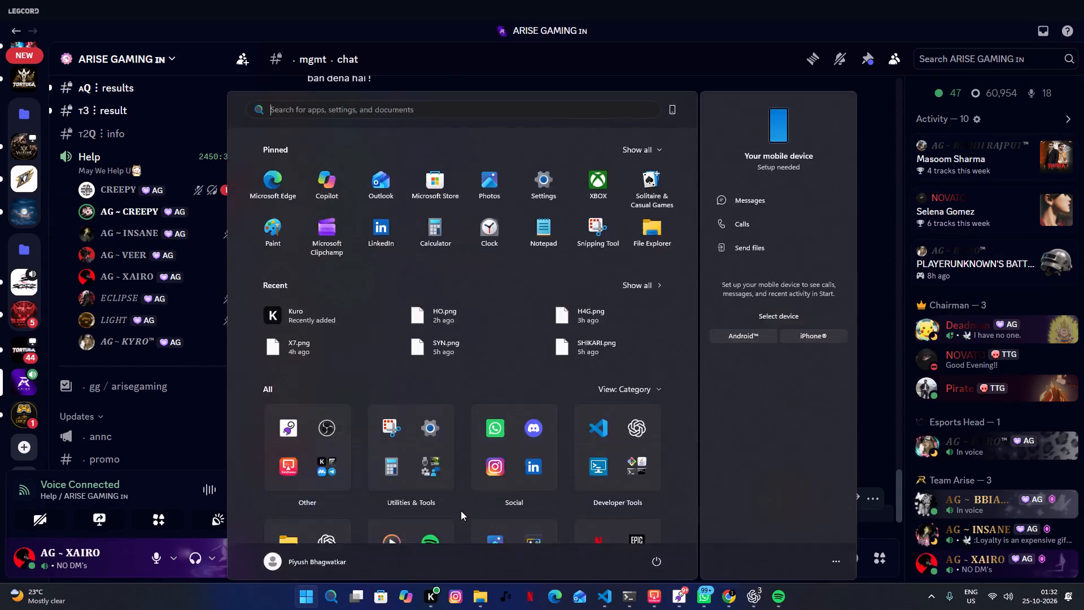
{"action": "left_click", "coordinate": [392, 323]}
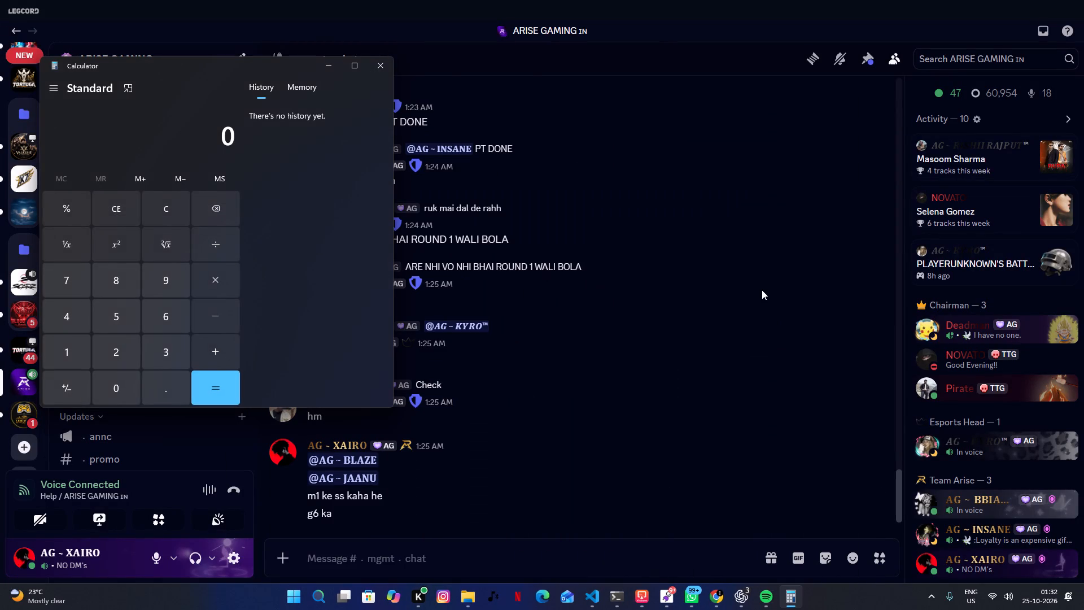
{"action": "type", "text": "247+"}
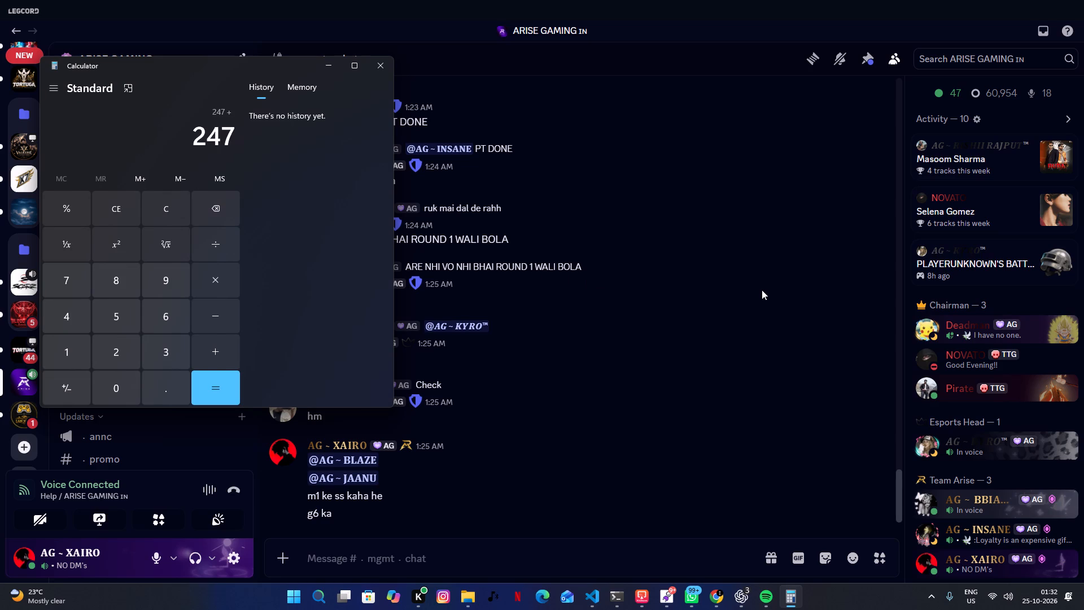
{"action": "key", "text": "3"}
{"action": "type", "text": "24+"}
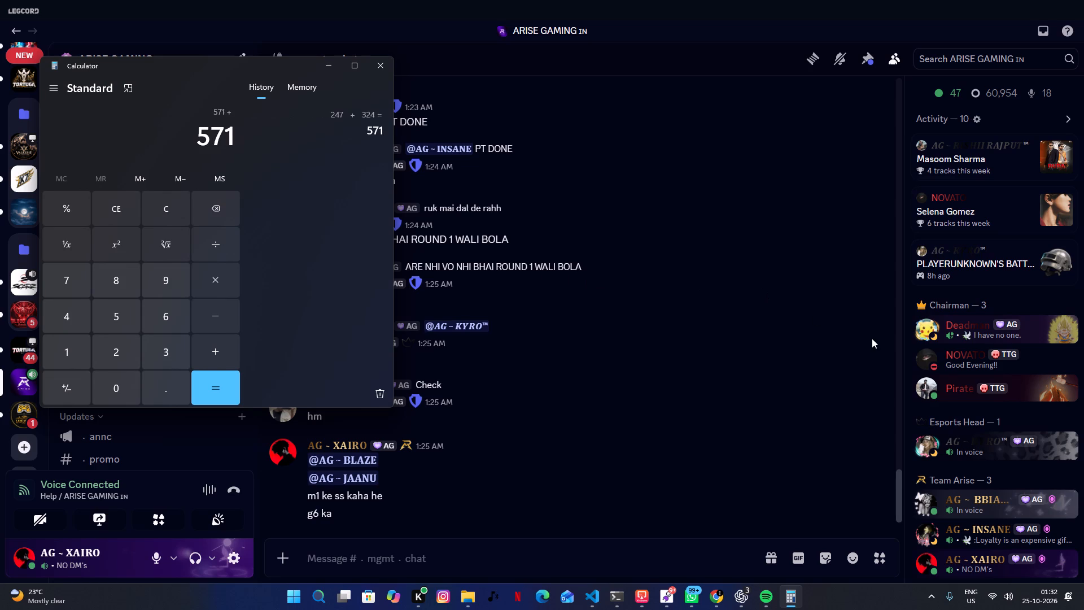
{"action": "type", "text": "276+"}
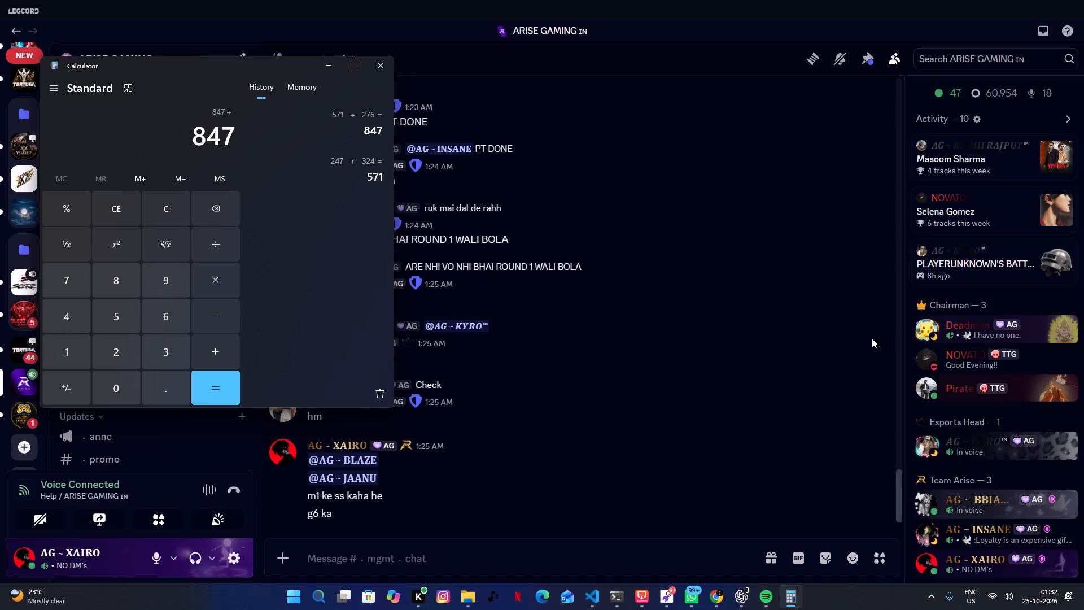
{"action": "type", "text": "264+"}
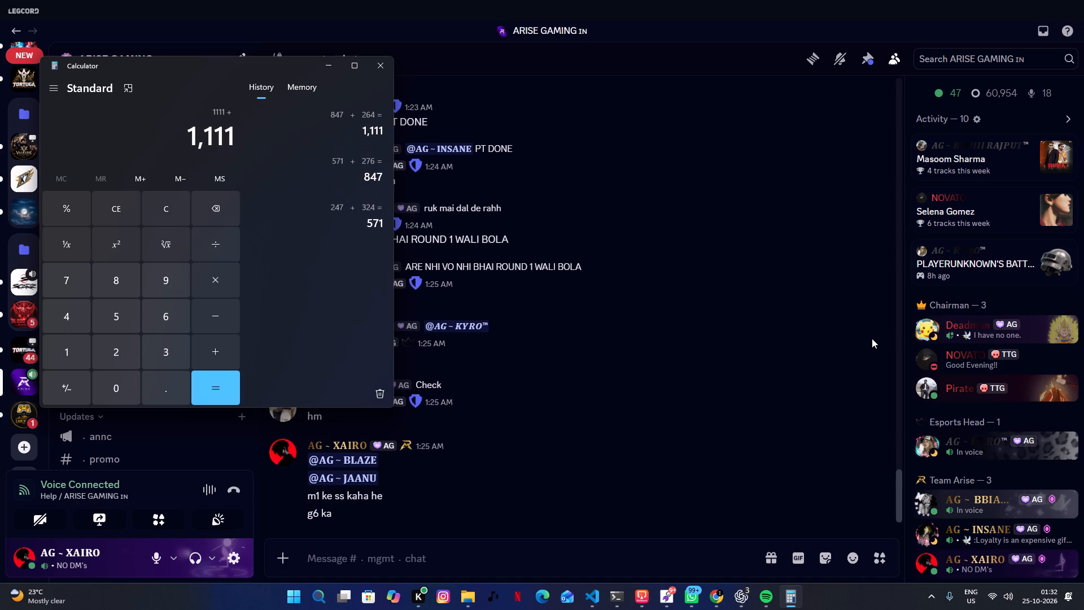
{"action": "key", "text": "plus"}
{"action": "type", "text": "162+"}
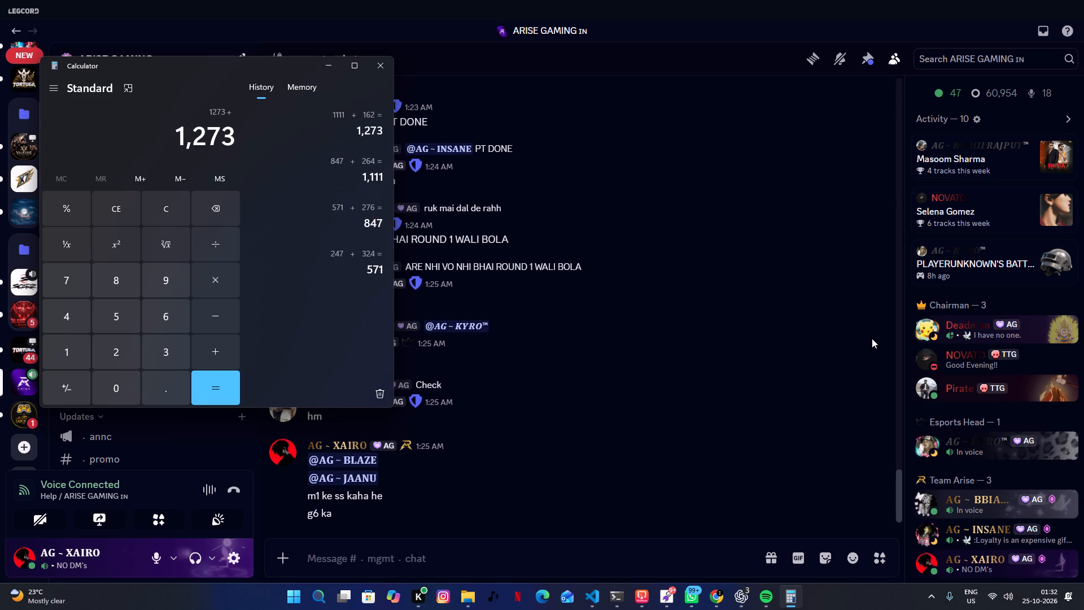
{"action": "type", "text": "135+"}
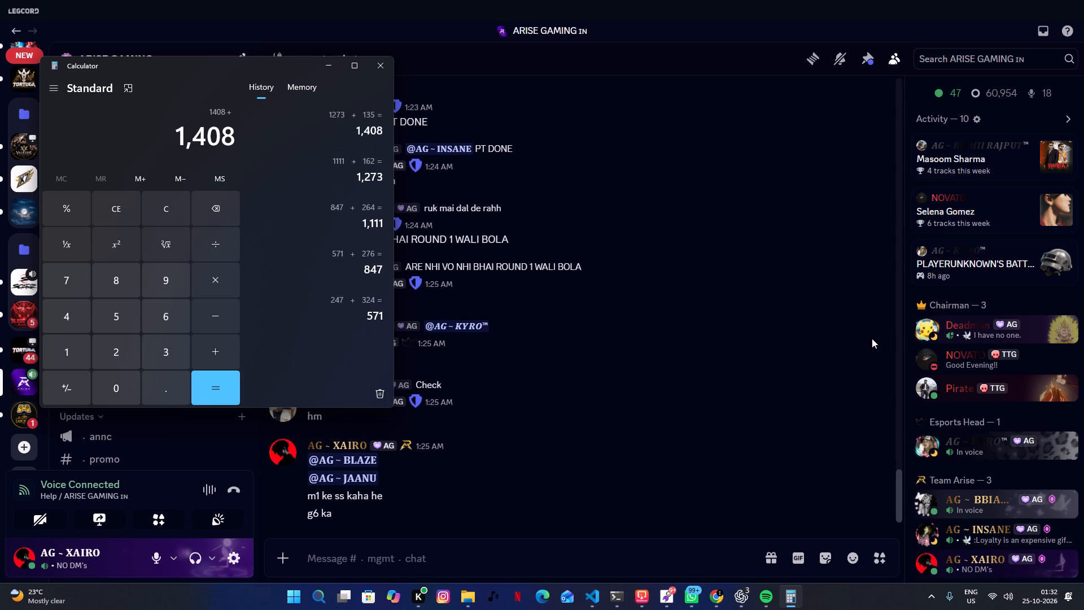
{"action": "type", "text": "283+"}
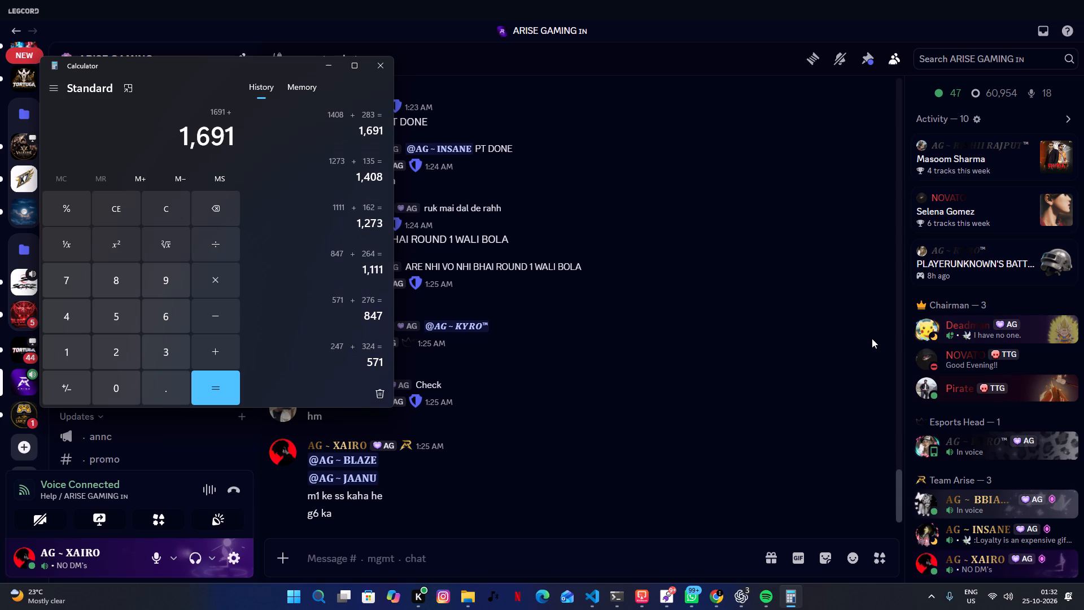
{"action": "type", "text": "173+"}
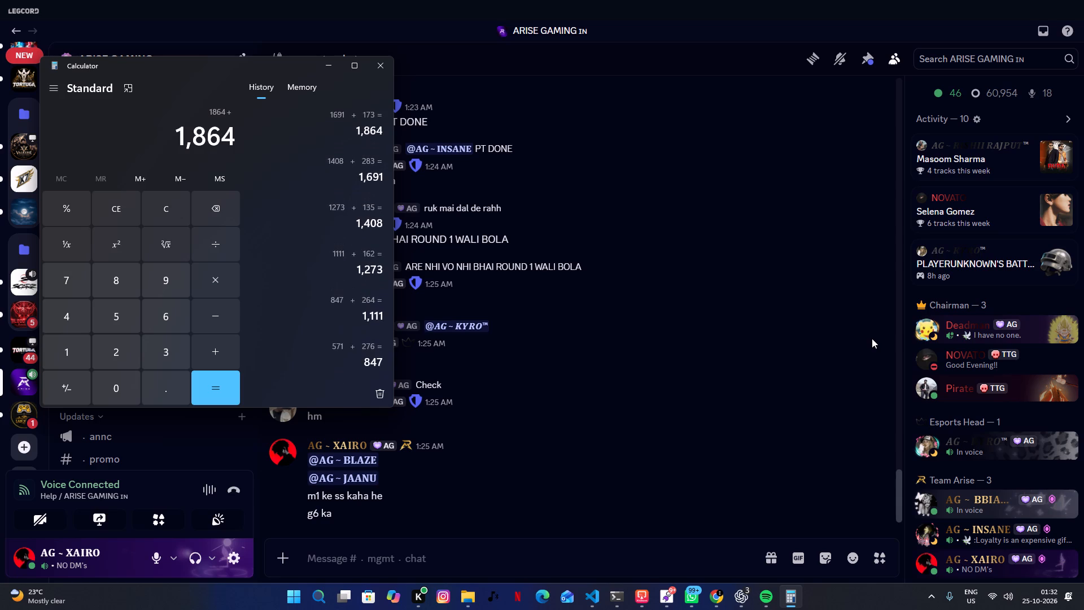
{"action": "type", "text": "357+"}
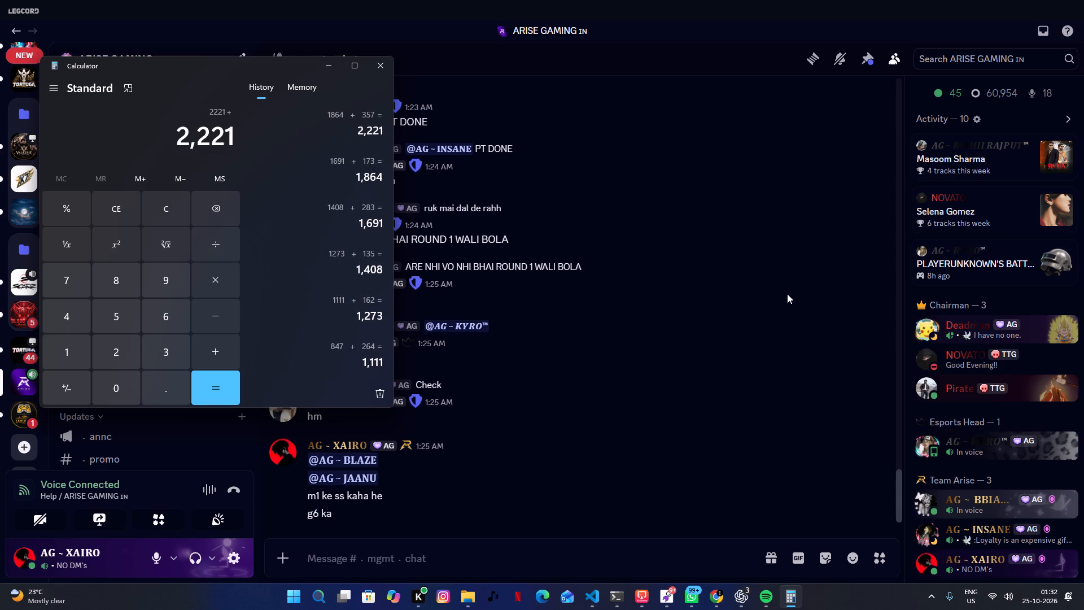
{"action": "left_click", "coordinate": [589, 366]}
{"action": "left_click", "coordinate": [416, 260]}
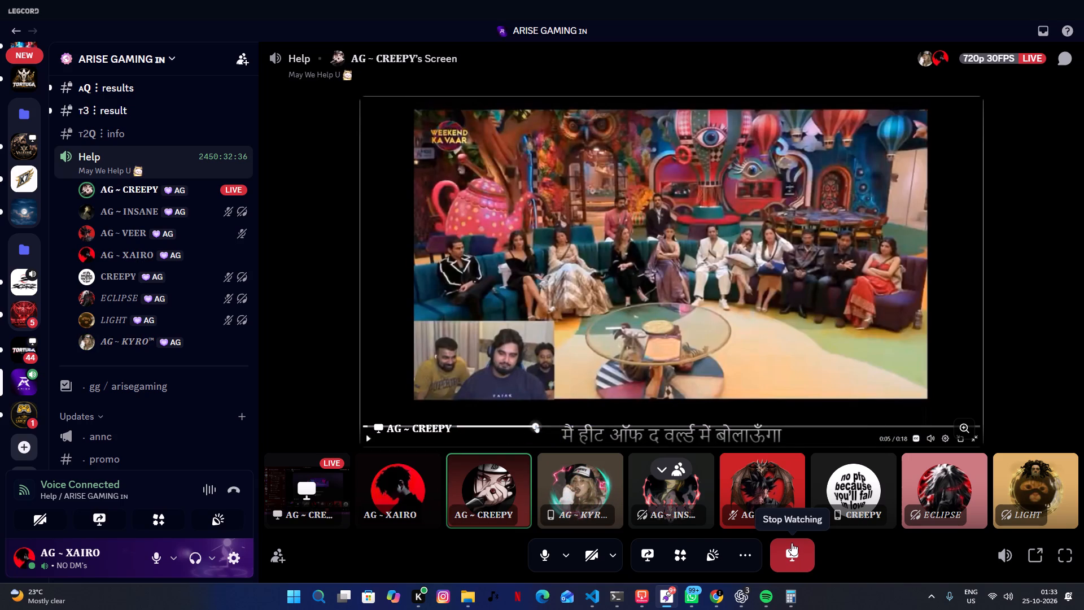
{"action": "left_click", "coordinate": [792, 543]}
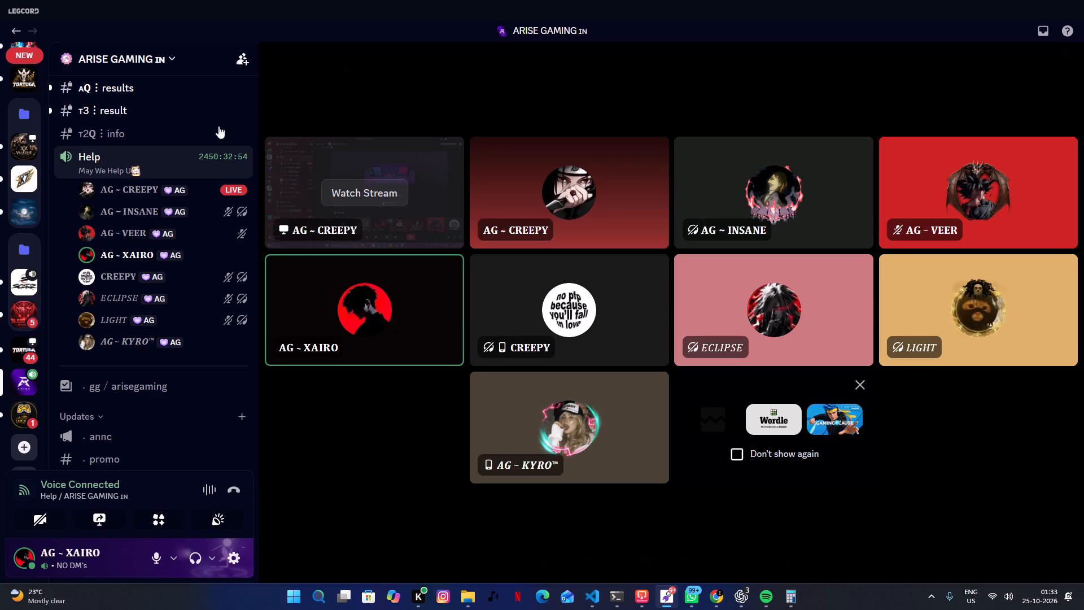
{"action": "left_click", "coordinate": [531, 136]}
{"action": "left_click", "coordinate": [527, 109]}
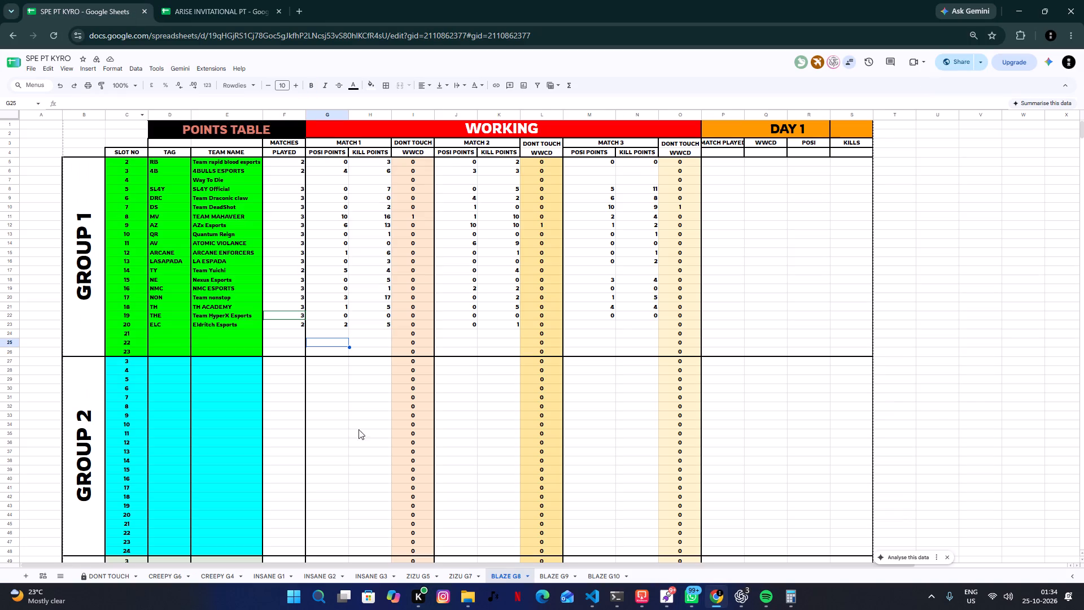
{"action": "left_click", "coordinate": [545, 568]}
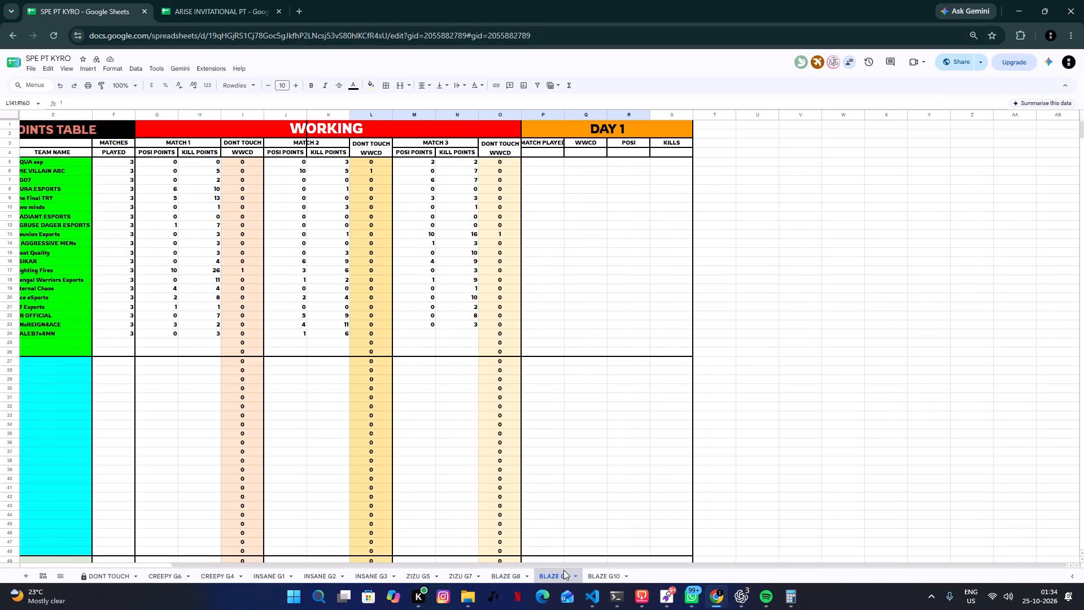
{"action": "left_click", "coordinate": [495, 573]}
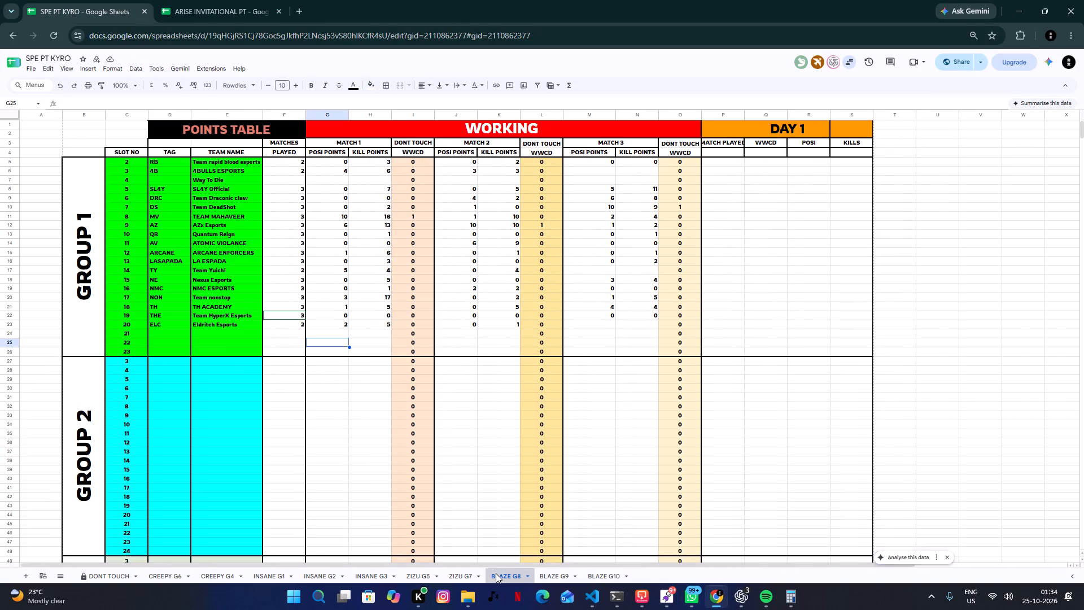
{"action": "left_click", "coordinate": [446, 385]}
{"action": "left_click", "coordinate": [413, 296]}
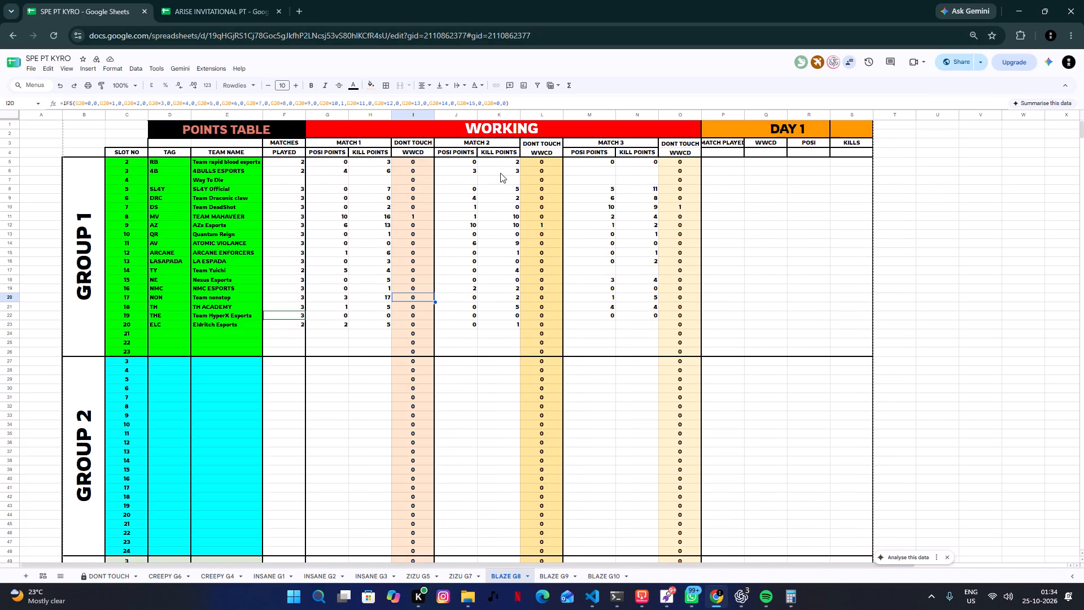
{"action": "left_click", "coordinate": [274, 186]}
{"action": "left_click", "coordinate": [266, 176]}
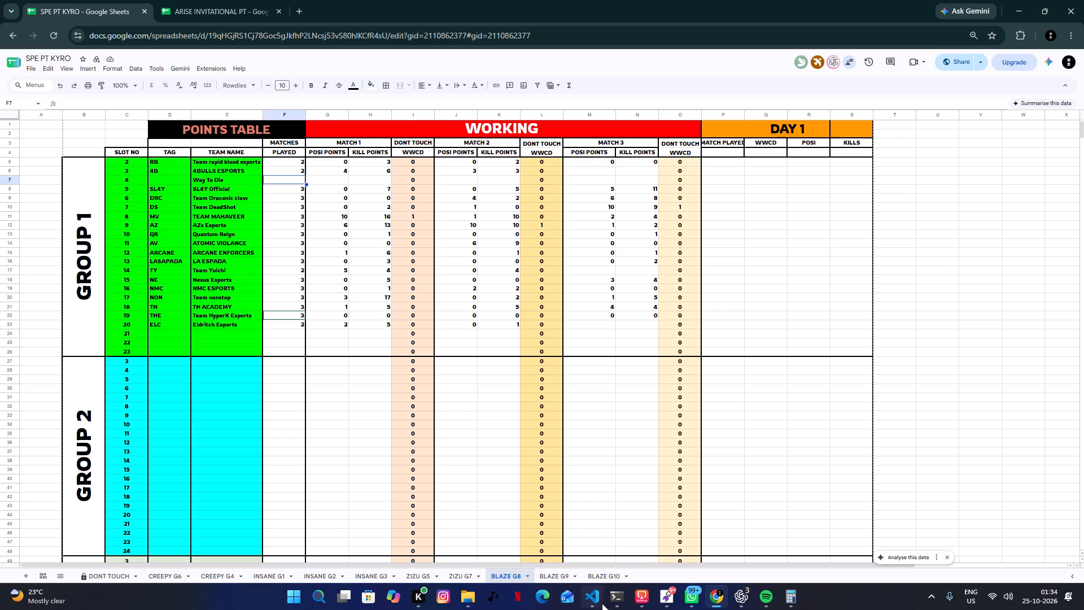
Switch to Discord and open the mgmt chat channel to check for new messages.
{"action": "left_click", "coordinate": [661, 593]}
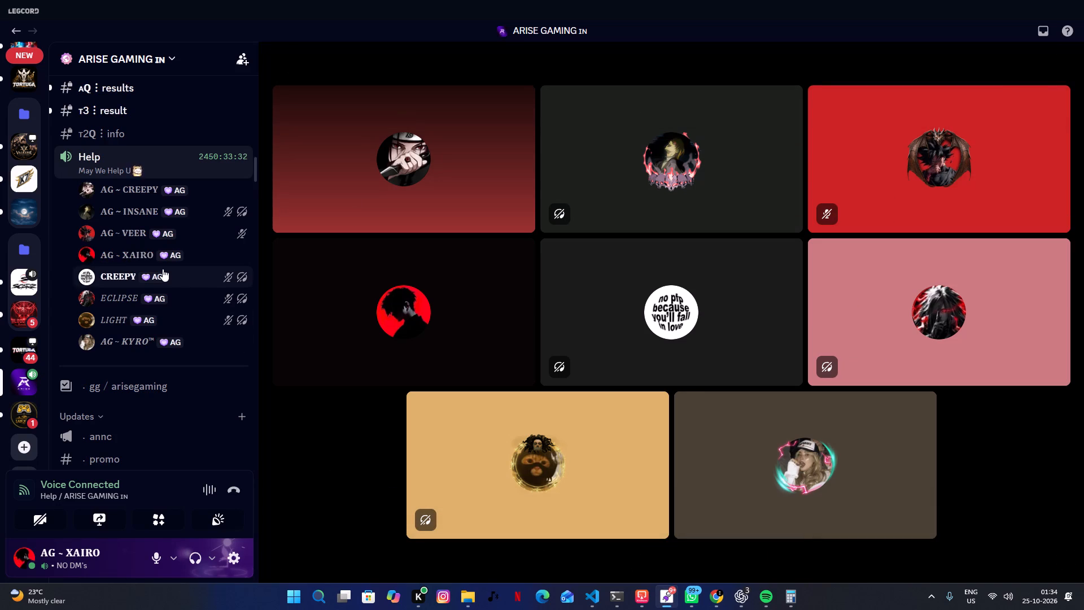
{"action": "scroll", "coordinate": [163, 269], "scroll_direction": "up", "scroll_amount": 13}
{"action": "left_click", "coordinate": [145, 326]}
{"action": "left_click", "coordinate": [150, 339]}
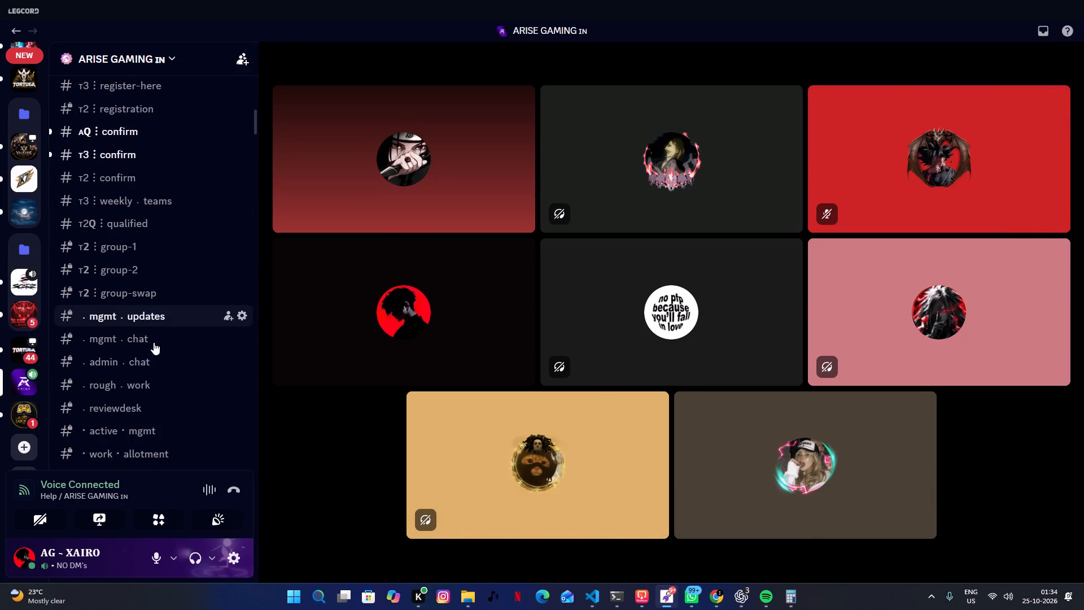
{"action": "scroll", "coordinate": [483, 491], "scroll_direction": "down", "scroll_amount": 5}
Switch back to Chrome and look over the BLAZE G10, BLAZE G9 and BLAZE G8 sheets.
{"action": "left_click", "coordinate": [710, 599]}
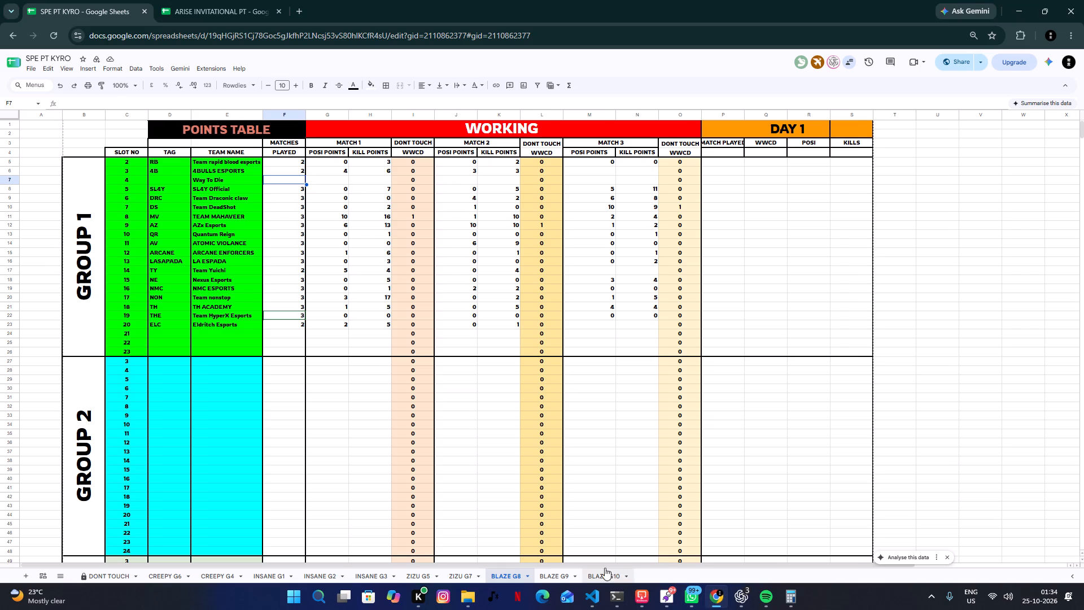
{"action": "left_click", "coordinate": [605, 568]}
{"action": "scroll", "coordinate": [590, 485], "scroll_direction": "up", "scroll_amount": 2}
{"action": "left_click", "coordinate": [556, 575]}
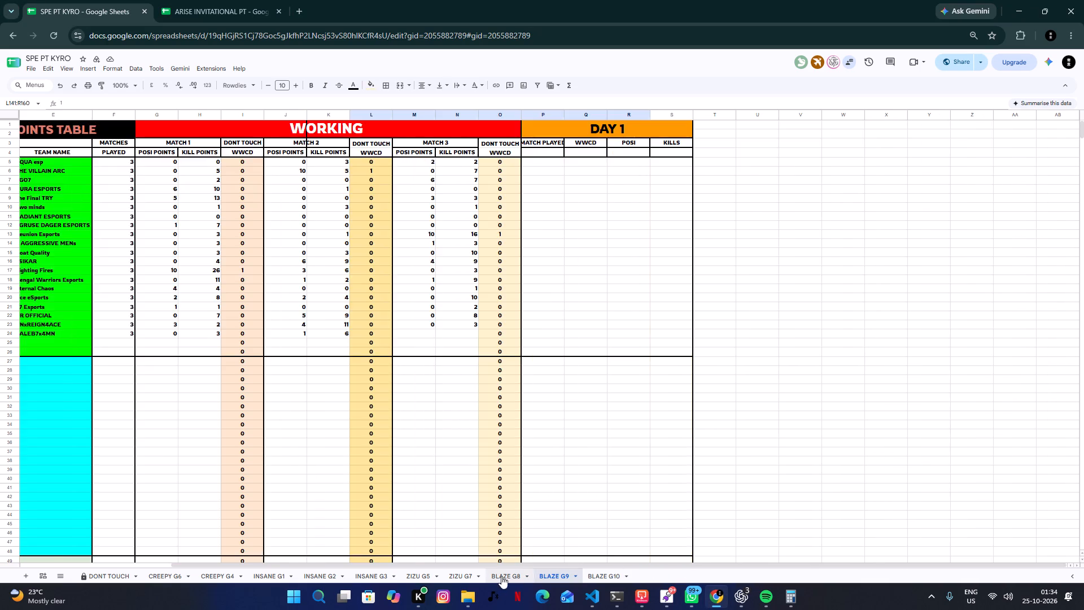
{"action": "left_click", "coordinate": [500, 576]}
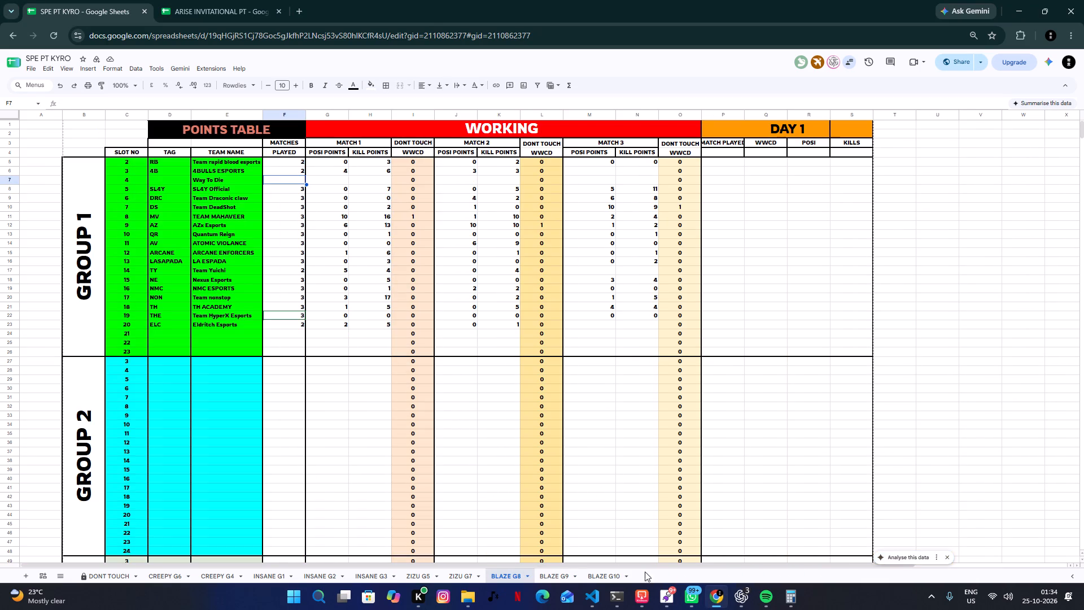
Return to Discord and look through the channel list below mgmt chat, past the result and slotlist channels.
{"action": "left_click", "coordinate": [665, 587]}
{"action": "scroll", "coordinate": [124, 305], "scroll_direction": "down", "scroll_amount": 6}
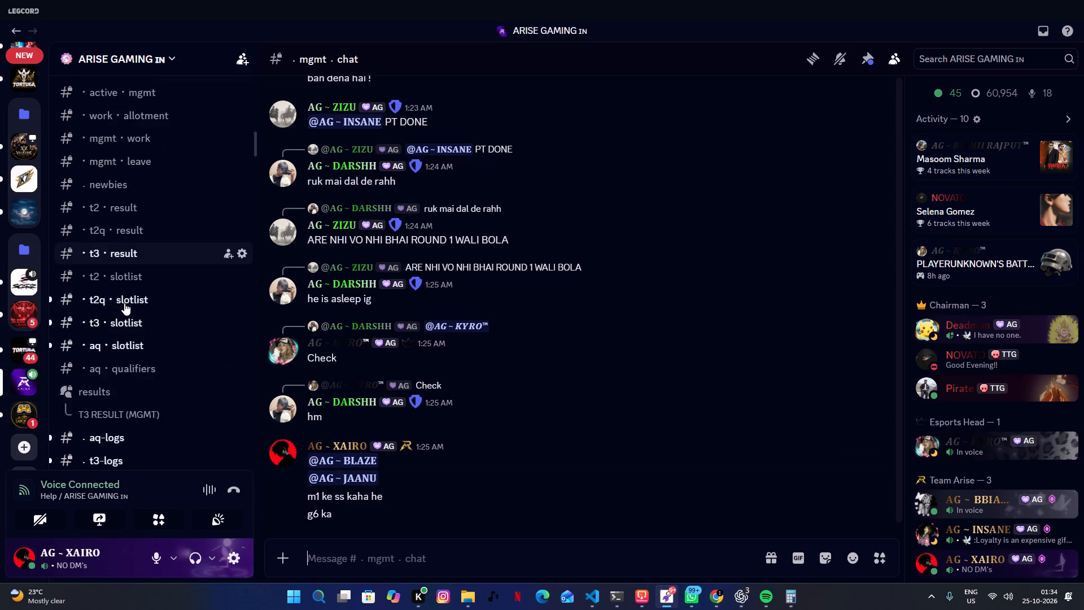
{"action": "scroll", "coordinate": [124, 303], "scroll_direction": "down", "scroll_amount": 8}
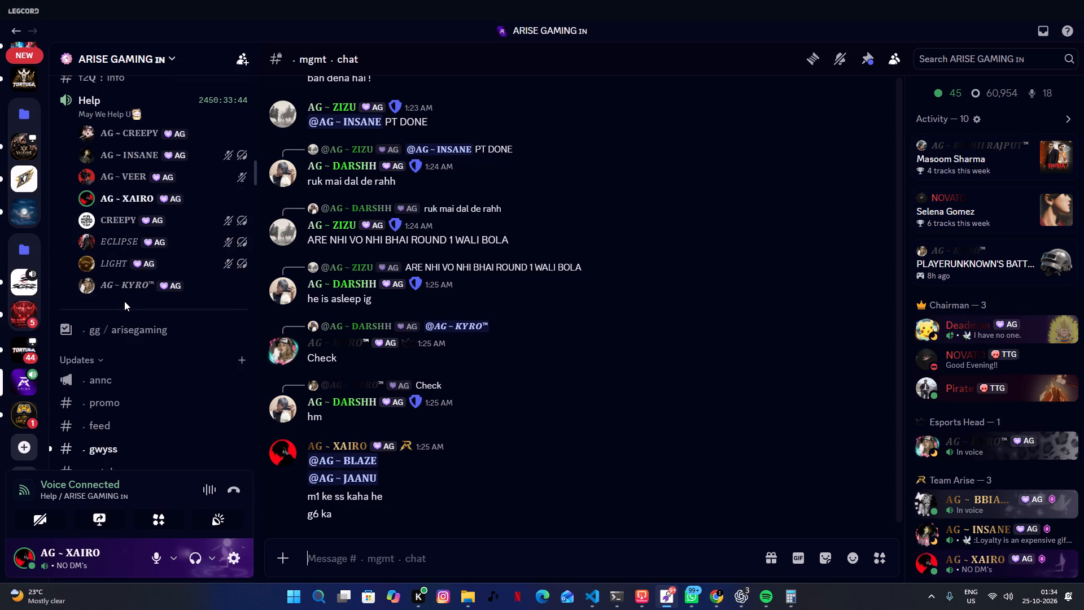
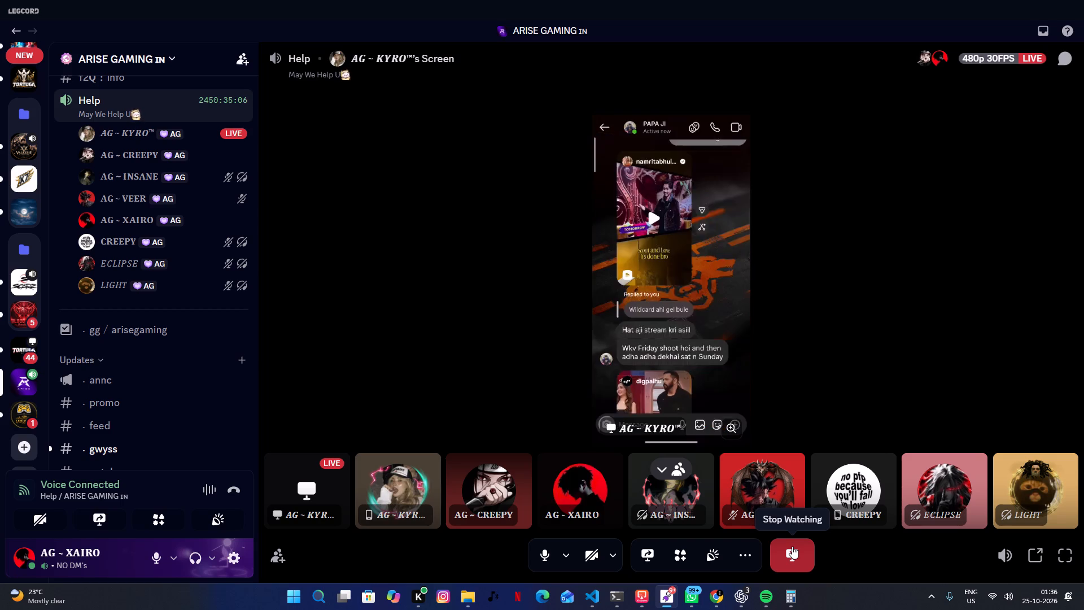
Stop watching the shared screen in the Help voice channel.
{"action": "left_click", "coordinate": [792, 546]}
Switch to Chrome and fill Way To Die's BLAZE G8 row with 0 for matches played and all three matches' position and kill points.
{"action": "left_click", "coordinate": [716, 599]}
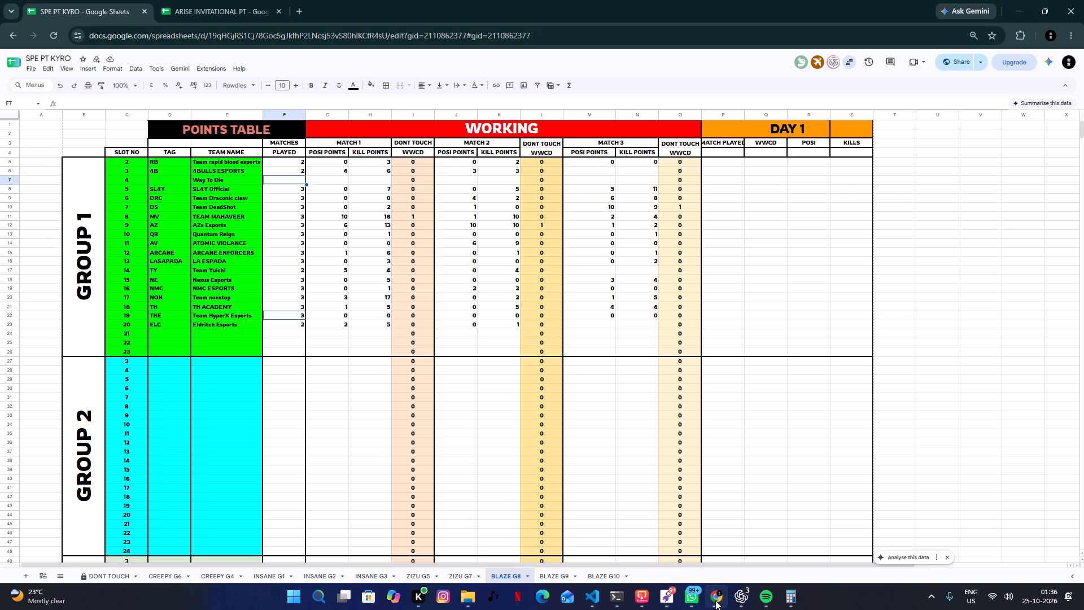
{"action": "left_click", "coordinate": [405, 433]}
{"action": "left_click", "coordinate": [282, 320]}
{"action": "left_click", "coordinate": [282, 212]}
{"action": "left_click", "coordinate": [282, 180]}
{"action": "key", "text": "period"}
{"action": "key", "text": "BackSpace"}
{"action": "key", "text": "0"}
{"action": "key", "text": "Tab"}
{"action": "key", "text": "0"}
{"action": "key", "text": "Tab"}
{"action": "key", "text": "0"}
{"action": "key", "text": "Tab"}
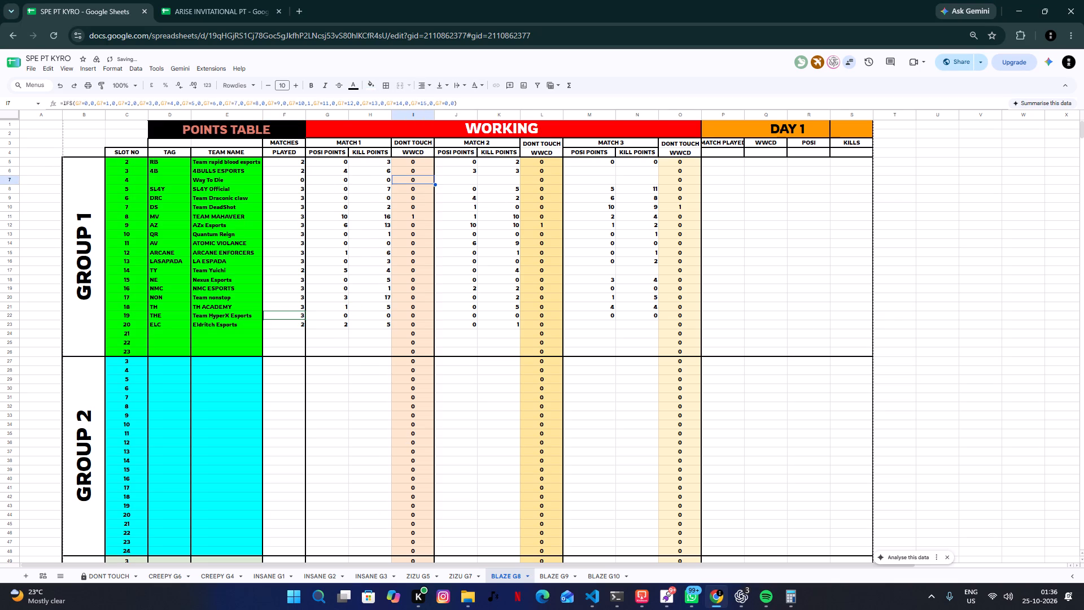
{"action": "key", "text": "Tab"}
{"action": "key", "text": "0"}
{"action": "key", "text": "Tab"}
{"action": "key", "text": "0"}
{"action": "key", "text": "Tab"}
{"action": "key", "text": "Tab"}
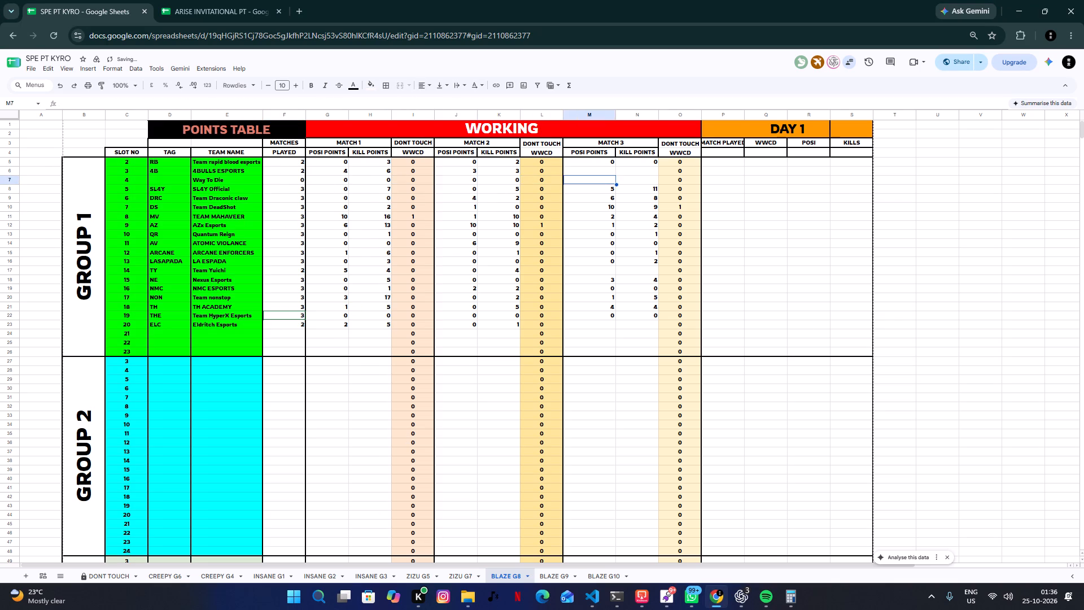
{"action": "key", "text": "0"}
{"action": "key", "text": "Tab"}
{"action": "key", "text": "0"}
{"action": "key", "text": "Tab"}
Enter 0 for 4BULLS ESPORTS' Match 3 position points and kill points.
{"action": "key", "text": "shift+Tab"}
{"action": "key", "text": "Up"}
{"action": "key", "text": "shift+Tab"}
{"action": "key", "text": "0"}
{"action": "key", "text": "Tab"}
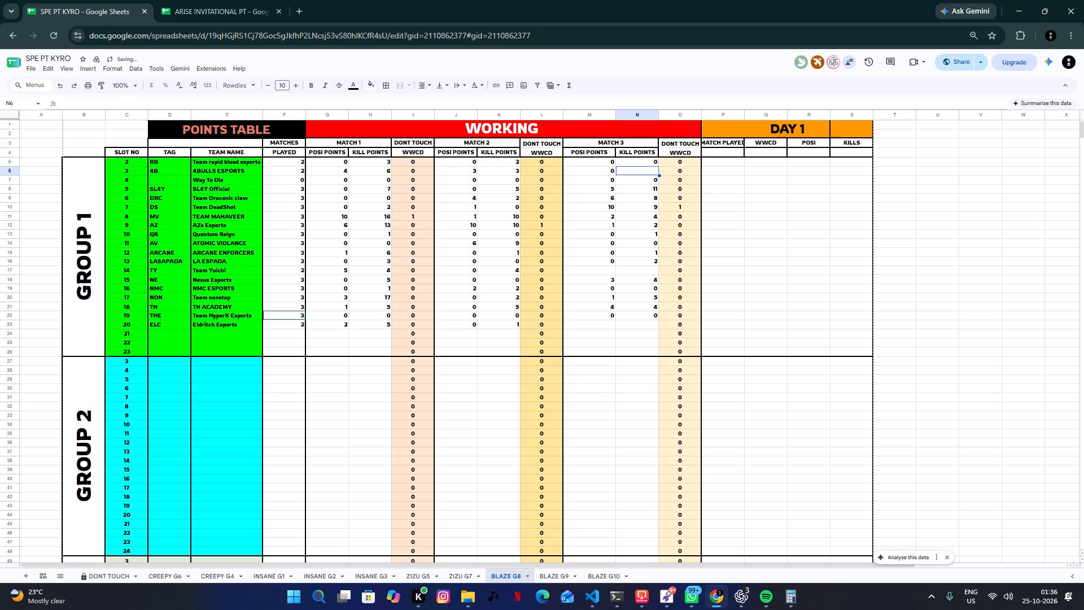
{"action": "key", "text": "0"}
{"action": "key", "text": "Tab"}
Enter 0 for Team Yuichi's Match 3 position points and kill points.
{"action": "key", "text": "Down"}
{"action": "key", "text": "Down"}
{"action": "key", "text": "Down"}
{"action": "key", "text": "Down"}
{"action": "key", "text": "Down"}
{"action": "key", "text": "Down"}
{"action": "key", "text": "Down"}
{"action": "key", "text": "Down"}
{"action": "key", "text": "Down"}
{"action": "key", "text": "Down"}
{"action": "key", "text": "Down"}
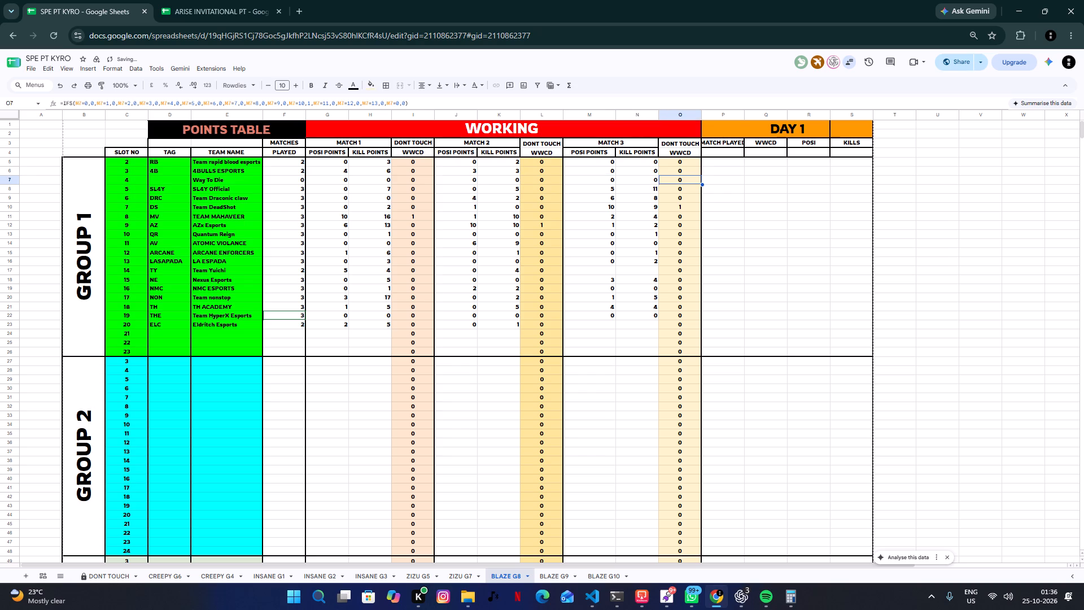
{"action": "key", "text": "shift+Tab"}
{"action": "key", "text": "Tab"}
{"action": "key", "text": "shift+Tab"}
{"action": "key", "text": "shift+Tab"}
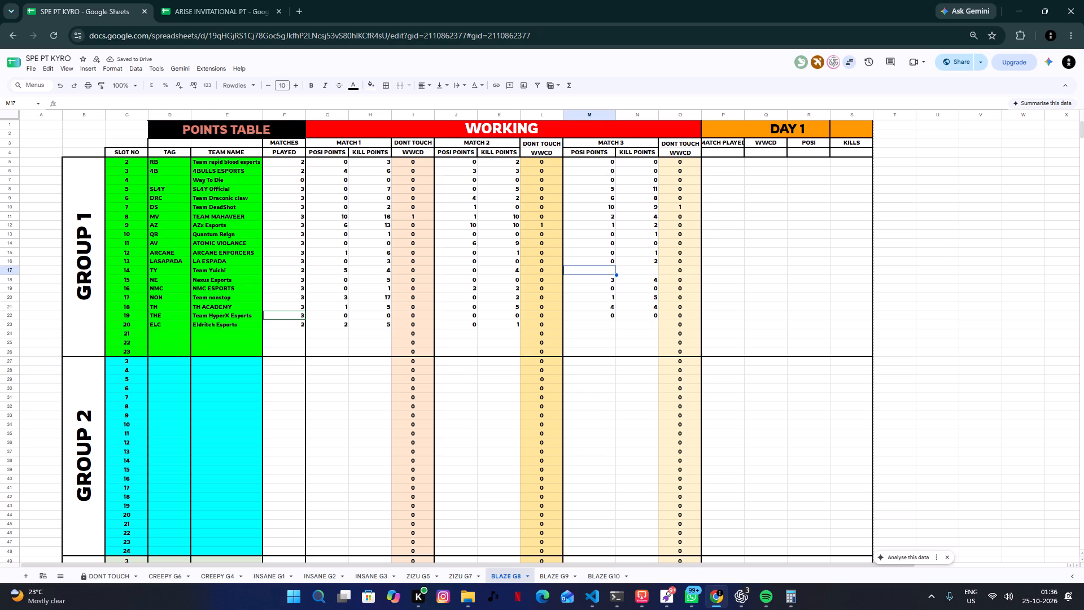
{"action": "key", "text": "0"}
{"action": "key", "text": "Tab"}
{"action": "key", "text": "0"}
{"action": "key", "text": "Tab"}
{"action": "key", "text": "Left"}
Copy the BLAZE G8 sorted standings for ranks 1 to 19, from the rank column through total points.
{"action": "scroll", "coordinate": [427, 295], "scroll_direction": "down", "scroll_amount": 2}
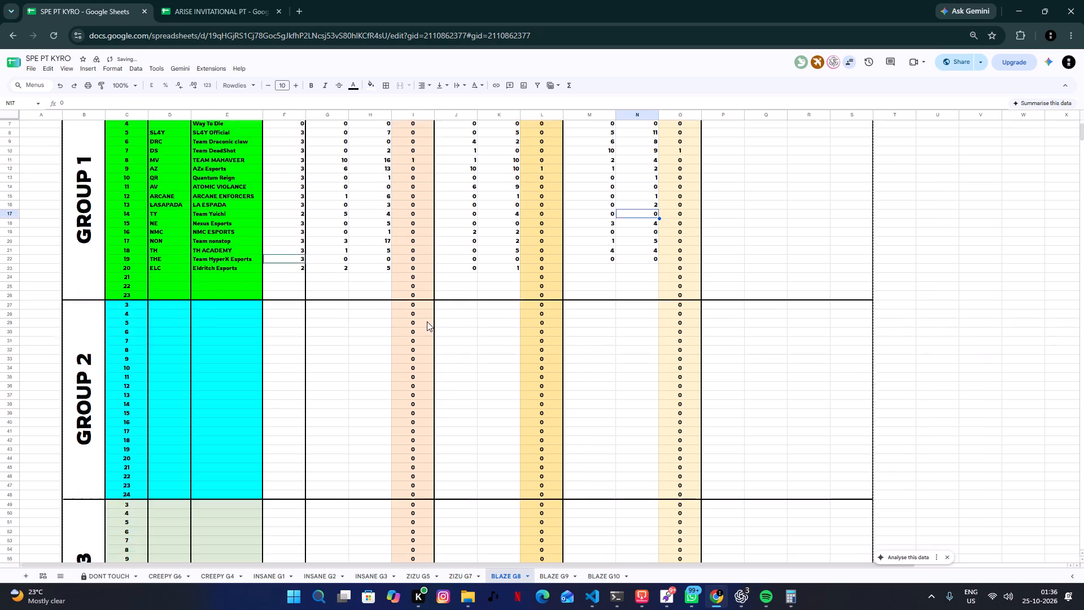
{"action": "scroll", "coordinate": [427, 321], "scroll_direction": "down", "scroll_amount": 20}
{"action": "scroll", "coordinate": [427, 321], "scroll_direction": "down", "scroll_amount": 1}
{"action": "scroll", "coordinate": [478, 286], "scroll_direction": "up", "scroll_amount": 4}
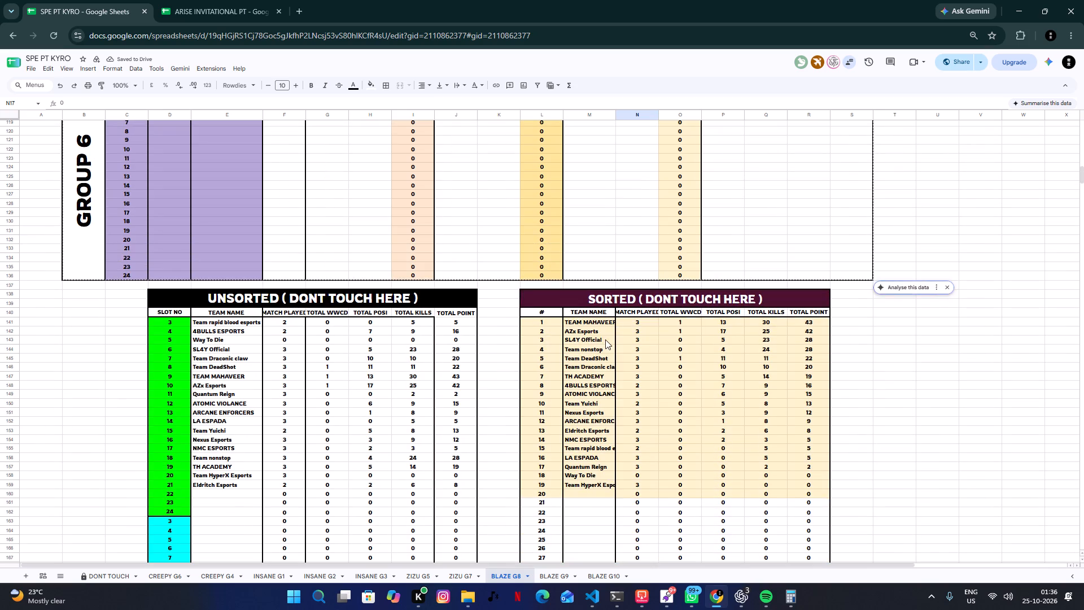
{"action": "left_click", "coordinate": [556, 329]}
{"action": "left_click", "coordinate": [550, 324]}
{"action": "left_click", "coordinate": [814, 494], "text": "shift"}
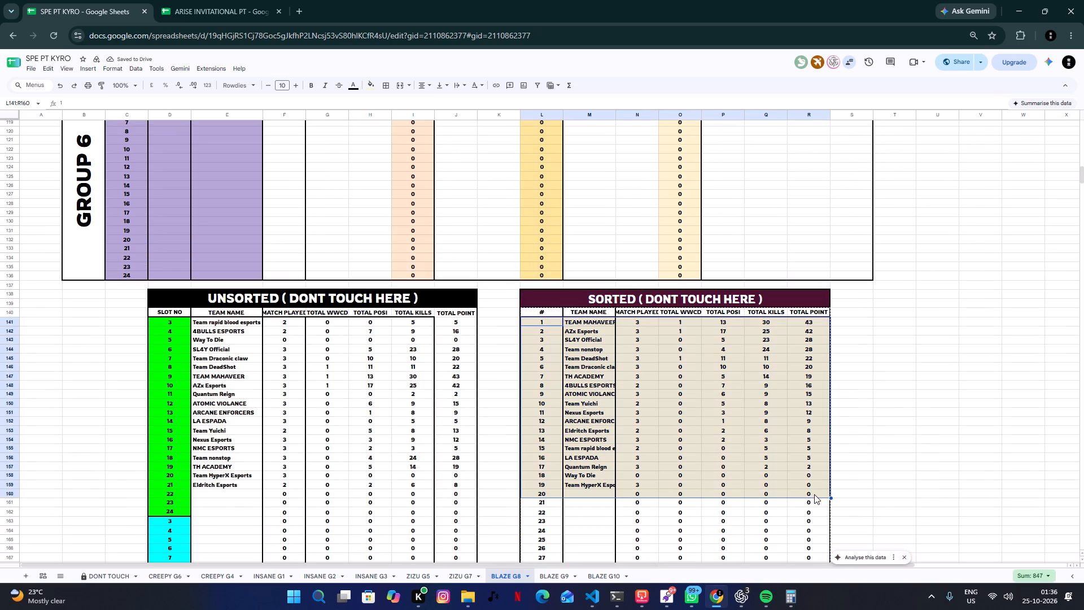
{"action": "left_click", "coordinate": [814, 486], "text": "shift"}
{"action": "key", "text": "ctrl+c"}
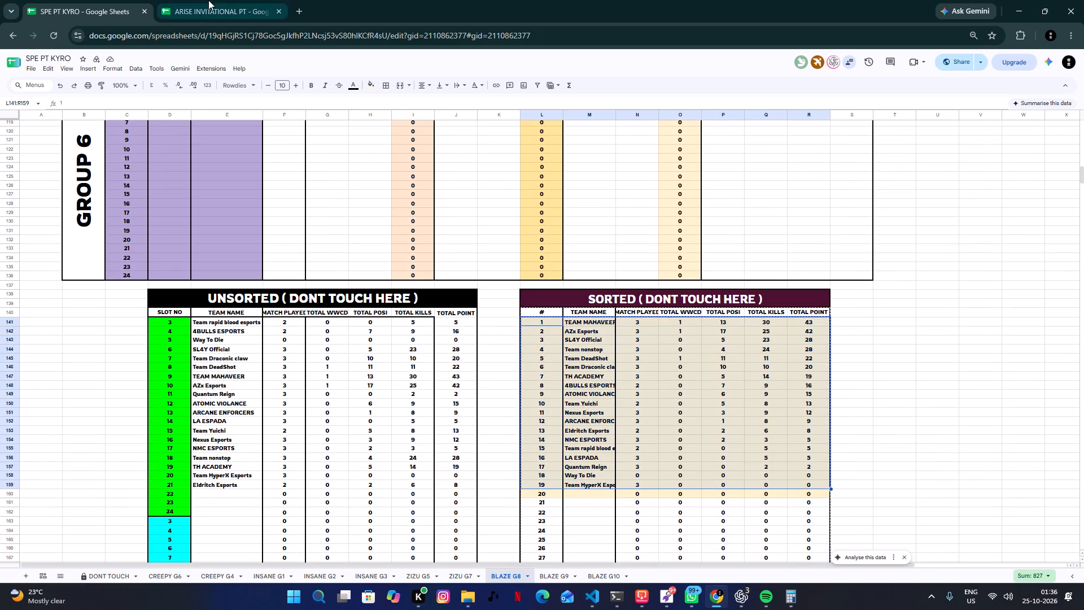
Paste the copied standings as values into the R1 Special Group 8 table on ARISE INVITATIONAL PT's SPE GROUPS DAY 1 sheet.
{"action": "left_click", "coordinate": [207, 0]}
{"action": "scroll", "coordinate": [451, 453], "scroll_direction": "up", "scroll_amount": 9}
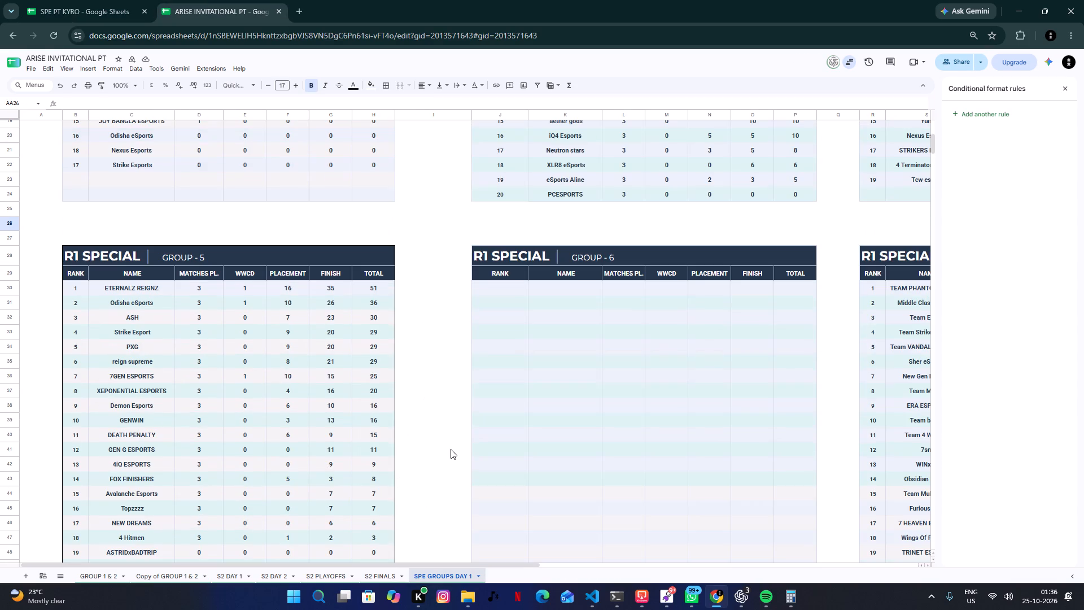
{"action": "left_click_drag", "start_coordinate": [417, 564], "coordinate": [712, 552]}
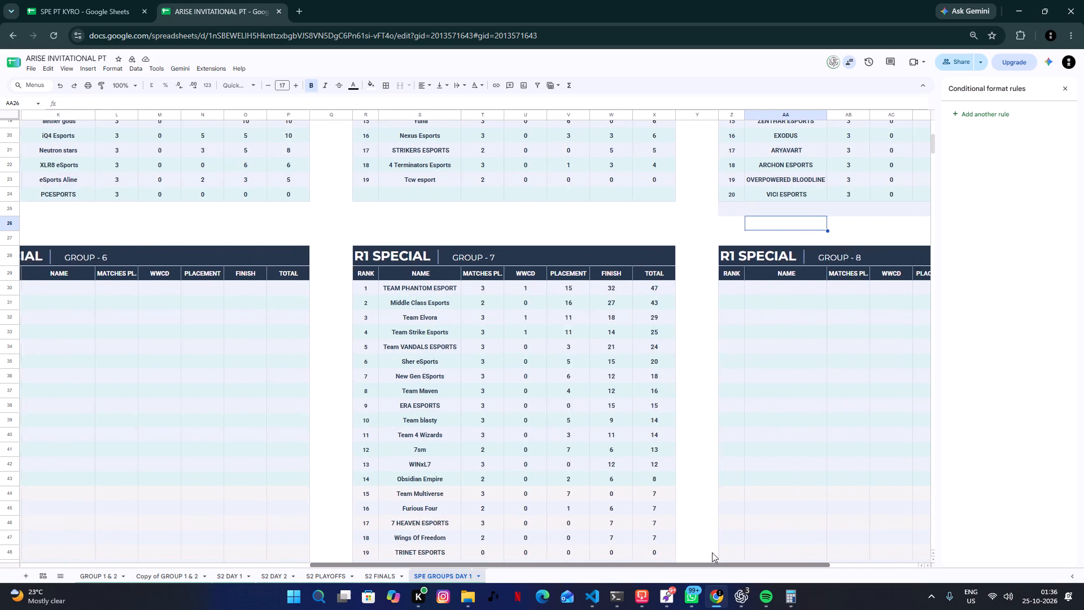
{"action": "left_click_drag", "start_coordinate": [712, 552], "coordinate": [843, 538]}
{"action": "left_click", "coordinate": [656, 400]}
{"action": "left_click", "coordinate": [576, 280]}
{"action": "left_click", "coordinate": [575, 287]}
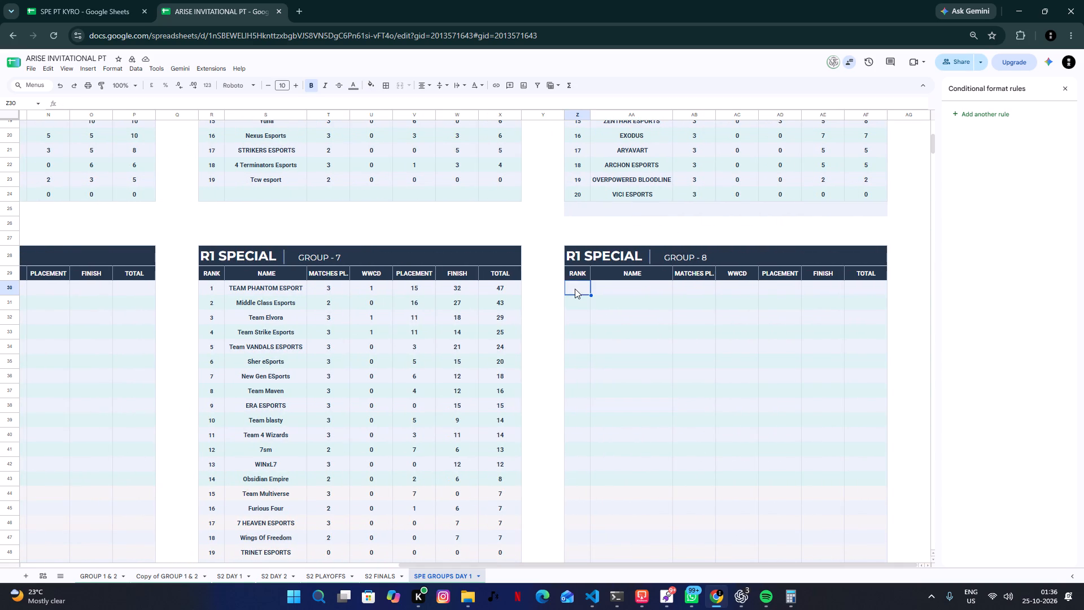
{"action": "key", "text": "ctrl+shift+v"}
{"action": "scroll", "coordinate": [583, 294], "scroll_direction": "down", "scroll_amount": 3}
{"action": "scroll", "coordinate": [644, 321], "scroll_direction": "up", "scroll_amount": 3}
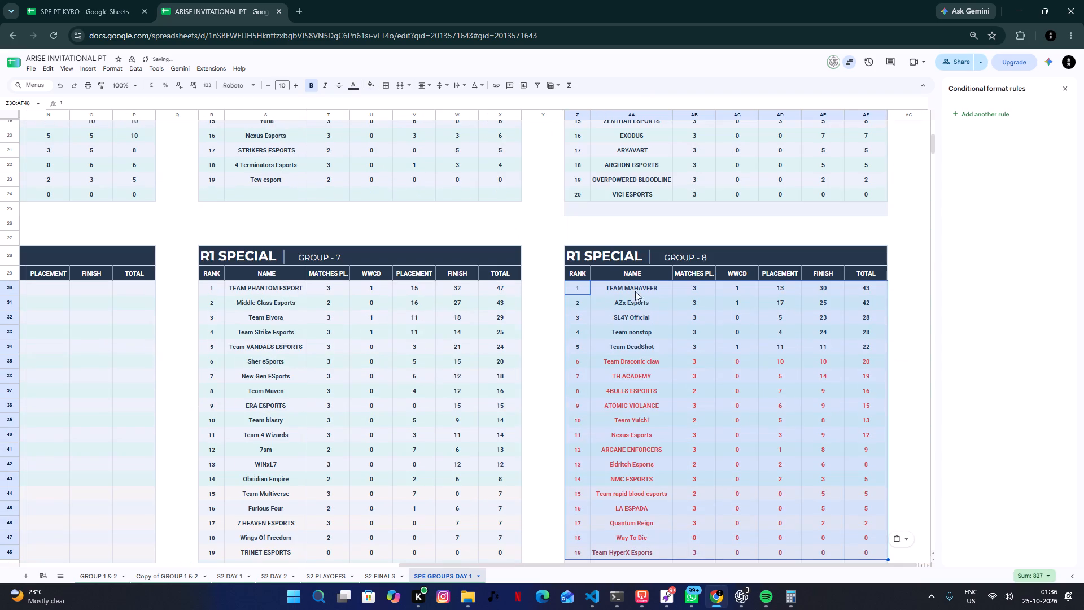
Centre-align the pasted Group 8 standings and set their text to the custom dark navy colour.
{"action": "left_click", "coordinate": [422, 85]}
{"action": "left_click", "coordinate": [438, 100]}
{"action": "left_click", "coordinate": [349, 85]}
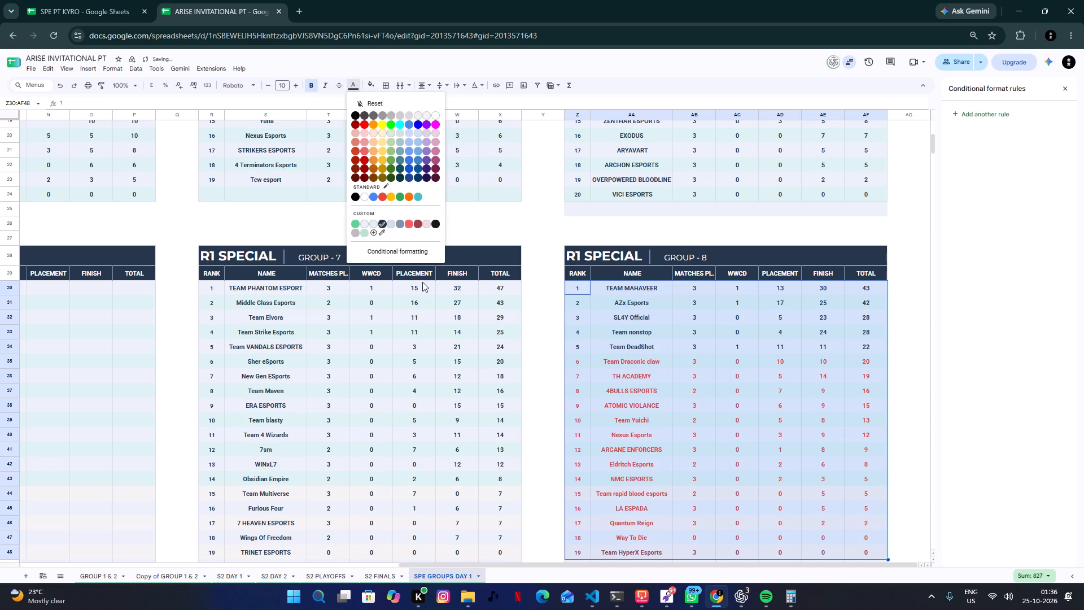
{"action": "left_click", "coordinate": [383, 222]}
{"action": "left_click", "coordinate": [681, 391]}
{"action": "left_click", "coordinate": [693, 428]}
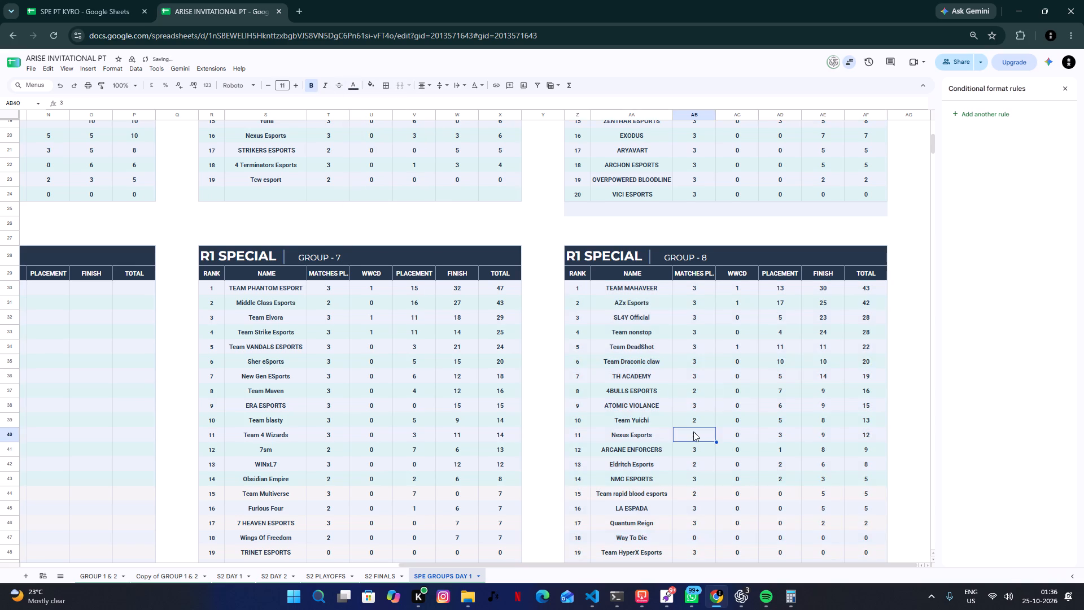
Find and replace all instances of "TEAM" with nothing across all sheets to shorten the team names.
{"action": "scroll", "coordinate": [693, 432], "scroll_direction": "down", "scroll_amount": 1}
{"action": "key", "text": "ctrl+f"}
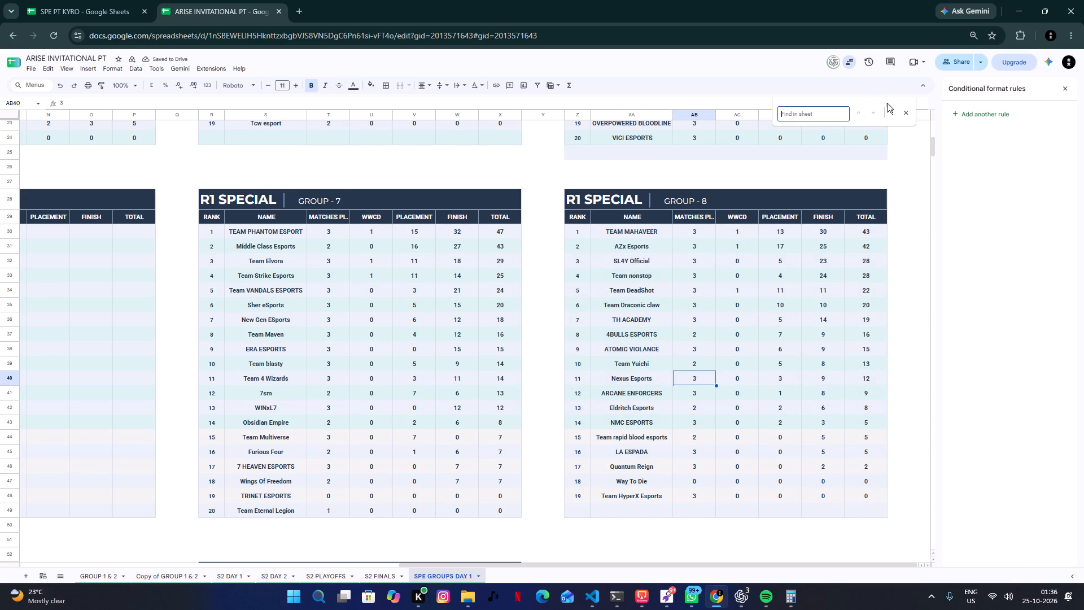
{"action": "left_click", "coordinate": [890, 104]}
{"action": "left_click", "coordinate": [893, 110]}
{"action": "type", "text": "TEAM"}
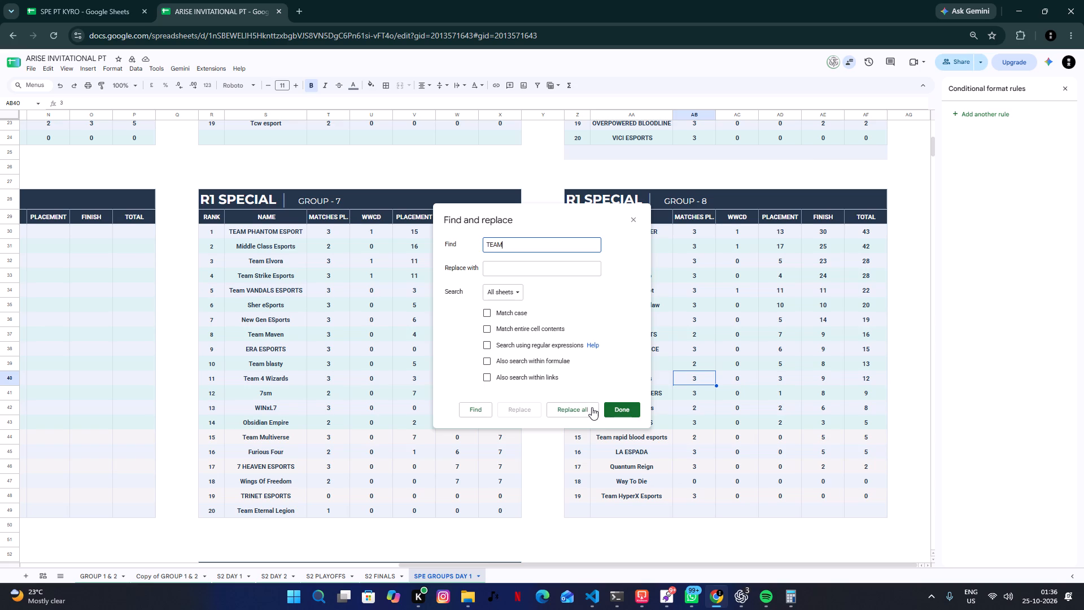
{"action": "left_click", "coordinate": [589, 408]}
{"action": "left_click", "coordinate": [590, 339]}
{"action": "left_click", "coordinate": [628, 406]}
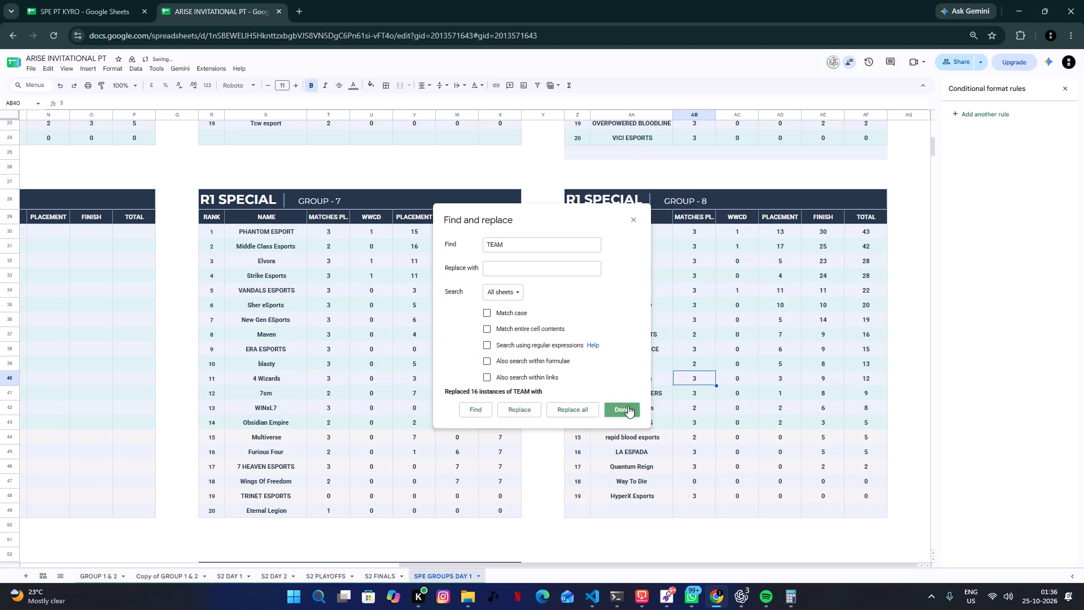
{"action": "left_click", "coordinate": [777, 319]}
{"action": "left_click", "coordinate": [917, 163]}
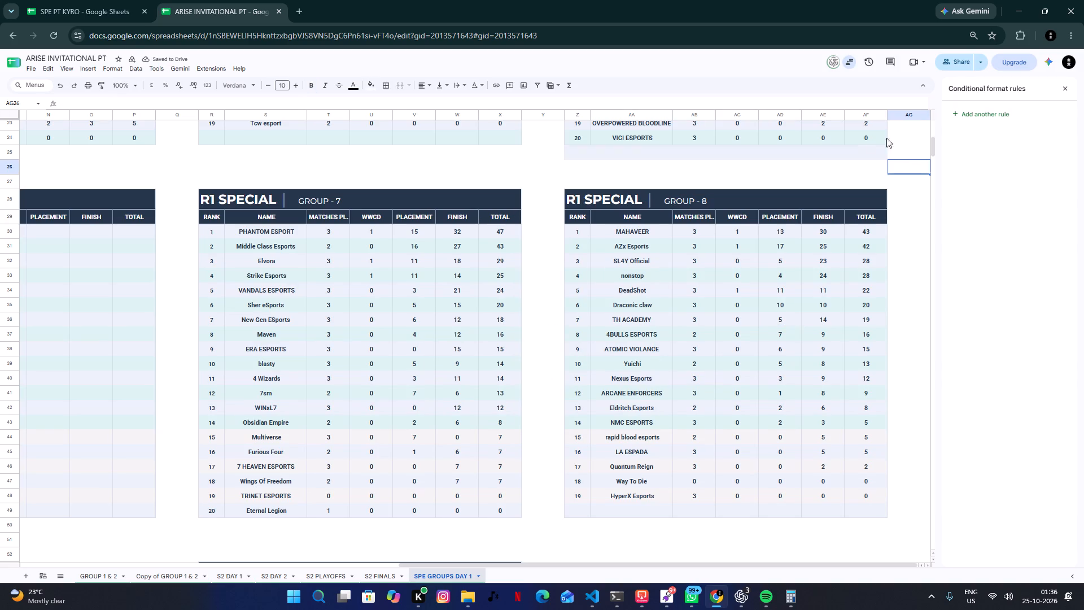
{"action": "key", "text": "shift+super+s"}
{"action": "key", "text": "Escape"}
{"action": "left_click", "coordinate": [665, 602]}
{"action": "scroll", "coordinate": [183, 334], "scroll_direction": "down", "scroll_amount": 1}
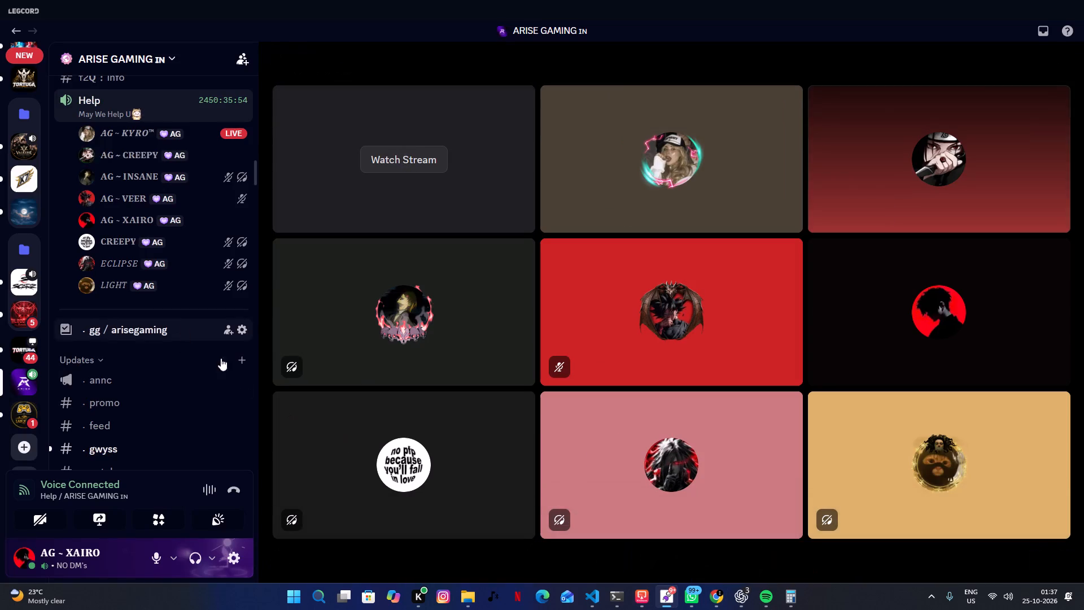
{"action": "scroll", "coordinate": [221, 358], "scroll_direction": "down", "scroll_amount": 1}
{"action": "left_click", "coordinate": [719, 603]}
Capture a screenshot of the R1 Special Group 8 table from its title header through rank 19.
{"action": "left_click", "coordinate": [898, 163]}
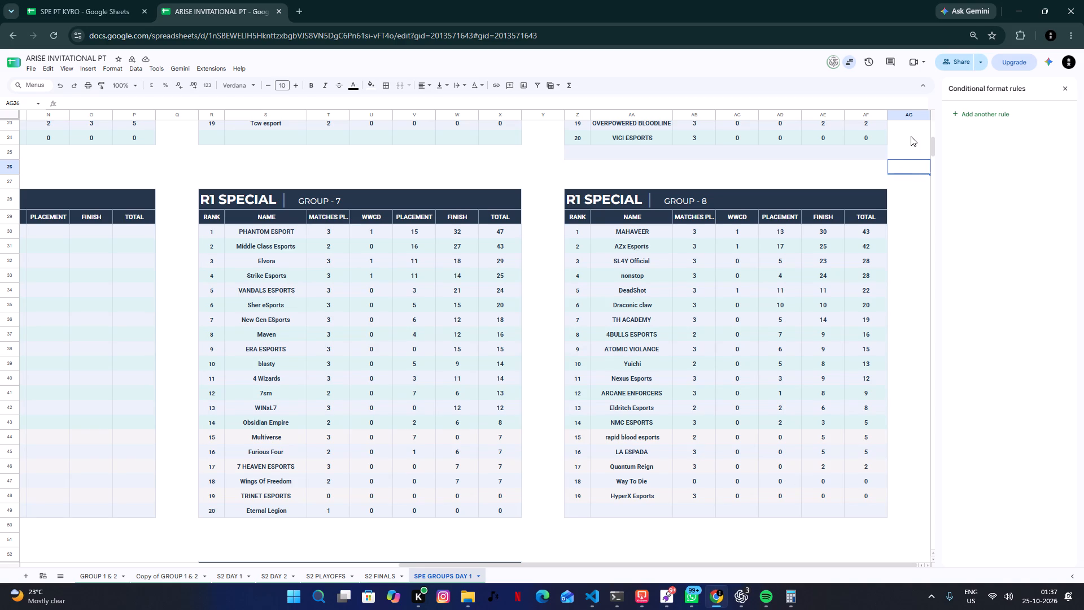
{"action": "key", "text": "shift+super+s"}
{"action": "left_click_drag", "start_coordinate": [565, 190], "coordinate": [591, 242]}
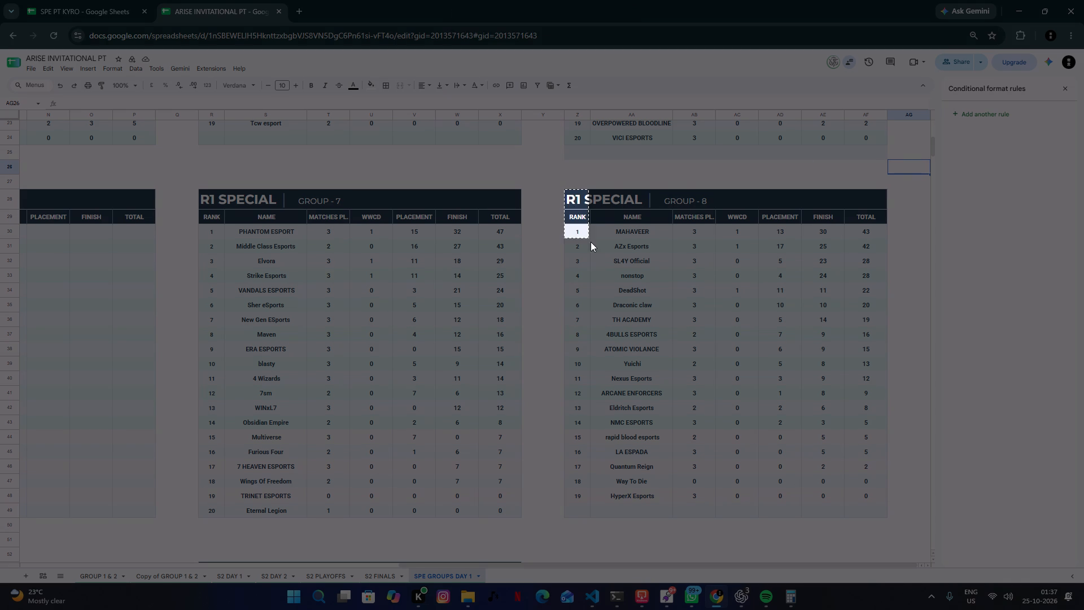
{"action": "left_click_drag", "start_coordinate": [591, 242], "coordinate": [888, 526]}
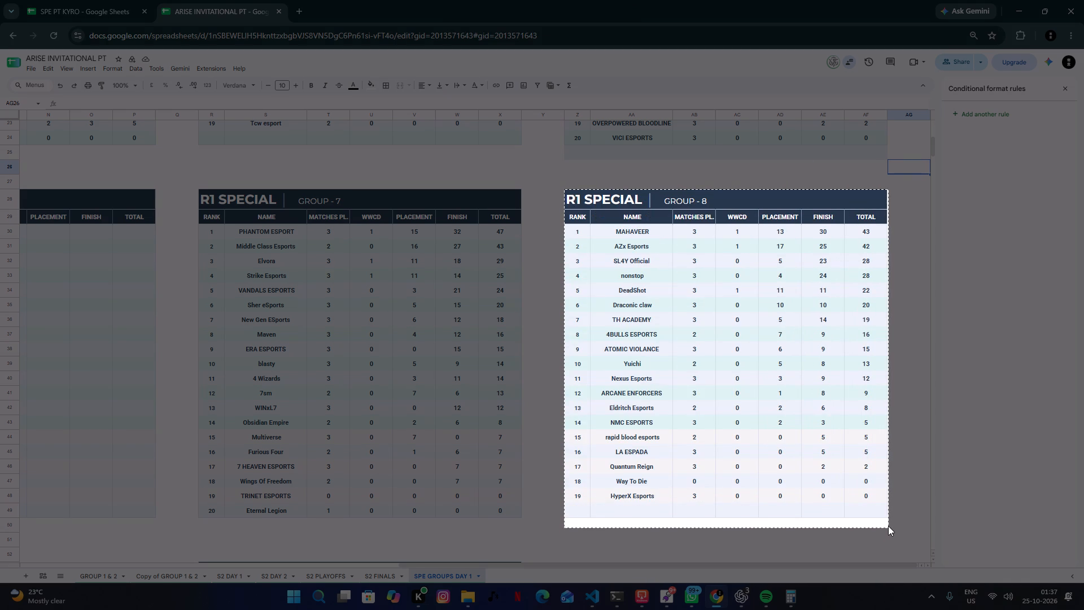
{"action": "left_click_drag", "start_coordinate": [888, 526], "coordinate": [891, 529]}
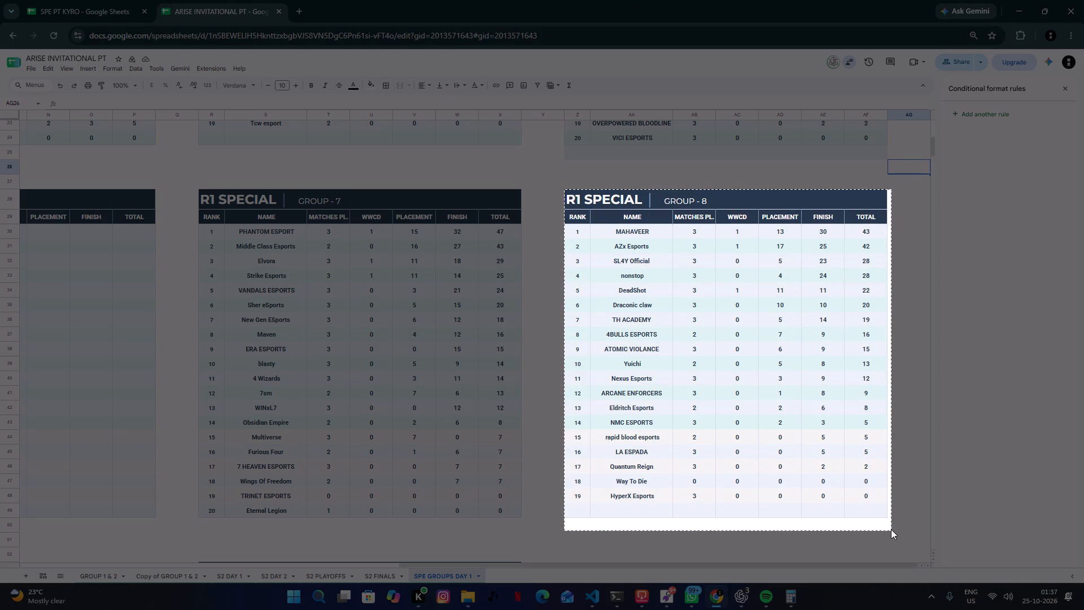
{"action": "left_click_drag", "start_coordinate": [891, 529], "coordinate": [888, 517]}
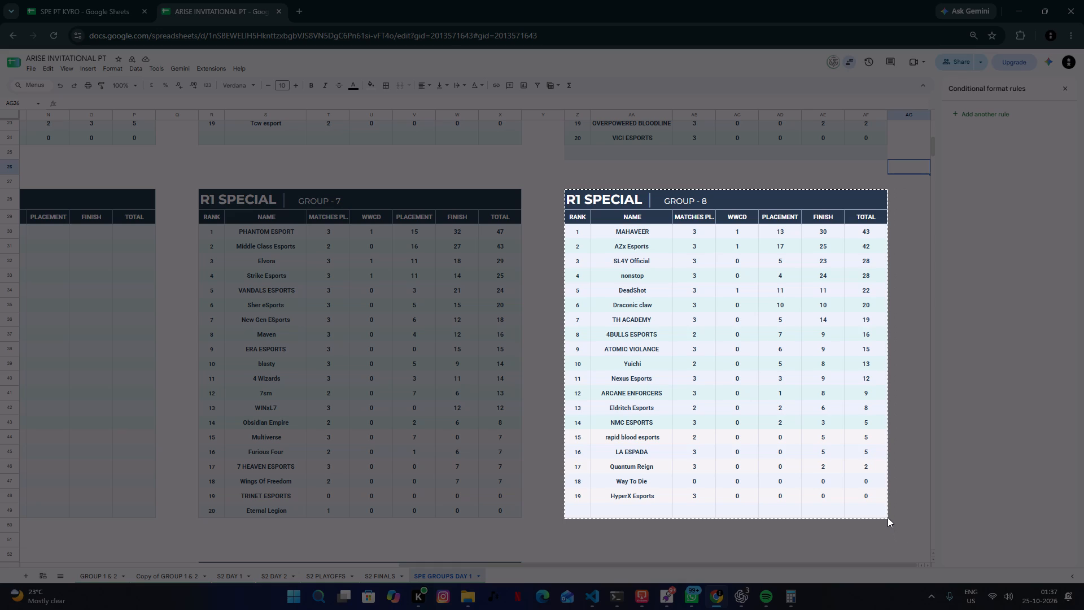
{"action": "left_click_drag", "start_coordinate": [888, 517], "coordinate": [890, 504]}
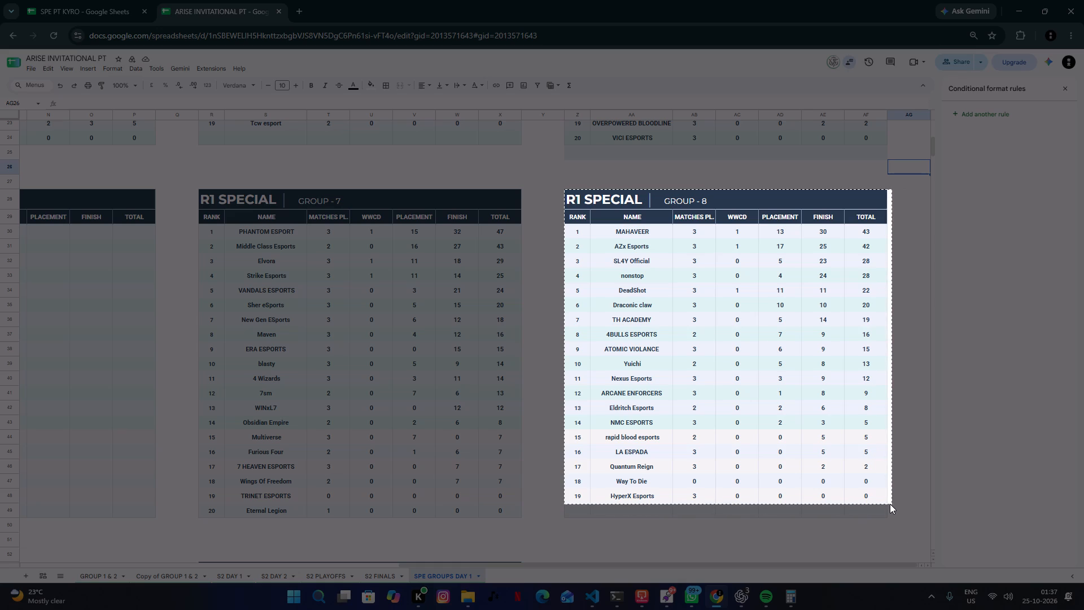
{"action": "left_click_drag", "start_coordinate": [890, 504], "coordinate": [886, 504]}
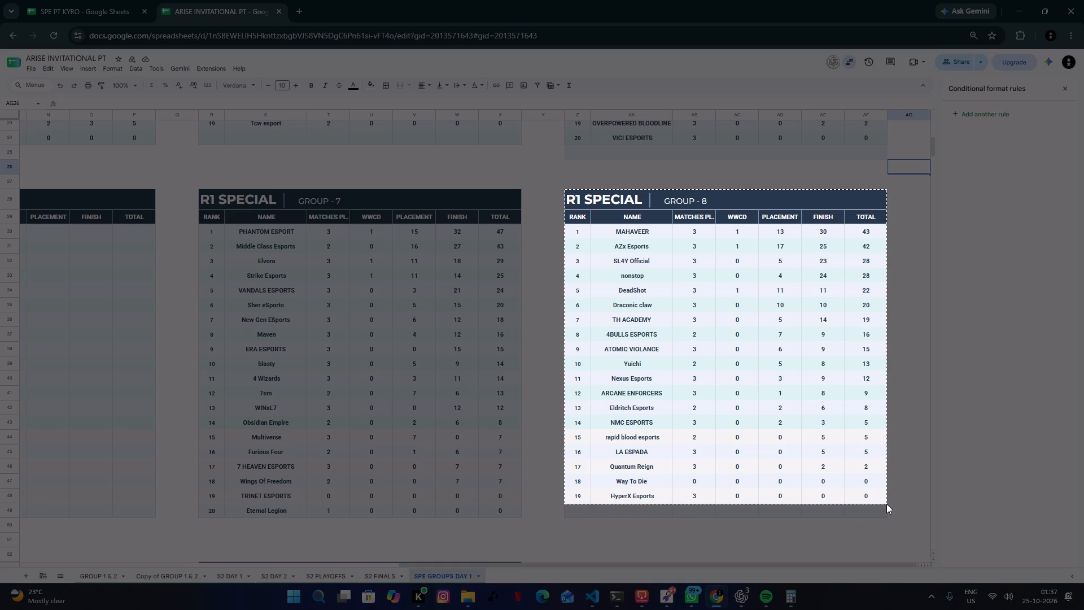
{"action": "left_click_drag", "start_coordinate": [886, 504], "coordinate": [886, 503]}
Switch to Discord and draft a bold "OVERALL STANDINGS" message in spe--group-8 with the Group 8 screenshot attached.
{"action": "left_click", "coordinate": [665, 592]}
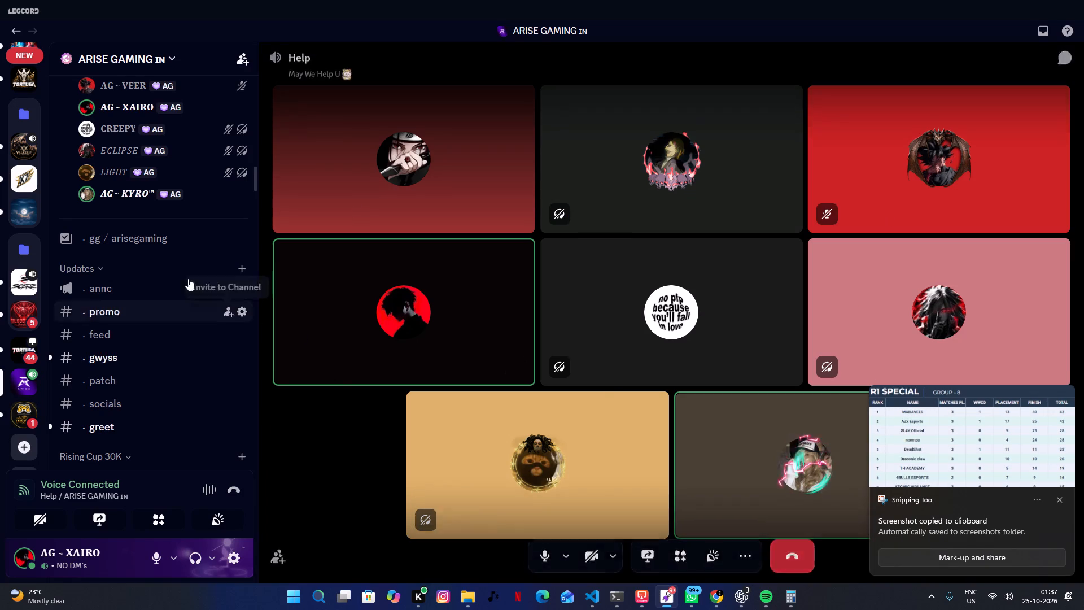
{"action": "scroll", "coordinate": [156, 255], "scroll_direction": "down", "scroll_amount": 20}
{"action": "scroll", "coordinate": [156, 255], "scroll_direction": "down", "scroll_amount": 5}
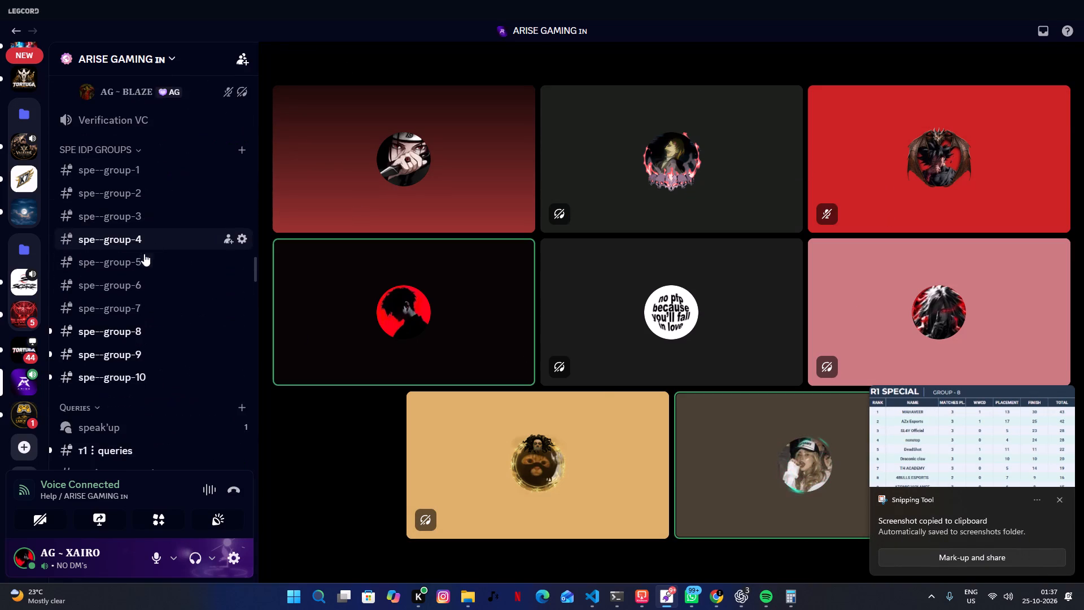
{"action": "scroll", "coordinate": [137, 284], "scroll_direction": "down", "scroll_amount": 4}
{"action": "scroll", "coordinate": [137, 285], "scroll_direction": "up", "scroll_amount": 2}
{"action": "left_click", "coordinate": [169, 197]}
{"action": "left_click", "coordinate": [161, 223]}
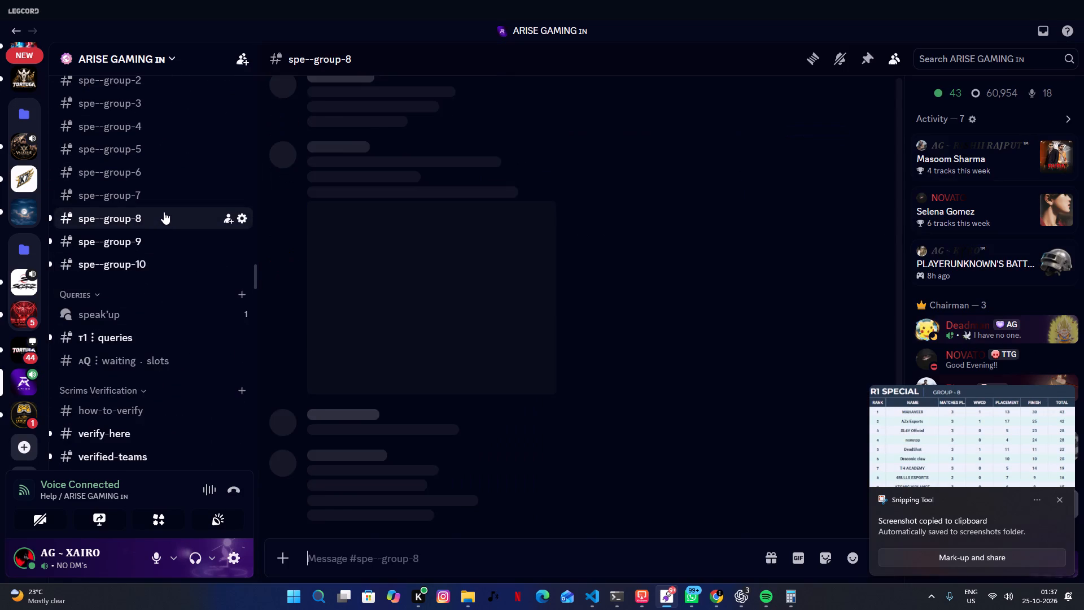
{"action": "type", "text": "**ov"}
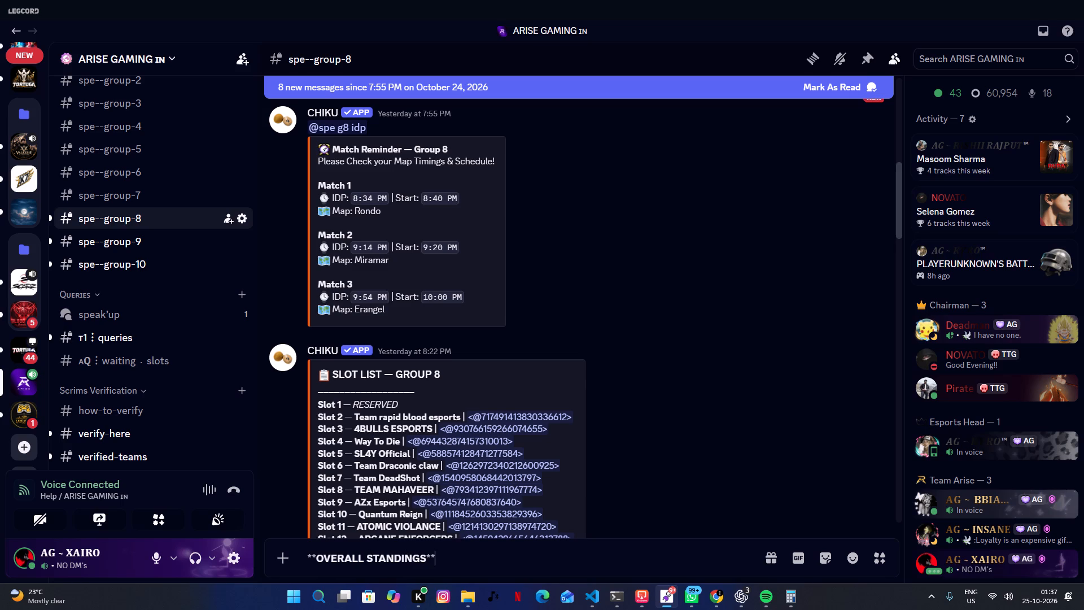
{"action": "key", "text": "ctrl+v"}
{"action": "key", "text": "space"}
{"action": "type", "text": "@SPEG"}
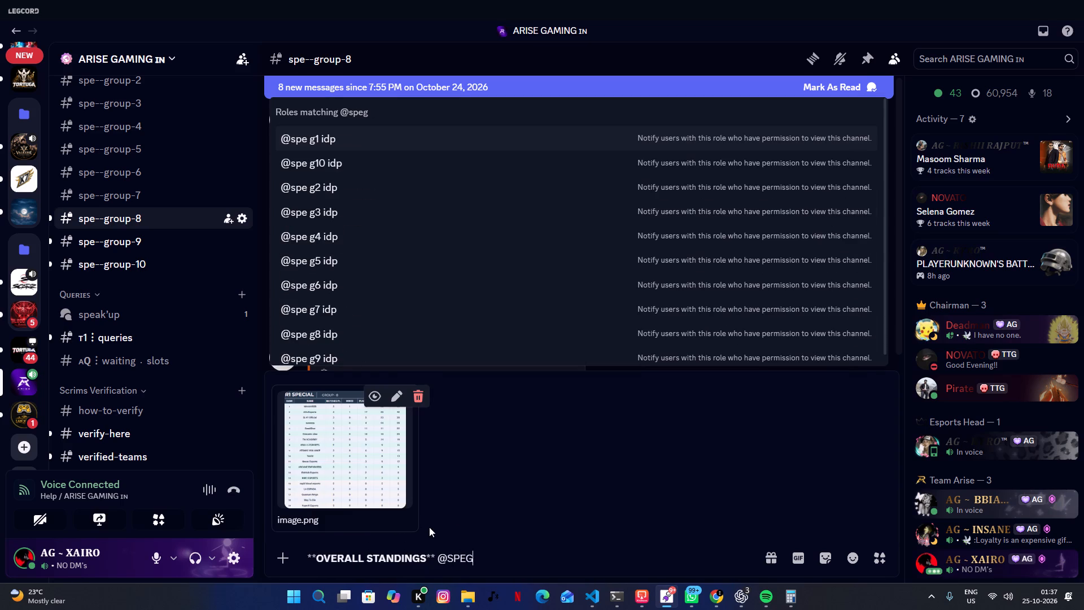
{"action": "key", "text": "Down"}
{"action": "key", "text": "Down"}
{"action": "key", "text": "Down"}
{"action": "key", "text": "Down"}
{"action": "key", "text": "Down"}
{"action": "key", "text": "Down"}
{"action": "key", "text": "Down"}
{"action": "key", "text": "Down"}
{"action": "key", "text": "Return"}
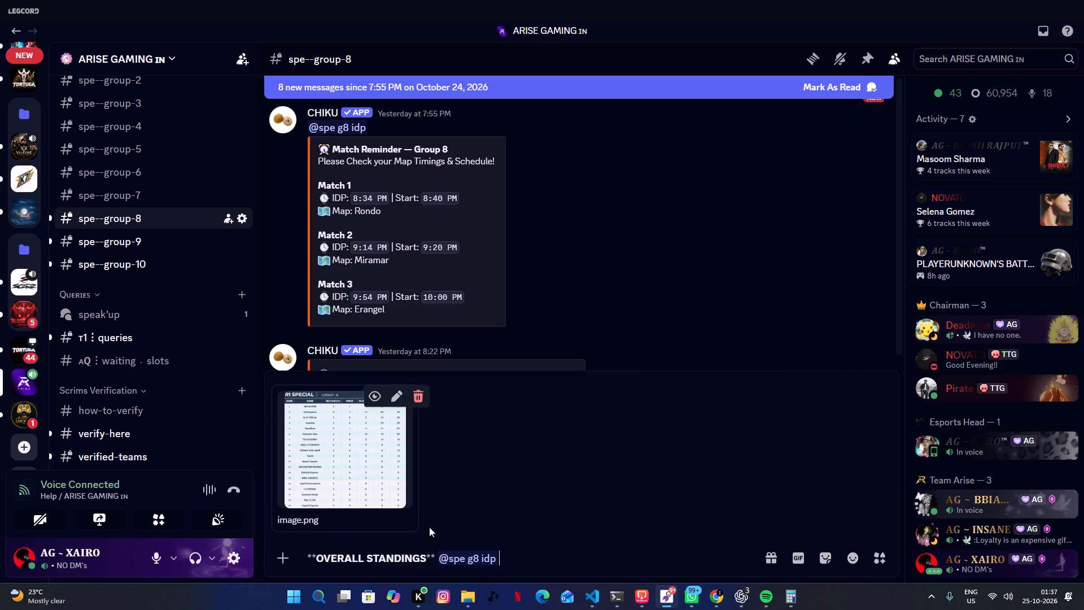
{"action": "key", "text": "Return"}
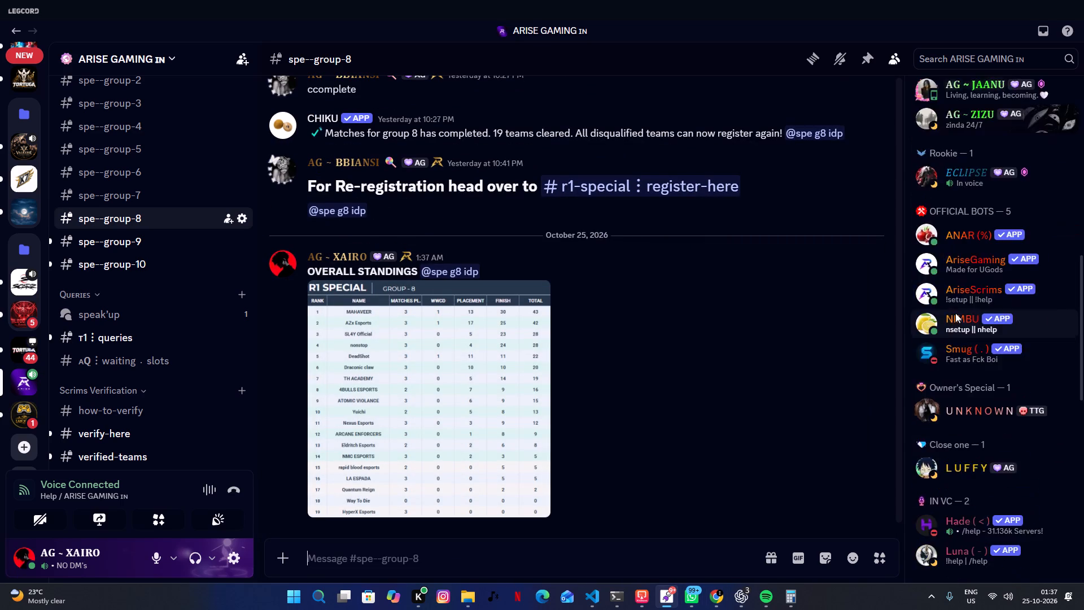
{"action": "scroll", "coordinate": [955, 313], "scroll_direction": "down", "scroll_amount": 4}
Return to the SPE GROUPS DAY 1 sheet in Chrome and bring the R1 Special Group 9 table into view.
{"action": "left_click", "coordinate": [725, 594]}
{"action": "scroll", "coordinate": [528, 341], "scroll_direction": "down", "scroll_amount": 2}
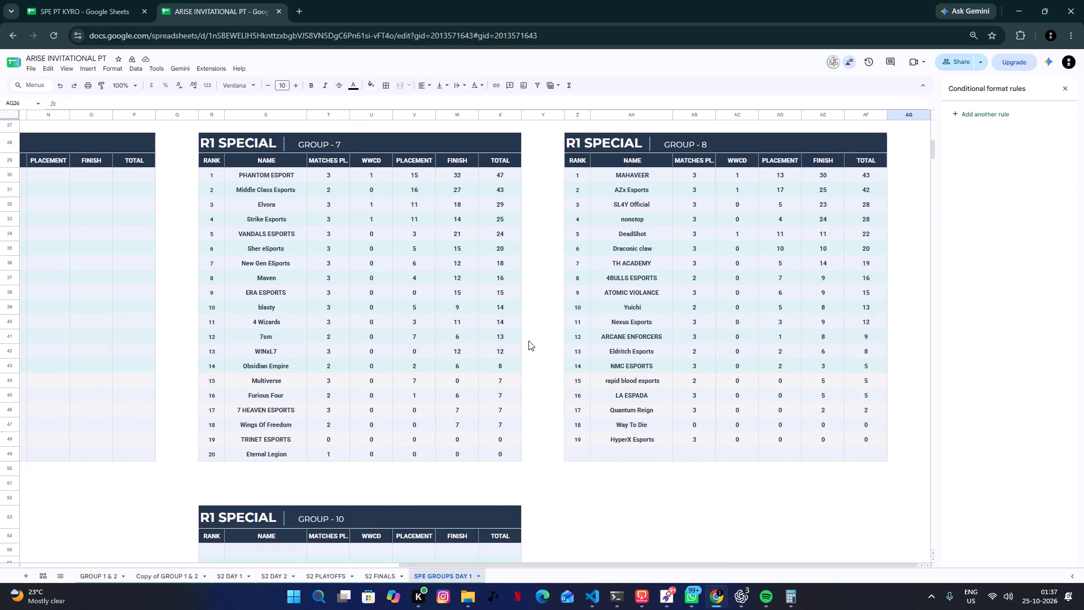
{"action": "scroll", "coordinate": [528, 341], "scroll_direction": "down", "scroll_amount": 2}
{"action": "left_click_drag", "start_coordinate": [526, 563], "coordinate": [357, 539]}
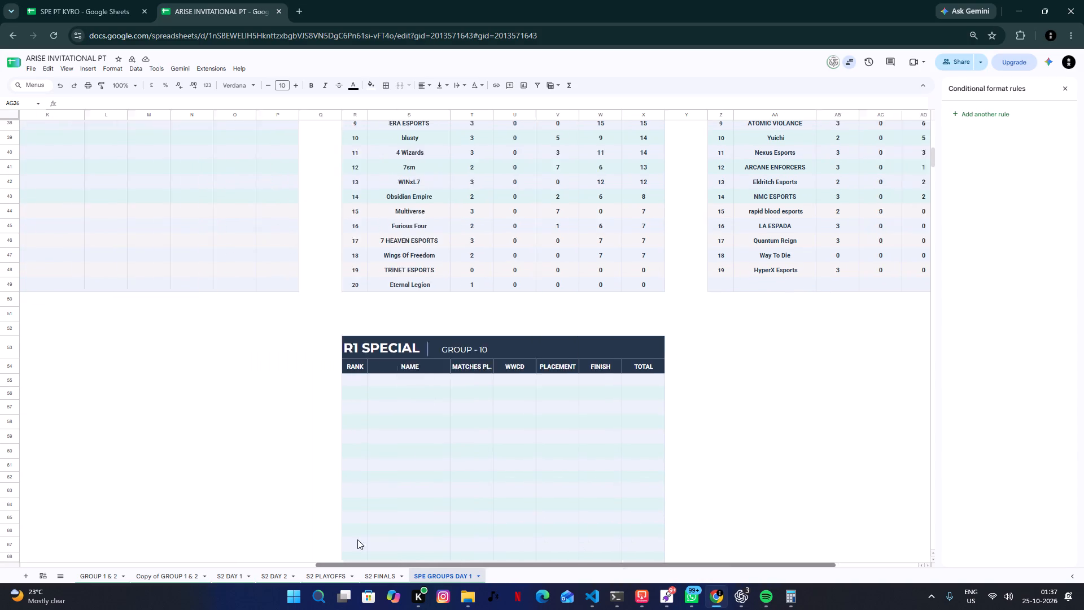
{"action": "left_click_drag", "start_coordinate": [357, 539], "coordinate": [75, 488]}
{"action": "scroll", "coordinate": [199, 351], "scroll_direction": "down", "scroll_amount": 3}
{"action": "left_click", "coordinate": [441, 286]}
{"action": "left_click", "coordinate": [604, 234]}
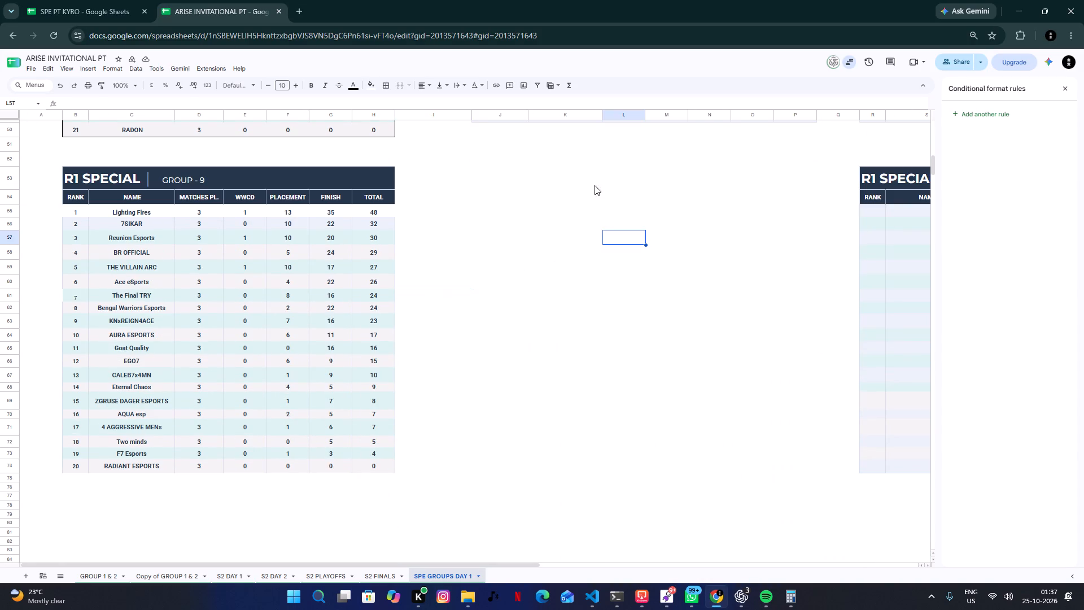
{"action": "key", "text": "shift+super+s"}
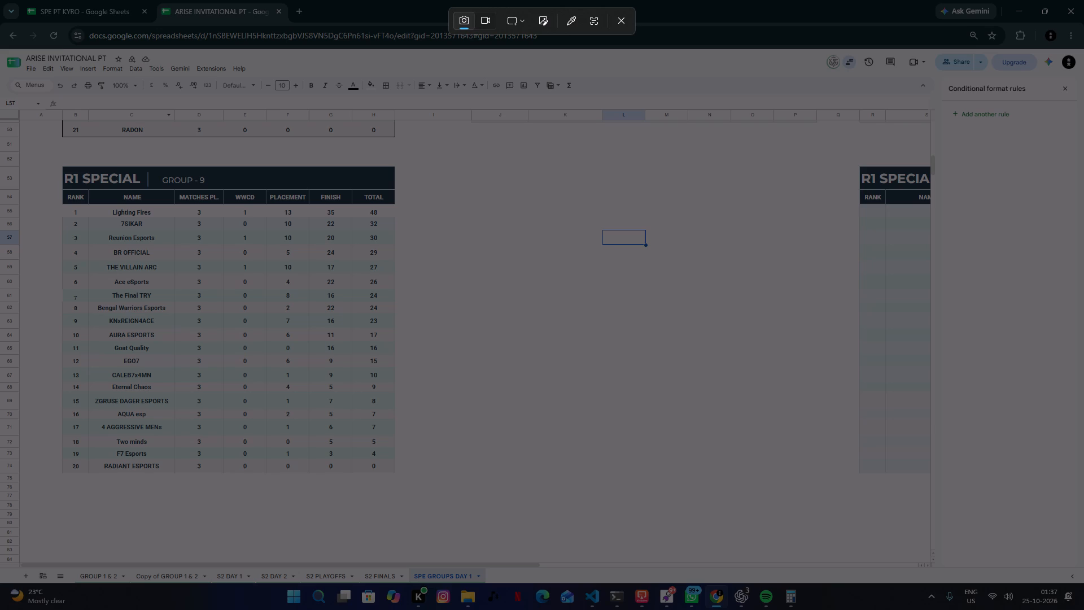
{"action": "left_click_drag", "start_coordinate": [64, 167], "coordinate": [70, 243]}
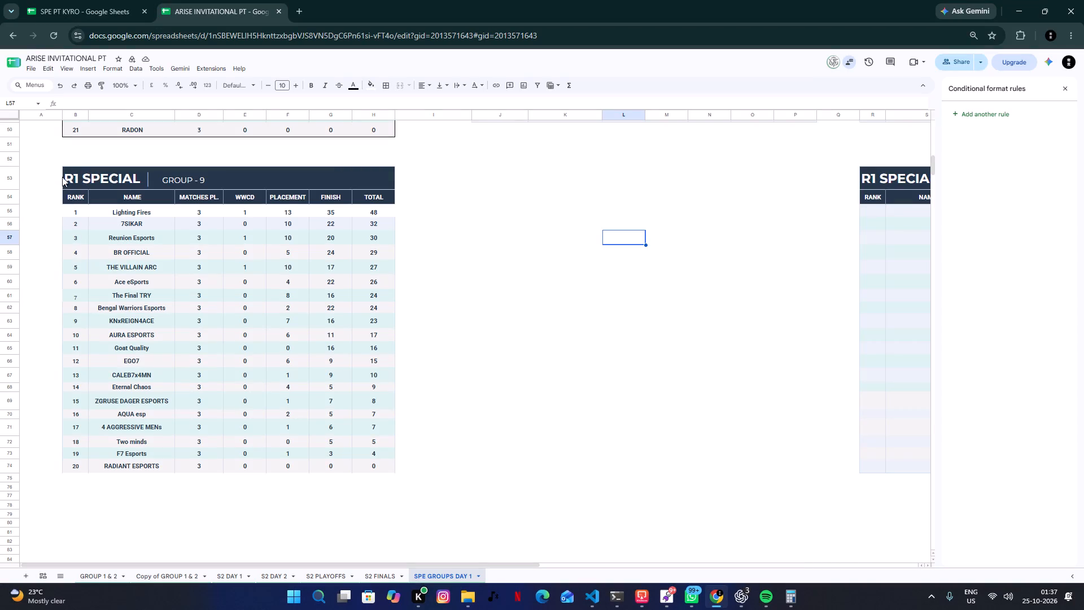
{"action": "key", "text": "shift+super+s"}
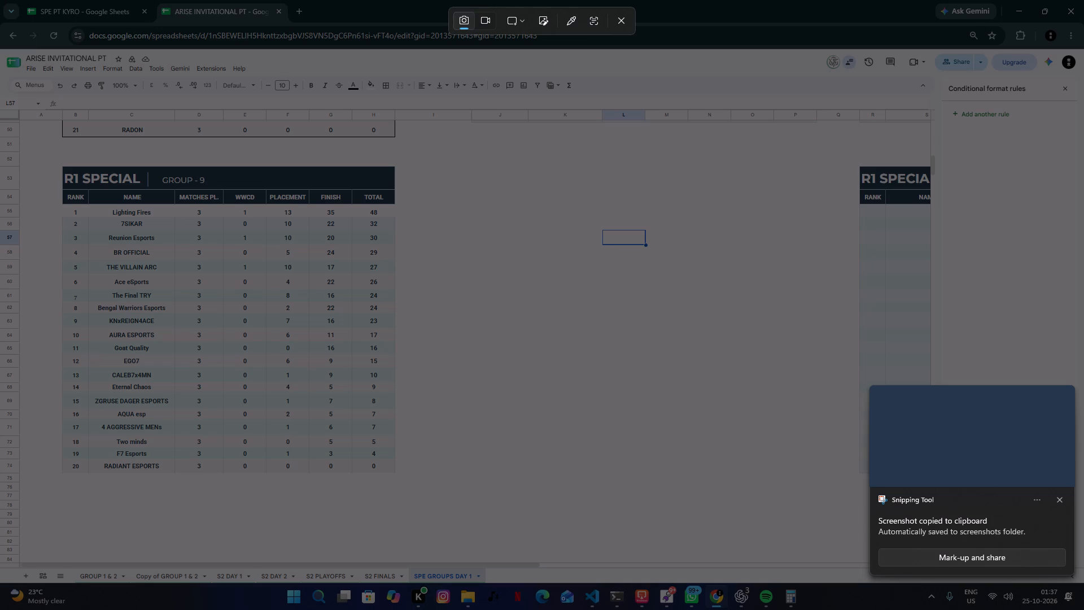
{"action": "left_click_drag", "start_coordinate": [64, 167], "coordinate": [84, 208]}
Capture a screenshot of the R1 Special Group 9 table from its title header through rank 20.
{"action": "key", "text": "shift+super+s"}
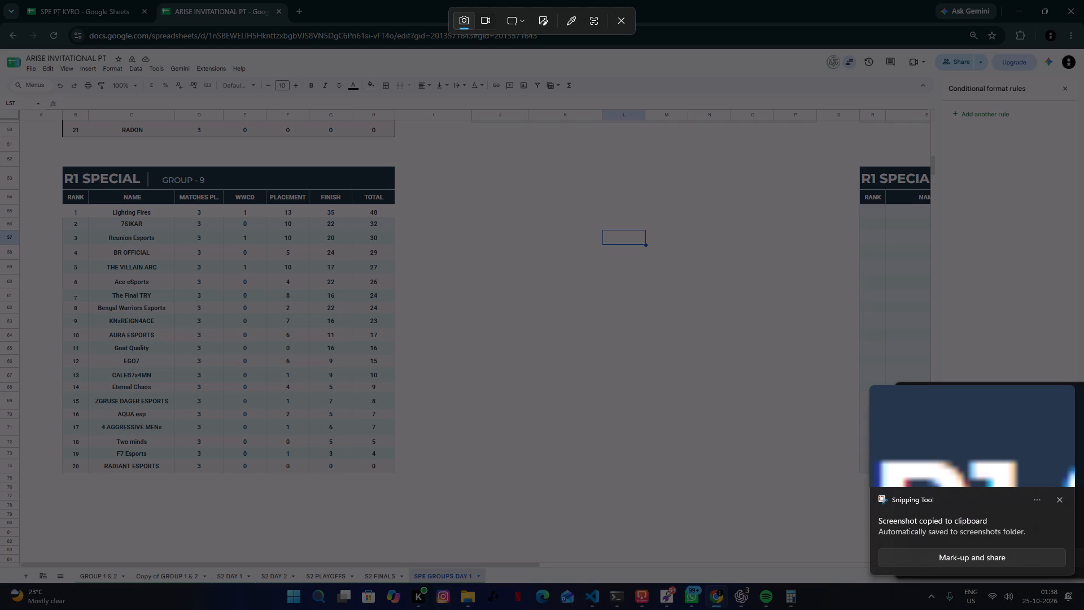
{"action": "left_click", "coordinate": [62, 167]}
{"action": "left_click_drag", "start_coordinate": [63, 167], "coordinate": [76, 199]}
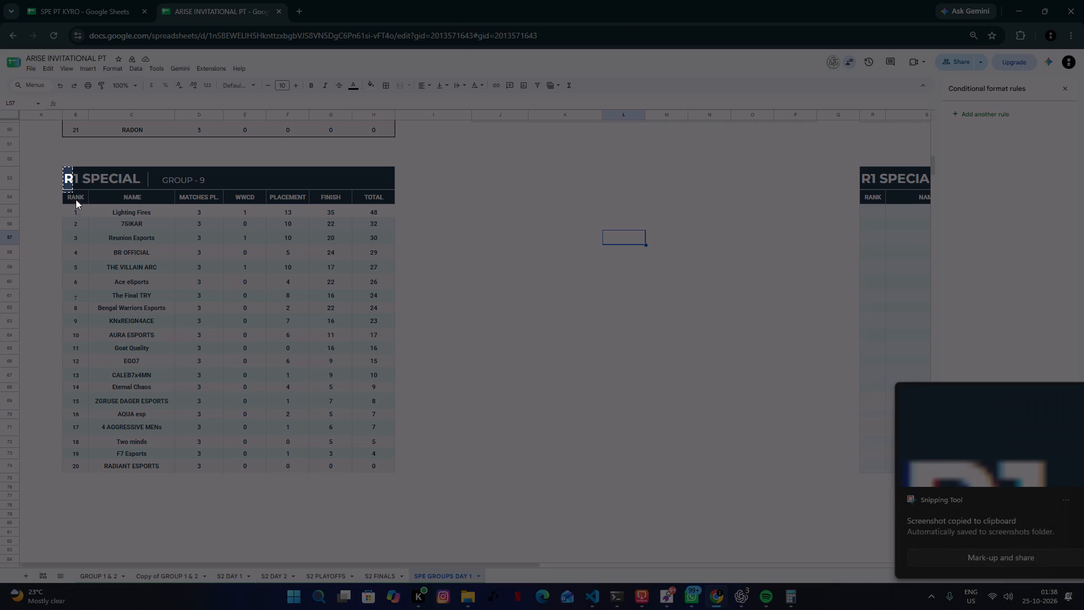
{"action": "left_click_drag", "start_coordinate": [76, 199], "coordinate": [403, 307]}
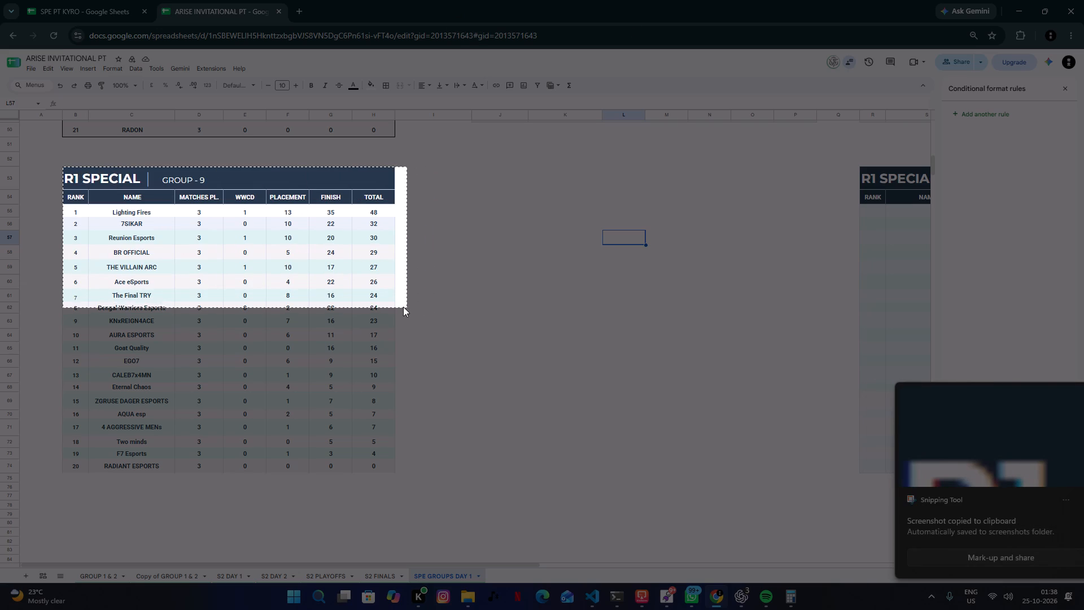
{"action": "left_click_drag", "start_coordinate": [403, 307], "coordinate": [396, 475]}
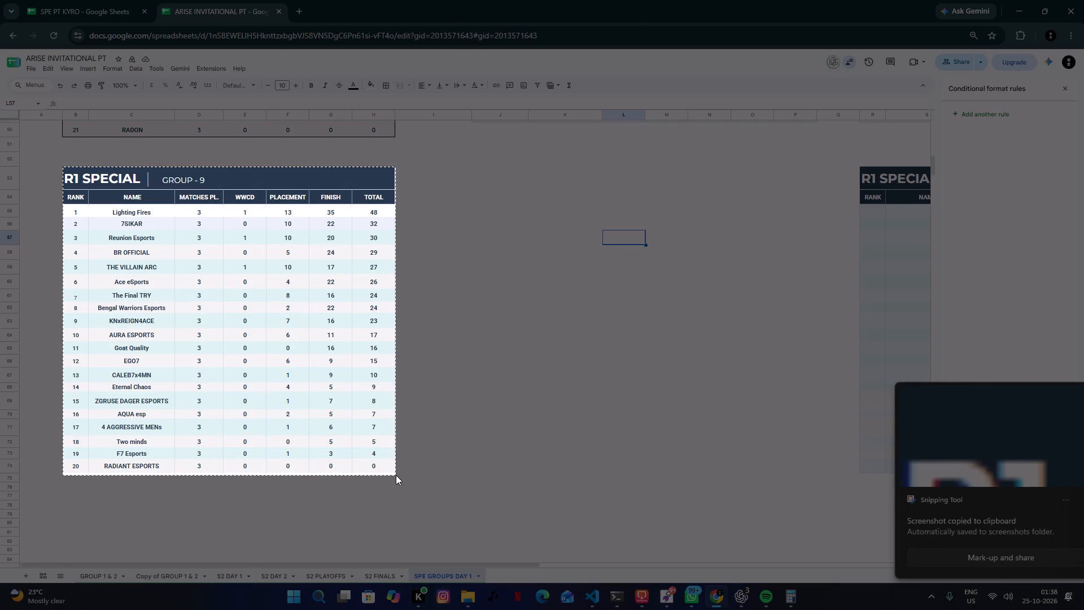
{"action": "left_click_drag", "start_coordinate": [396, 475], "coordinate": [395, 475]}
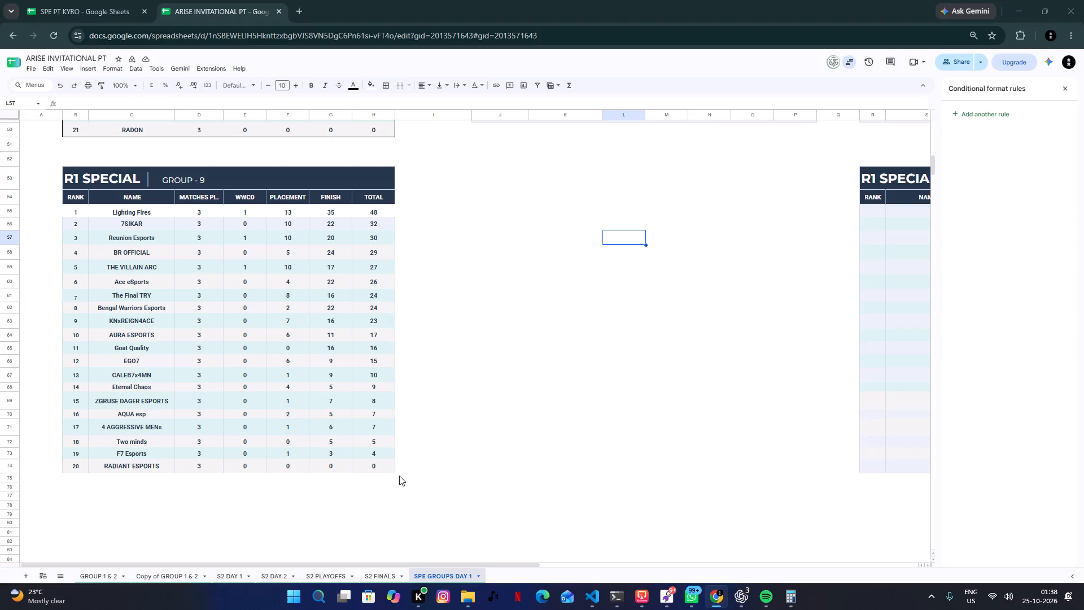
Switch to Discord and draft a bold "OVERALL STANDINGS" message in spe--group-9 with the Group 9 screenshot attached.
{"action": "left_click", "coordinate": [661, 605]}
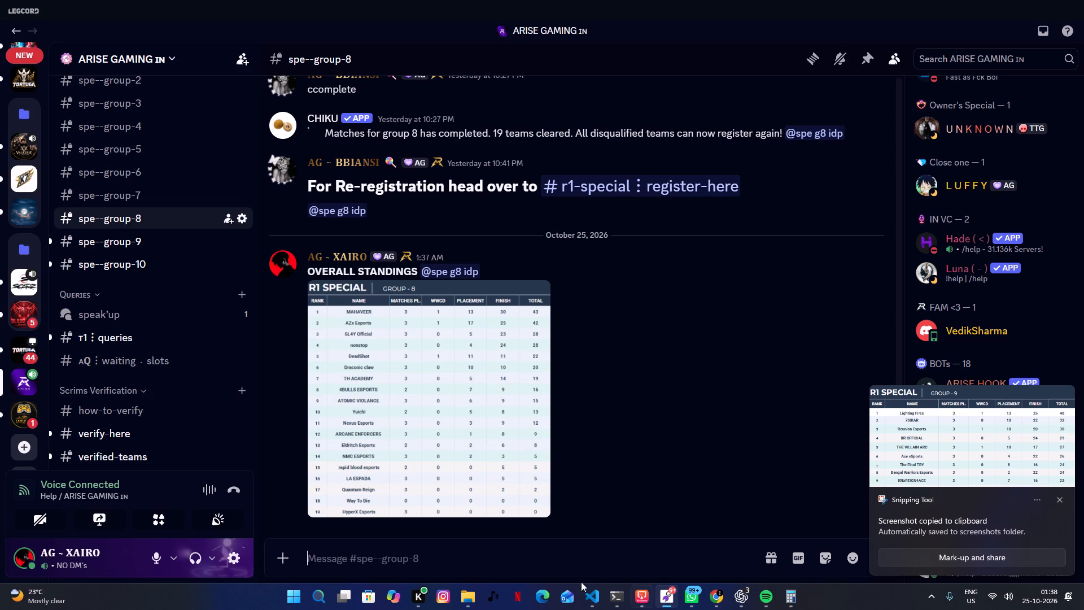
{"action": "left_click", "coordinate": [176, 262]}
{"action": "left_click", "coordinate": [172, 256]}
{"action": "left_click", "coordinate": [171, 251]}
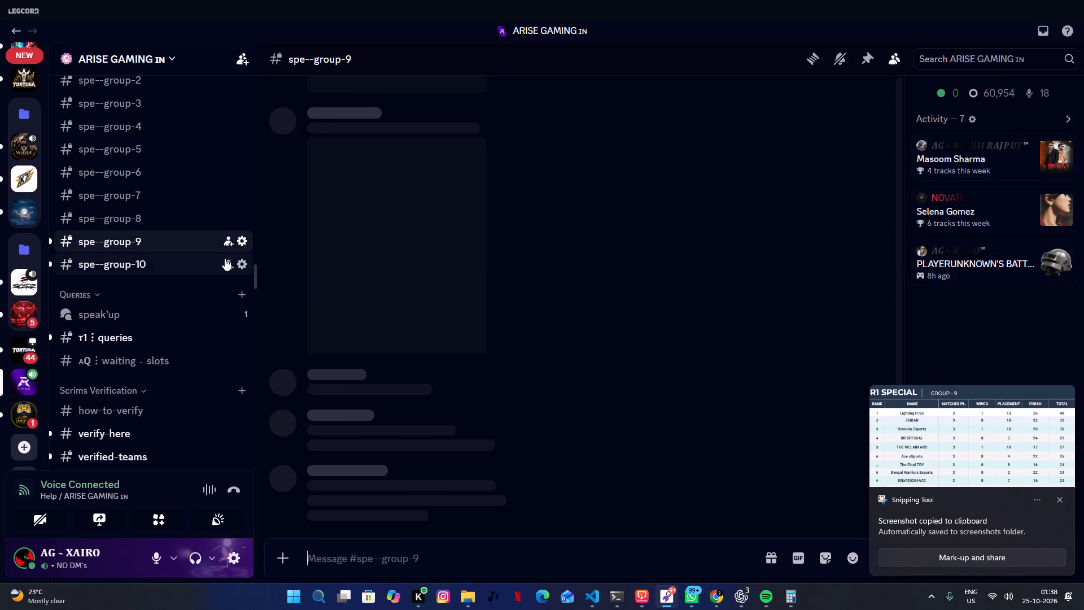
{"action": "type", "text": "**OVERALL STAN"}
{"action": "type", "text": "DINSG**"}
{"action": "key", "text": "BackSpace"}
{"action": "key", "text": "BackSpace"}
{"action": "key", "text": "BackSpace"}
{"action": "key", "text": "BackSpace"}
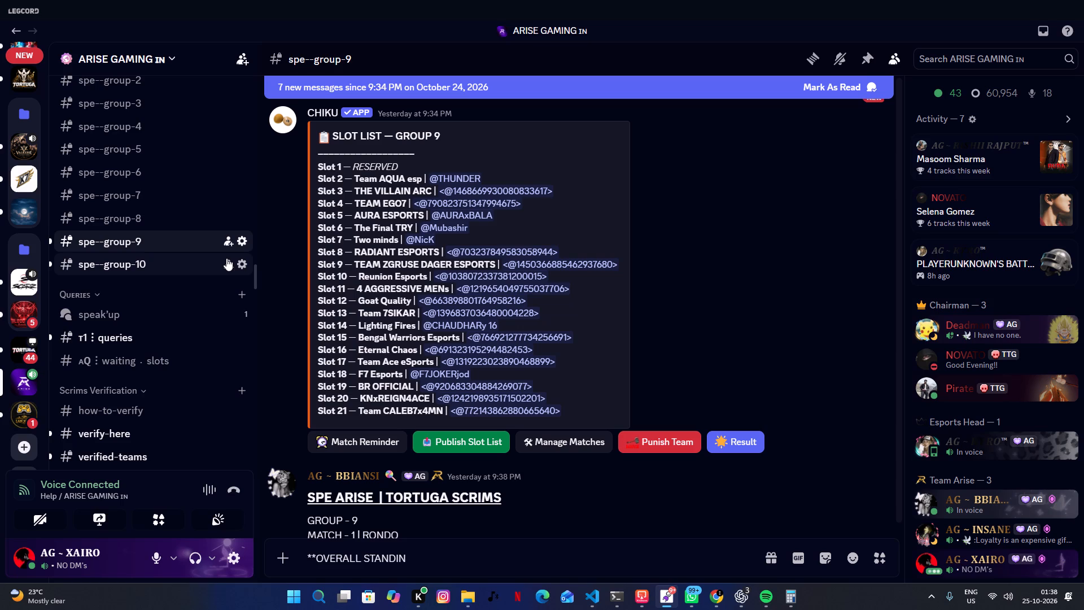
{"action": "type", "text": "GS**i"}
{"action": "key", "text": "space"}
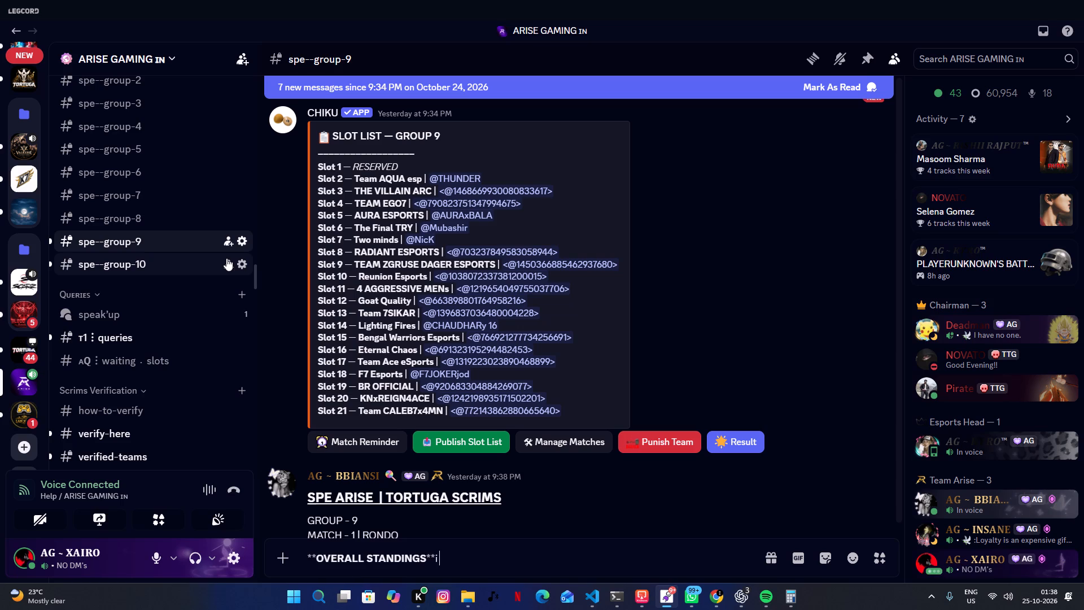
{"action": "key", "text": "ctrl+v"}
{"action": "key", "text": "BackSpace"}
{"action": "key", "text": "BackSpace"}
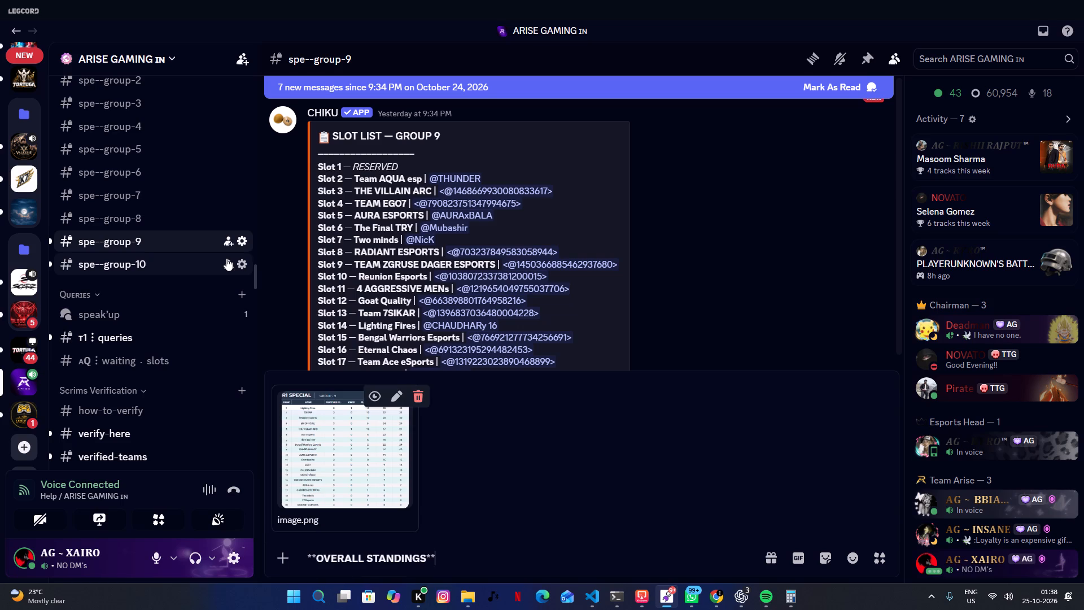
{"action": "key", "text": "space"}
{"action": "type", "text": "@SPEG"}
{"action": "key", "text": "Down"}
{"action": "key", "text": "Down"}
{"action": "key", "text": "Down"}
{"action": "key", "text": "Down"}
{"action": "key", "text": "Down"}
{"action": "key", "text": "Down"}
{"action": "key", "text": "Down"}
{"action": "key", "text": "Down"}
{"action": "key", "text": "Down"}
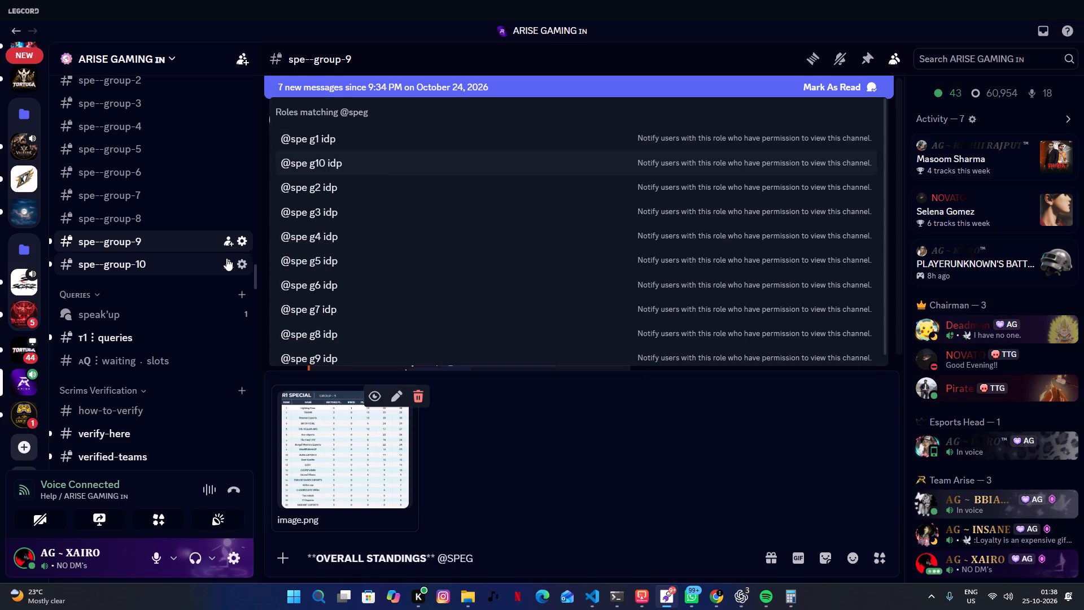
{"action": "key", "text": "Return"}
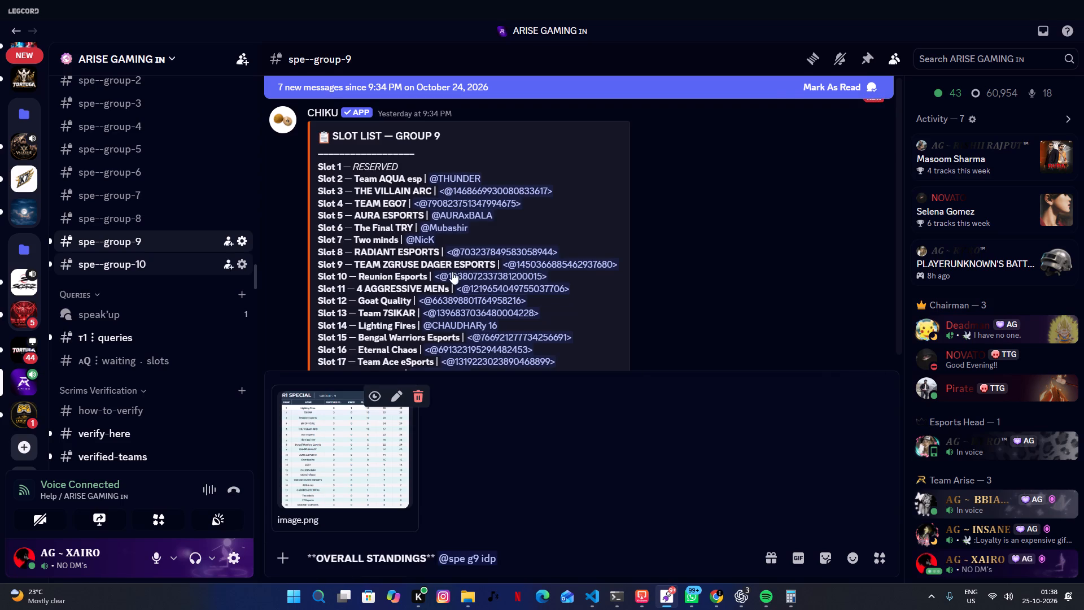
{"action": "left_click", "coordinate": [509, 504]}
{"action": "left_click", "coordinate": [497, 558]}
{"action": "left_click", "coordinate": [653, 567]}
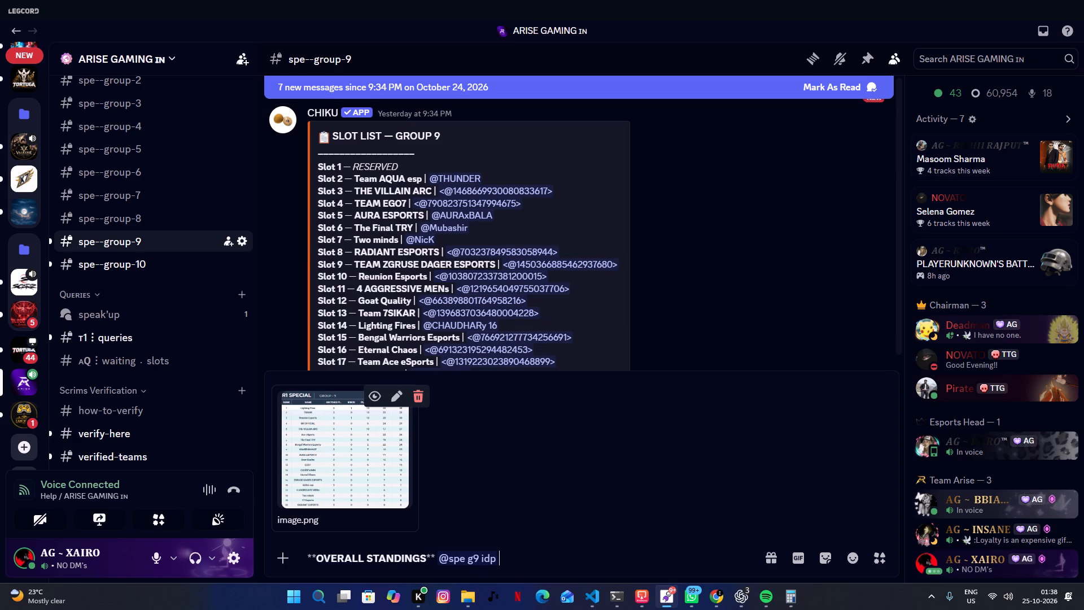
{"action": "key", "text": "Return"}
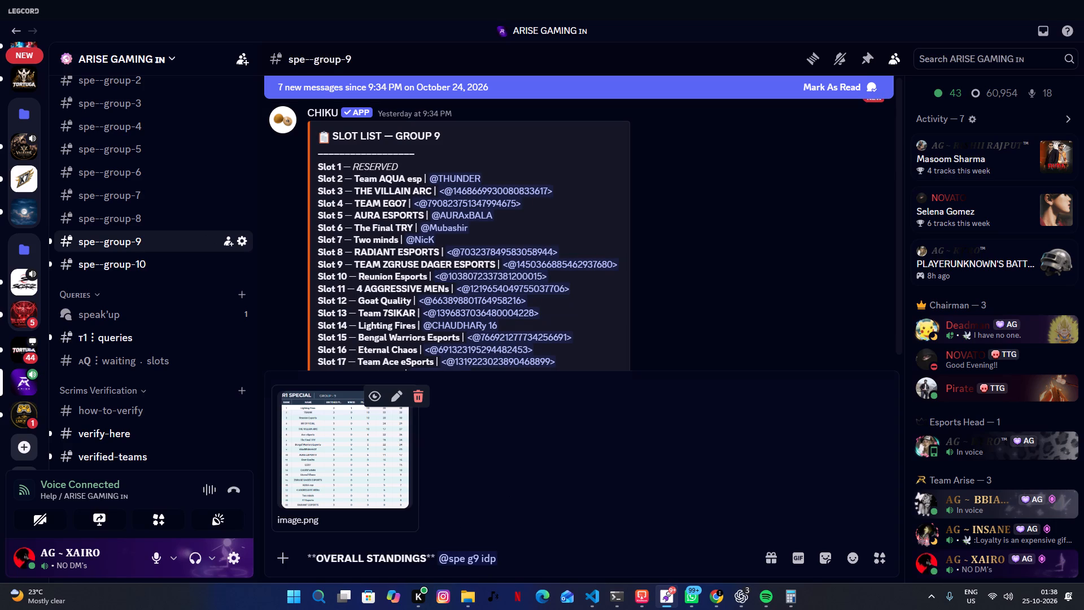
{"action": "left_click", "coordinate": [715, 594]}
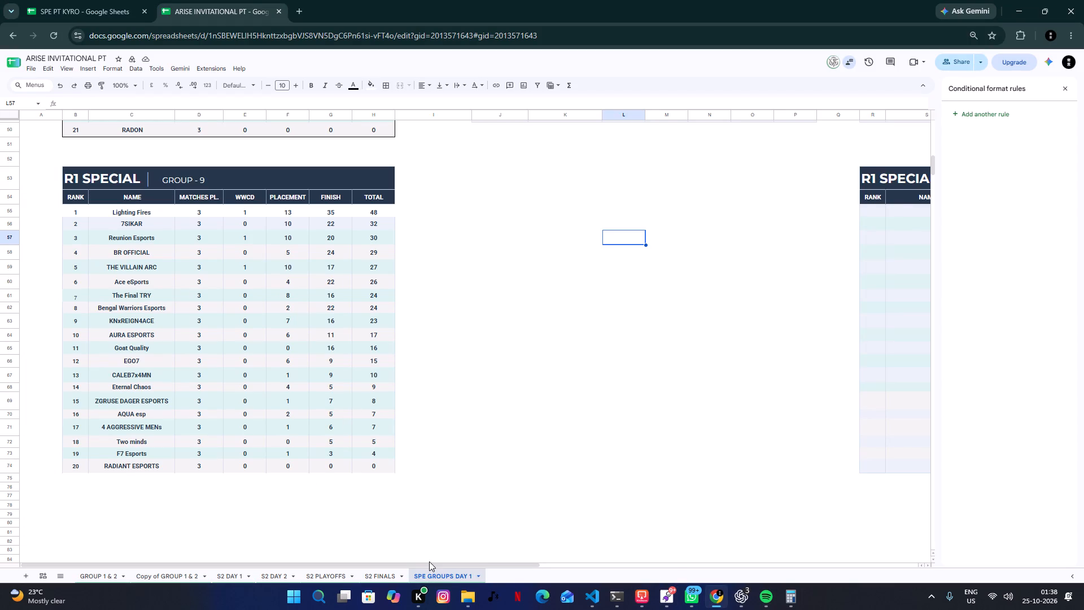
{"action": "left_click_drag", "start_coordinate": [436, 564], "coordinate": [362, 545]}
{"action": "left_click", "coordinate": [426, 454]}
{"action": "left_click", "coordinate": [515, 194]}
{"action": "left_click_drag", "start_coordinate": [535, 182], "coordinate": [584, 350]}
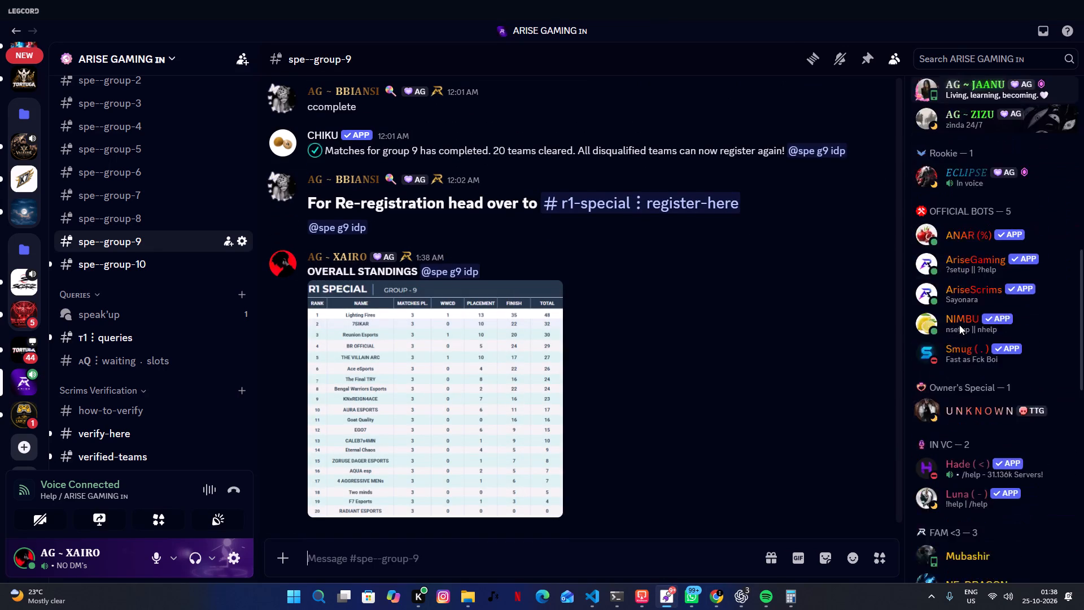
{"action": "scroll", "coordinate": [959, 325], "scroll_direction": "down", "scroll_amount": 18}
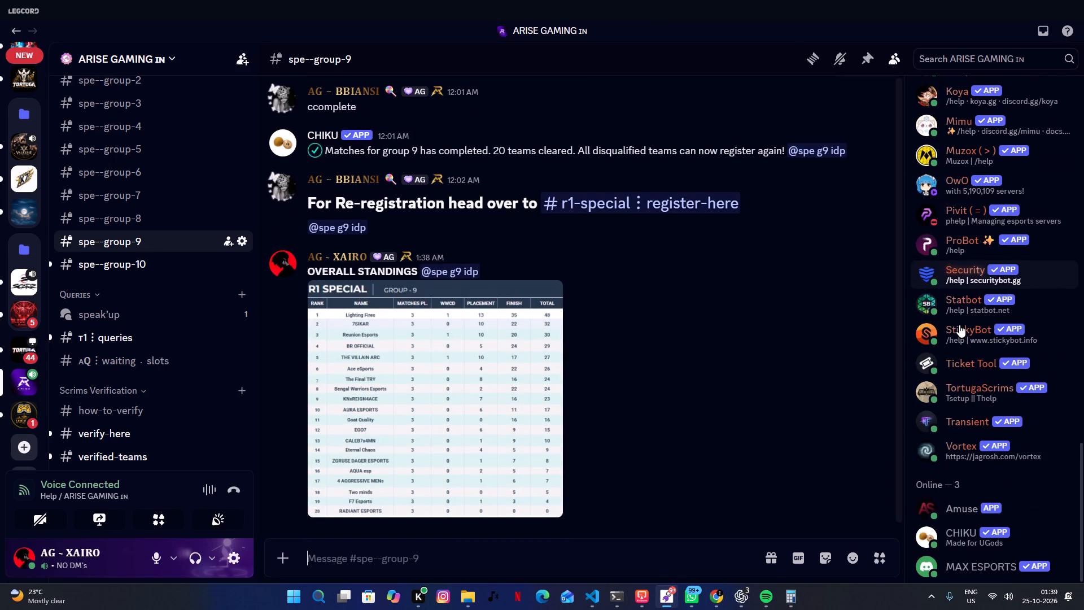
{"action": "scroll", "coordinate": [983, 313], "scroll_direction": "down", "scroll_amount": 3}
{"action": "scroll", "coordinate": [1003, 364], "scroll_direction": "up", "scroll_amount": 4}
{"action": "scroll", "coordinate": [1013, 324], "scroll_direction": "down", "scroll_amount": 7}
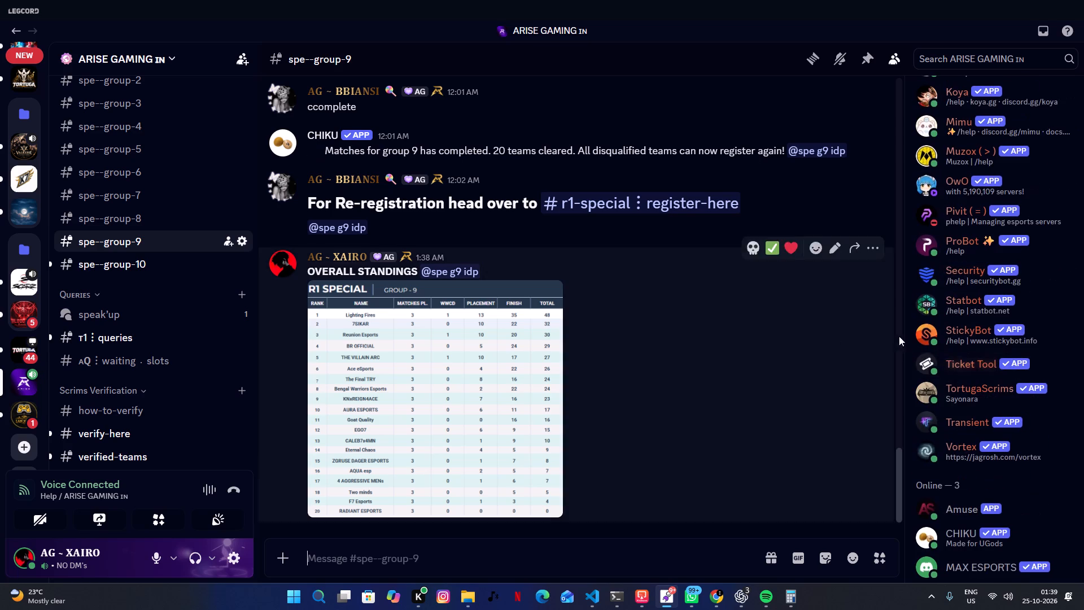
{"action": "scroll", "coordinate": [977, 336], "scroll_direction": "up", "scroll_amount": 12}
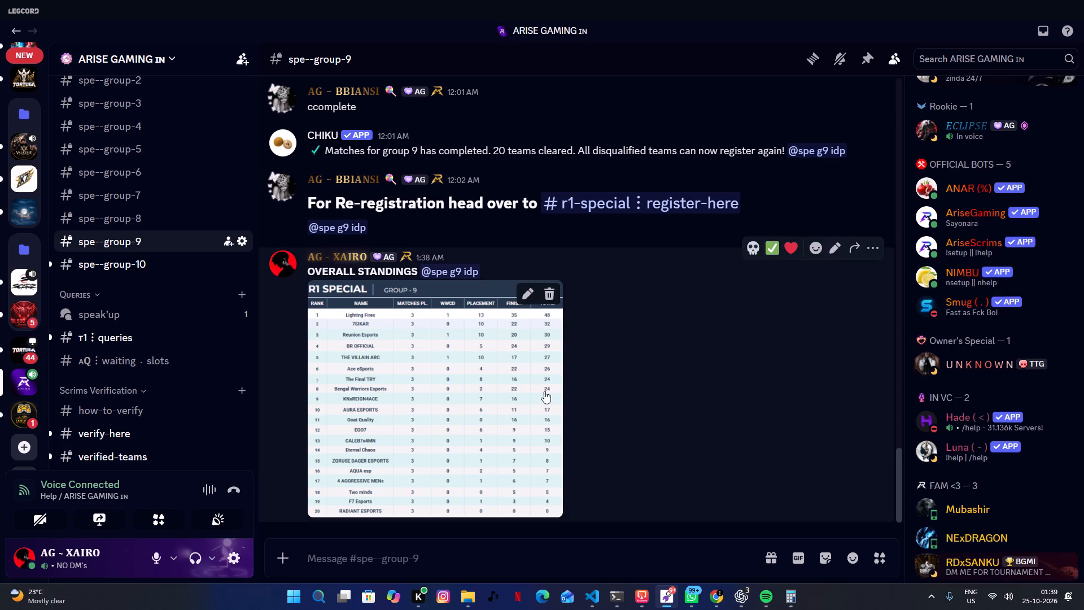
Check the spe--group-8, spe--group-7 and spe--group-6 channels for posted overall standings.
{"action": "scroll", "coordinate": [617, 333], "scroll_direction": "up", "scroll_amount": 3}
{"action": "left_click", "coordinate": [161, 216]}
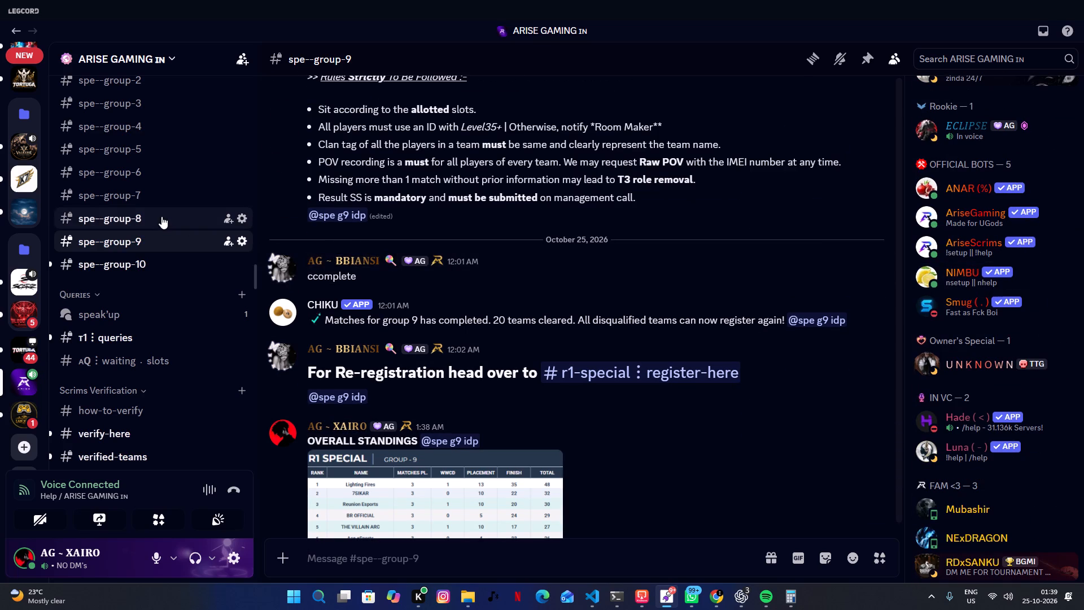
{"action": "scroll", "coordinate": [482, 249], "scroll_direction": "down", "scroll_amount": 6}
{"action": "left_click", "coordinate": [152, 191]}
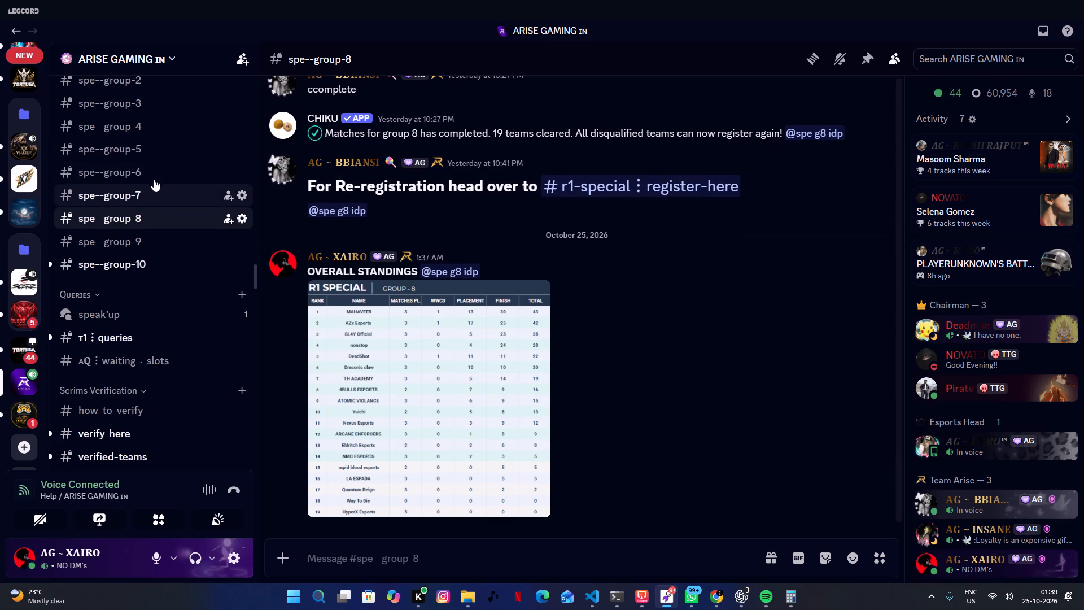
{"action": "left_click", "coordinate": [155, 176]}
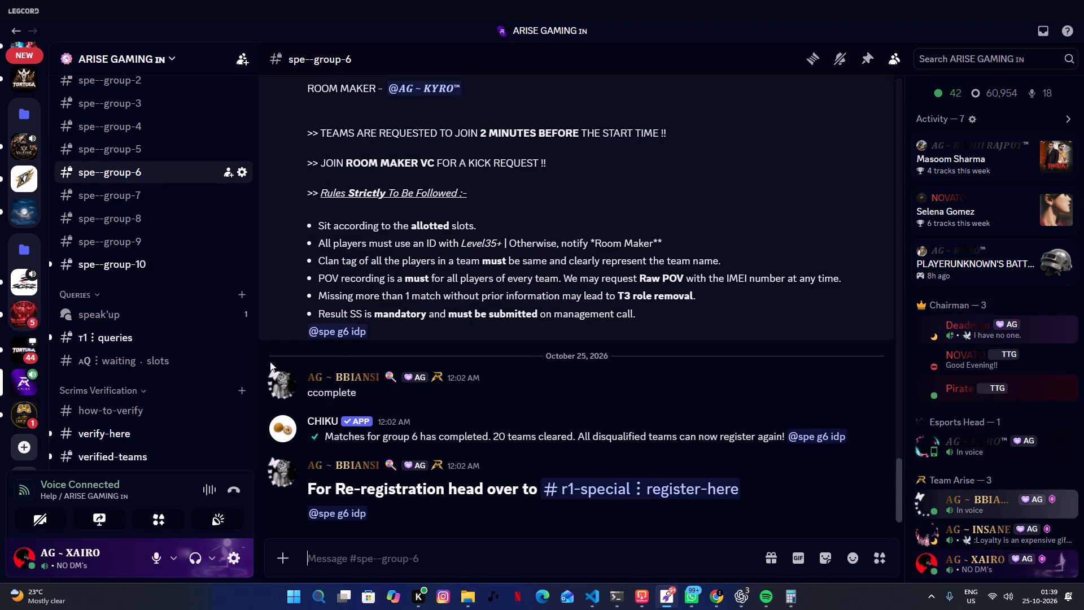
{"action": "scroll", "coordinate": [119, 199], "scroll_direction": "up", "scroll_amount": 18}
{"action": "scroll", "coordinate": [139, 181], "scroll_direction": "up", "scroll_amount": 4}
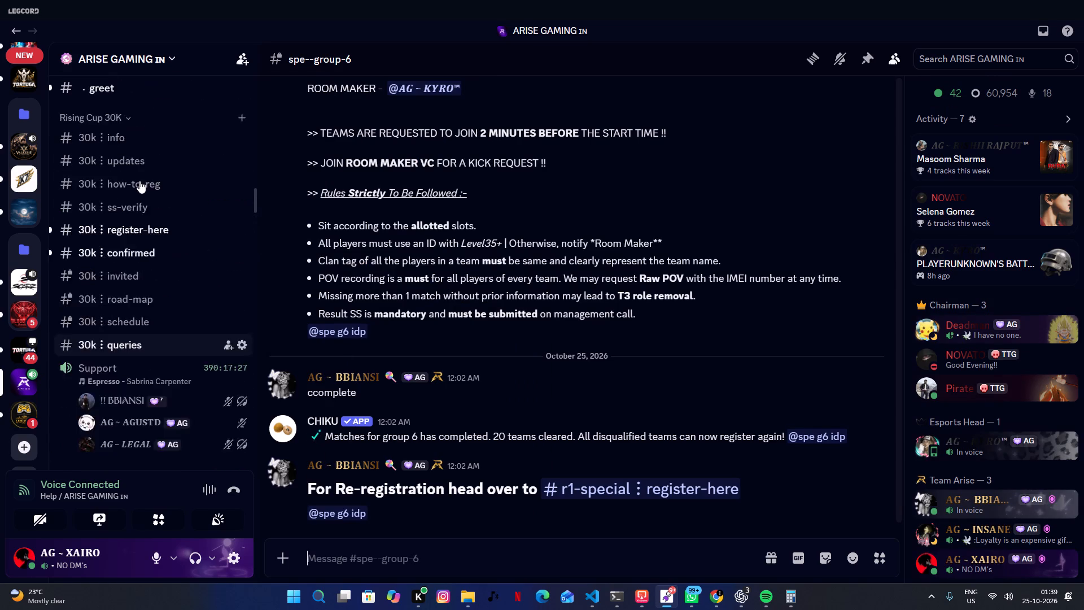
{"action": "scroll", "coordinate": [139, 181], "scroll_direction": "up", "scroll_amount": 18}
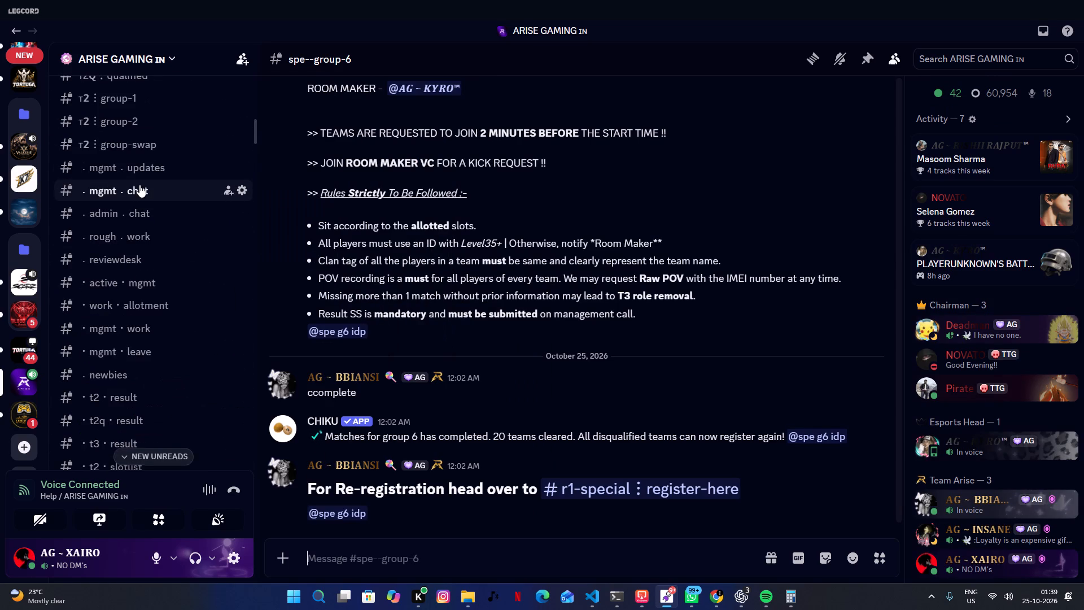
{"action": "left_click", "coordinate": [139, 185]}
{"action": "type", "text": "@HAA"}
{"action": "key", "text": "BackSpace"}
{"action": "key", "text": "BackSpace"}
{"action": "type", "text": "jaan"}
{"action": "key", "text": "Return"}
{"action": "key", "text": "Return"}
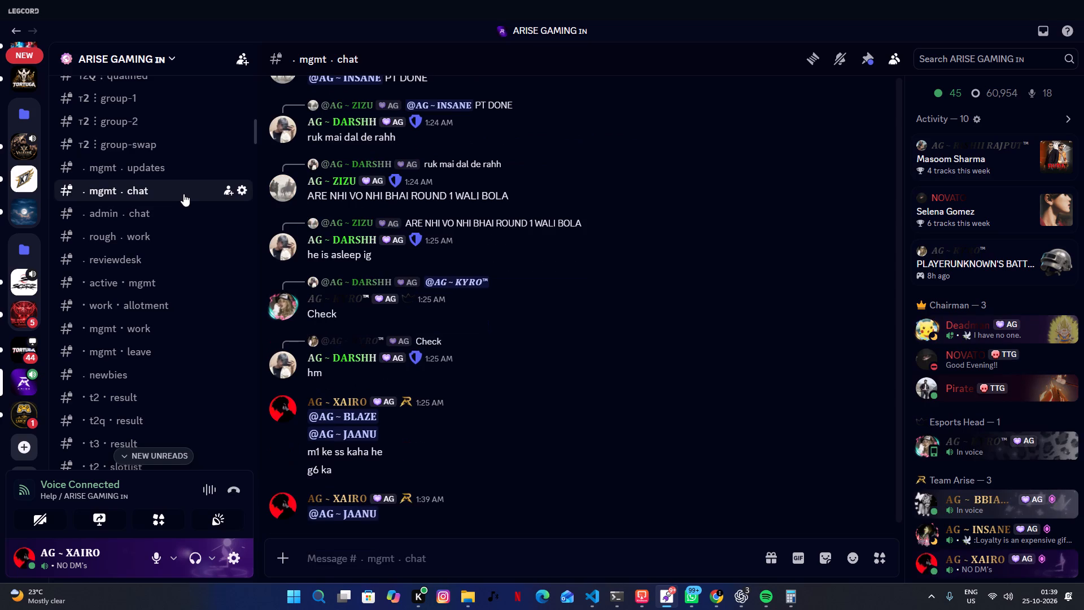
Send the follow-up message "match 1 ss dedo" in mgmt chat to request the match 1 screenshots.
{"action": "type", "text": "match 1 s s"}
{"action": "key", "text": "BackSpace"}
{"action": "key", "text": "BackSpace"}
{"action": "type", "text": "s dedo"}
{"action": "key", "text": "Return"}
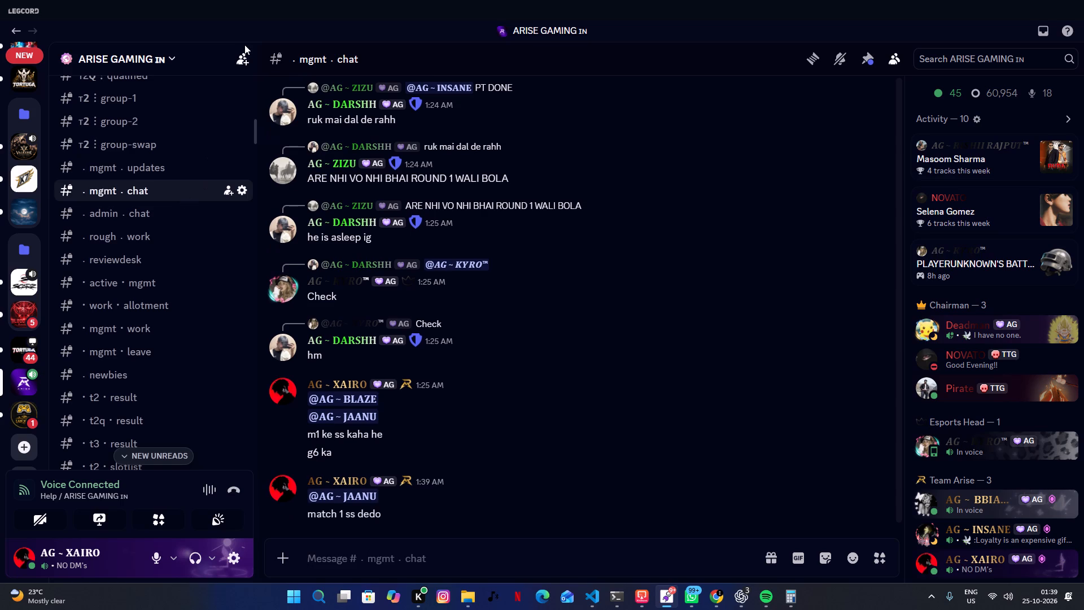
{"action": "scroll", "coordinate": [244, 45], "scroll_direction": "down", "scroll_amount": 2}
{"action": "scroll", "coordinate": [279, 120], "scroll_direction": "down", "scroll_amount": 8}
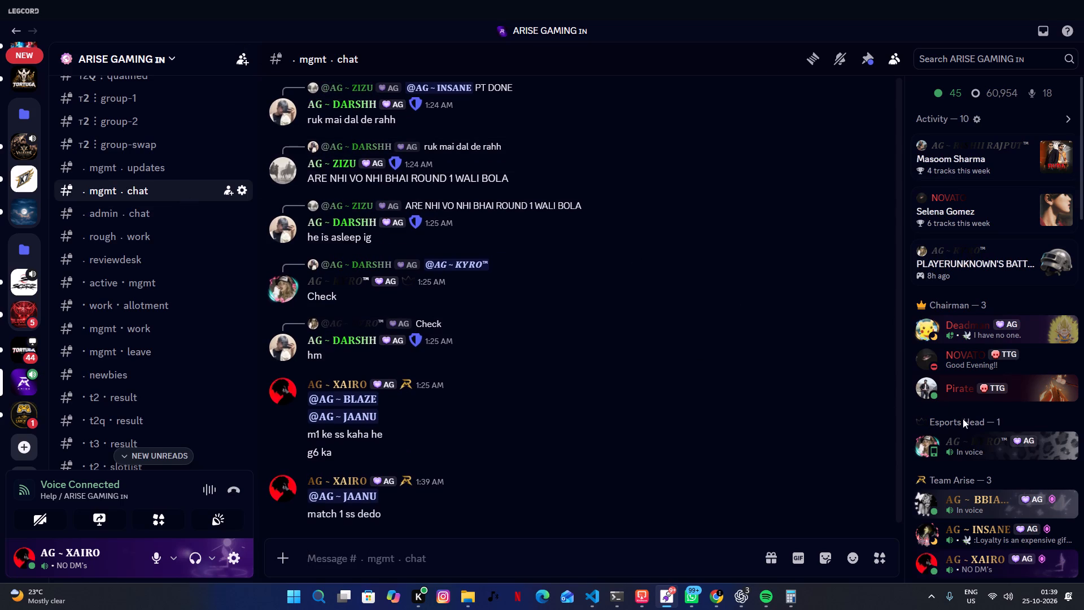
{"action": "scroll", "coordinate": [945, 371], "scroll_direction": "down", "scroll_amount": 3}
{"action": "scroll", "coordinate": [550, 289], "scroll_direction": "down", "scroll_amount": 4}
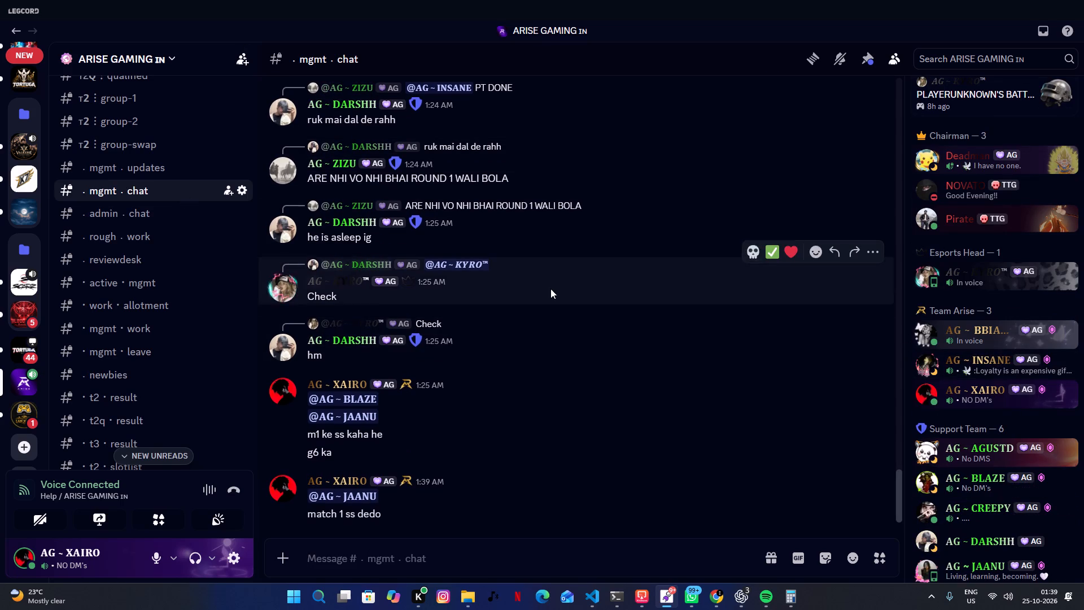
{"action": "left_click", "coordinate": [344, 552]}
{"action": "left_click", "coordinate": [345, 499]}
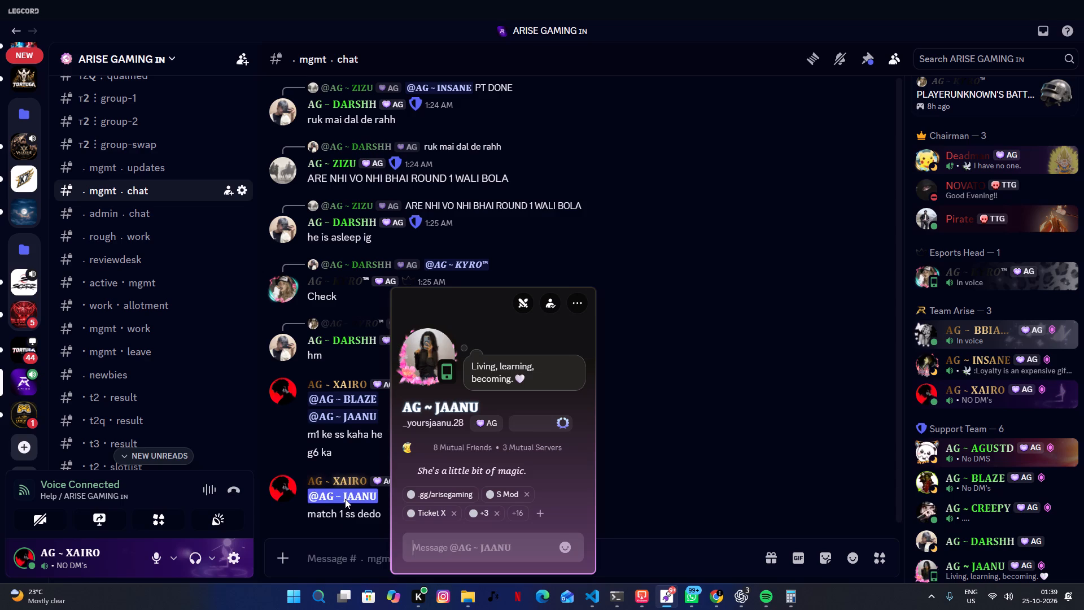
{"action": "left_click", "coordinate": [343, 535]}
{"action": "left_click", "coordinate": [344, 547]}
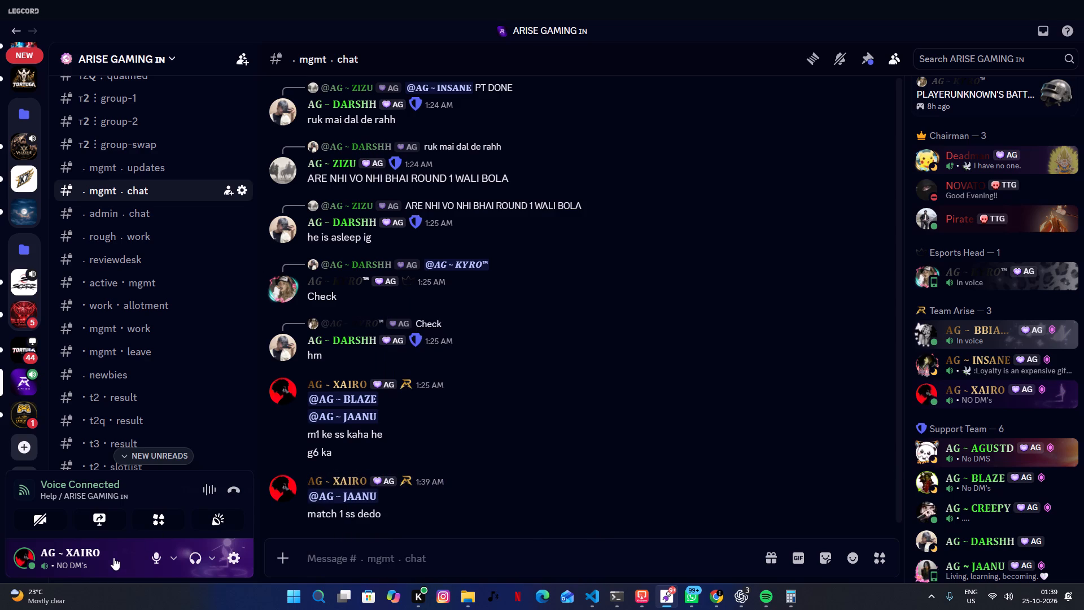
View your own profile card and its custom status.
{"action": "left_click", "coordinate": [113, 557]}
{"action": "left_click", "coordinate": [519, 332]}
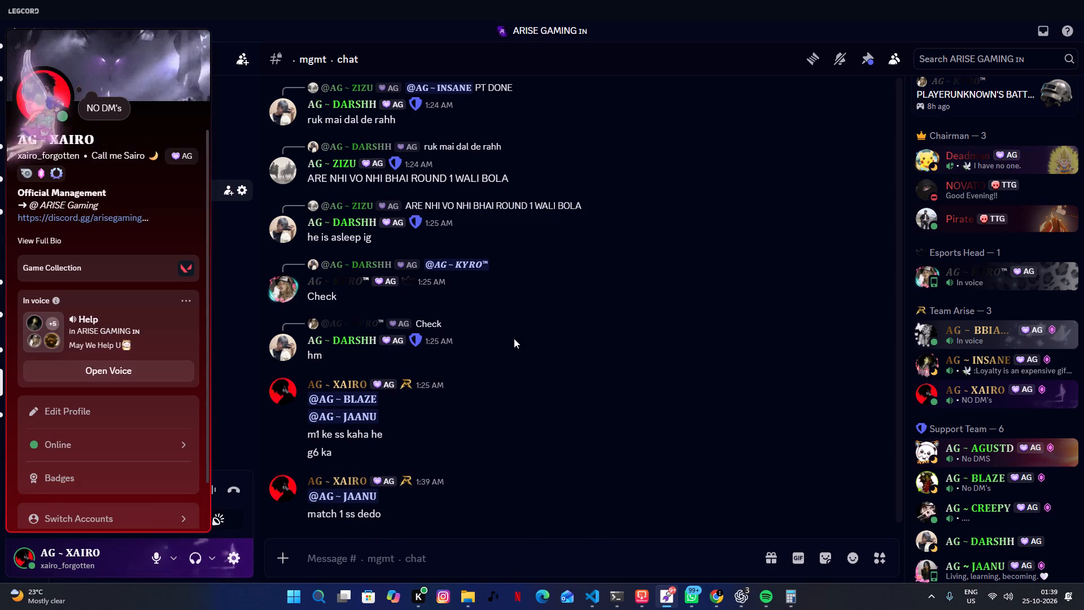
{"action": "left_click", "coordinate": [69, 567]}
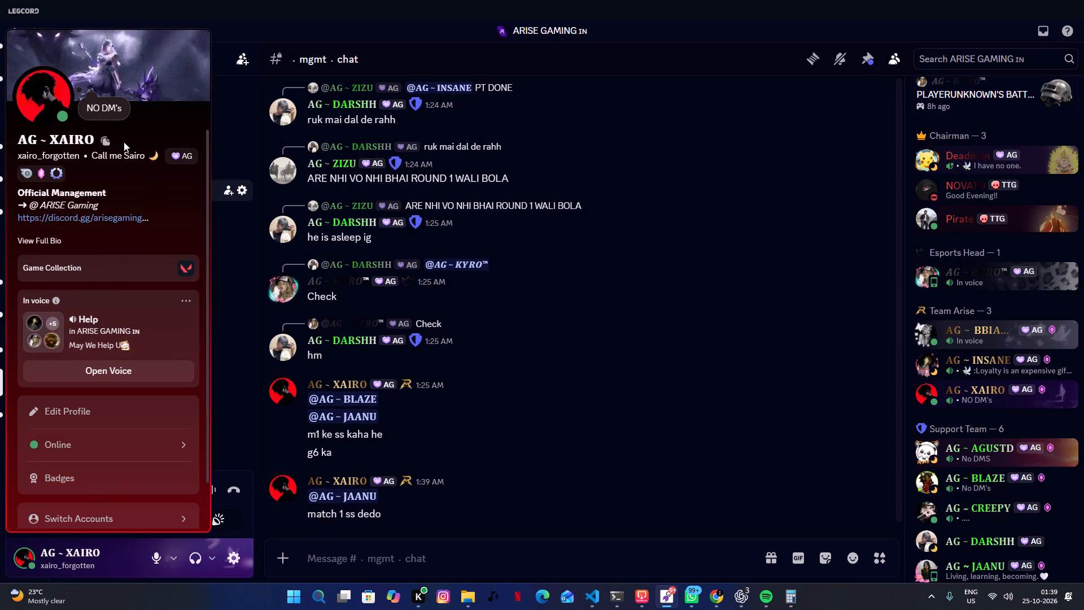
{"action": "left_click_drag", "start_coordinate": [89, 109], "coordinate": [128, 118]}
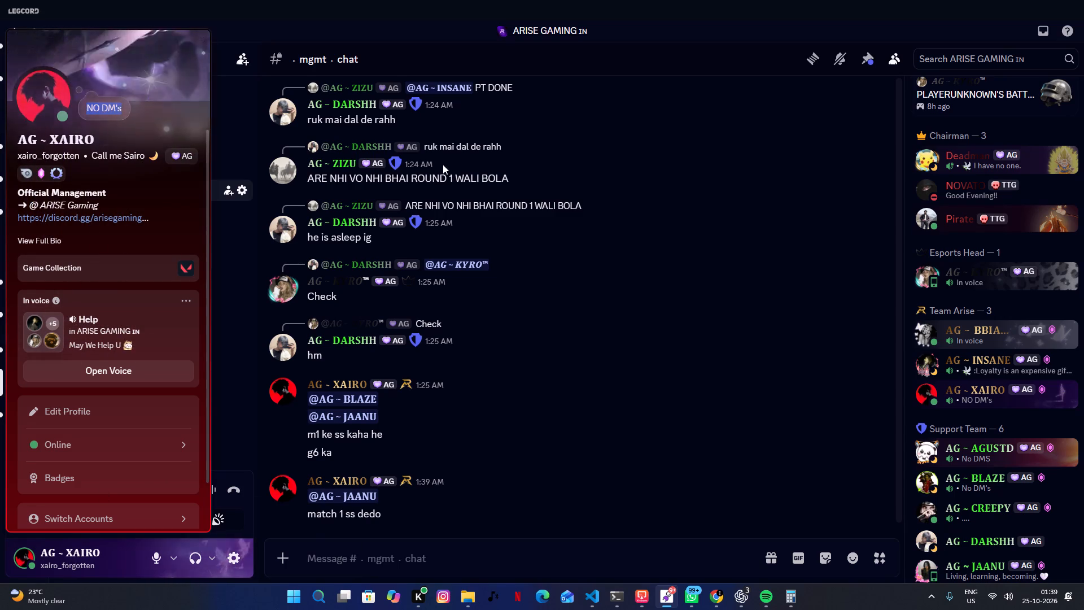
{"action": "left_click_drag", "start_coordinate": [115, 100], "coordinate": [129, 115]}
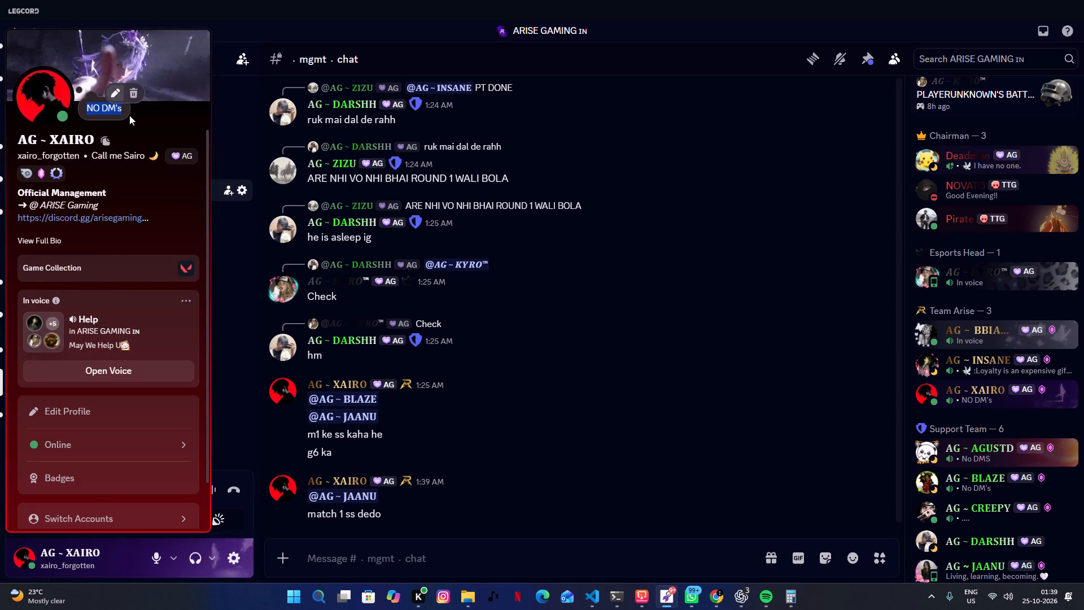
{"action": "left_click", "coordinate": [119, 113]}
{"action": "left_click_drag", "start_coordinate": [124, 115], "coordinate": [80, 111]}
{"action": "left_click", "coordinate": [100, 111]}
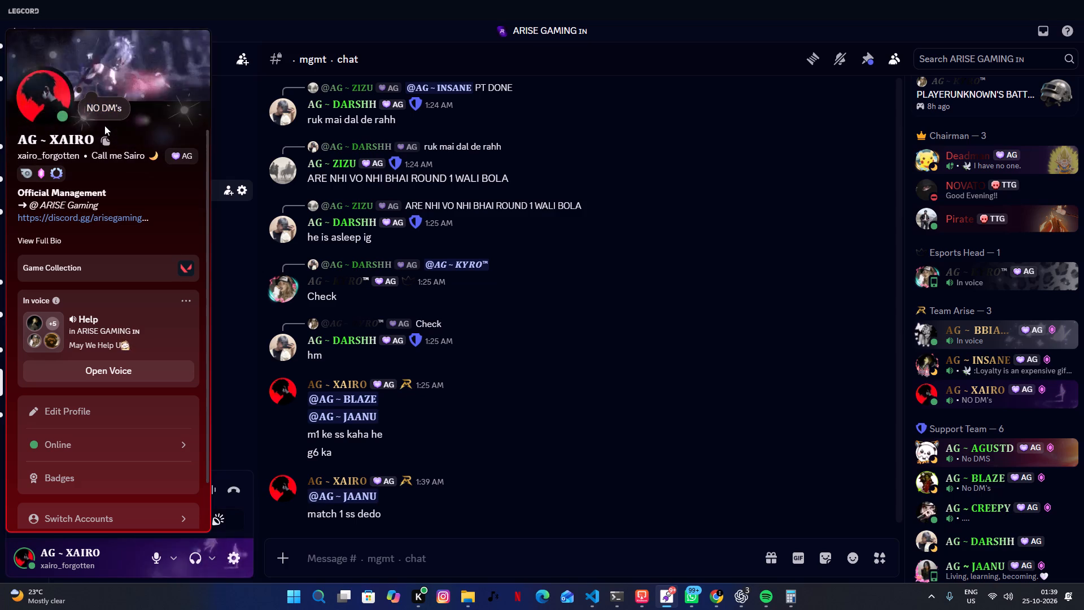
{"action": "scroll", "coordinate": [868, 332], "scroll_direction": "down", "scroll_amount": 3}
{"action": "left_click", "coordinate": [816, 403]}
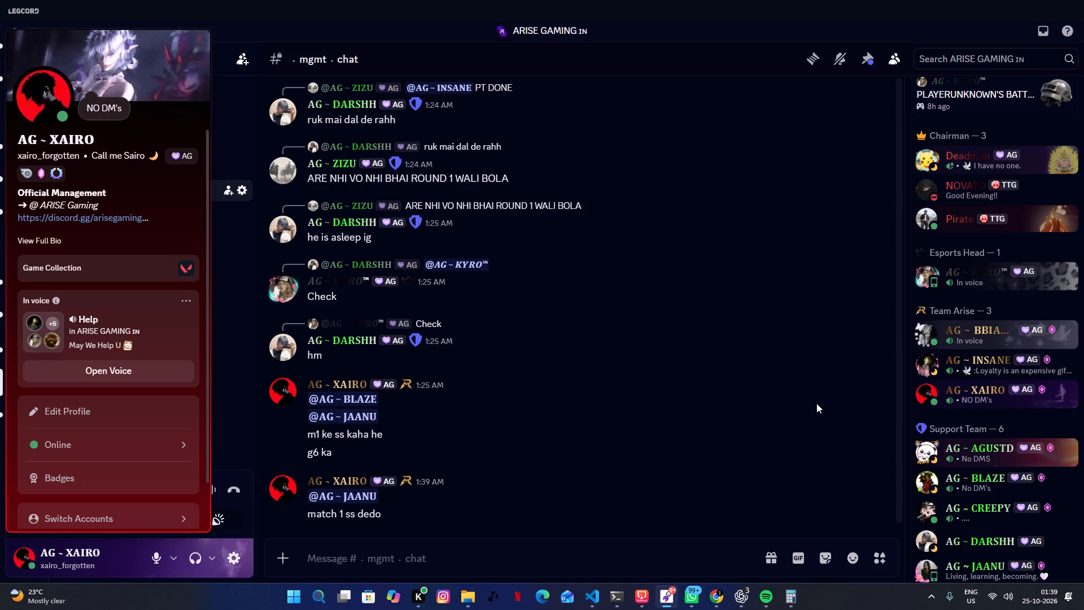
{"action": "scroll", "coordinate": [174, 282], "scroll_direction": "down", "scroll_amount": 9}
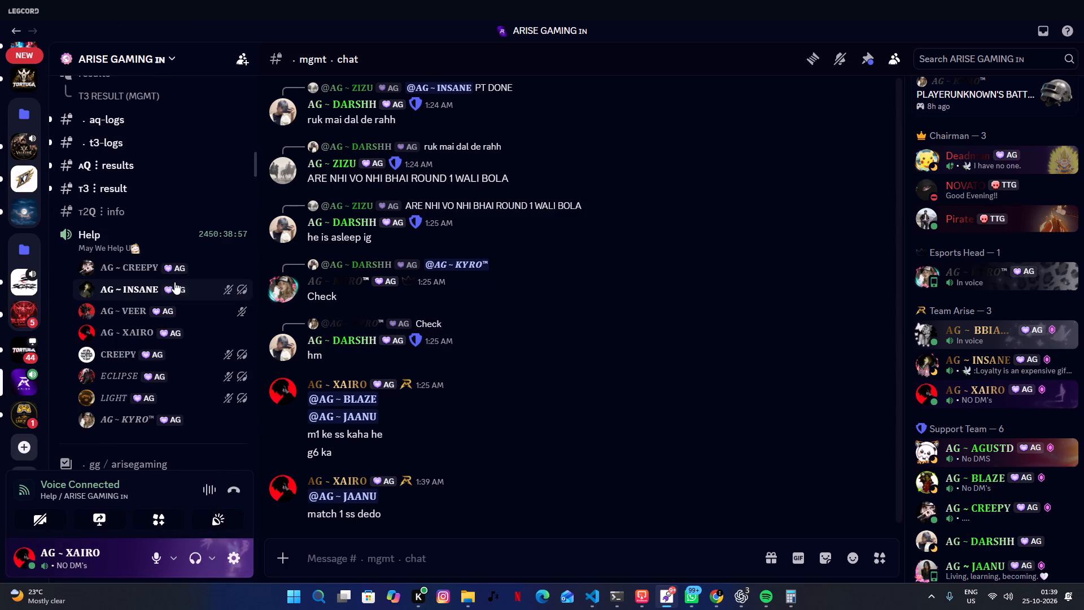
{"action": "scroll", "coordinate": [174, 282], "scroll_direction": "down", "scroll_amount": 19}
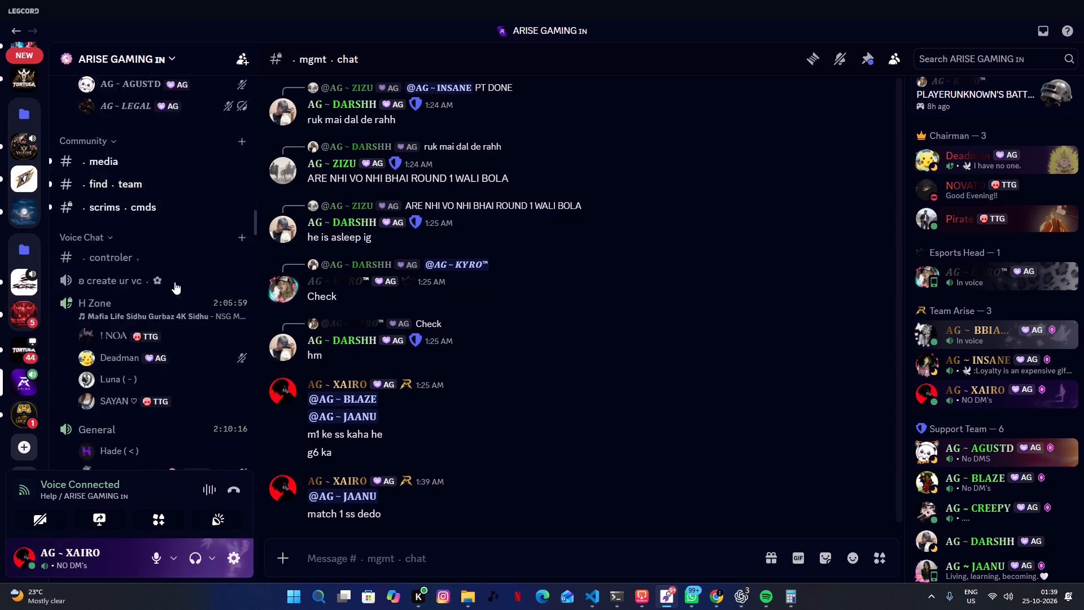
Switch to Chrome and check the BLAZE G10, BLAZE G9, BLAZE G8 and ZIZU G7 sheets of the SPE PT KYRO spreadsheet.
{"action": "left_click", "coordinate": [717, 592]}
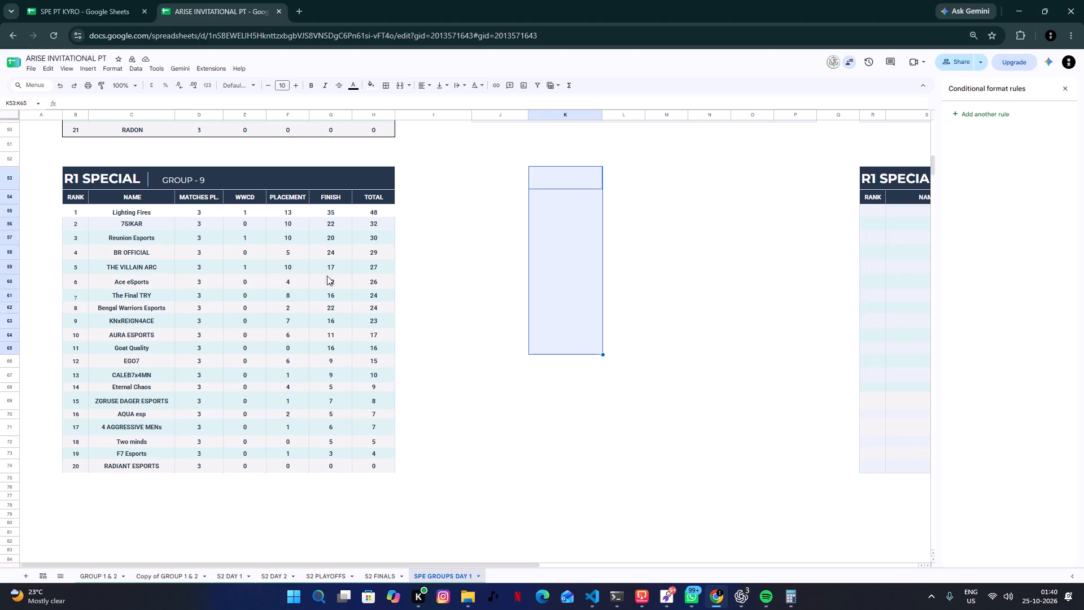
{"action": "left_click", "coordinate": [127, 0]}
{"action": "left_click", "coordinate": [602, 570]}
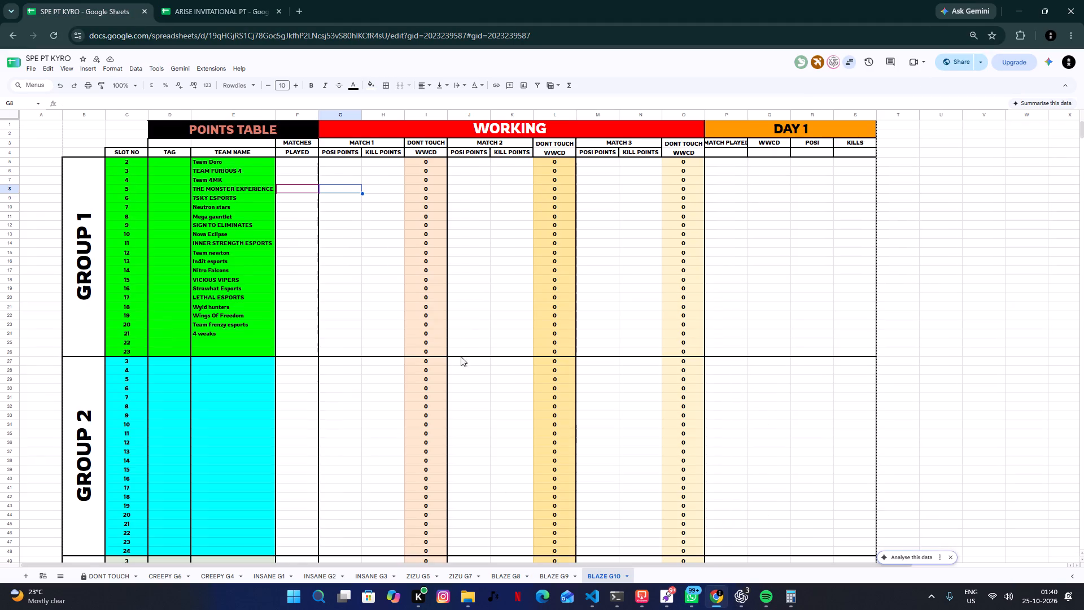
{"action": "scroll", "coordinate": [422, 333], "scroll_direction": "down", "scroll_amount": 3}
{"action": "scroll", "coordinate": [427, 477], "scroll_direction": "up", "scroll_amount": 2}
{"action": "left_click", "coordinate": [431, 480]}
{"action": "scroll", "coordinate": [434, 452], "scroll_direction": "up", "scroll_amount": 3}
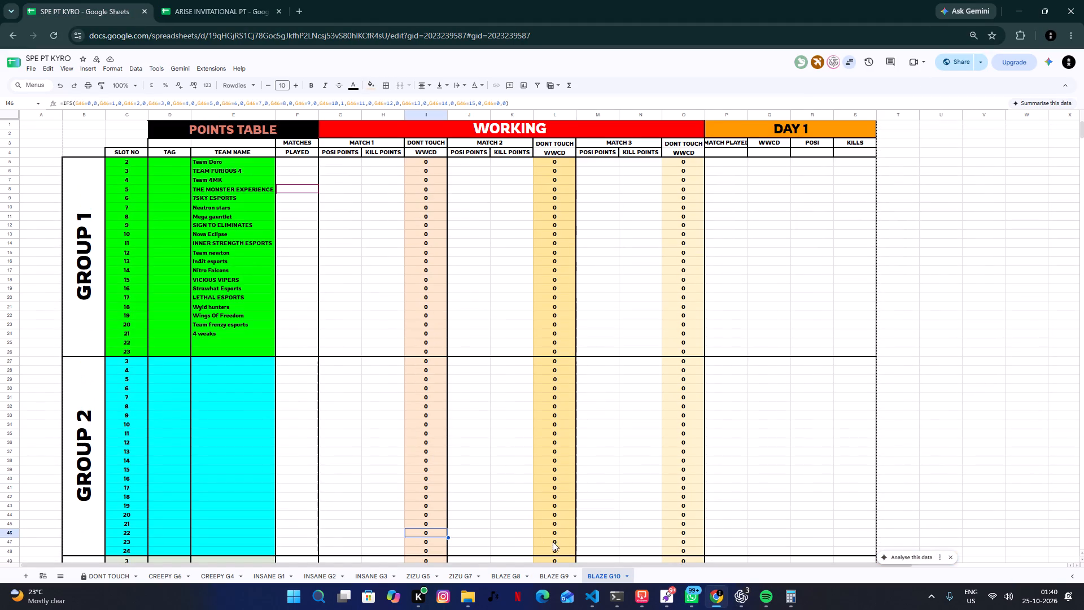
{"action": "left_click", "coordinate": [551, 570]}
{"action": "left_click", "coordinate": [515, 570]}
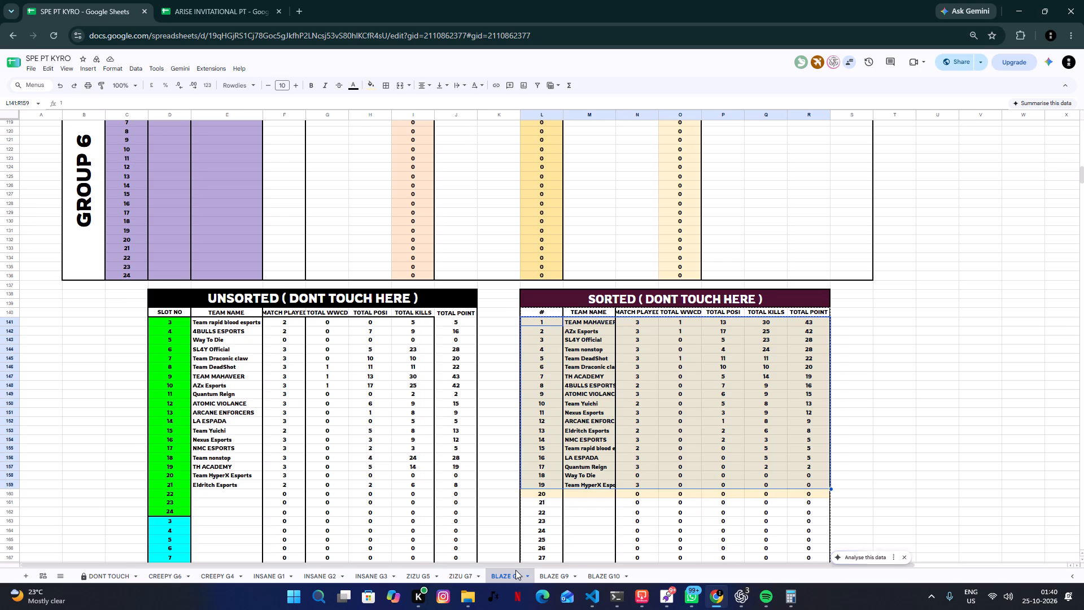
{"action": "left_click", "coordinate": [465, 572]}
{"action": "left_click_drag", "start_coordinate": [584, 504], "coordinate": [589, 502]}
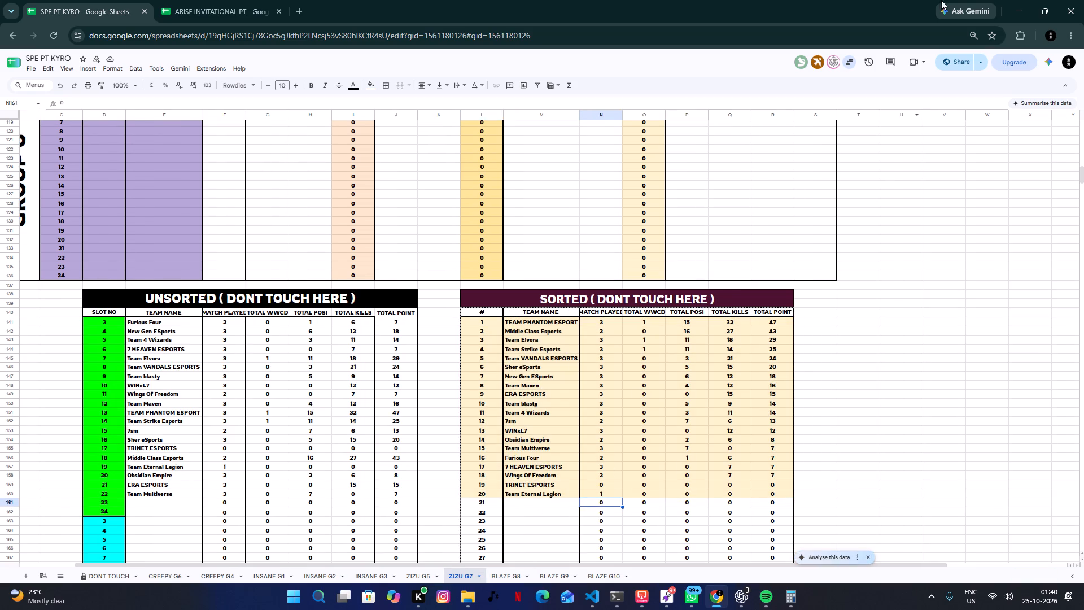